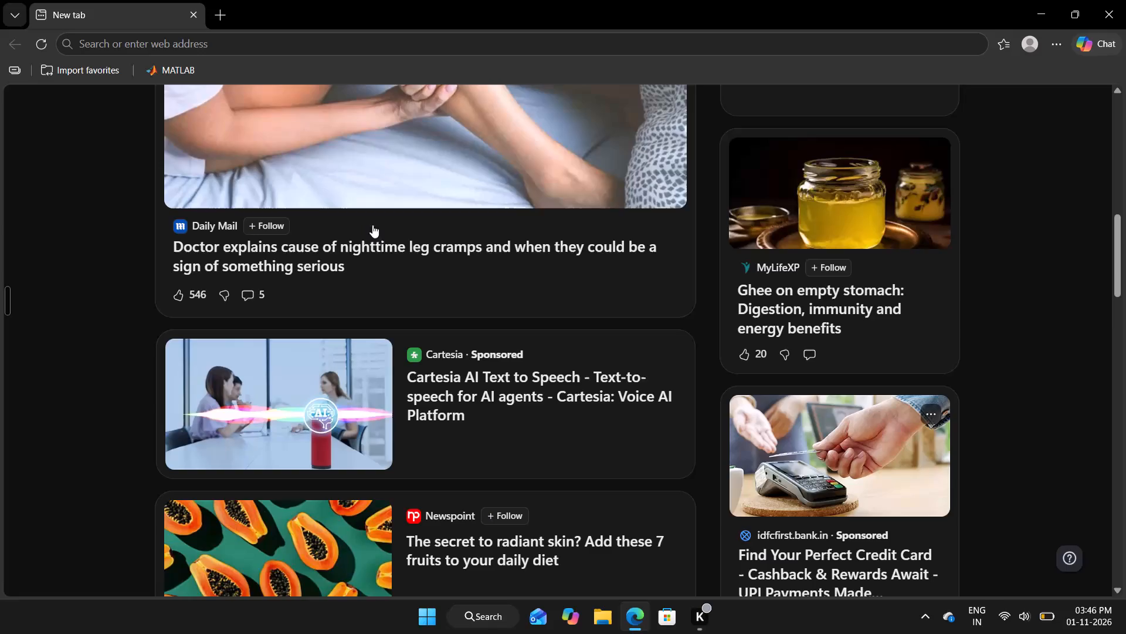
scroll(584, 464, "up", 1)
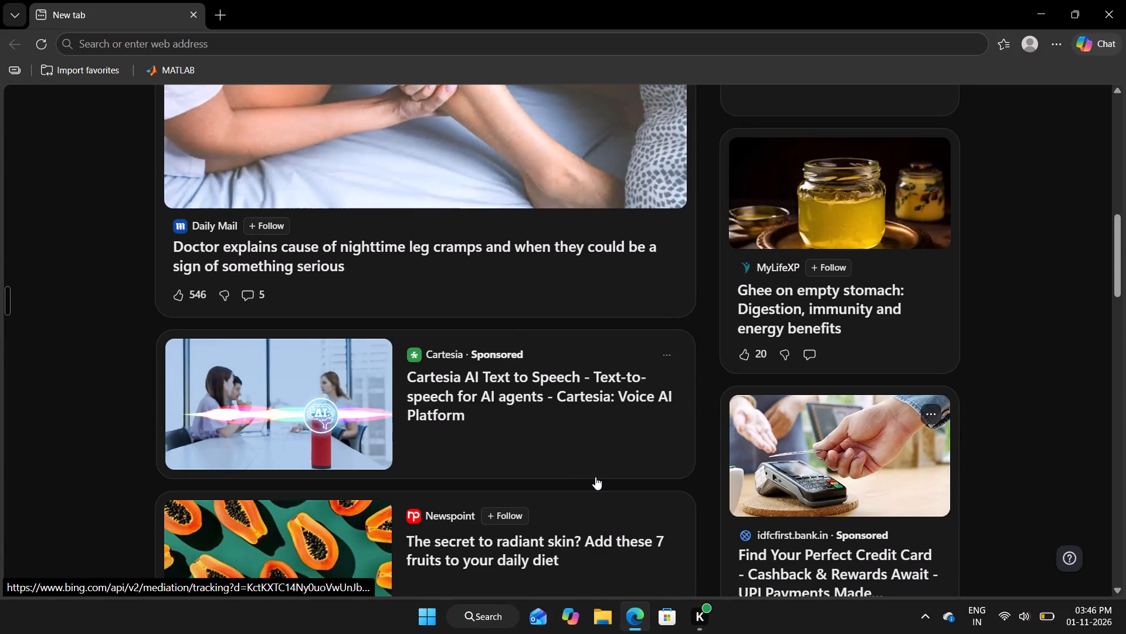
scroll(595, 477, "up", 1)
Open the Unit-1 updated presentation from New folder on the DATA (D:) drive, using File Explorer.
left_click(601, 633)
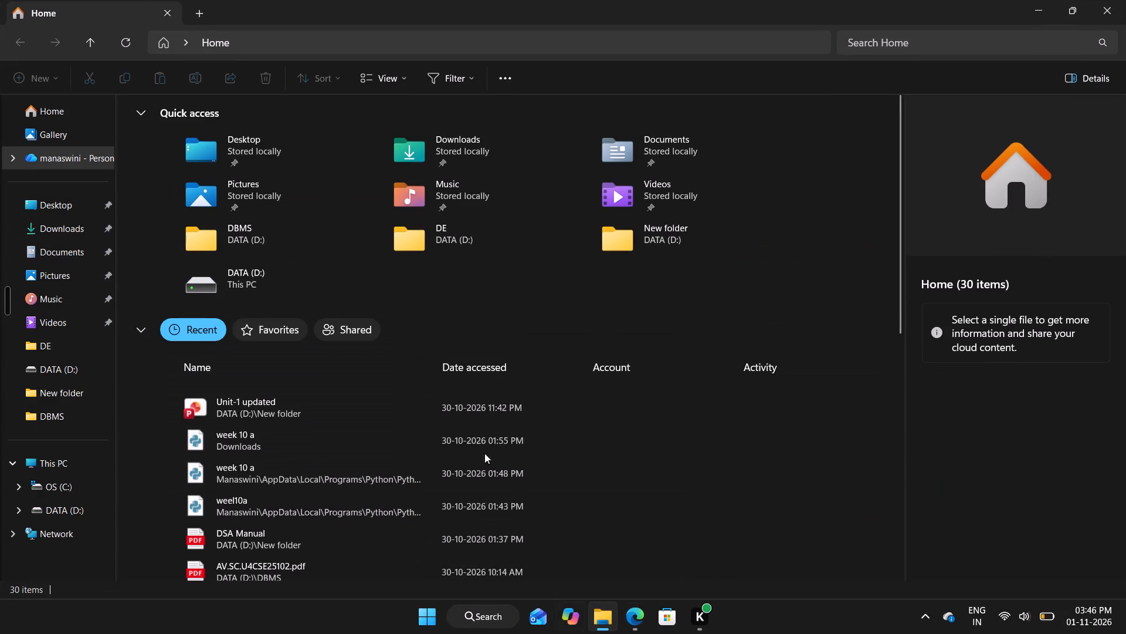
left_click(45, 365)
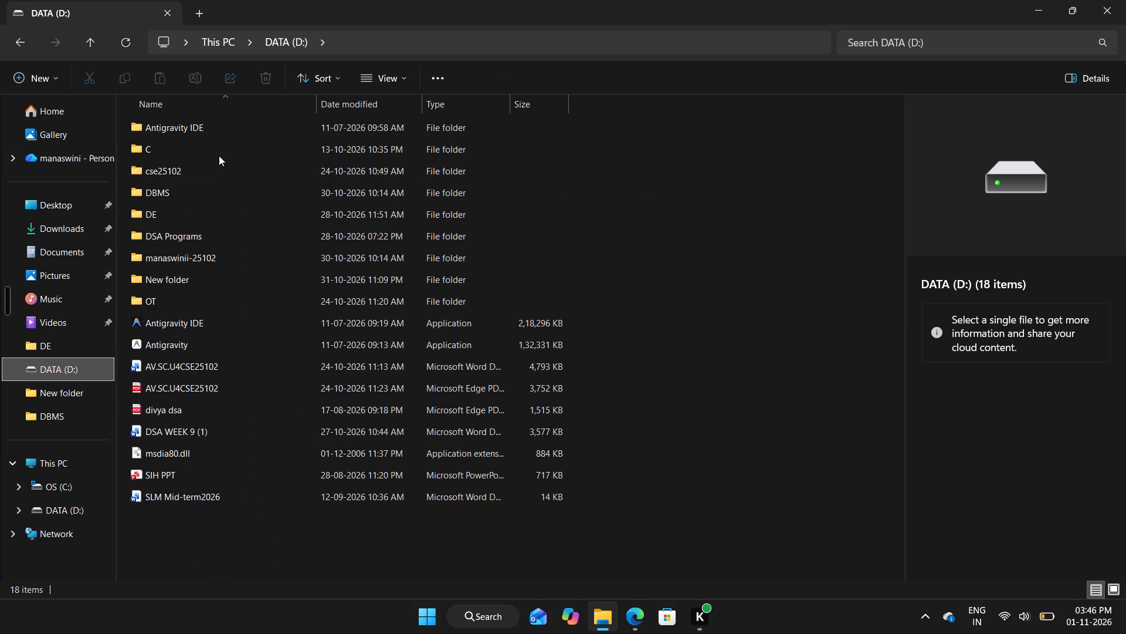
double_click(208, 285)
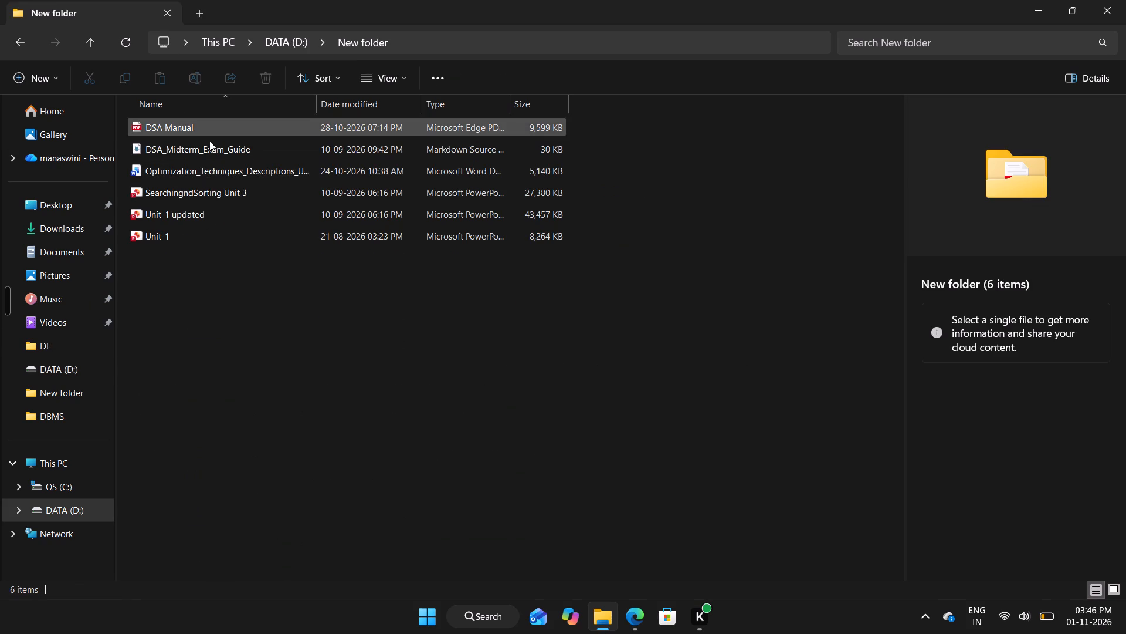
double_click(195, 207)
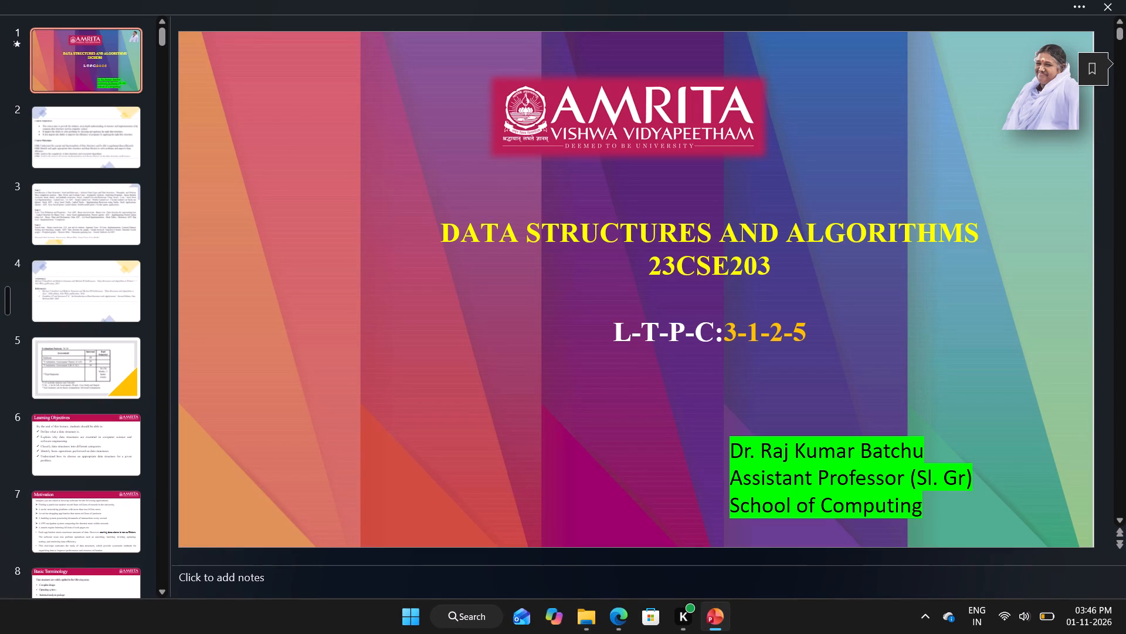
Look through the slides one by one from the title slide to Features of Data Structures.
key("Down")
key("Down")
key("Down")
key("Down")
key("Down")
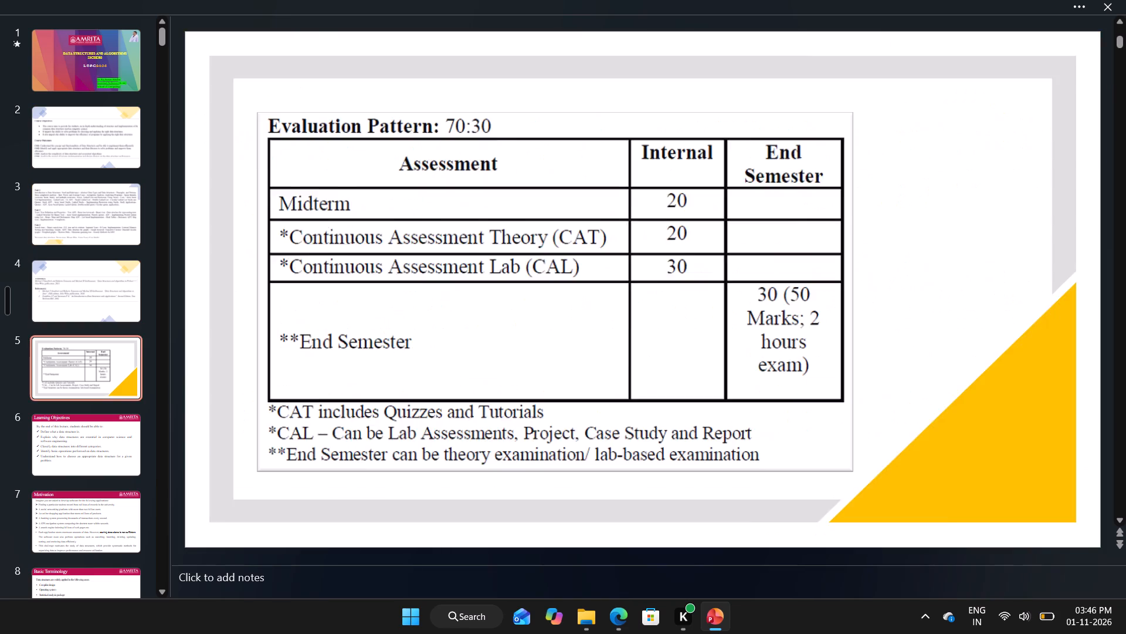
key("Down")
key("Down")
key("Down")
key("Down")
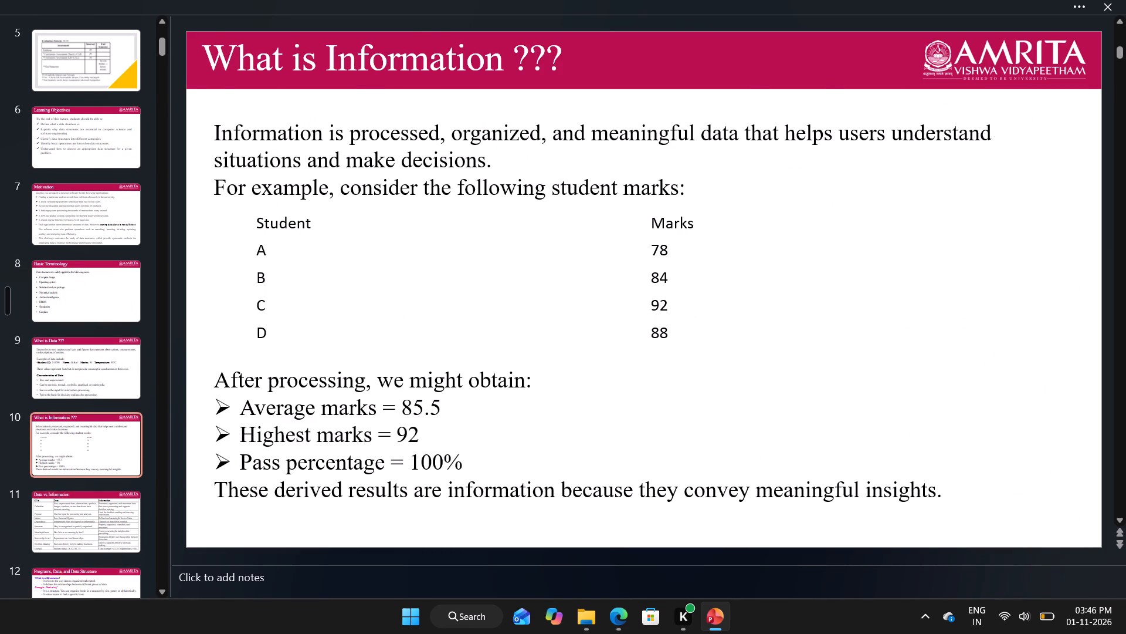
key("Down")
key("Down")
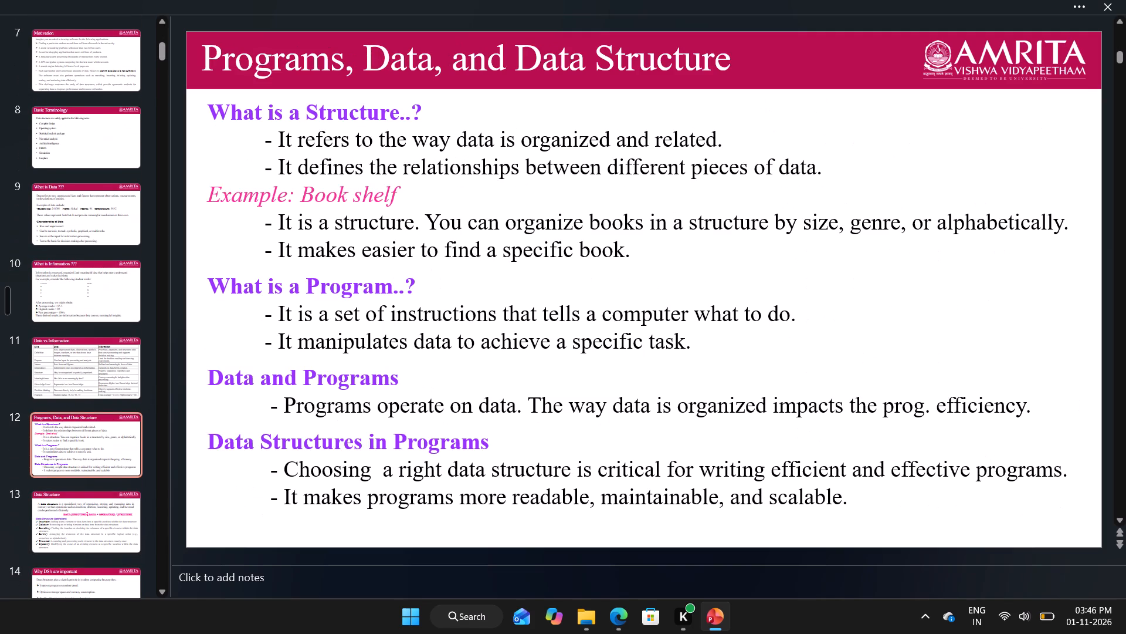
key("Down")
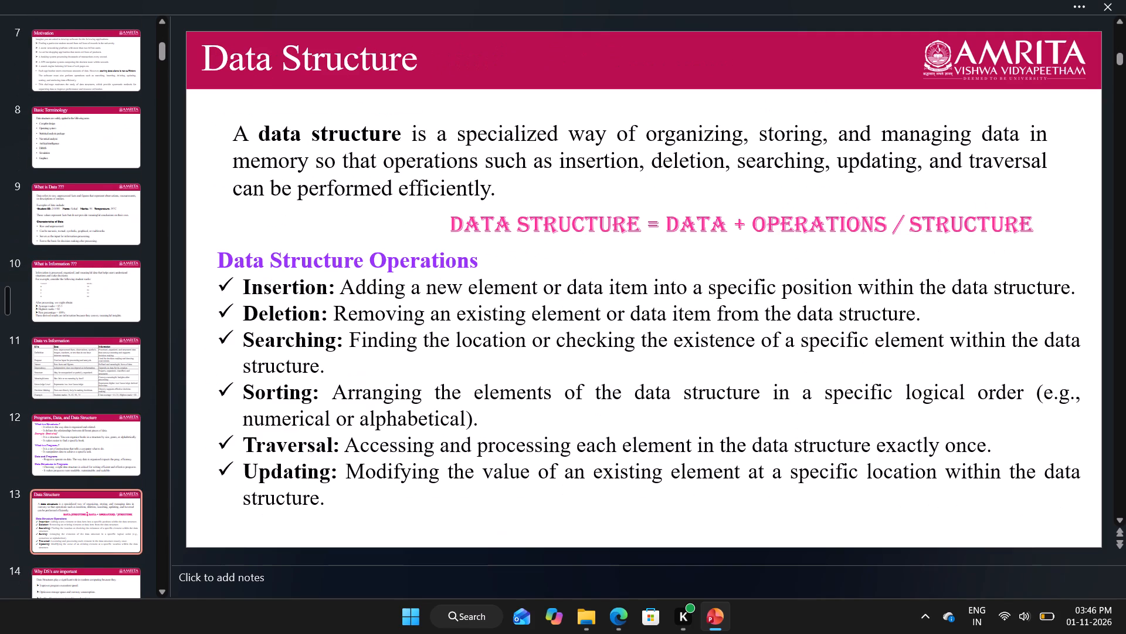
key("Down")
key("Down")
key("Down")
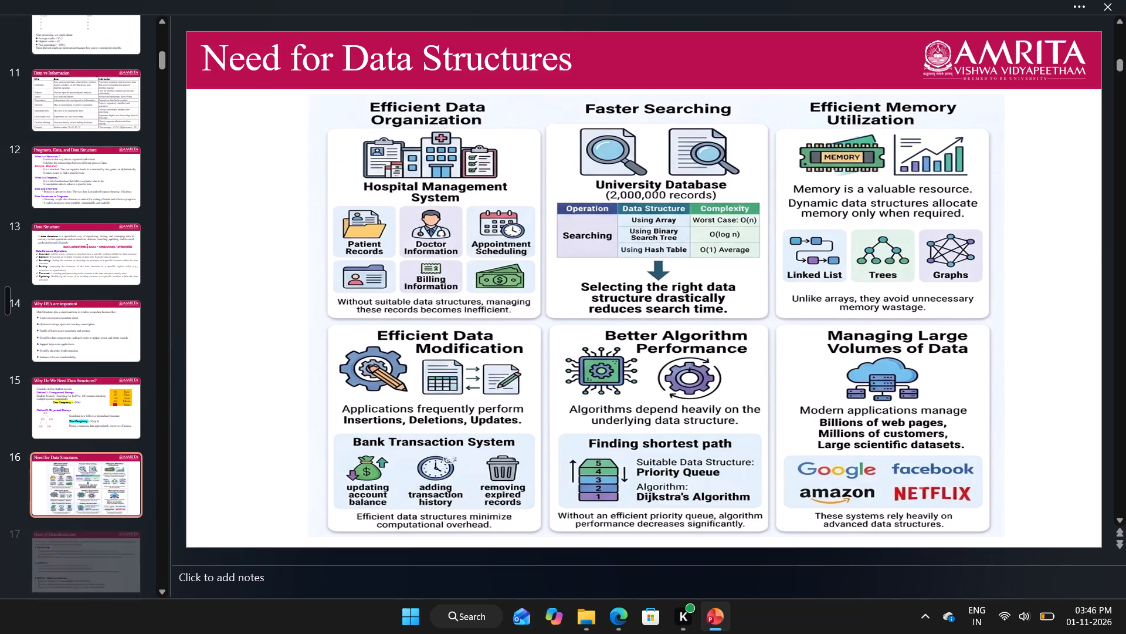
key("Down")
key("Down")
key("Down")
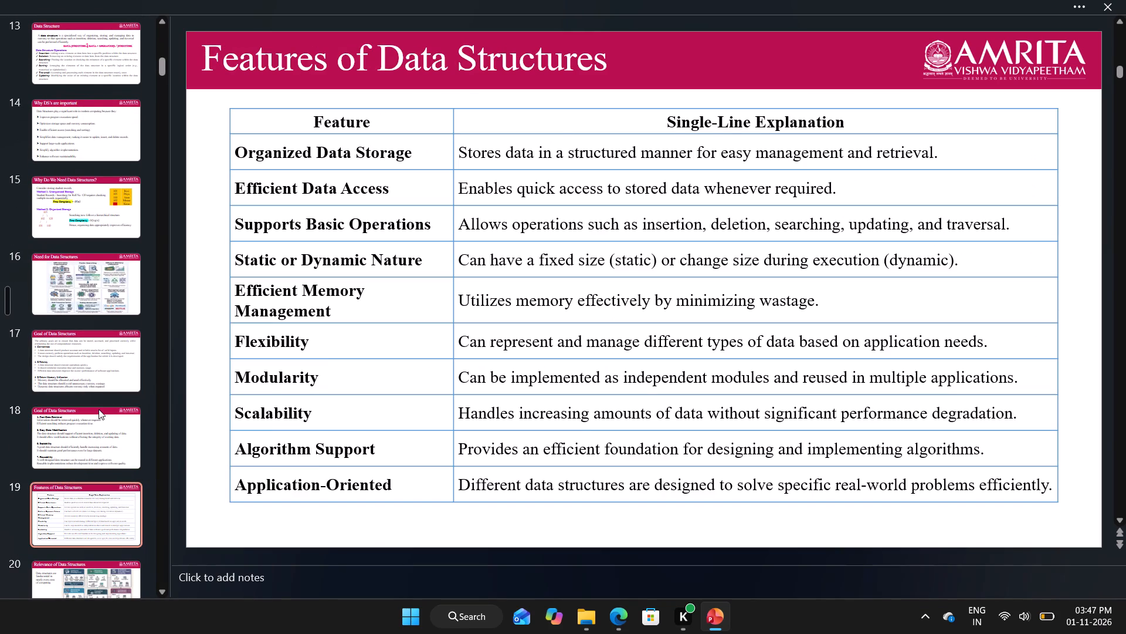
Browse the slide thumbnails toward the end of the presentation, past slide 213.
scroll(99, 409, "down", 12)
scroll(99, 409, "down", 20)
scroll(99, 409, "down", 3)
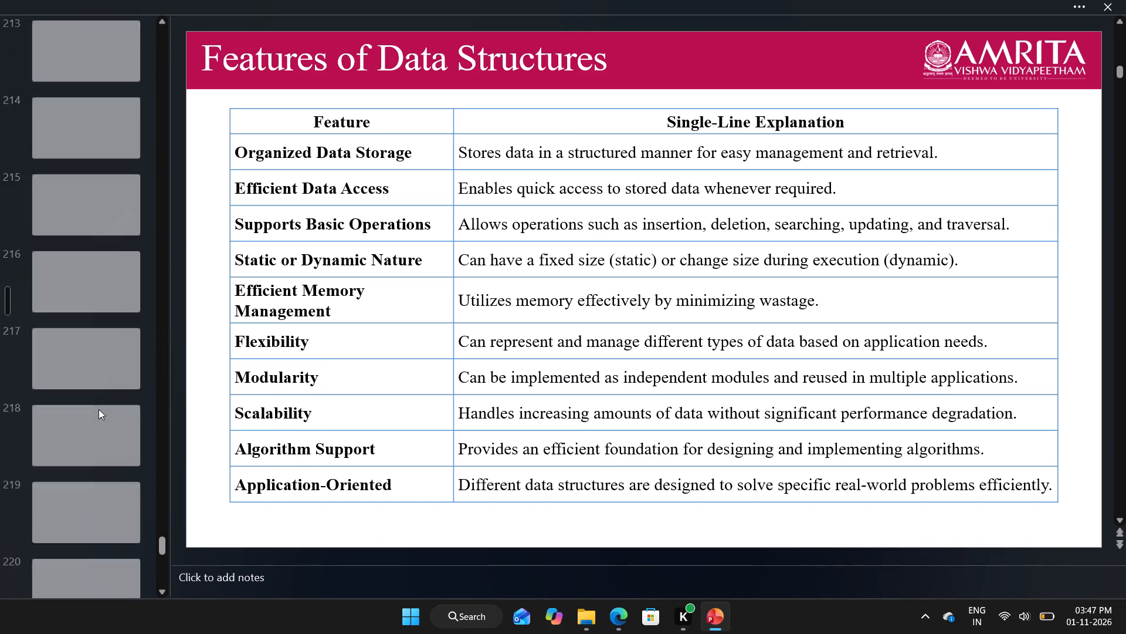
View the last slide thumbnails, through slide 225, and close the Unit-1 updated presentation.
scroll(99, 409, "down", 7)
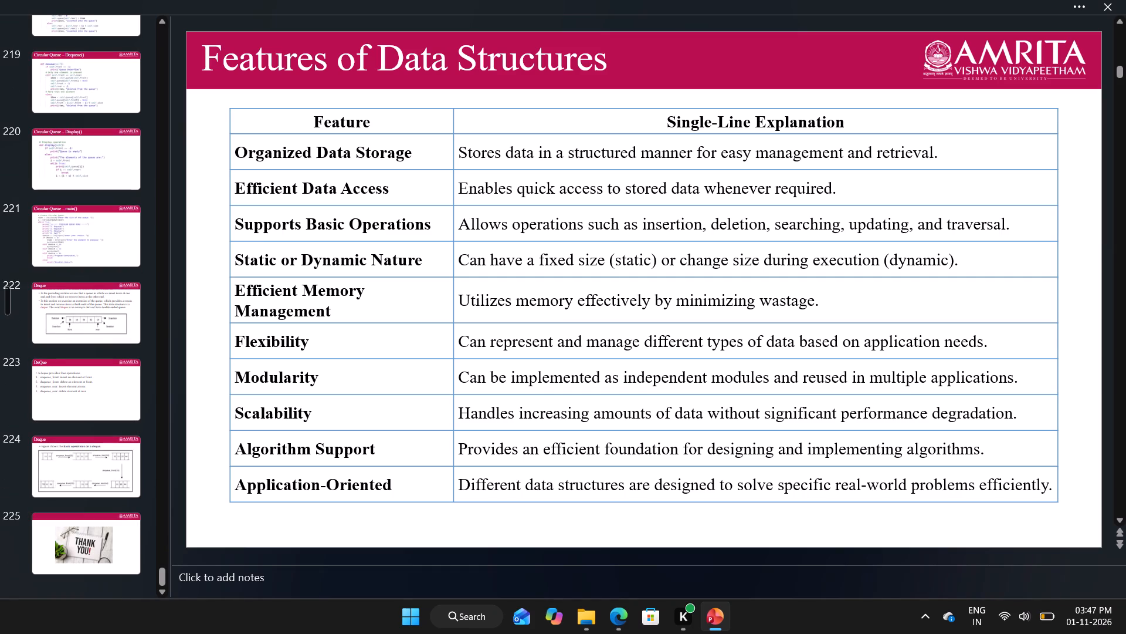
left_click(1119, 8)
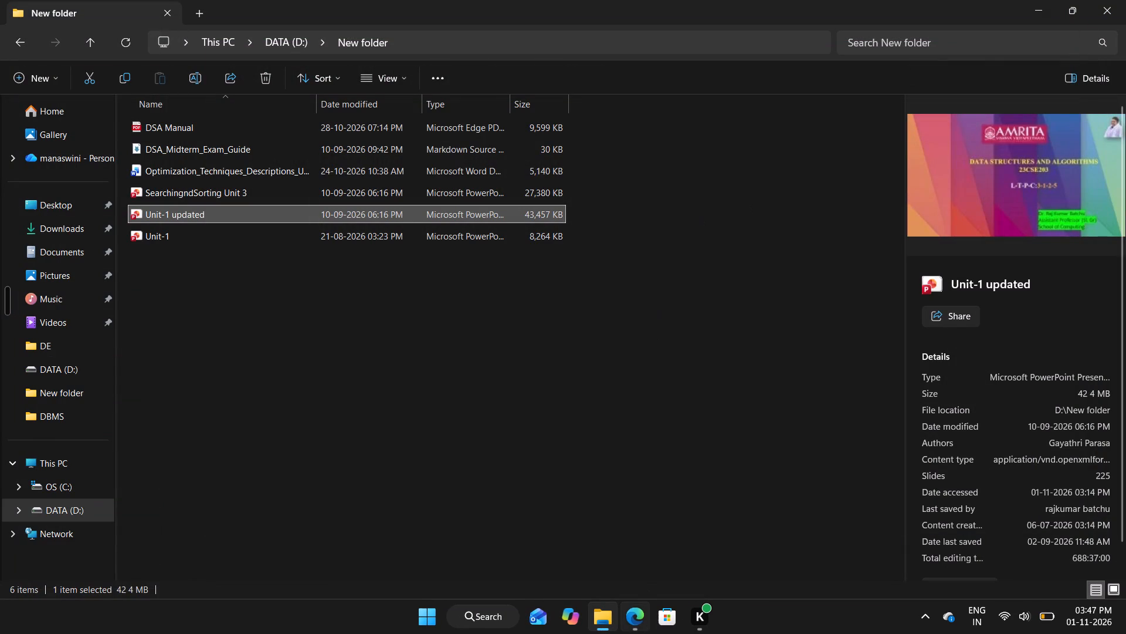
Switch to Microsoft Edge and start entering a web search beginning with "w" on the new tab page.
left_click(640, 633)
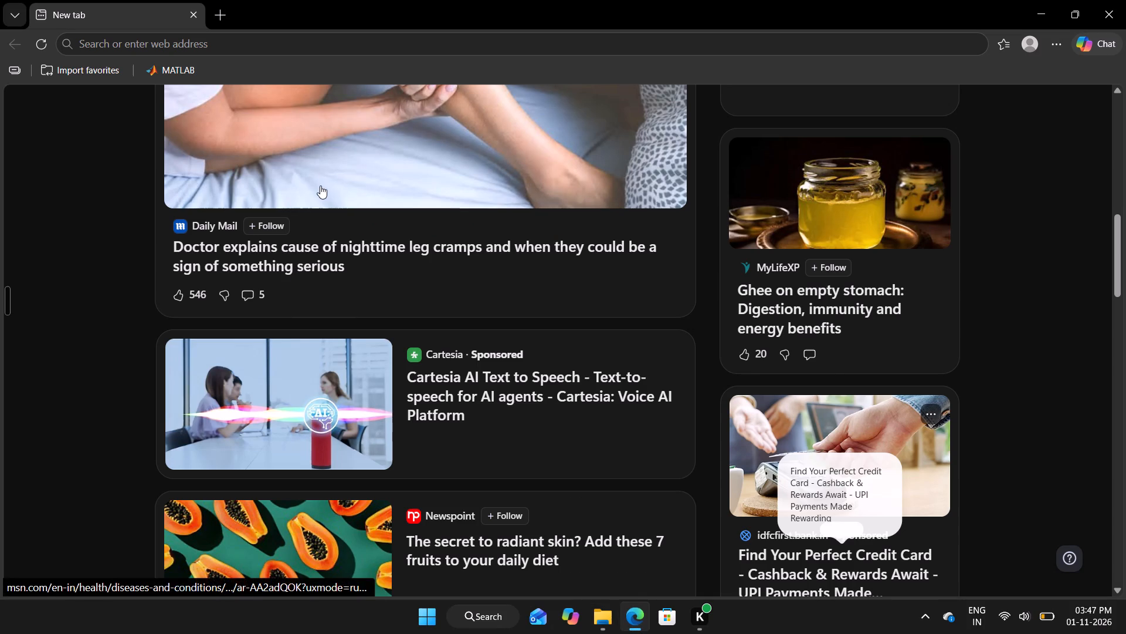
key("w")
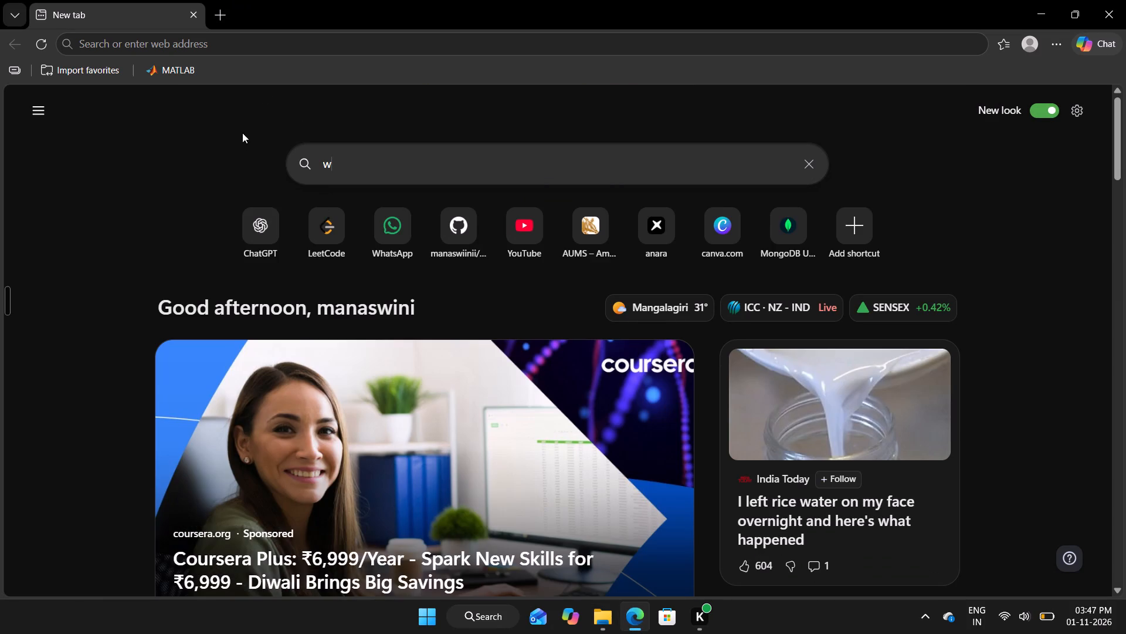
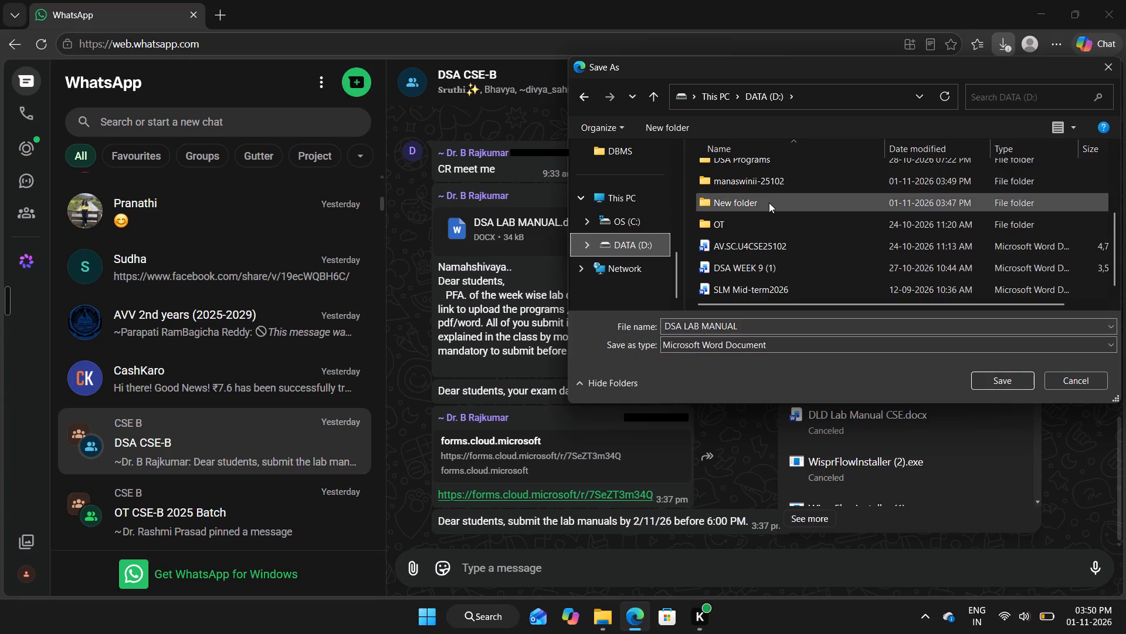
Open New folder on the DATA (D:) drive as the save location for the DSA LAB MANUAL document.
double_click(769, 203)
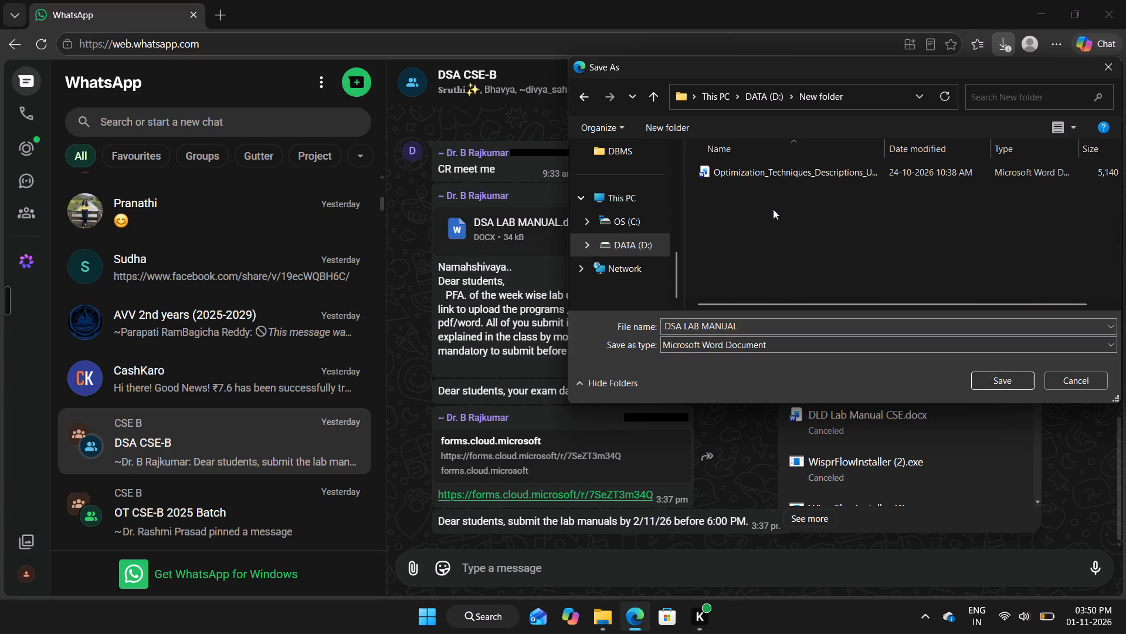
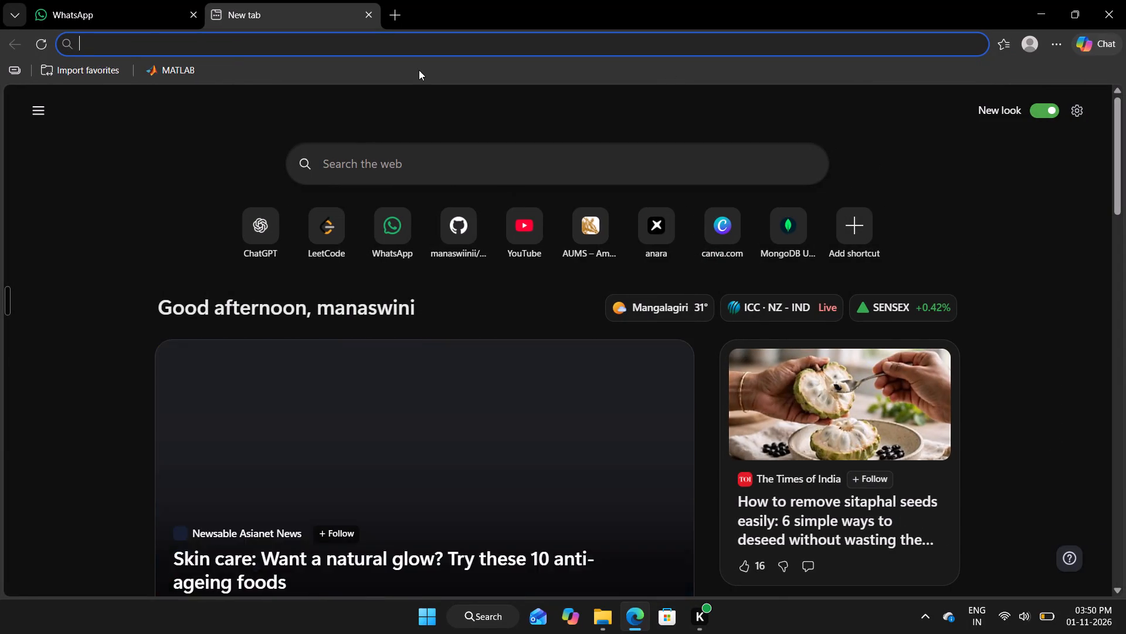
Open the canva.com website in the new Microsoft Edge tab.
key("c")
left_click(362, 109)
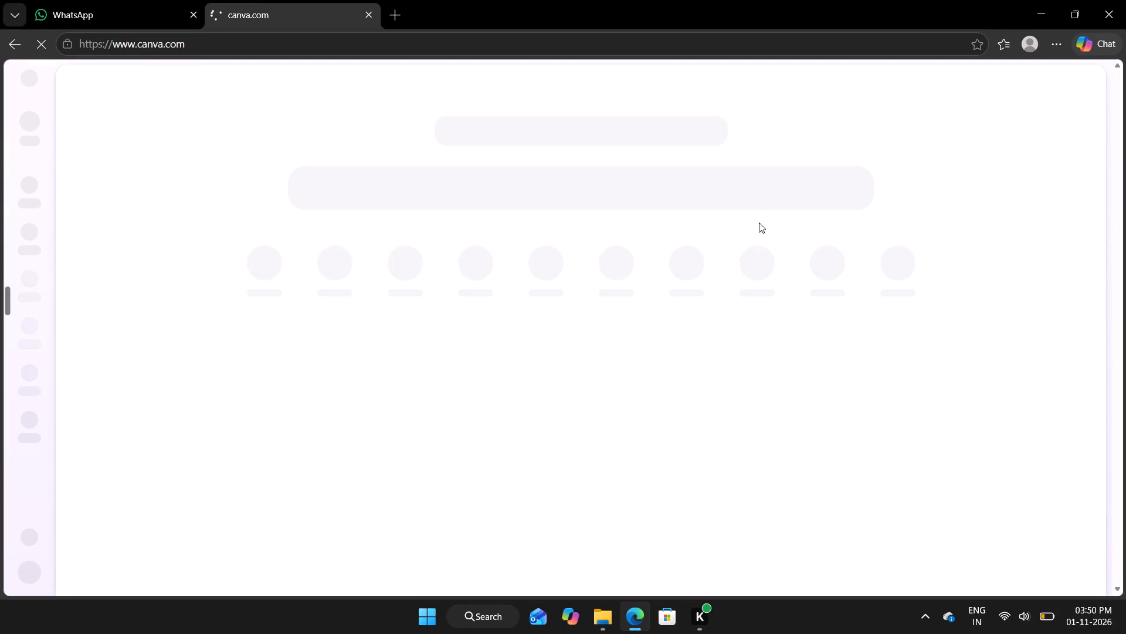
Open the most recent DSA final.pdf design from the Canva projects and close the projects page.
left_click_drag(846, 440, 577, 410)
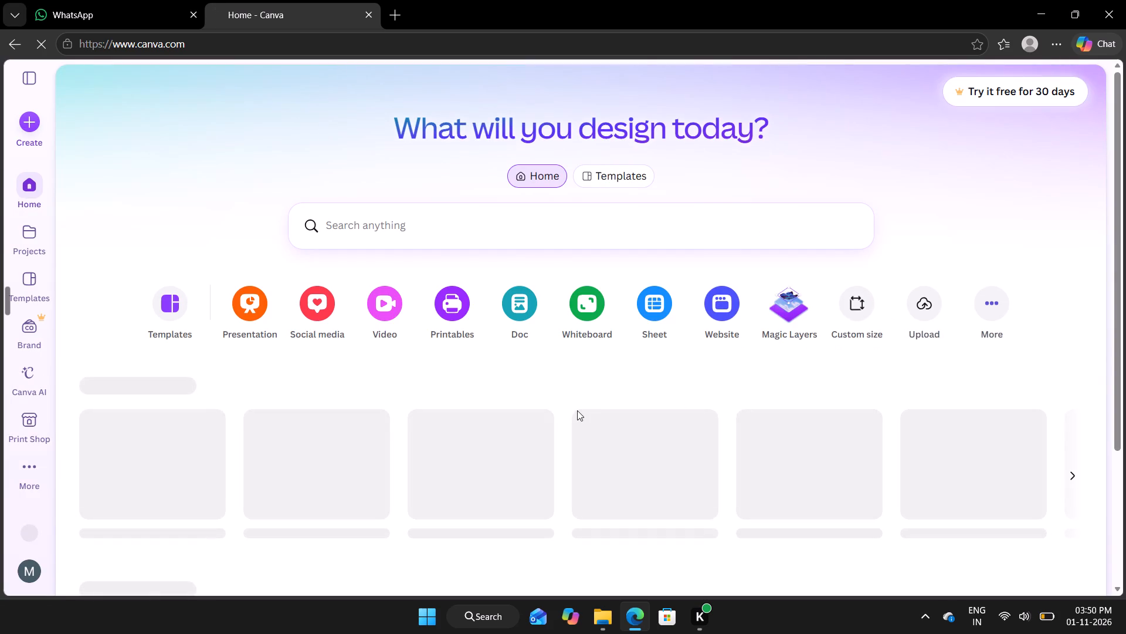
scroll(577, 410, "down", 2)
scroll(517, 293, "up", 3)
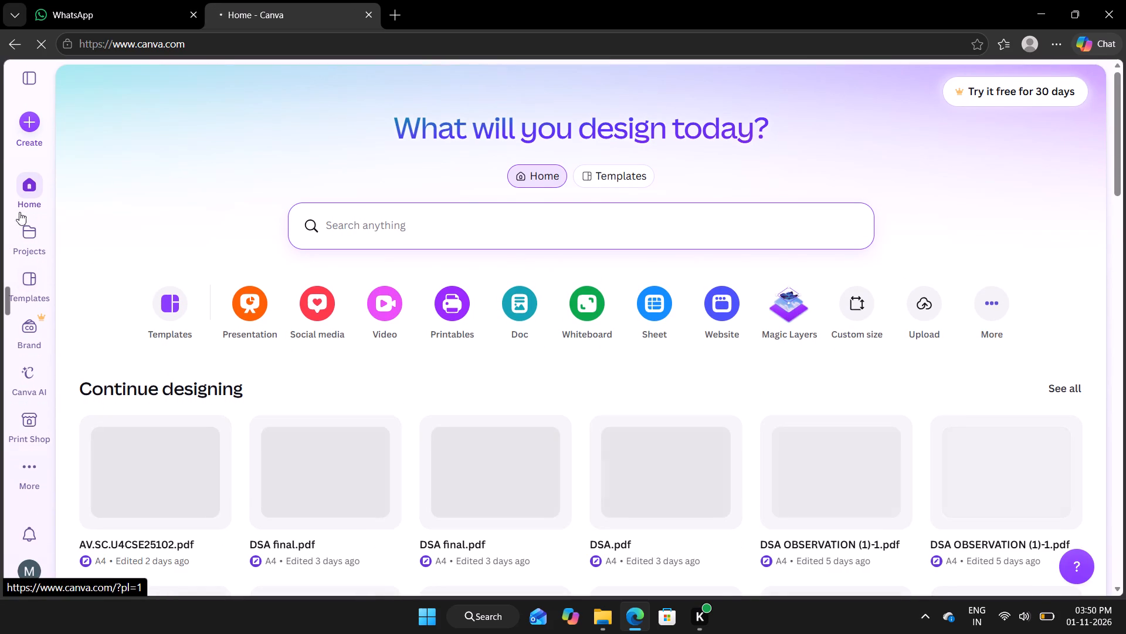
left_click(39, 247)
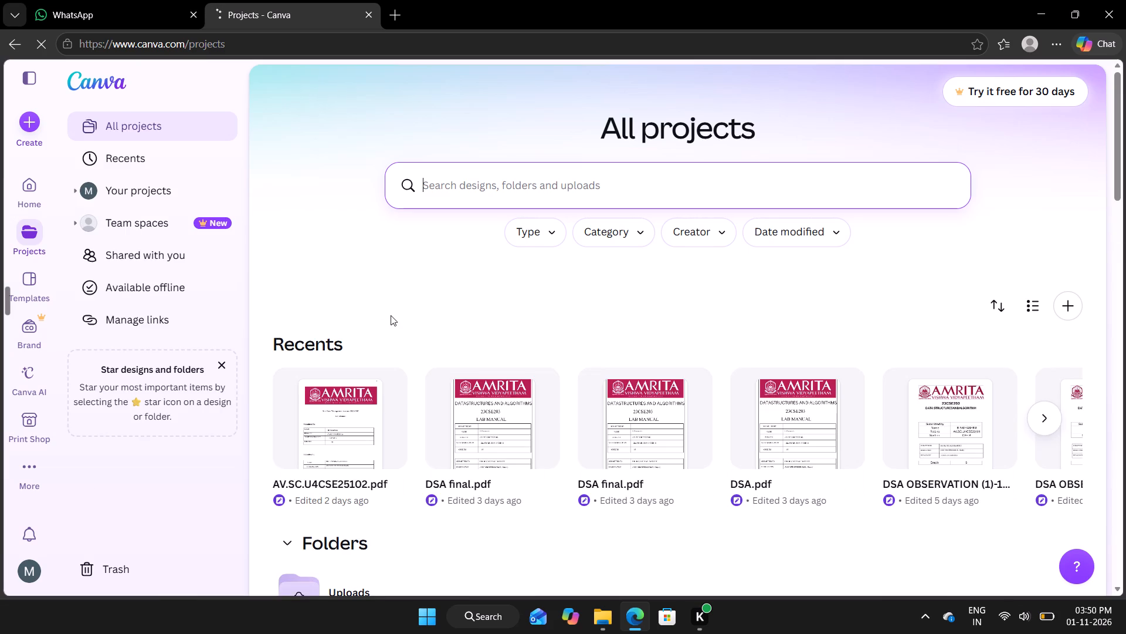
scroll(391, 315, "down", 2)
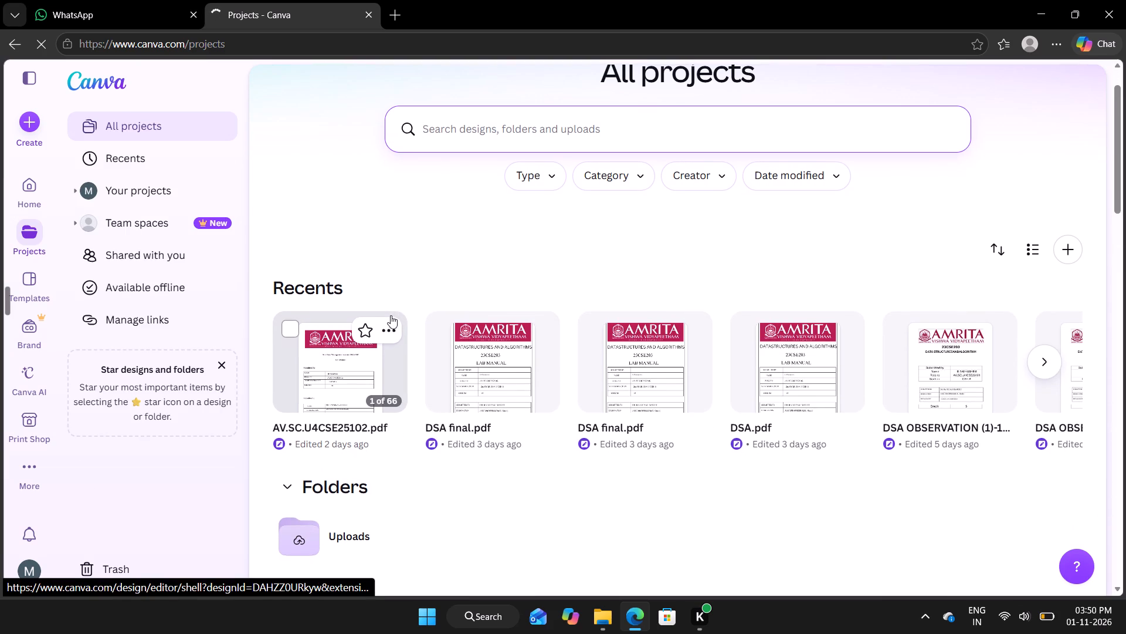
left_click(486, 365)
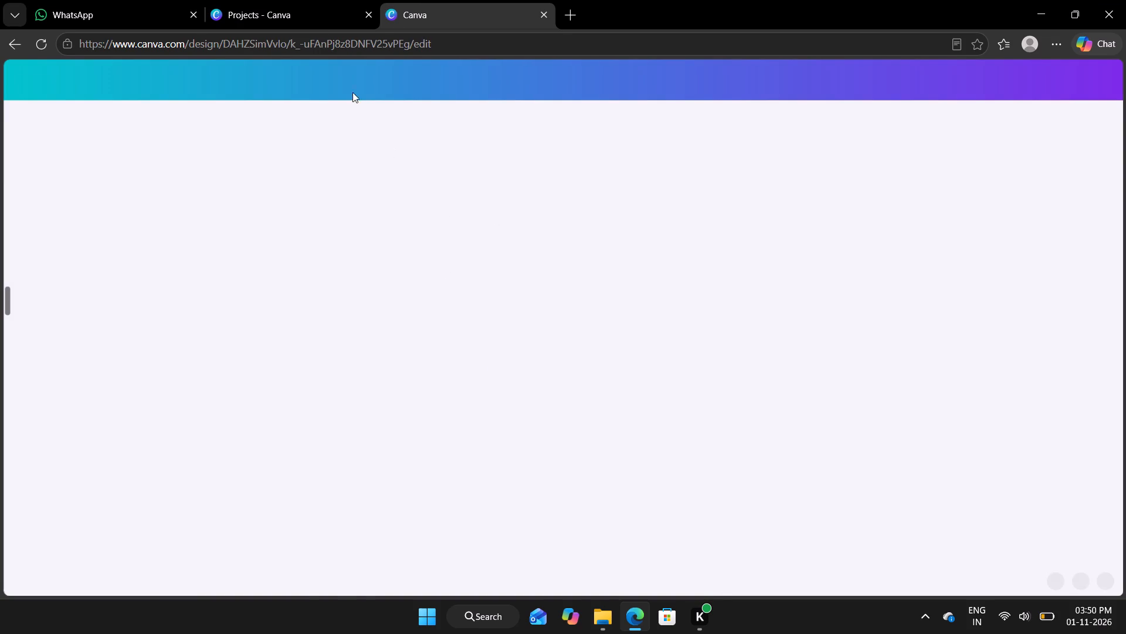
left_click(317, 0)
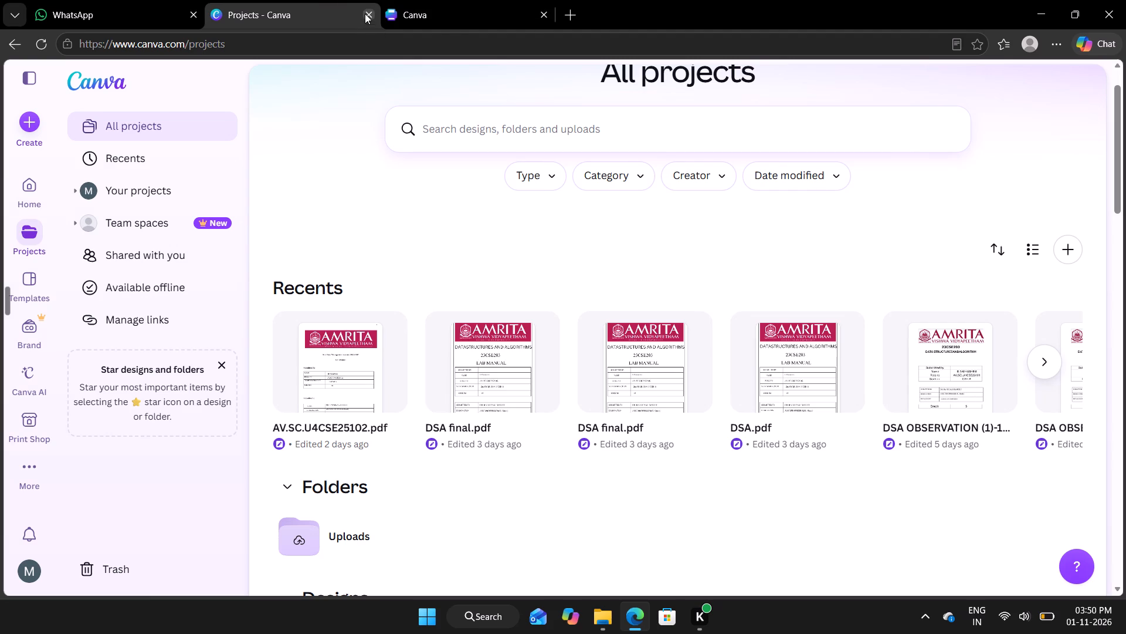
left_click(365, 14)
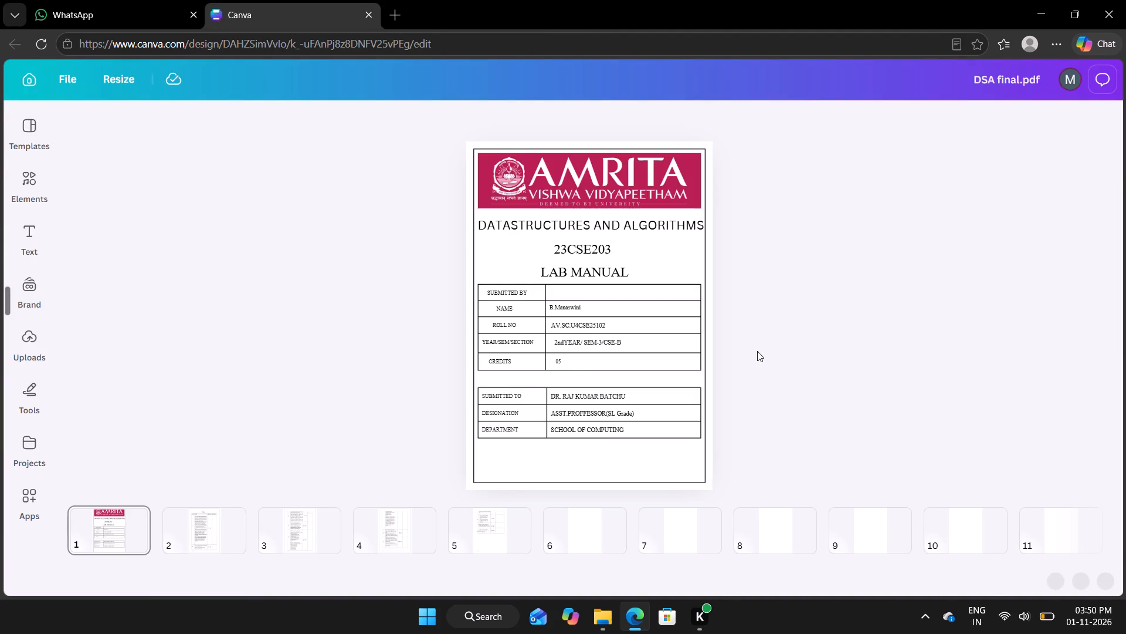
Look through the index pages of DSA final.pdf from page 5 back to page 2.
left_click(502, 524)
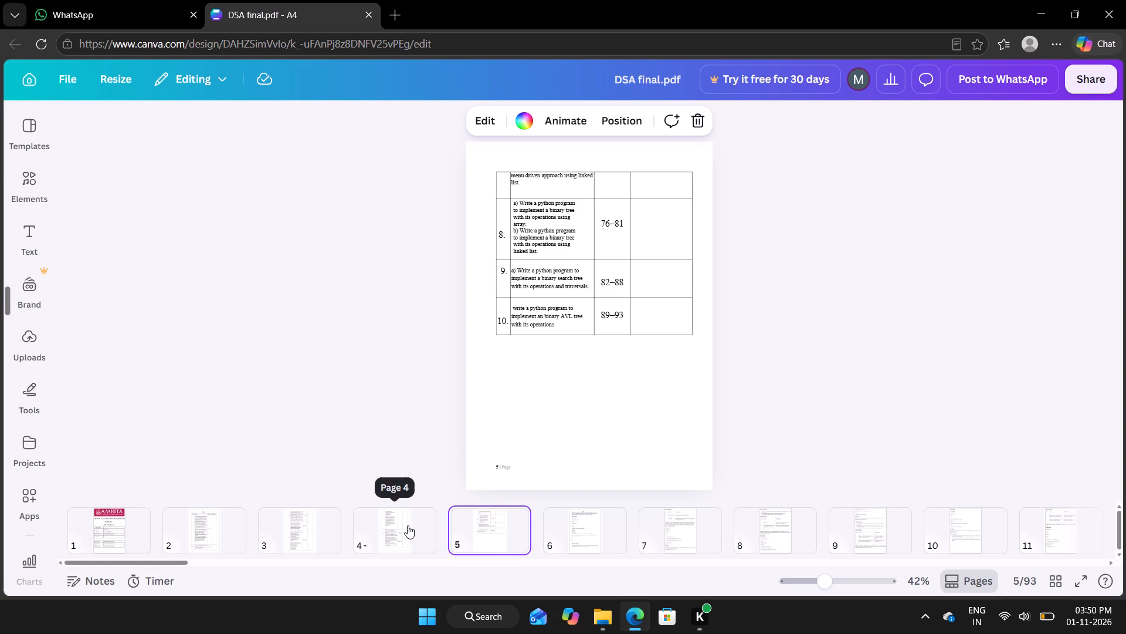
left_click(408, 525)
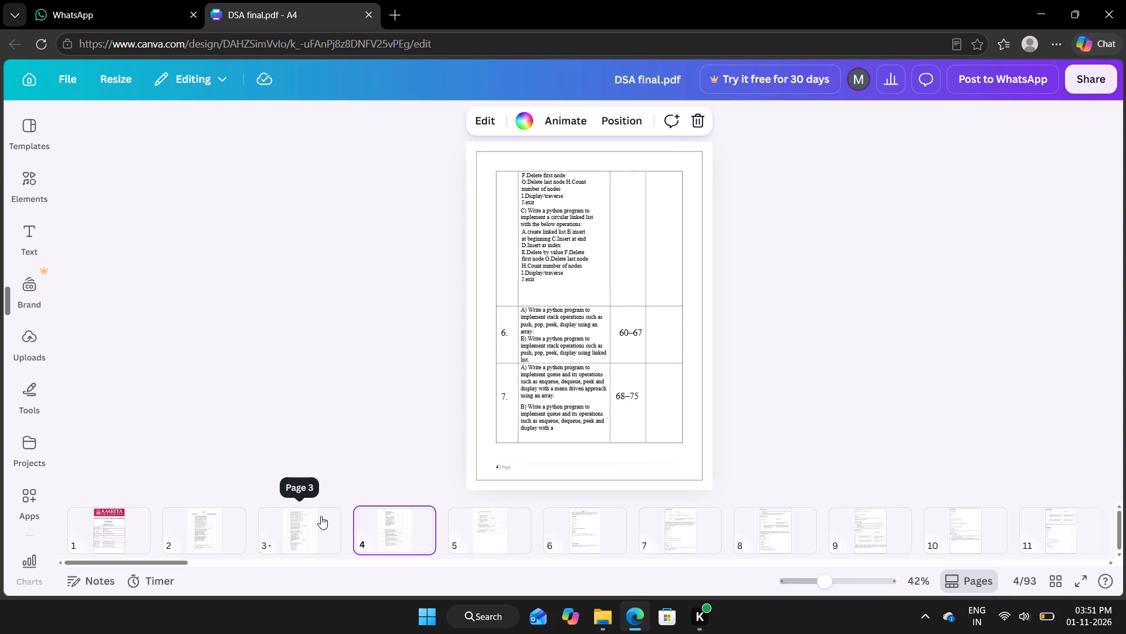
left_click(321, 516)
left_click(221, 533)
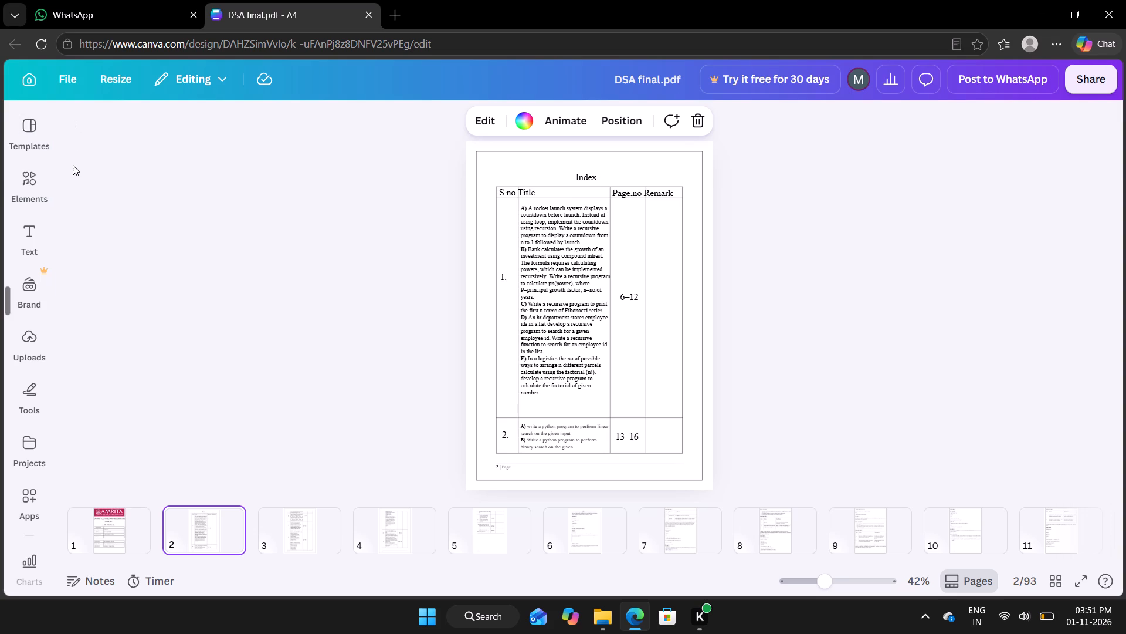
Upload the DSA LAB MANUAL Word document from New folder on the DATA (D:) drive.
left_click(39, 353)
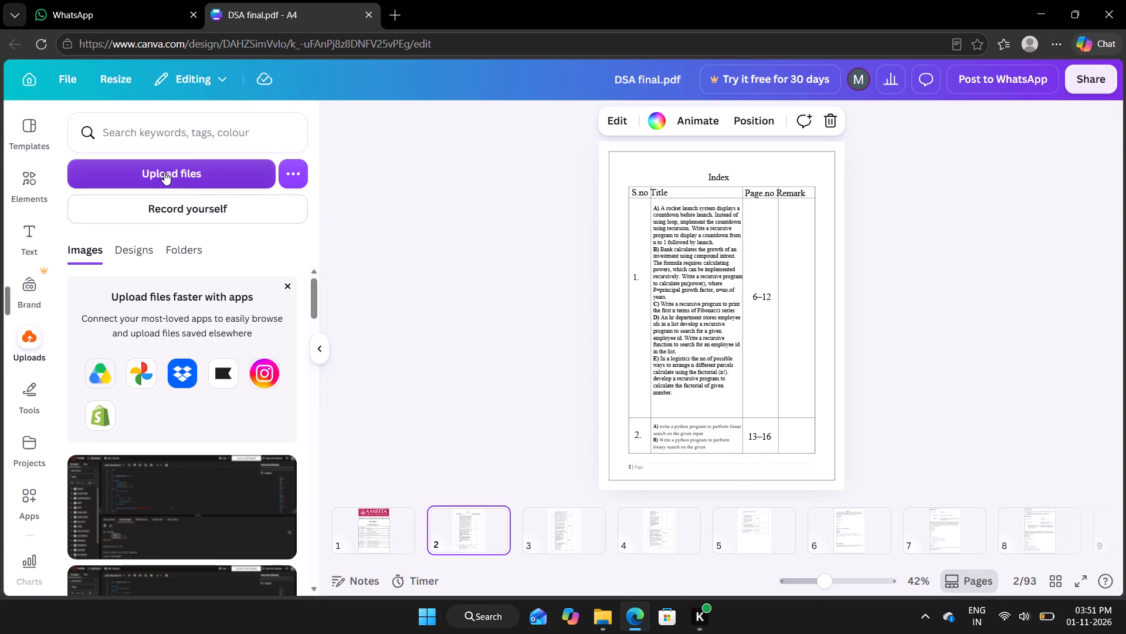
left_click(164, 172)
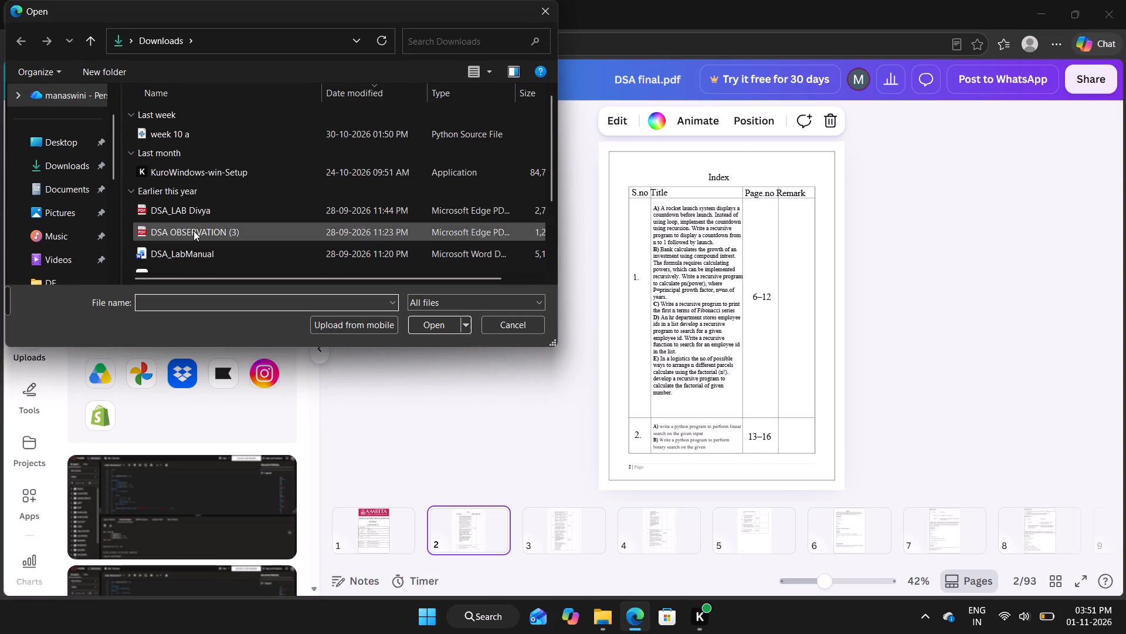
scroll(212, 200, "down", 1)
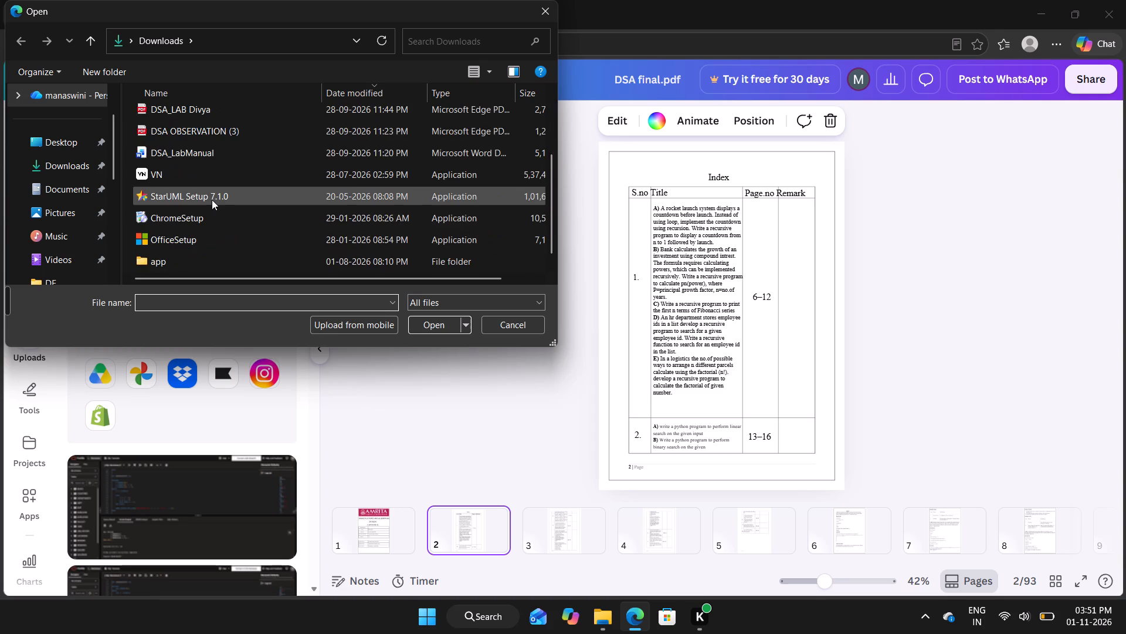
scroll(212, 200, "down", 1)
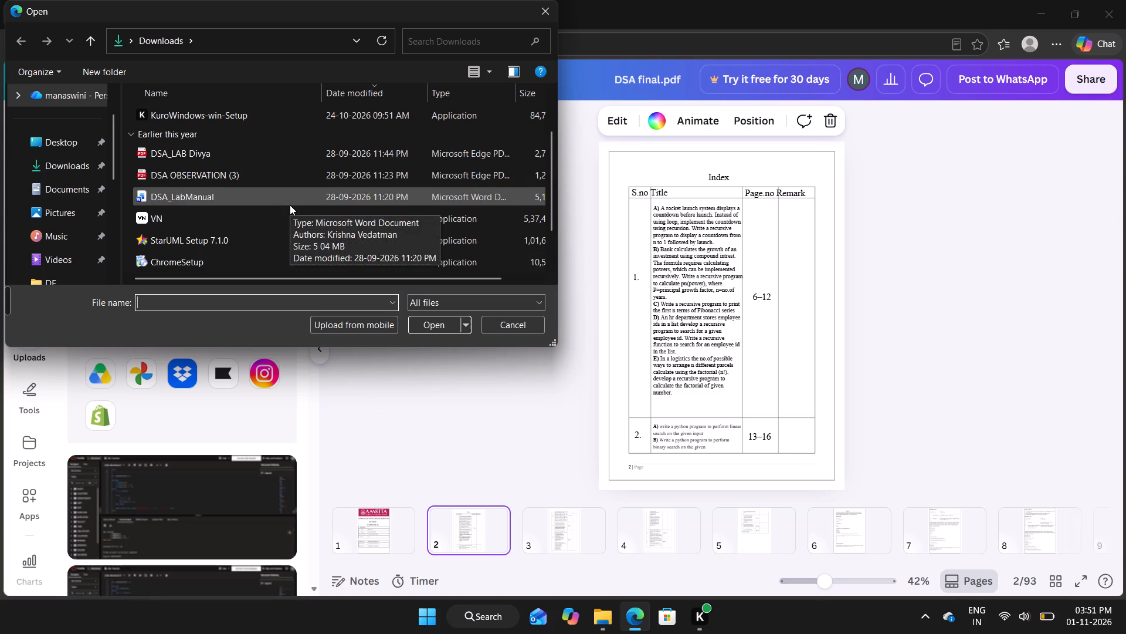
scroll(284, 222, "down", 2)
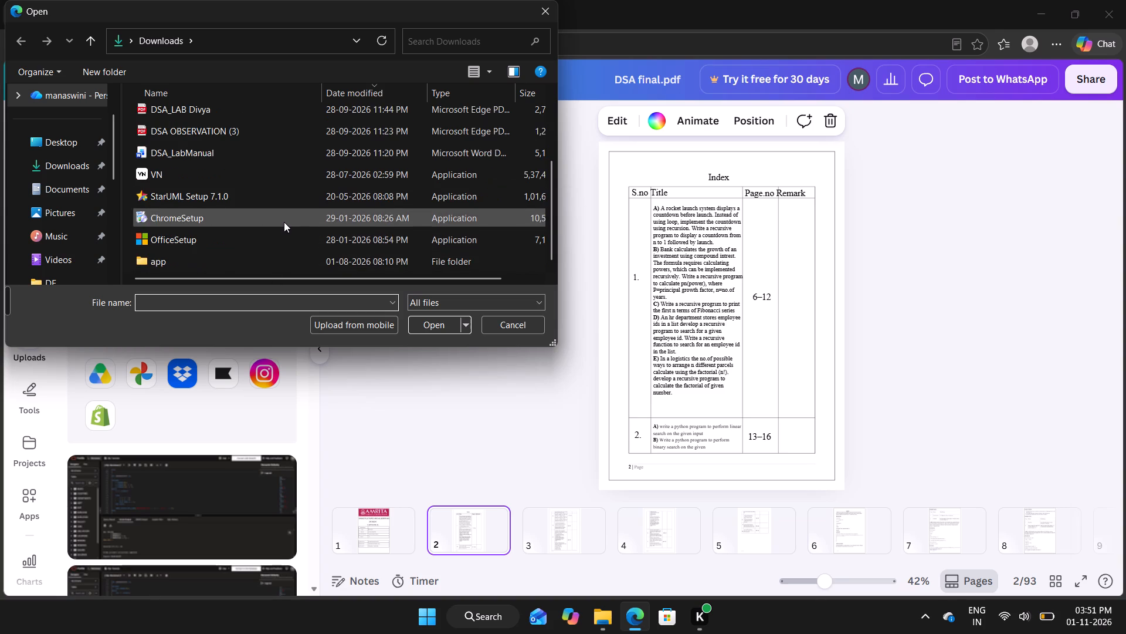
scroll(284, 222, "up", 2)
scroll(79, 247, "down", 2)
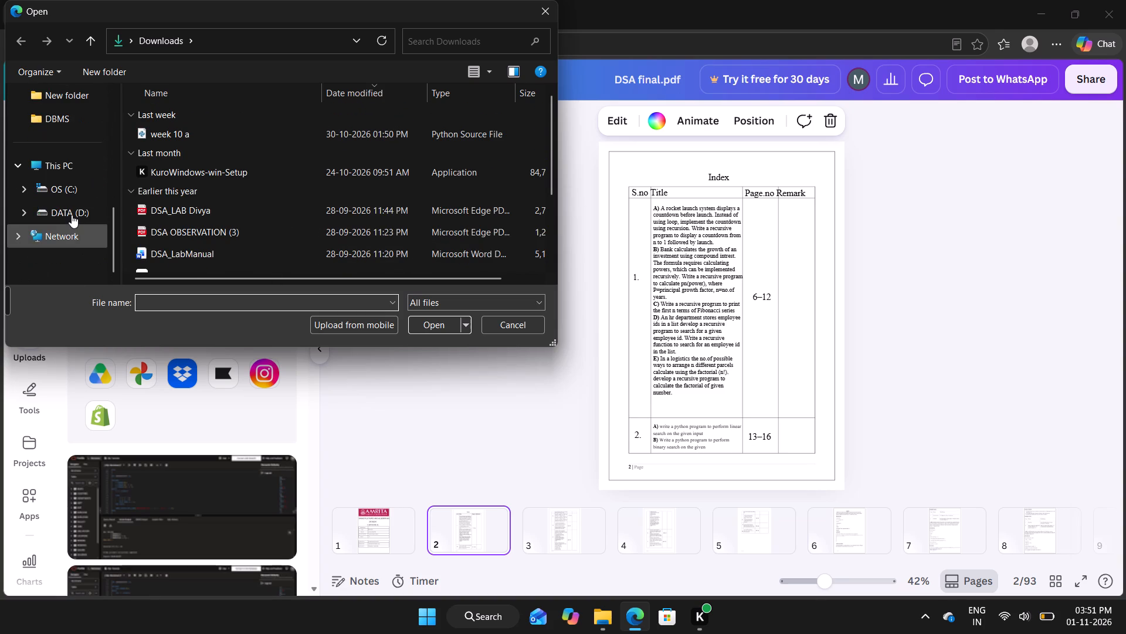
double_click(72, 215)
scroll(249, 183, "down", 1)
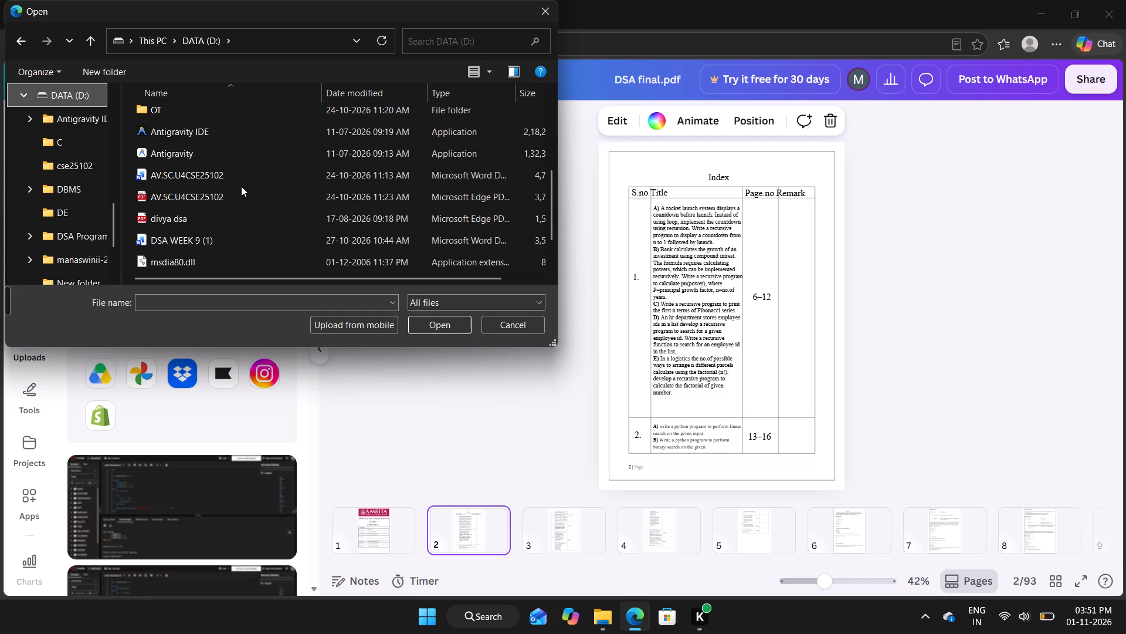
scroll(241, 186, "up", 2)
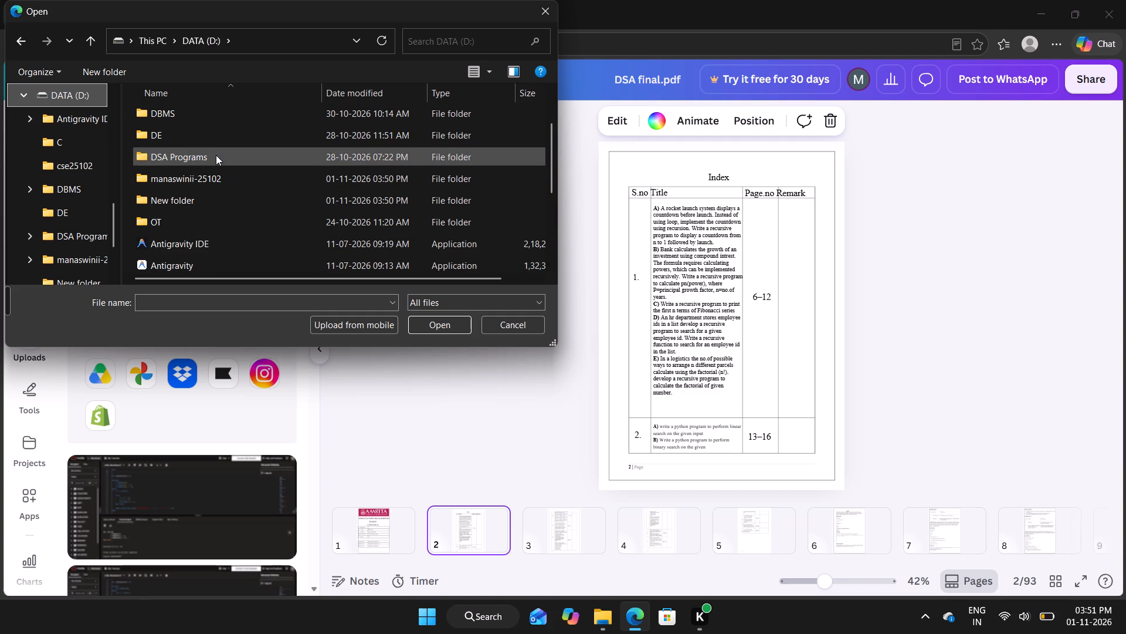
left_click(206, 195)
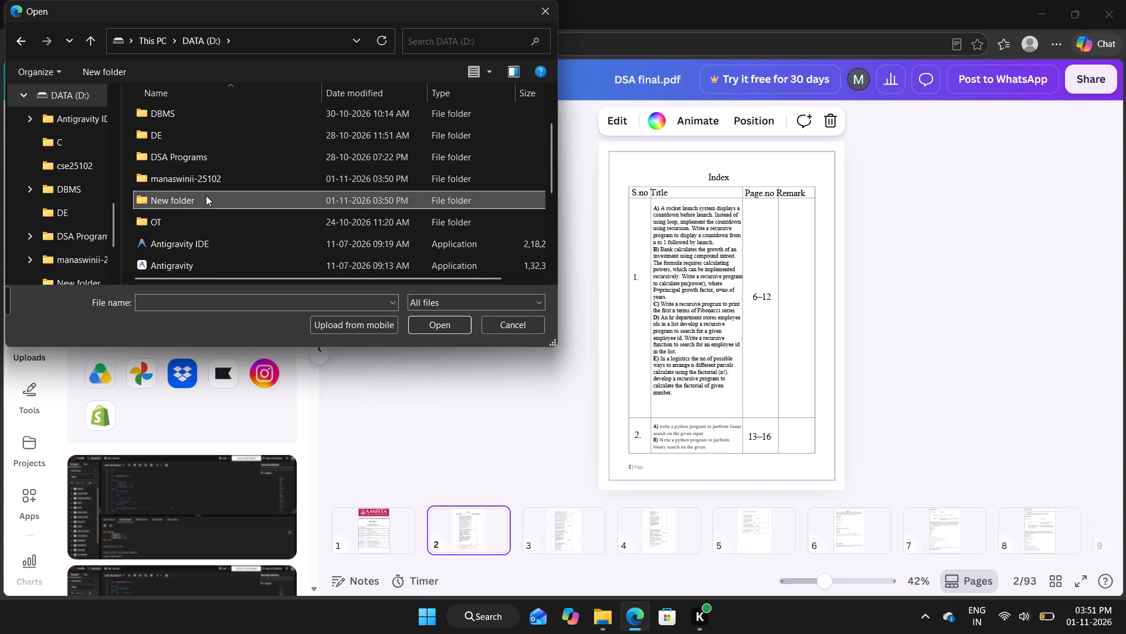
double_click(213, 202)
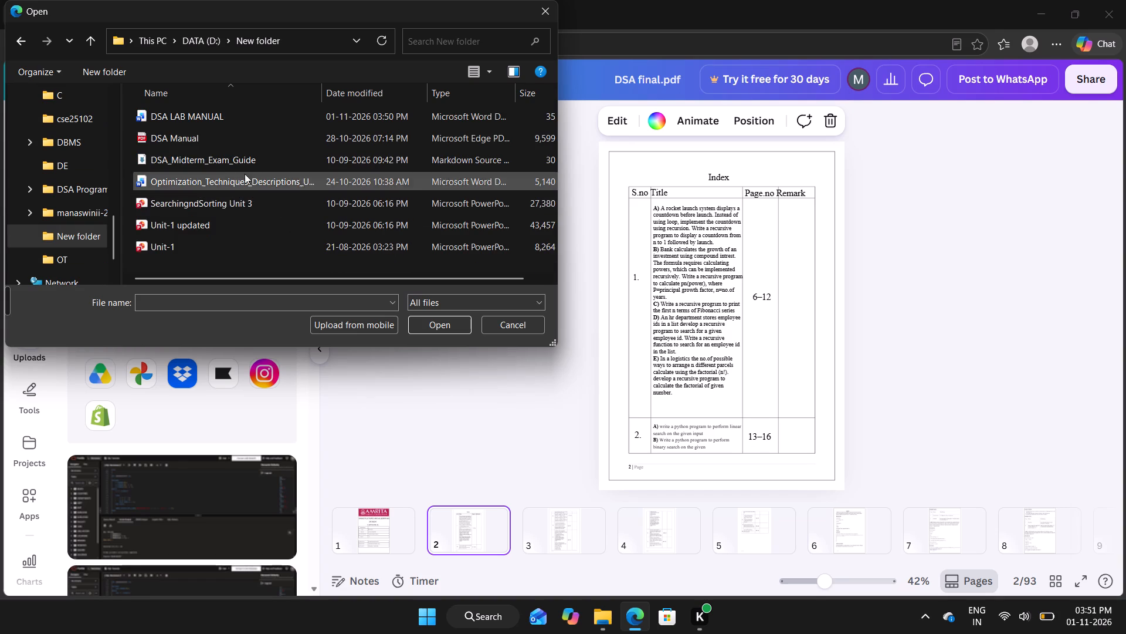
double_click(257, 107)
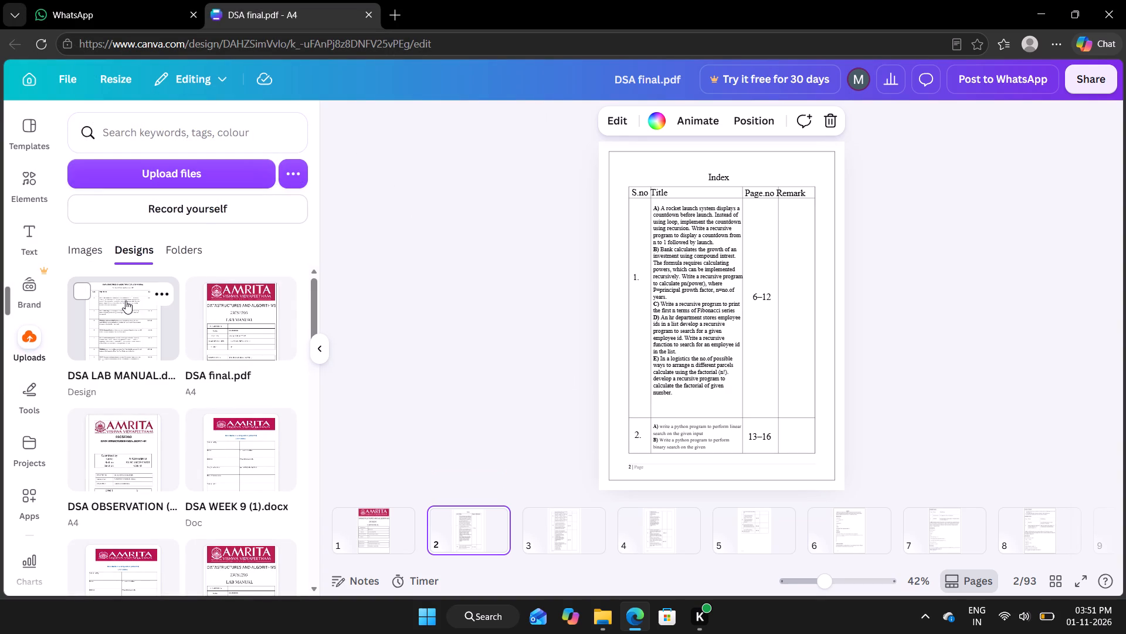
Add the uploaded DSA LAB MANUAL design as a new page after page 2.
left_click(125, 335)
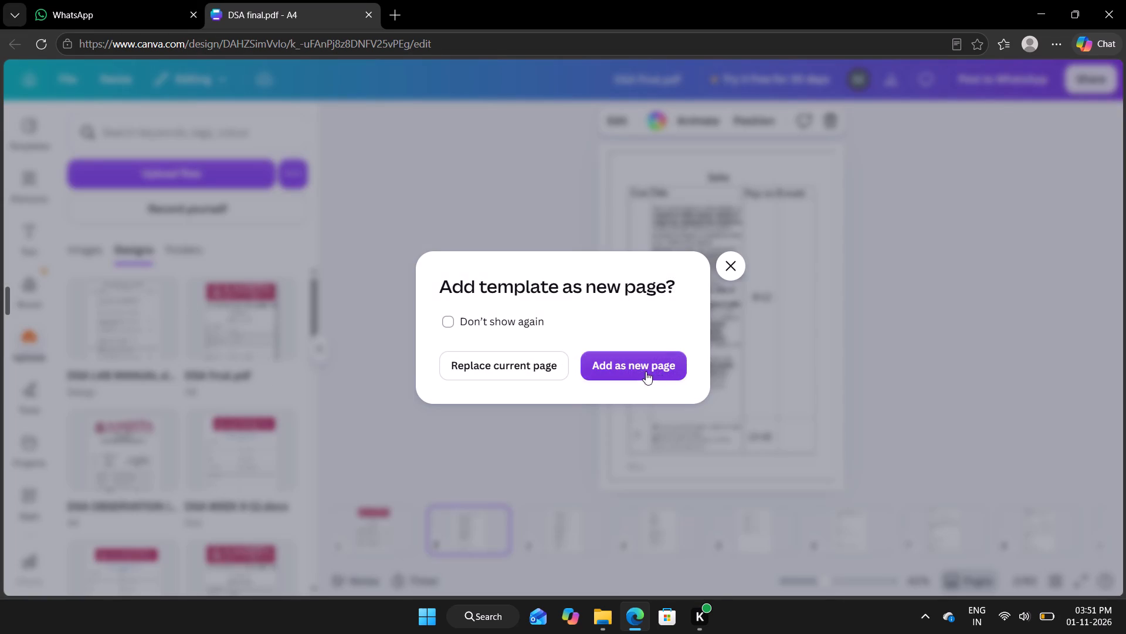
left_click(642, 370)
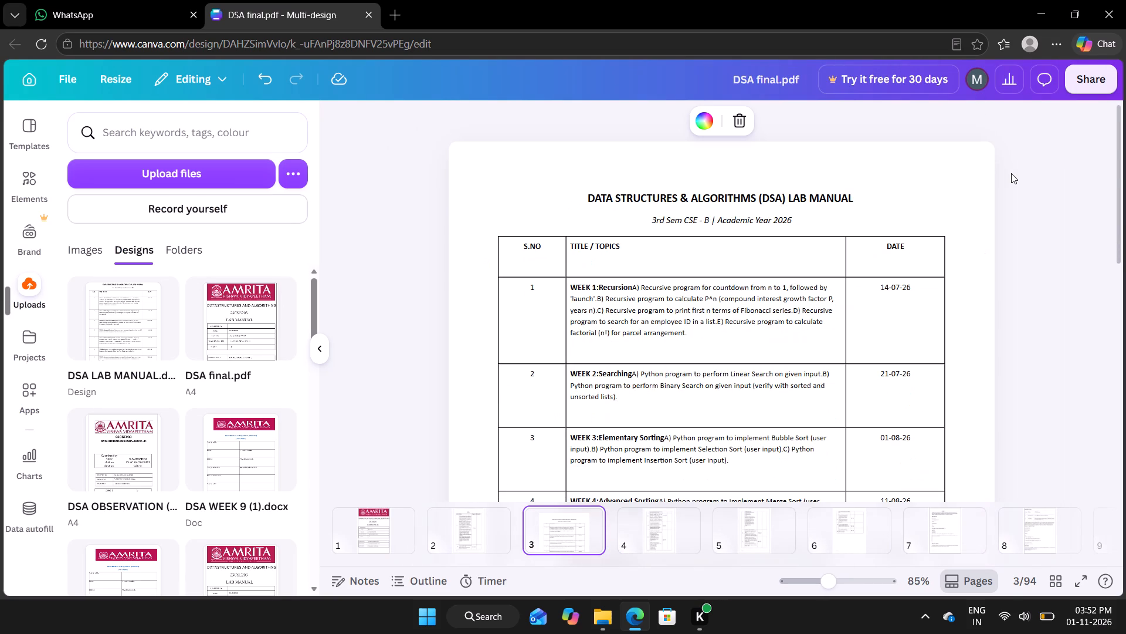
Delete the Note and Prerequisites text below the topics table on the new lab manual page.
scroll(1011, 173, "down", 2)
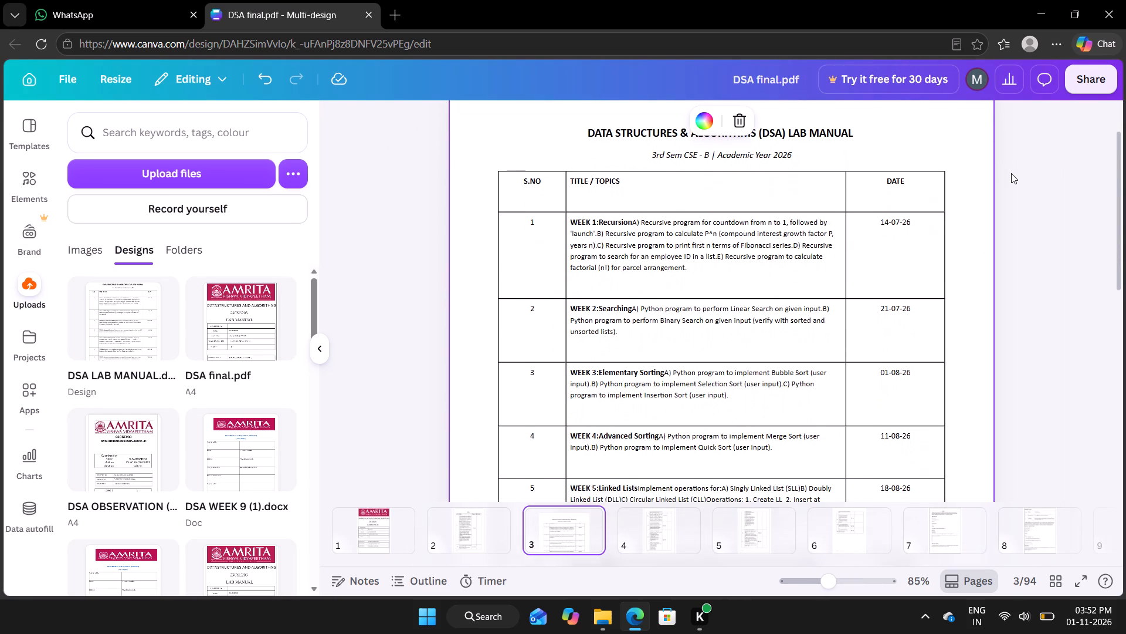
scroll(1011, 173, "down", 4)
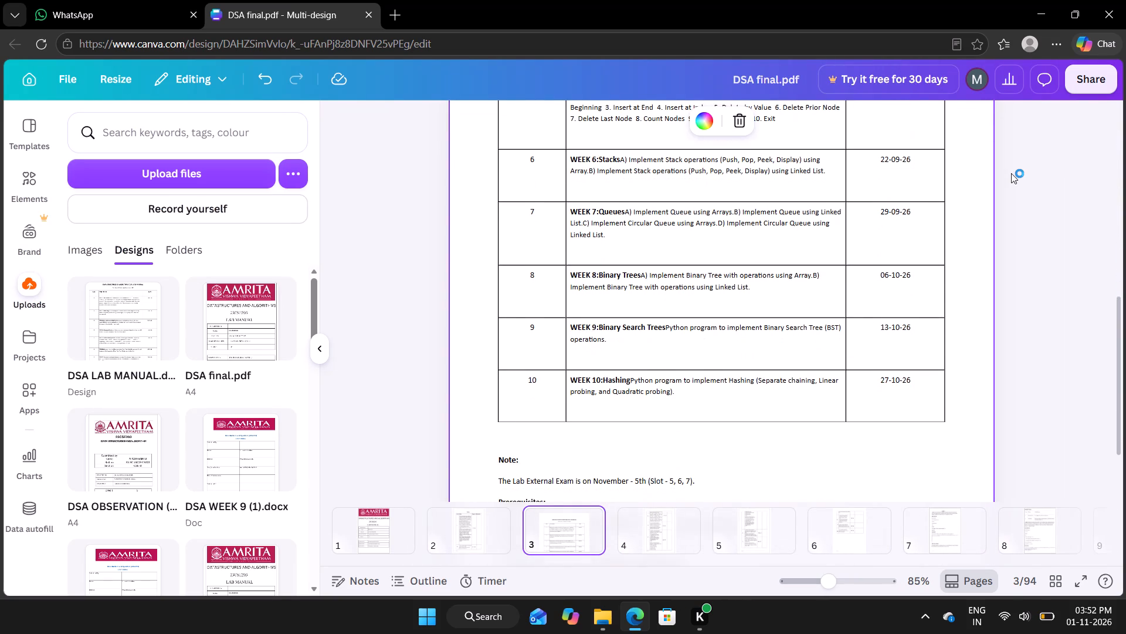
scroll(1011, 173, "down", 2)
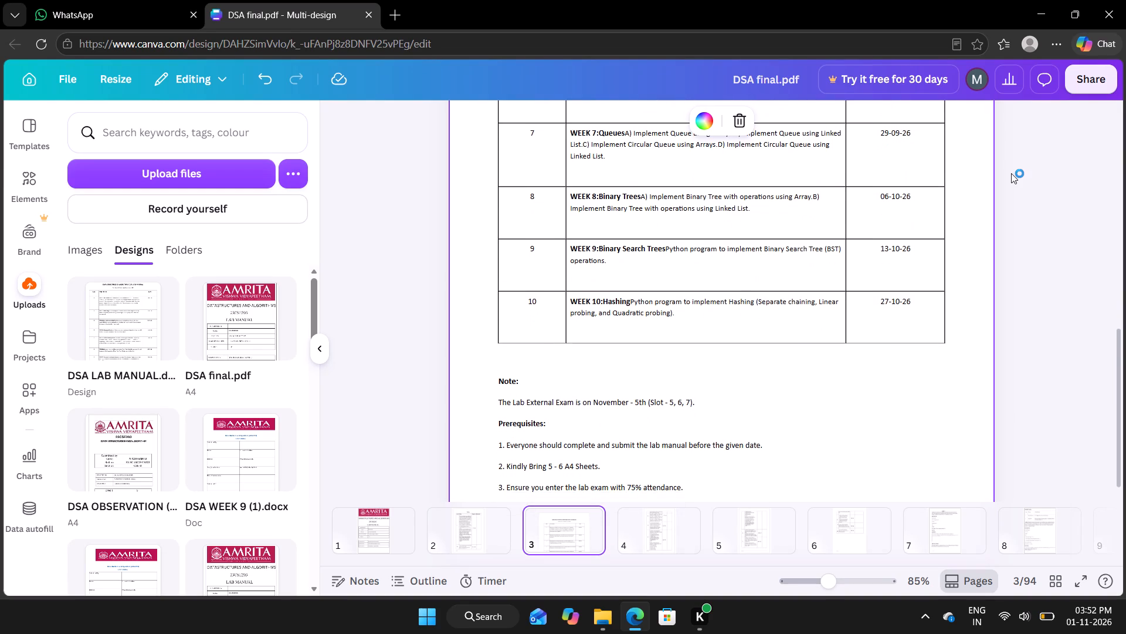
scroll(1011, 173, "down", 1)
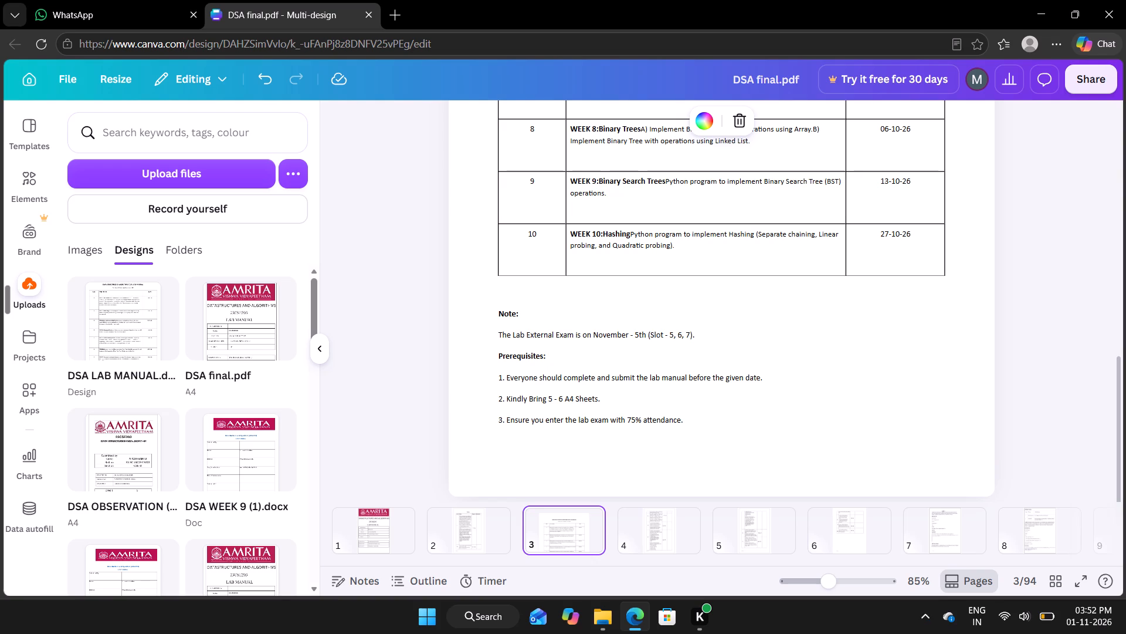
right_click(492, 312)
left_click(404, 358)
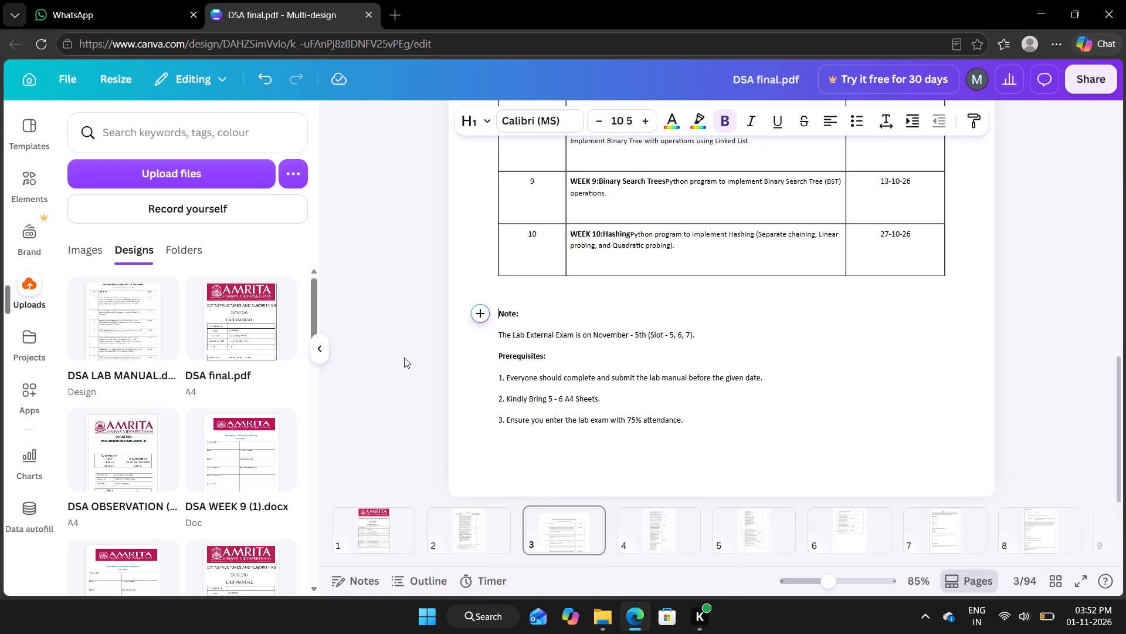
left_click(516, 313)
left_click(528, 316)
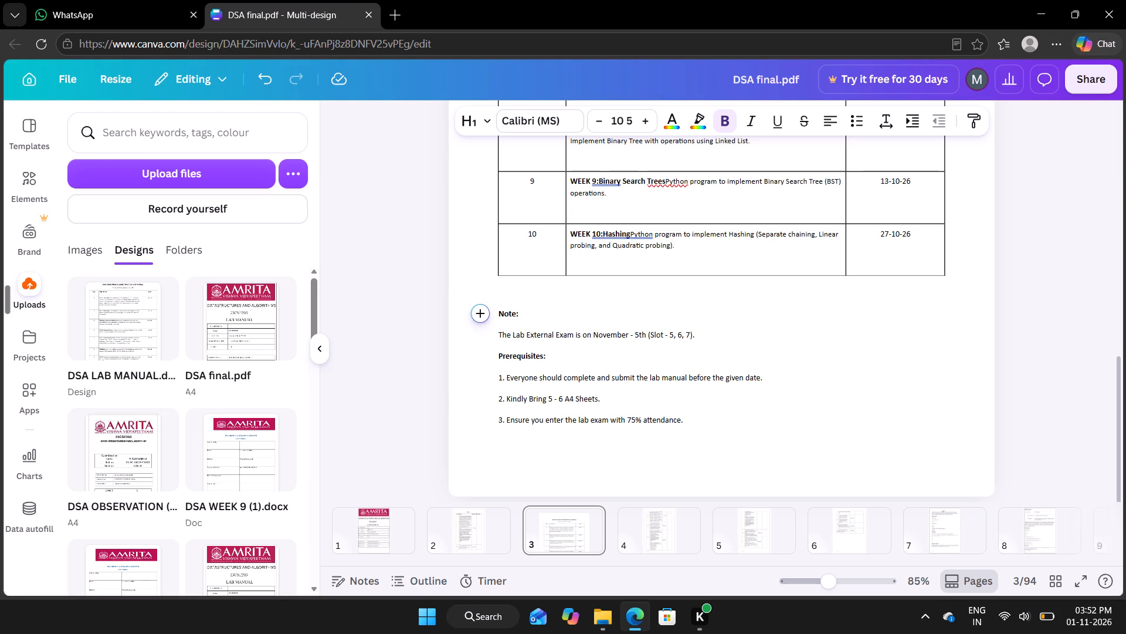
left_click_drag(500, 313, 669, 511)
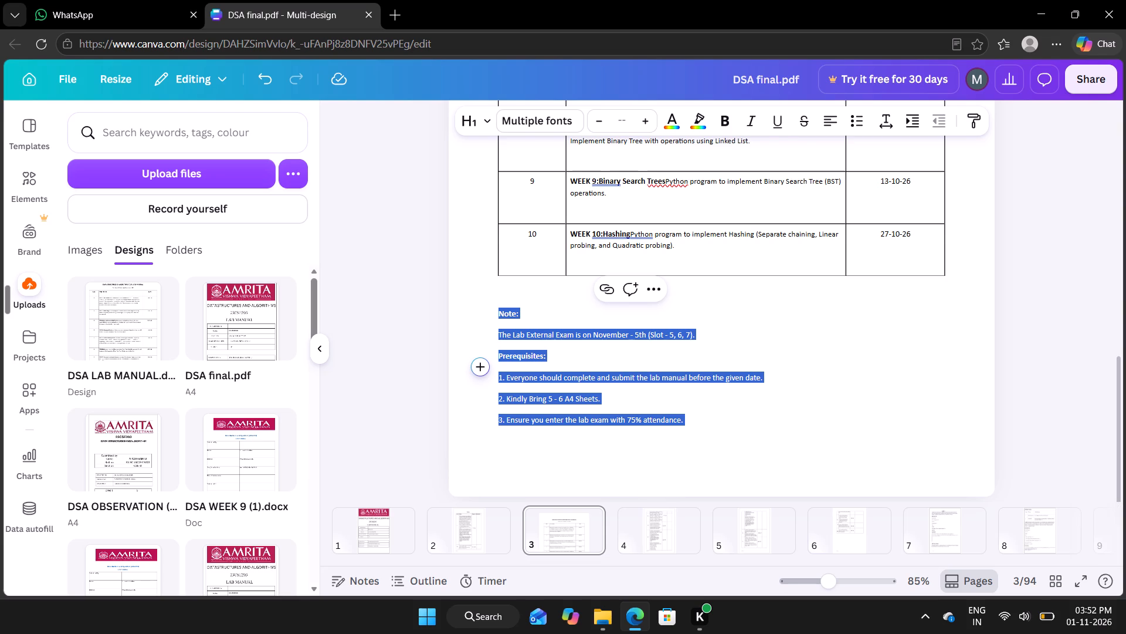
key("BackSpace")
Review the weekly topics table on page 3 from the DSA LAB MANUAL heading down to the week 10 row.
scroll(769, 223, "up", 5)
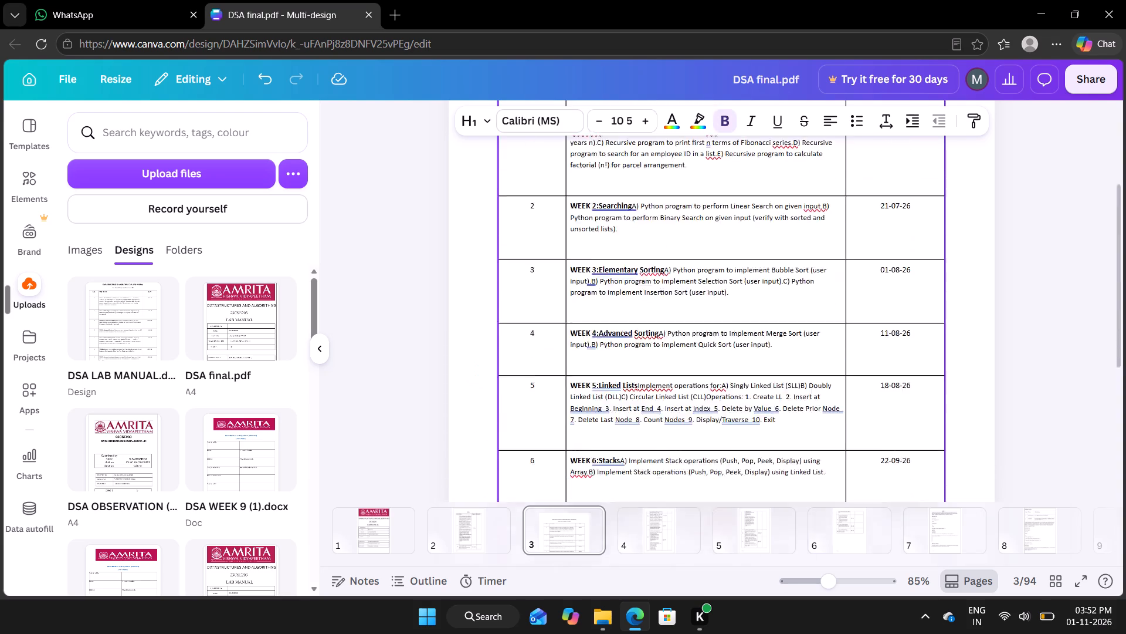
scroll(769, 223, "up", 2)
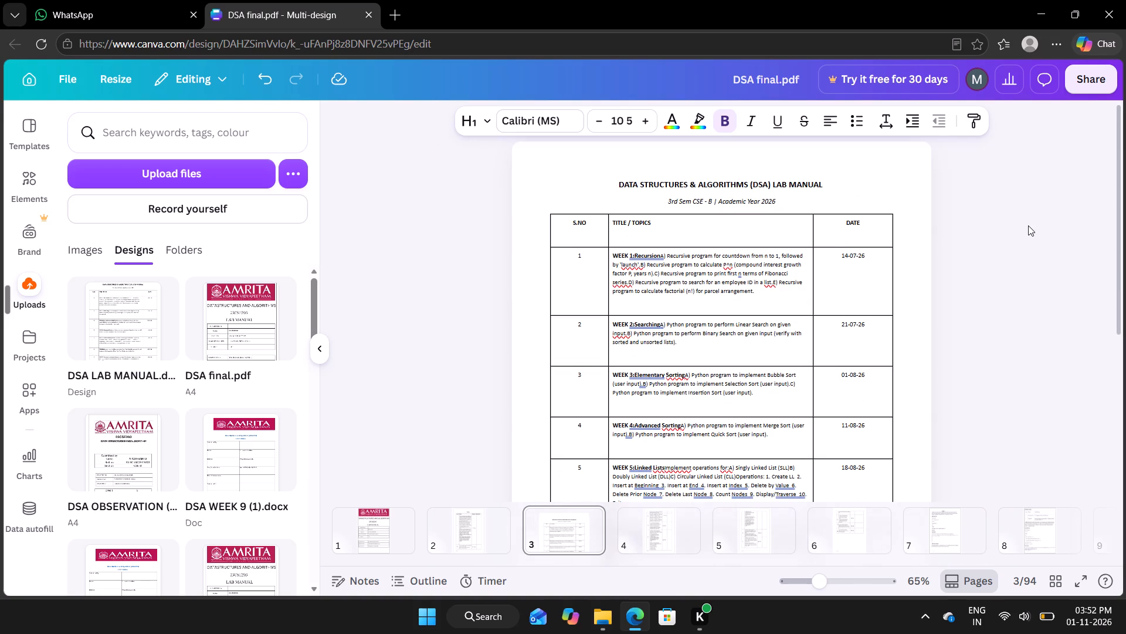
scroll(1028, 225, "down", 1)
left_click(1038, 292)
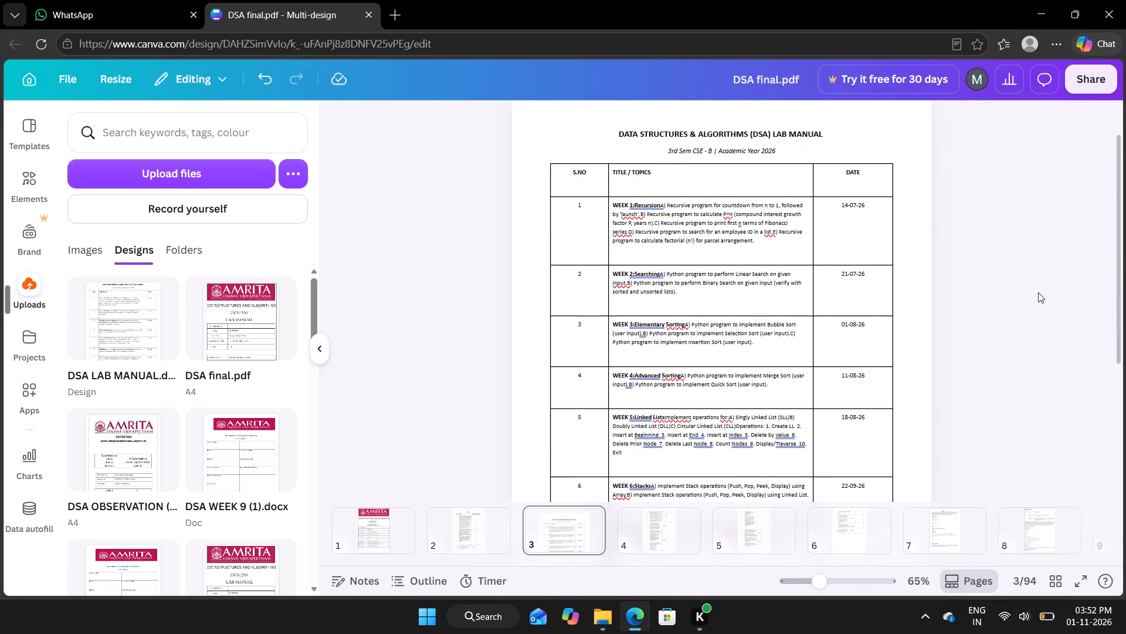
scroll(983, 291, "down", 1)
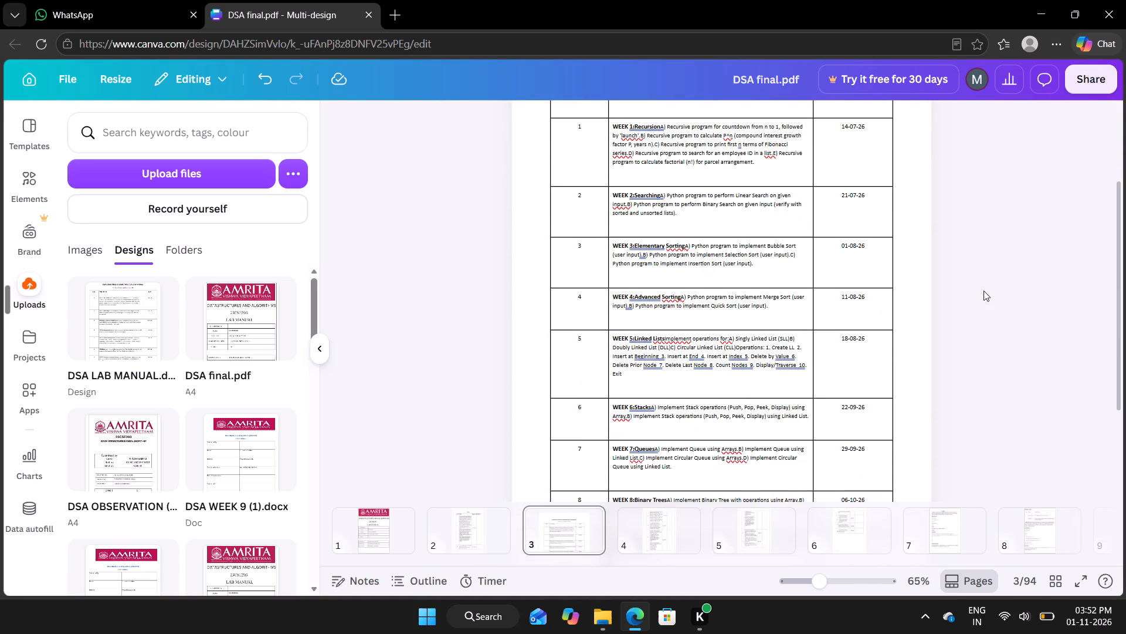
scroll(983, 291, "down", 2)
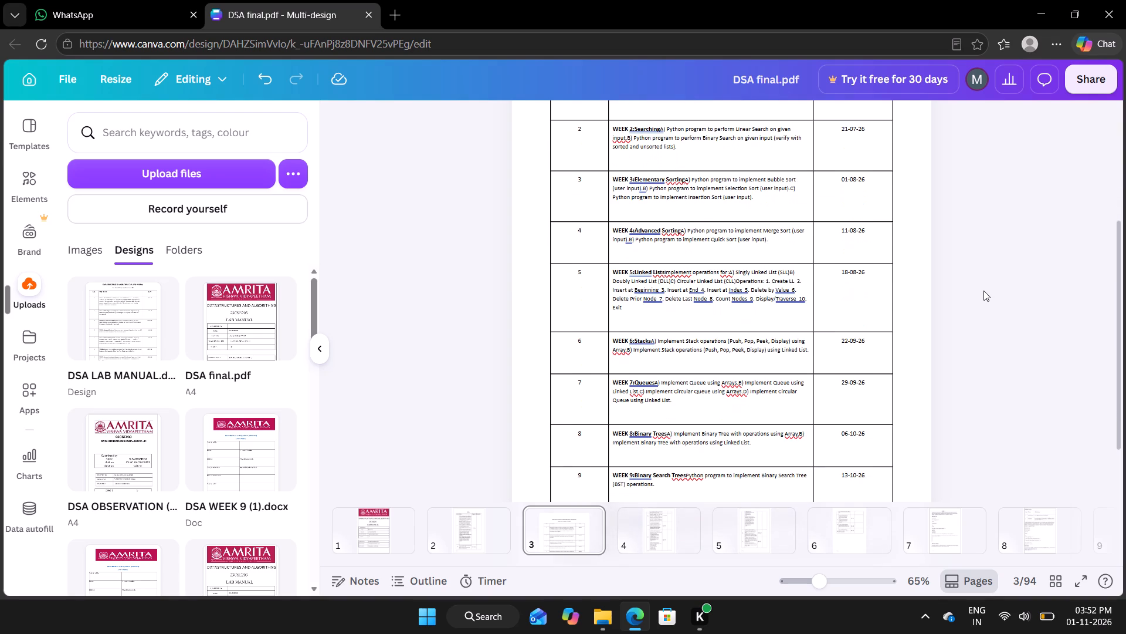
scroll(983, 291, "down", 2)
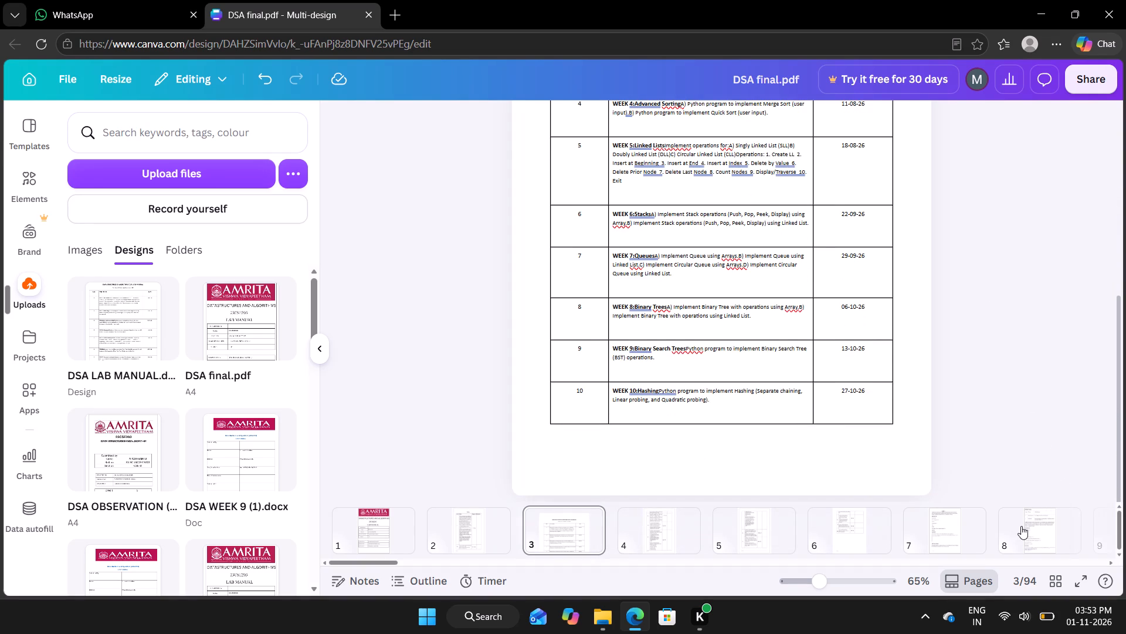
Look through the closing program pages of DSA final.pdf, from page 93 back to page 90.
scroll(971, 539, "left", 5)
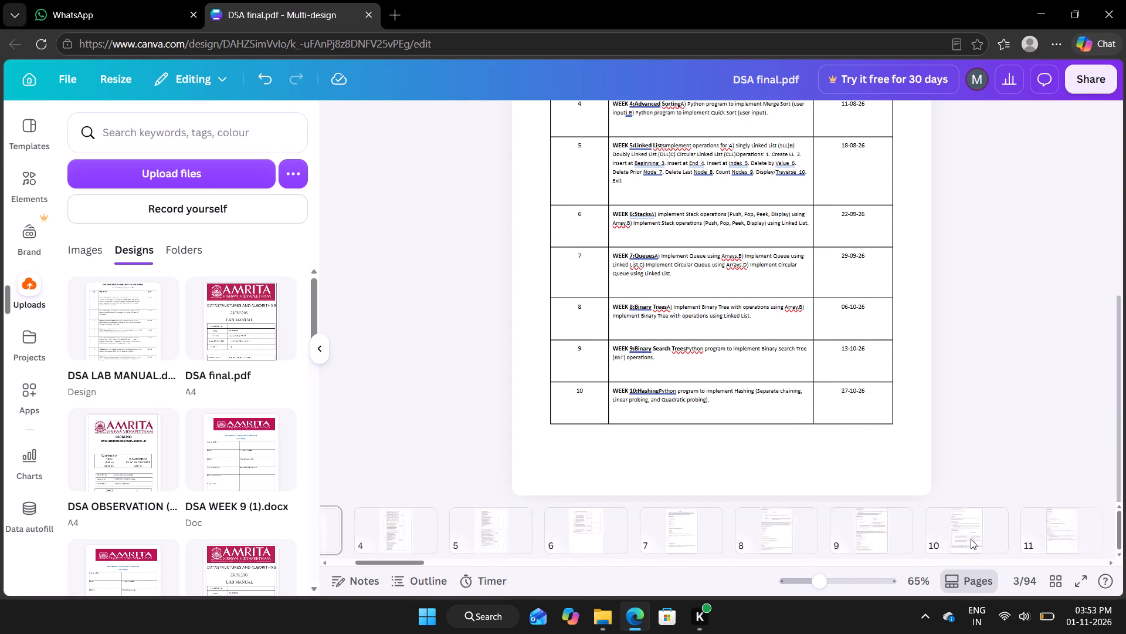
scroll(971, 539, "left", 20)
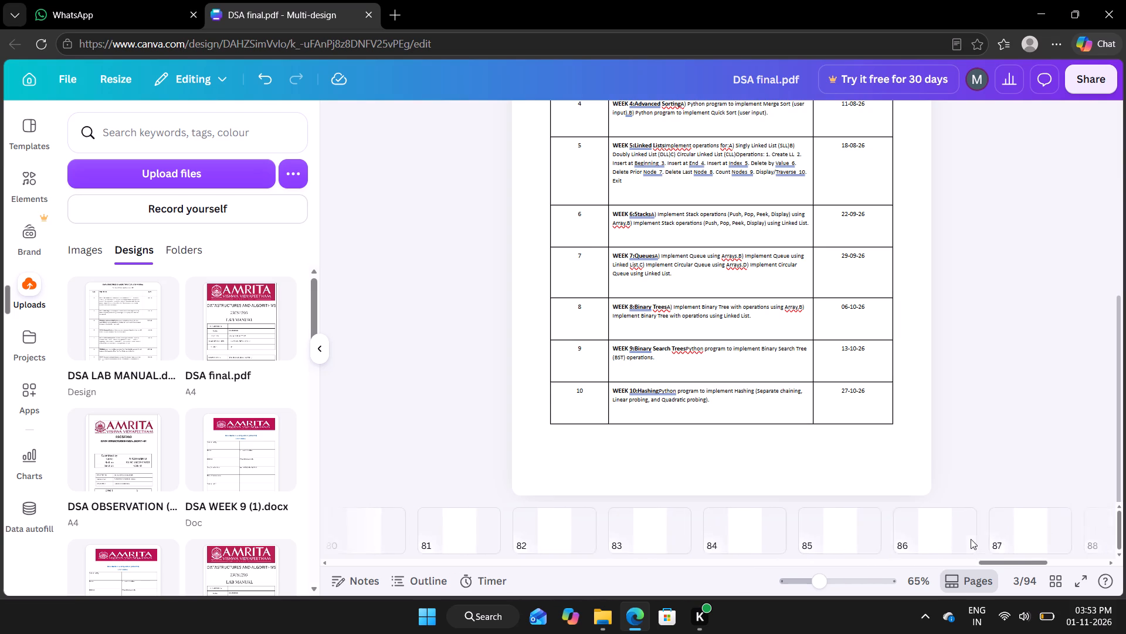
scroll(971, 539, "left", 8)
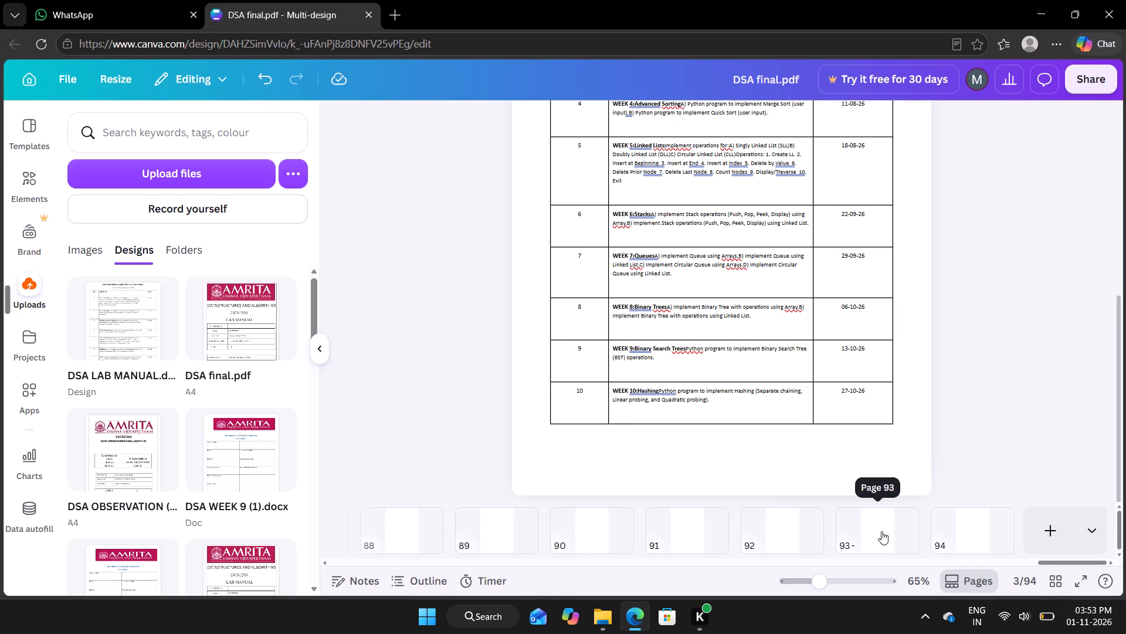
left_click(881, 531)
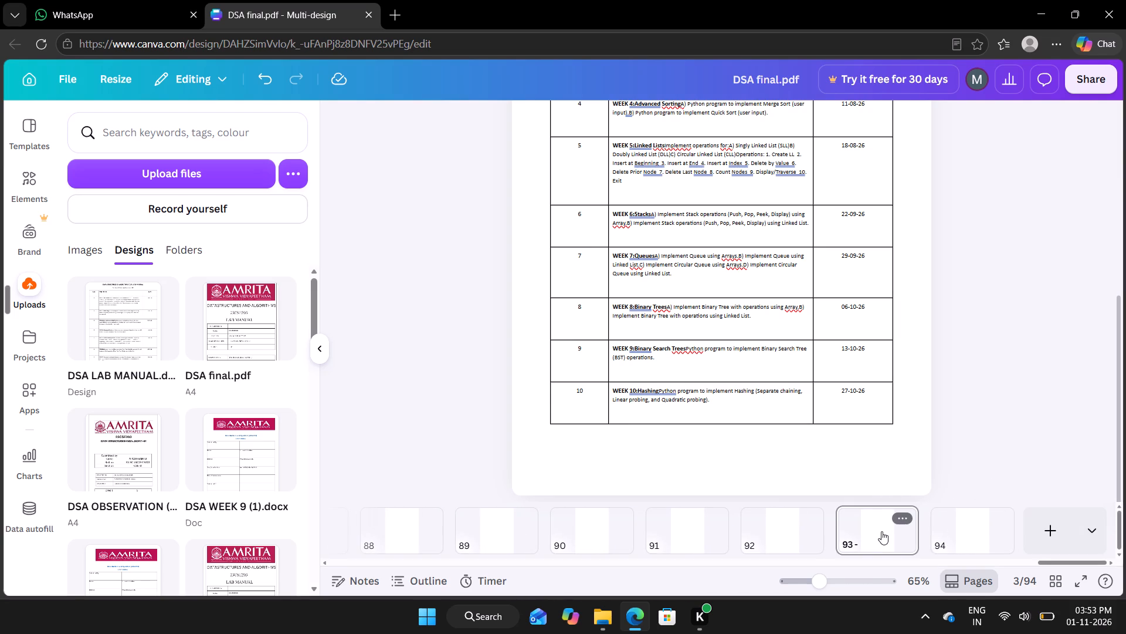
left_click(809, 531)
left_click(695, 525)
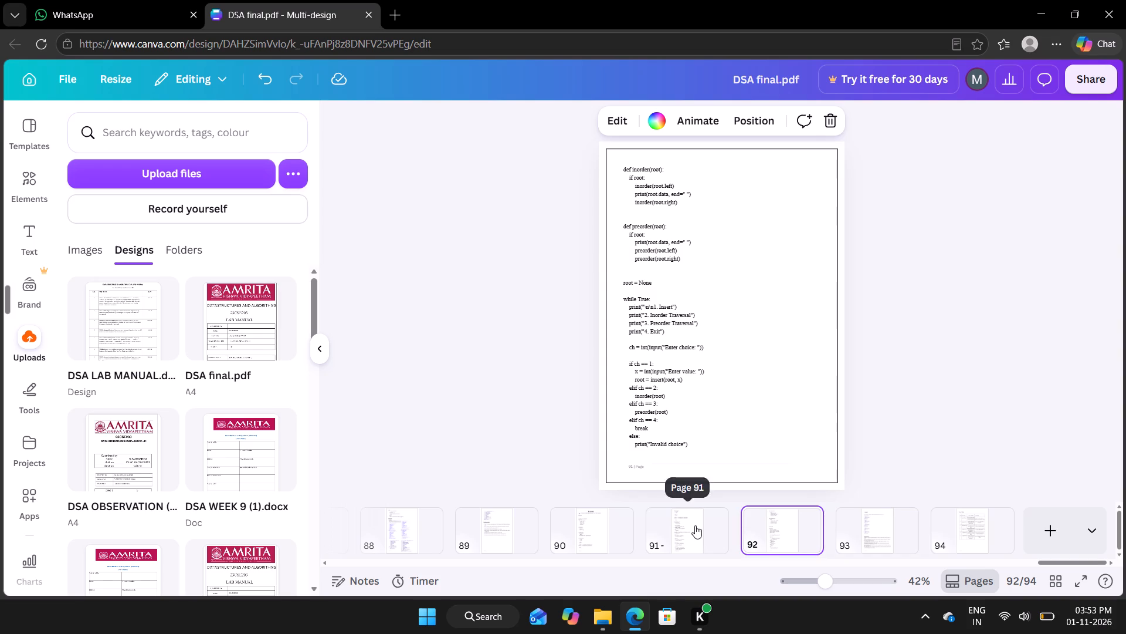
left_click(610, 528)
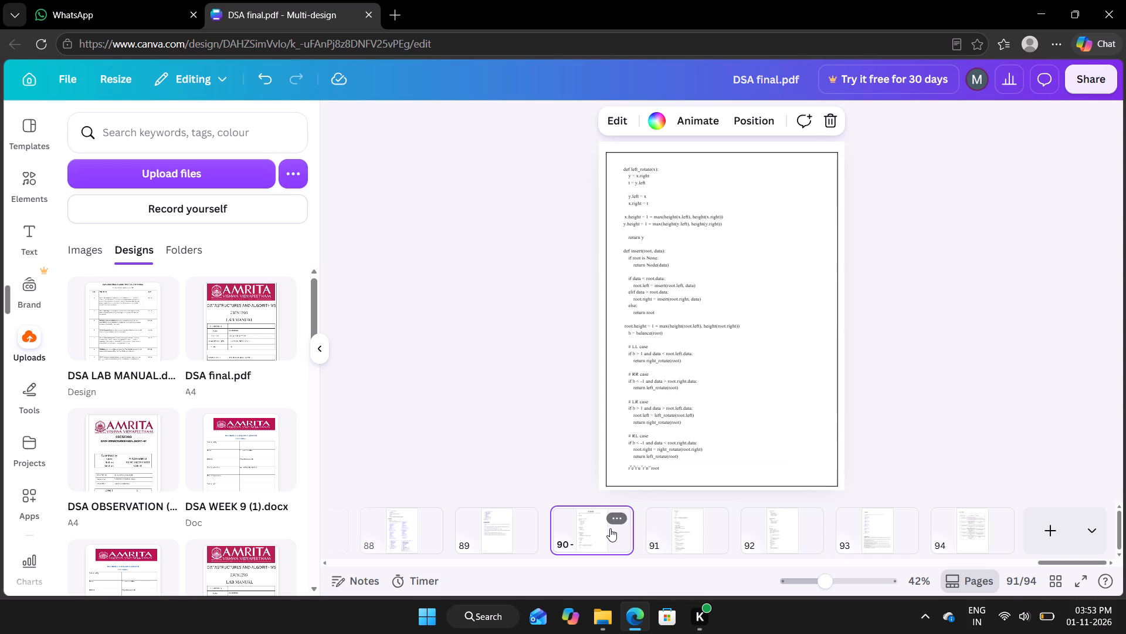
Go back from the LAB-10 program on page 90 to the opening pages of DSA final.pdf.
left_click(884, 248)
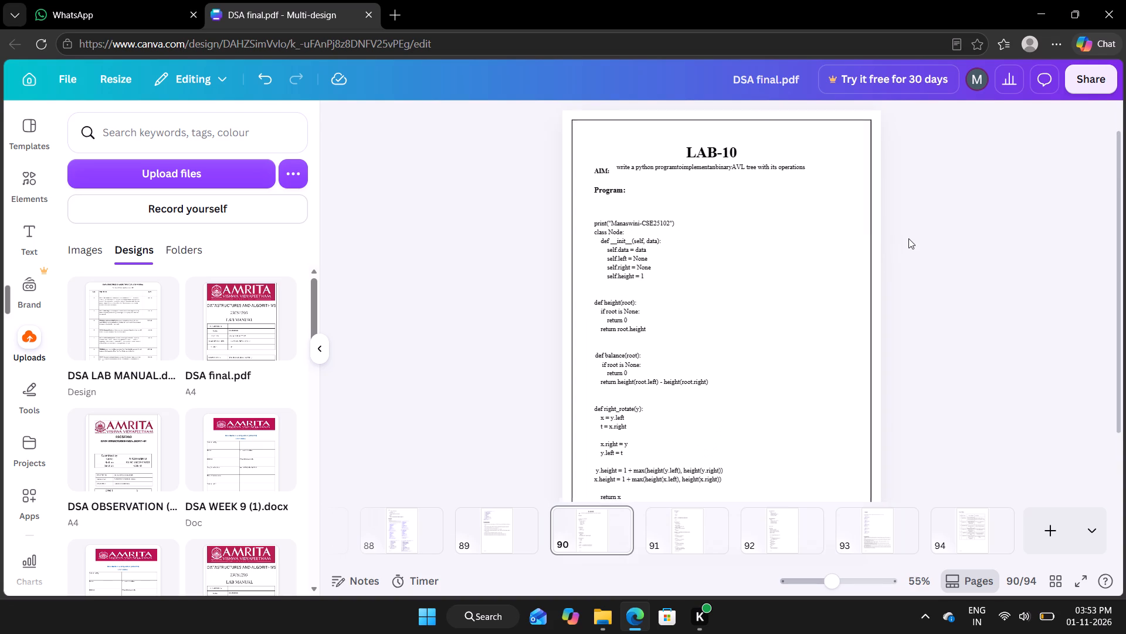
scroll(600, 534, "right", 20)
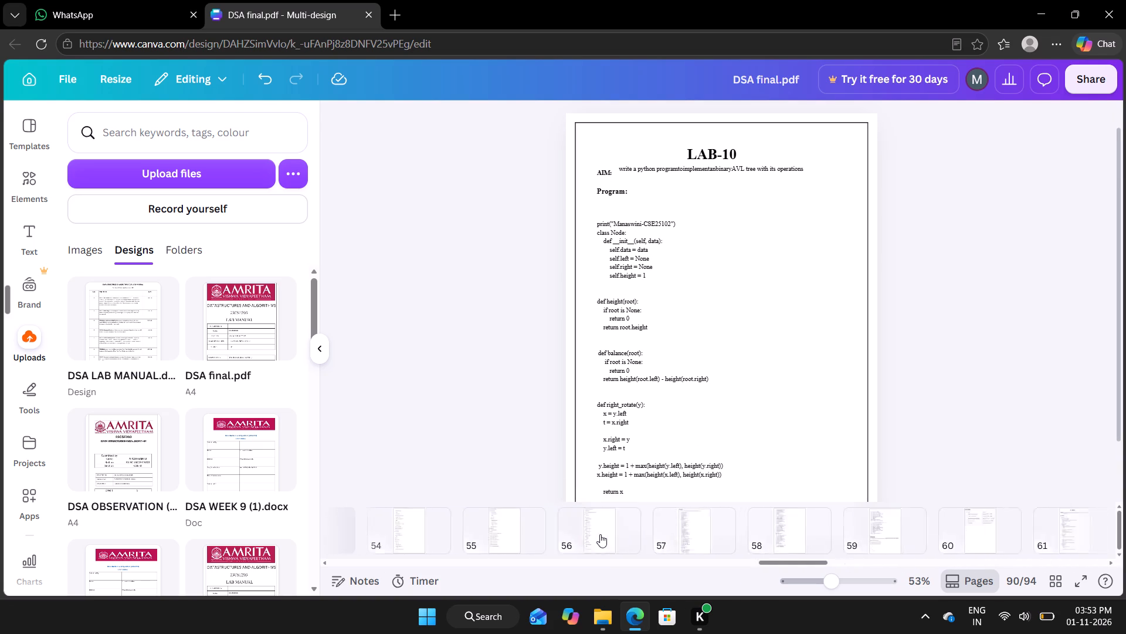
scroll(600, 534, "right", 14)
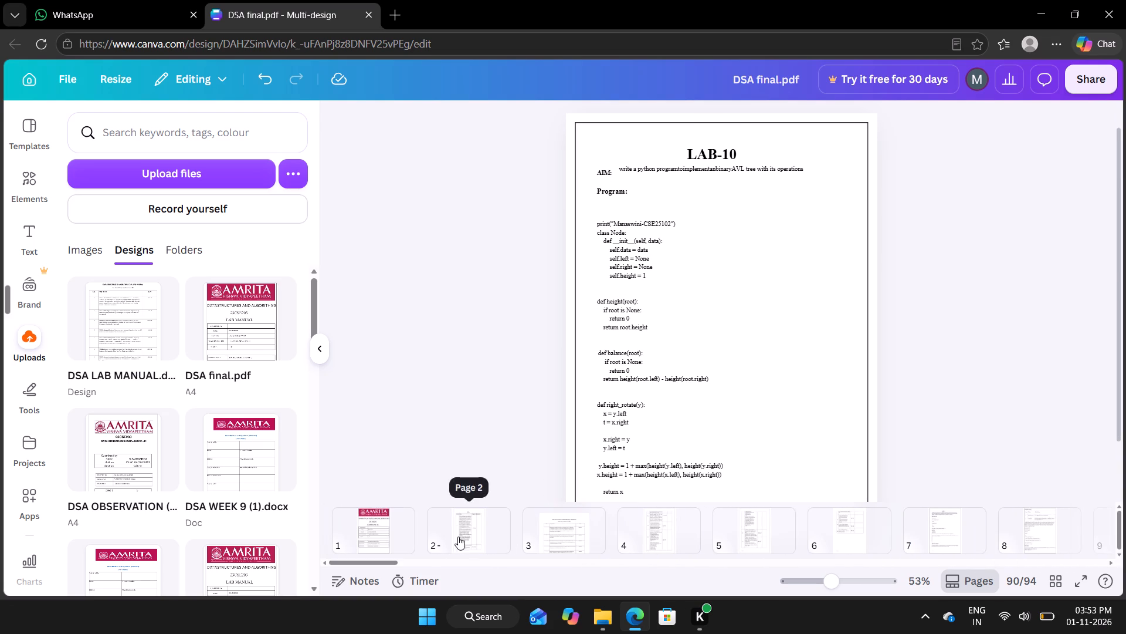
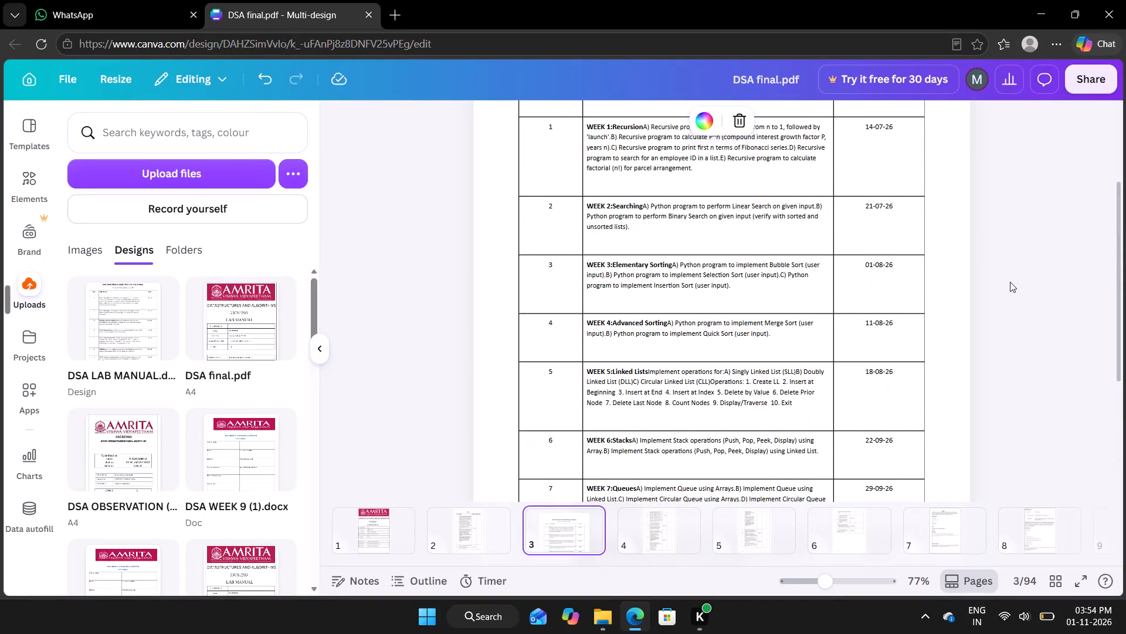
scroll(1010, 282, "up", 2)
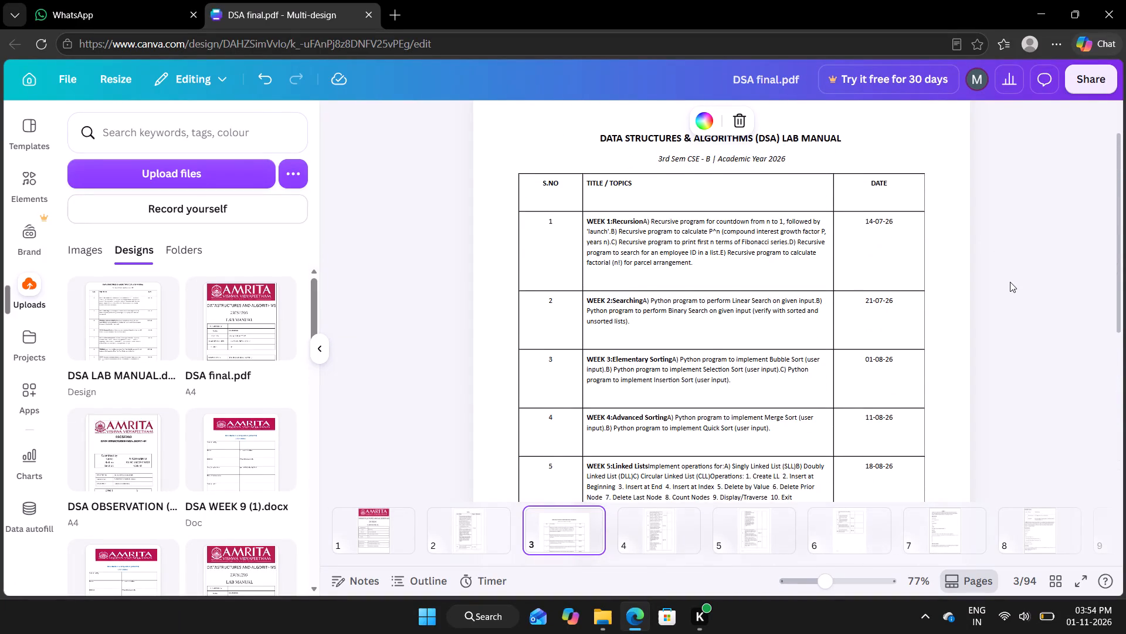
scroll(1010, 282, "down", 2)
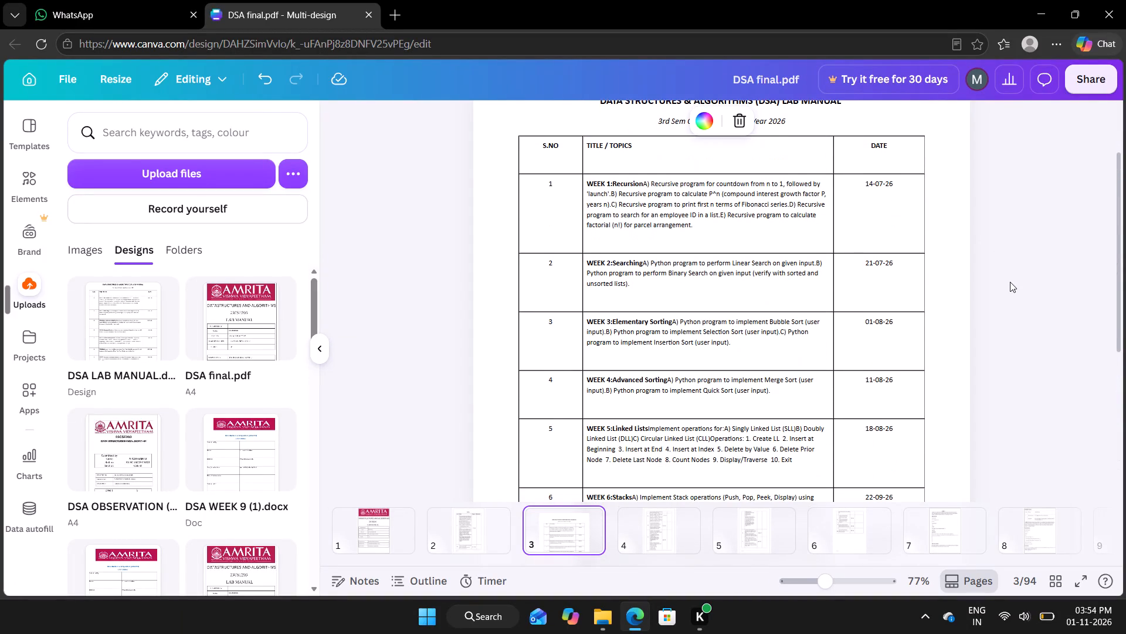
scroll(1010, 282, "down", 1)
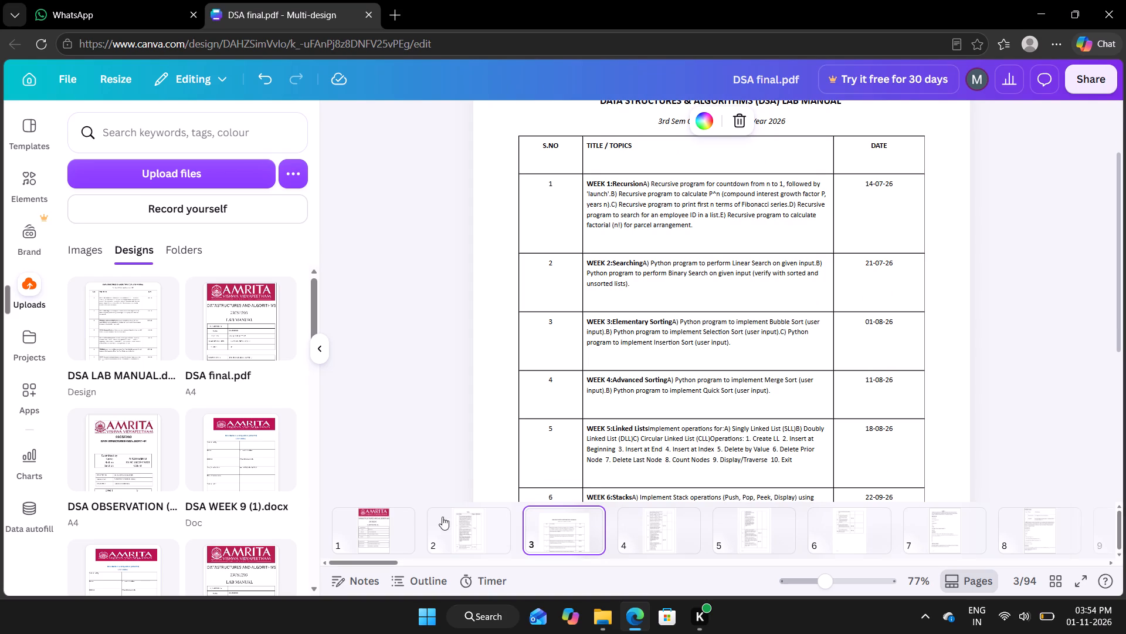
Compare the original Index table on page 2 with the weekly topics table on page 3.
left_click(487, 539)
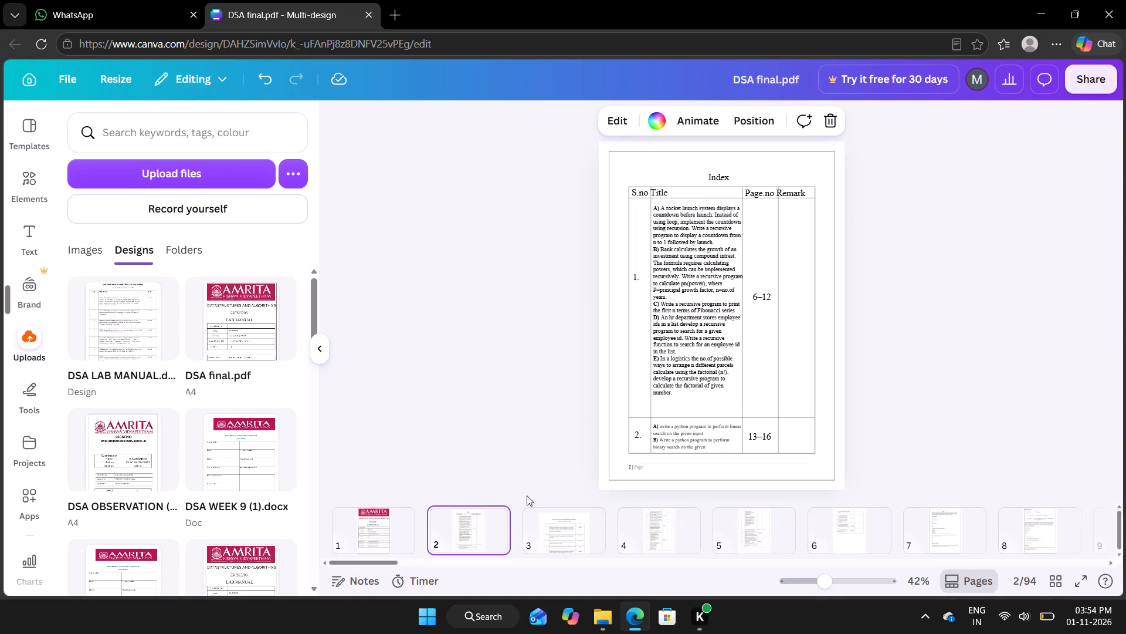
left_click(579, 523)
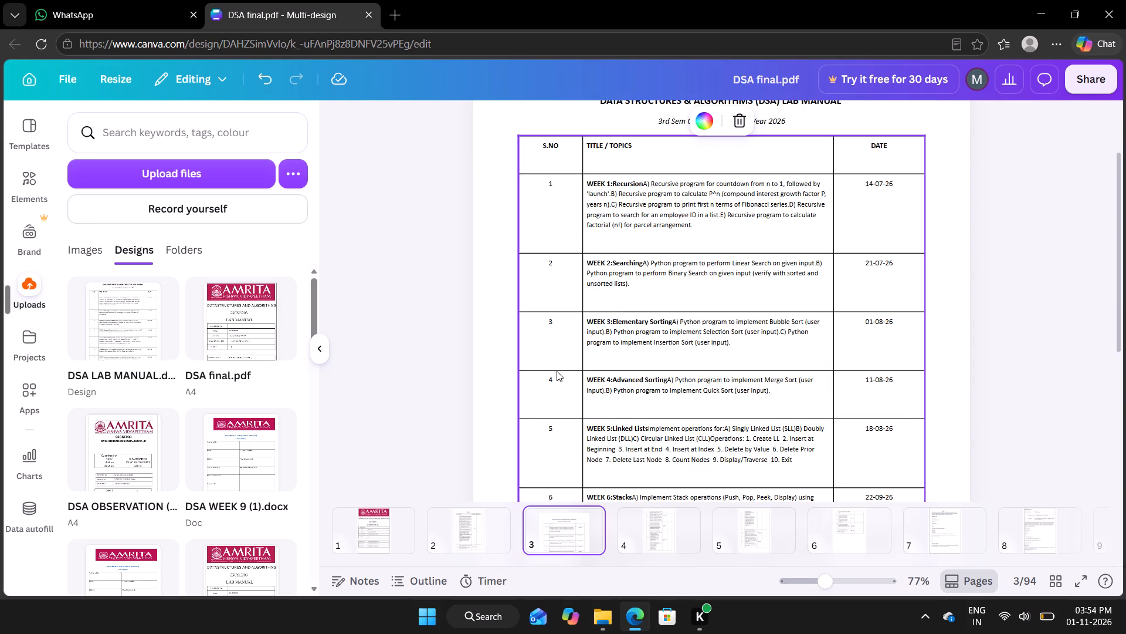
left_click(475, 532)
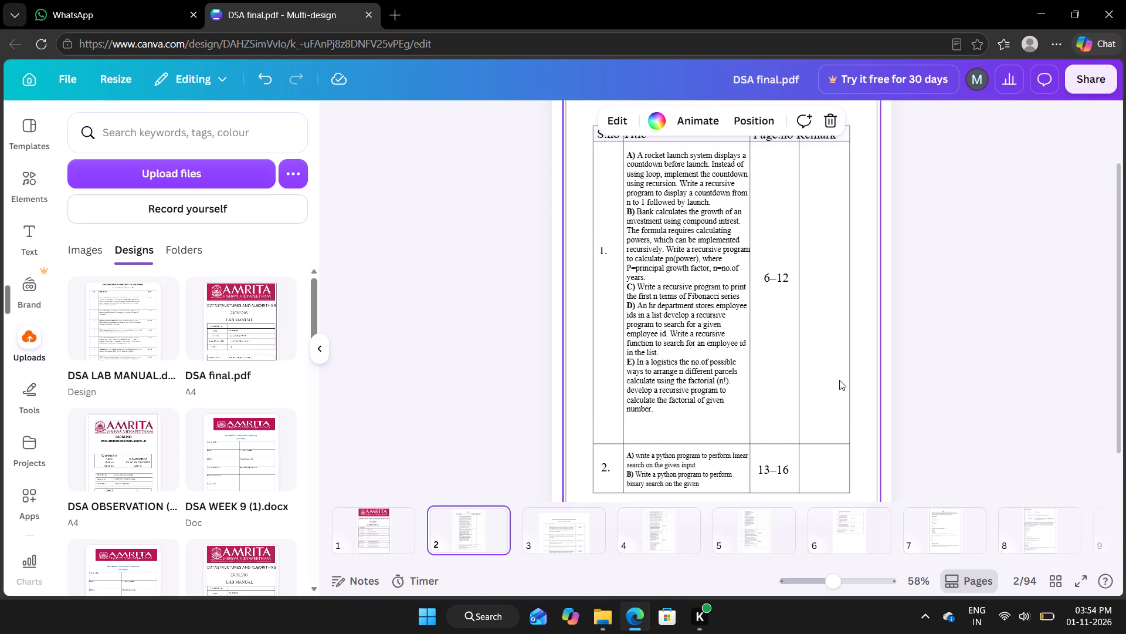
scroll(836, 353, "down", 1)
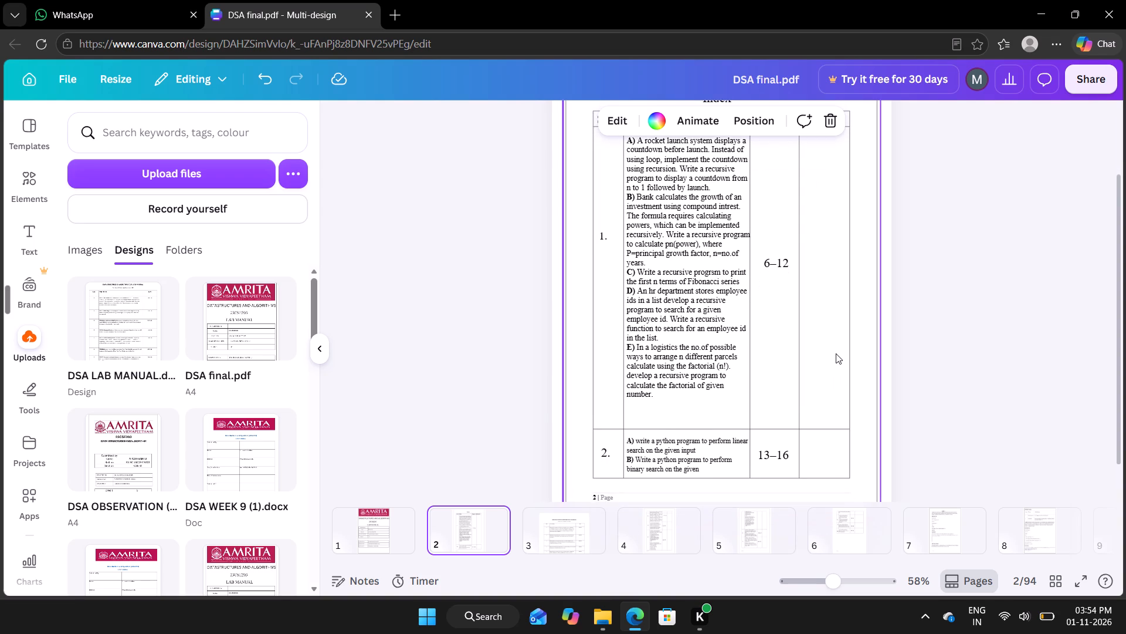
scroll(836, 353, "down", 1)
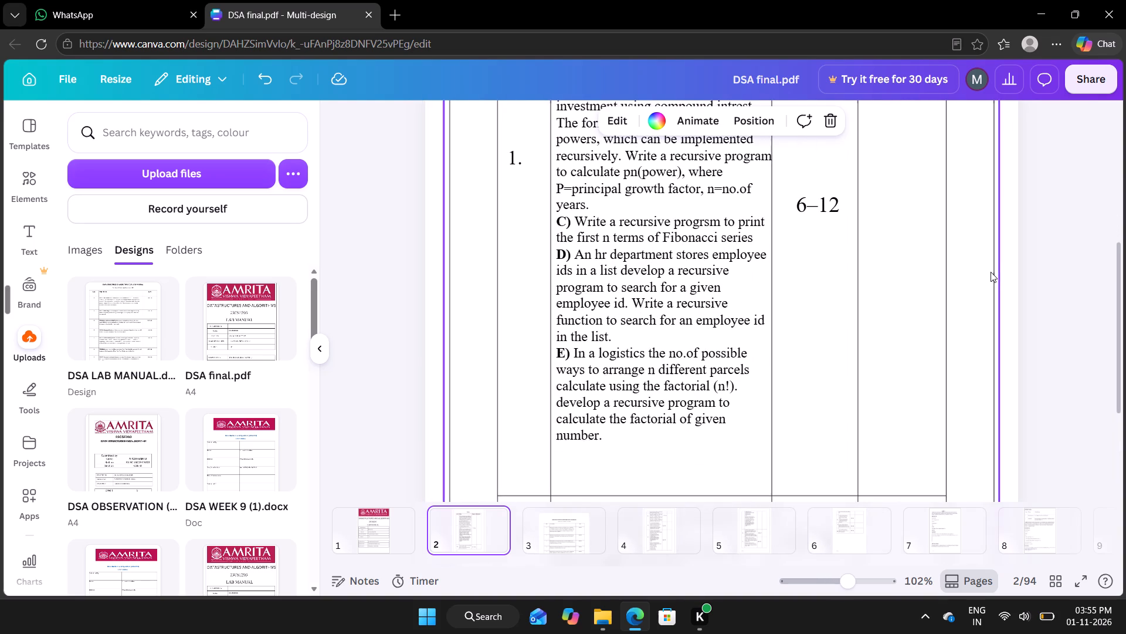
scroll(991, 272, "up", 1)
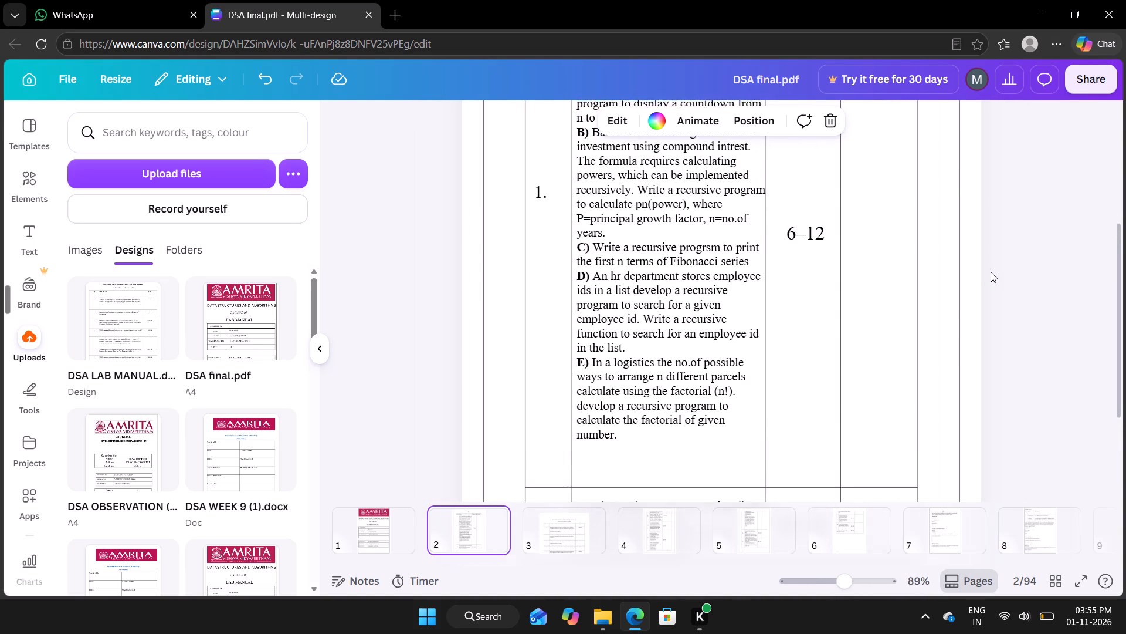
scroll(991, 272, "up", 1)
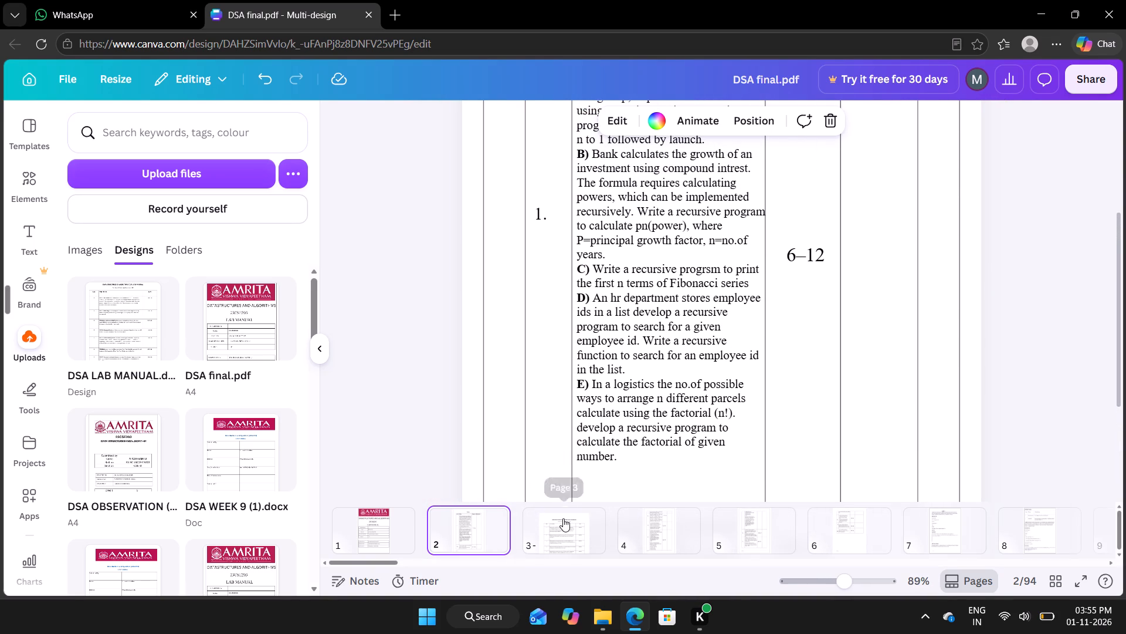
left_click(563, 518)
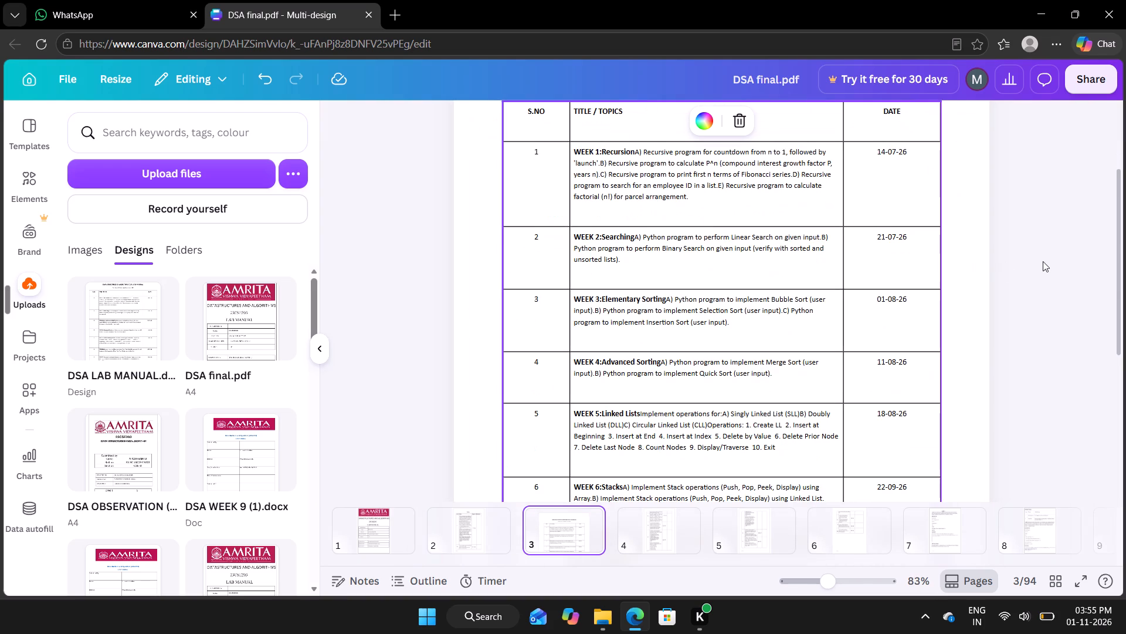
left_click(452, 526)
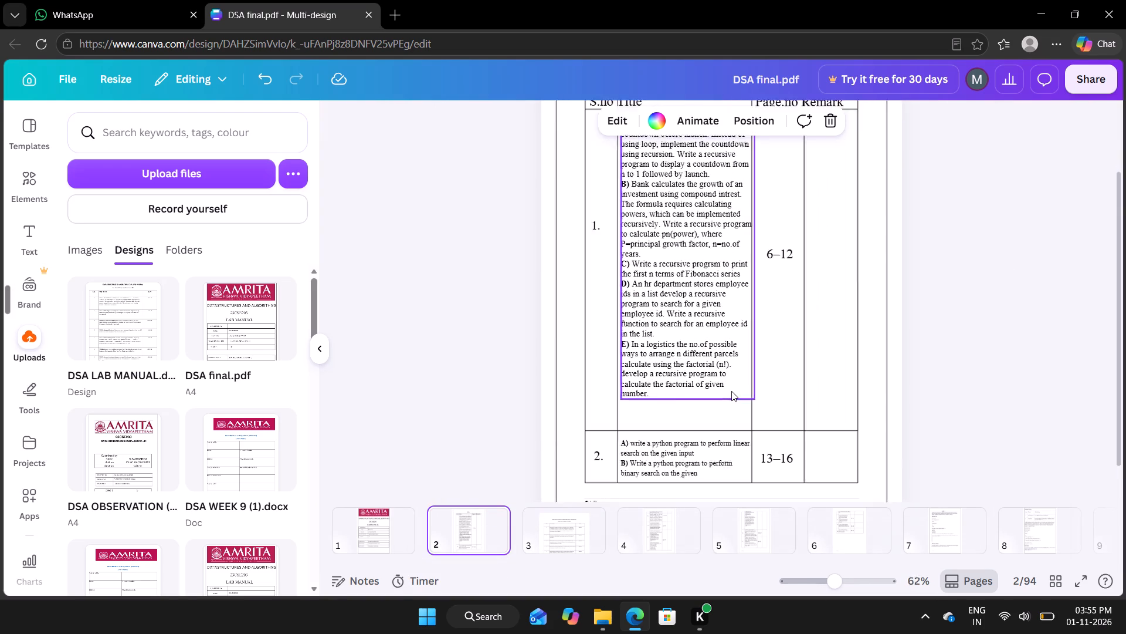
scroll(731, 391, "down", 1)
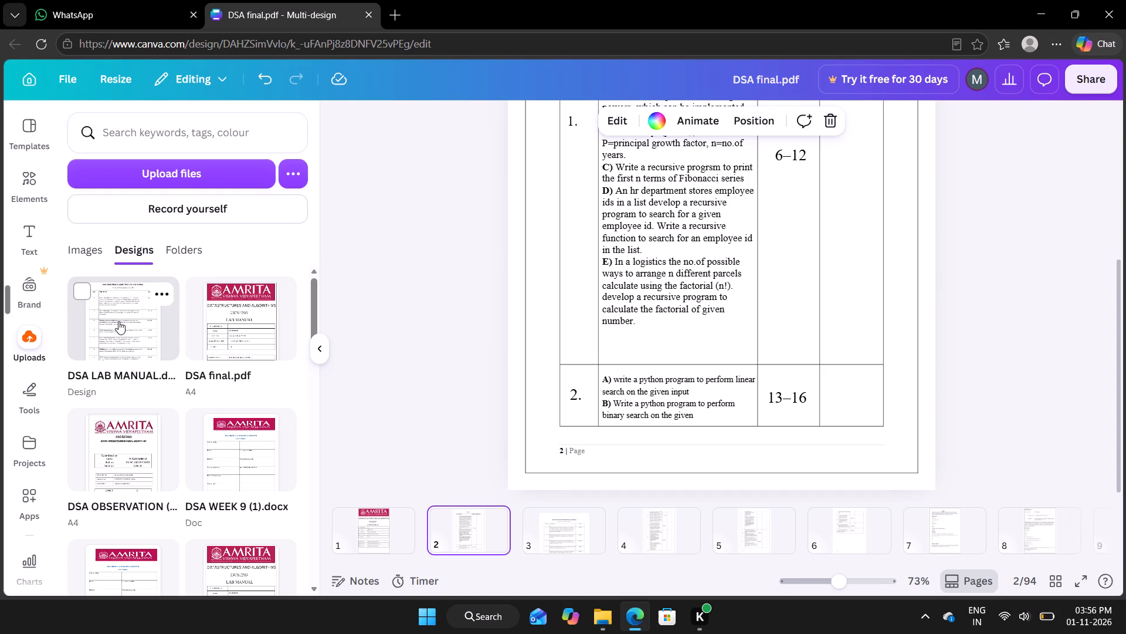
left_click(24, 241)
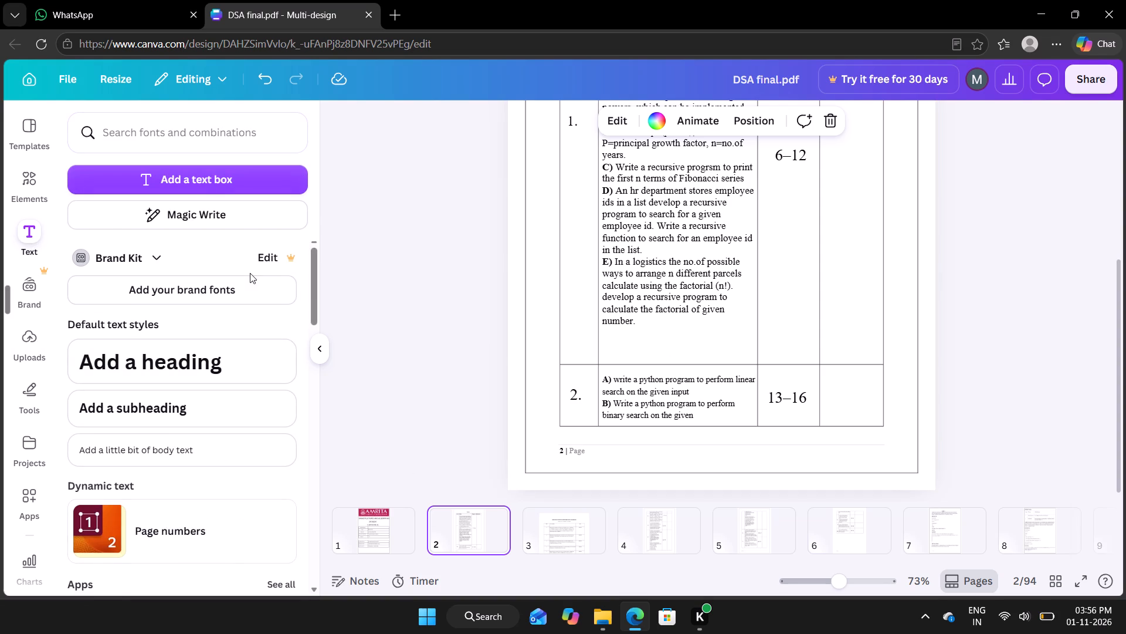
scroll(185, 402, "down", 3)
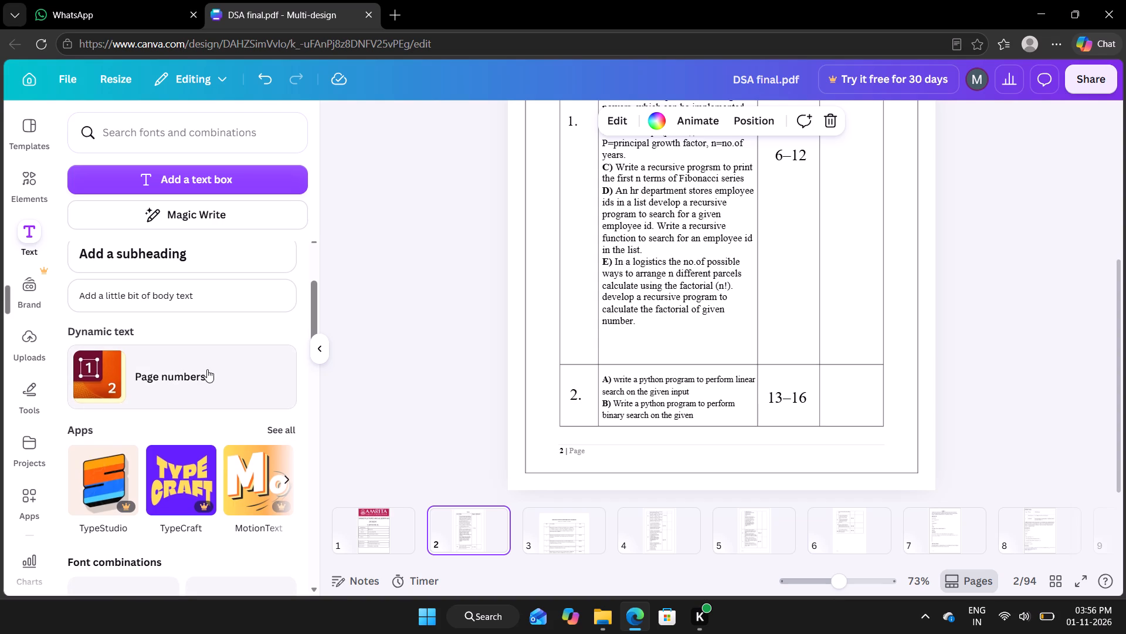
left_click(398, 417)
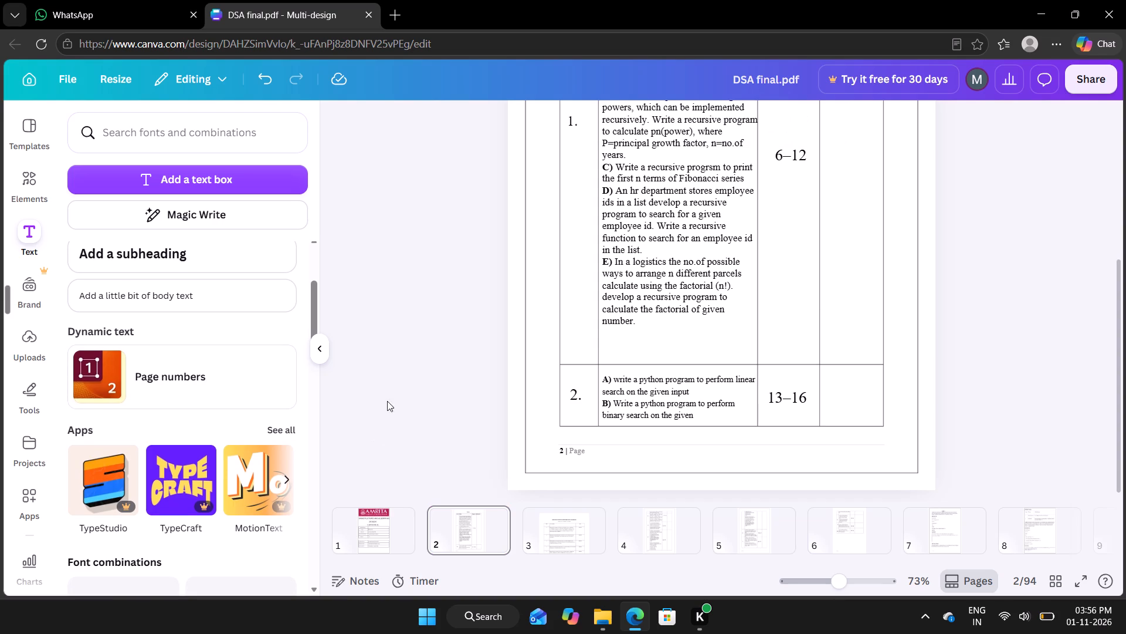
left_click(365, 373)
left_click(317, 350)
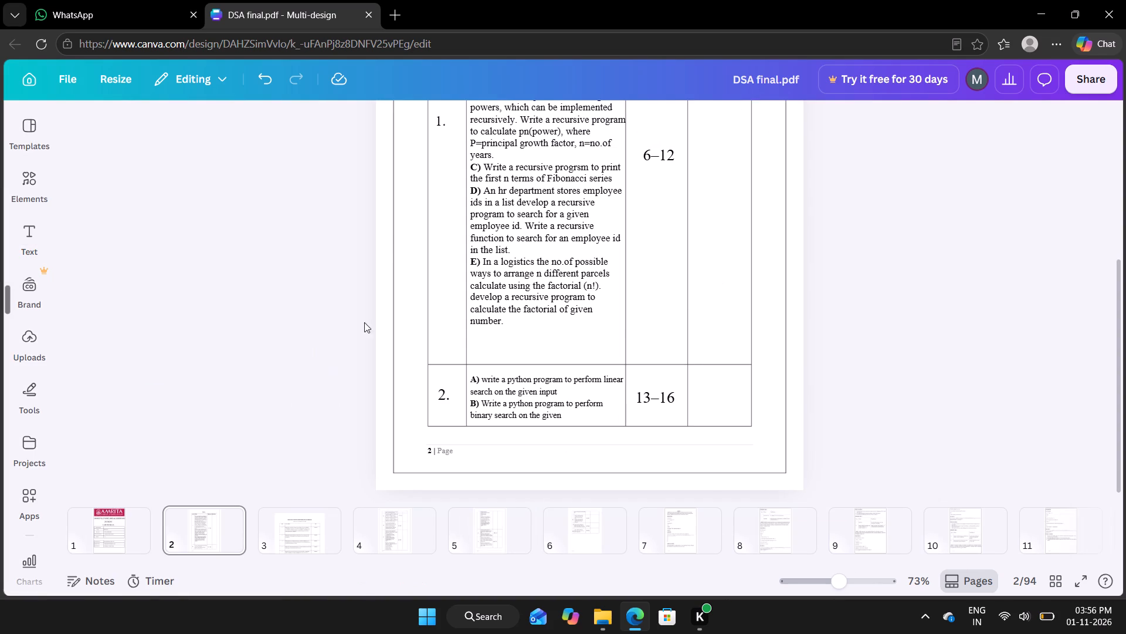
Narrow the TITLE / TOPICS column of the weekly topics table on page 3 slightly, giving the width to the DATE column.
scroll(896, 307, "up", 2)
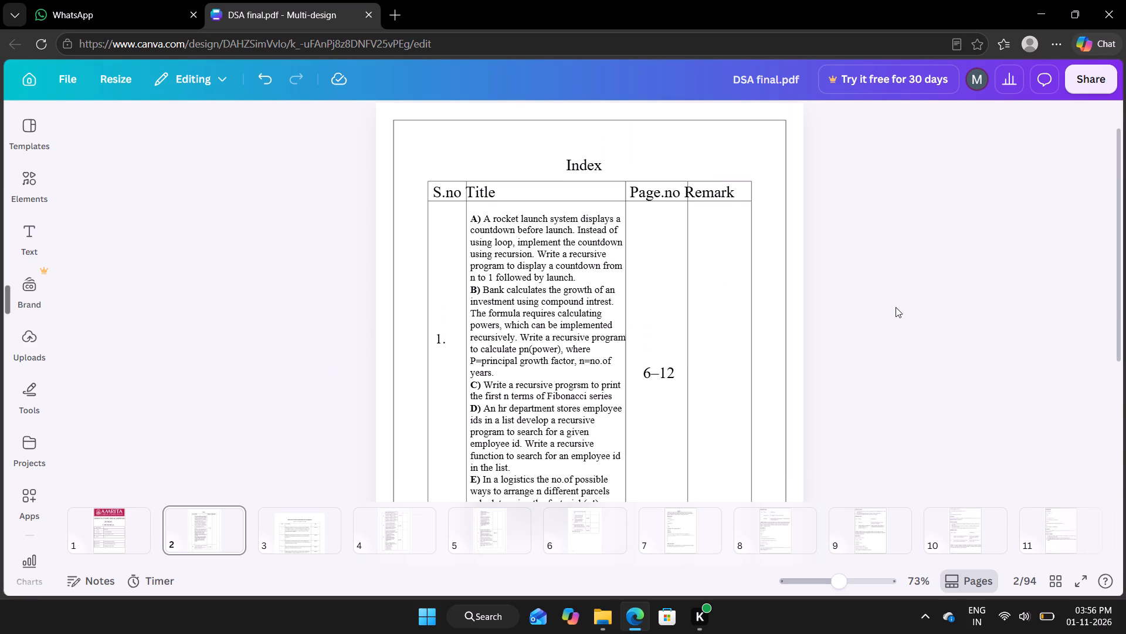
left_click(291, 542)
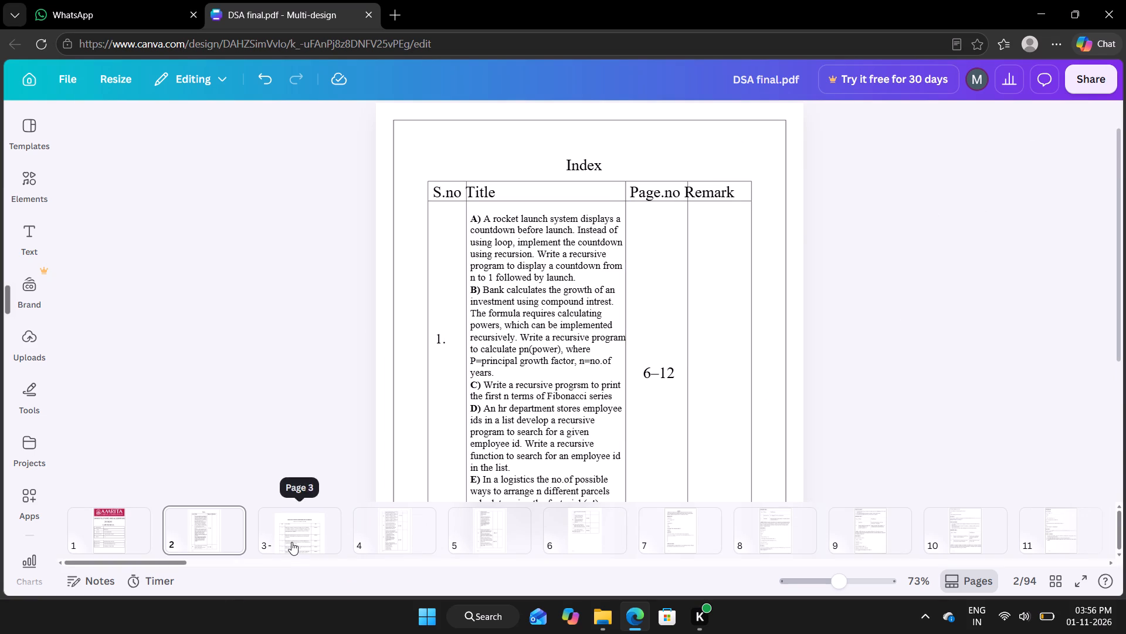
scroll(715, 409, "up", 2)
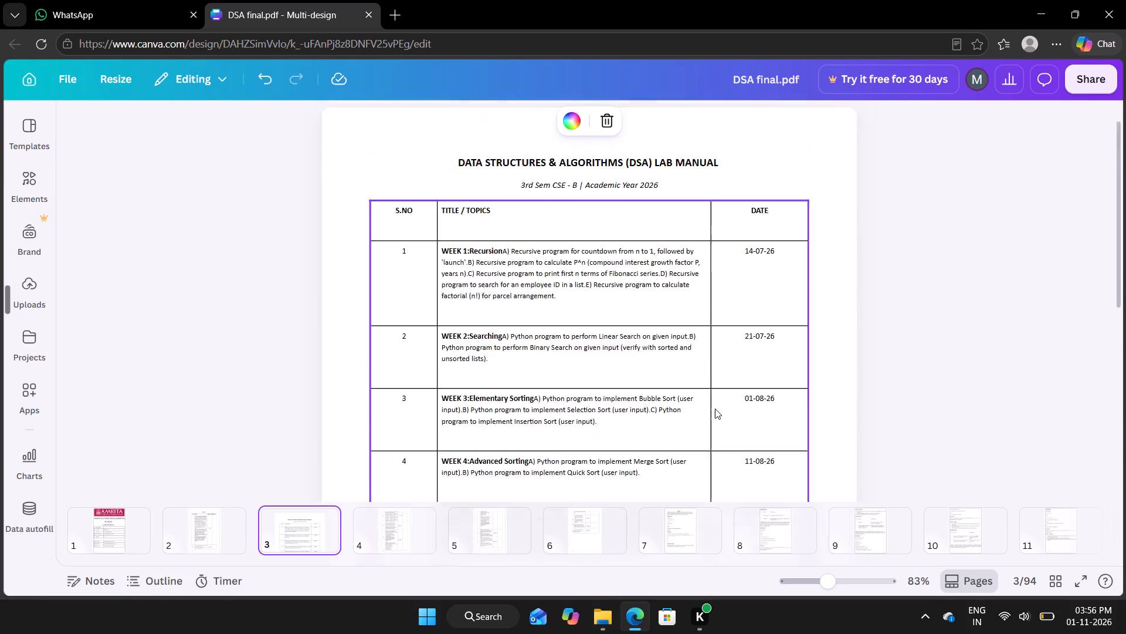
scroll(715, 409, "up", 1)
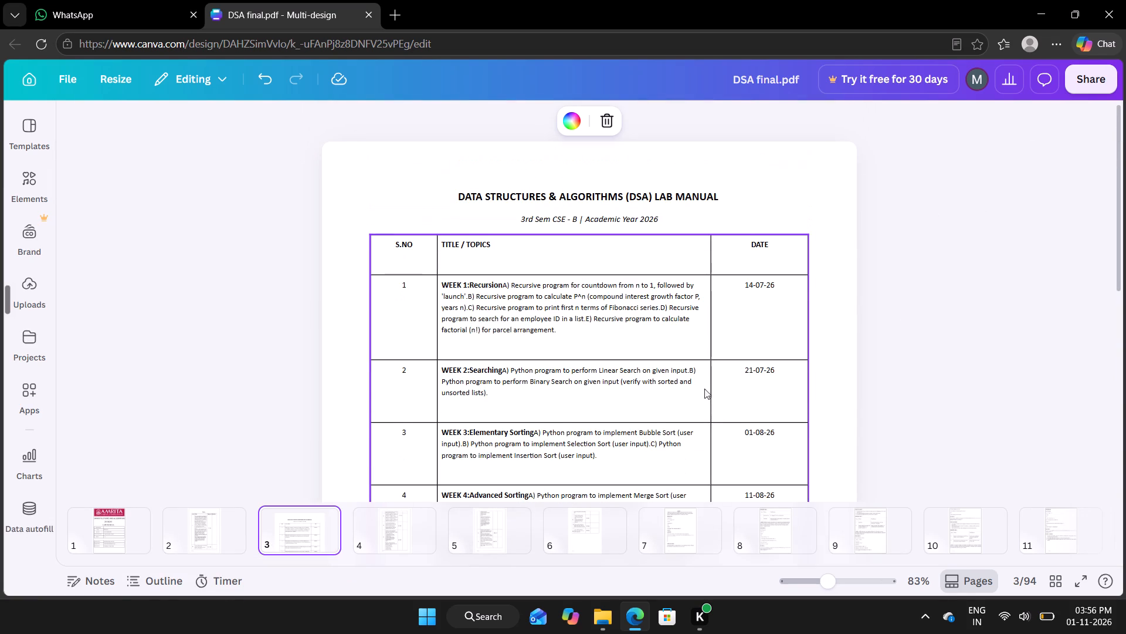
left_click(738, 263)
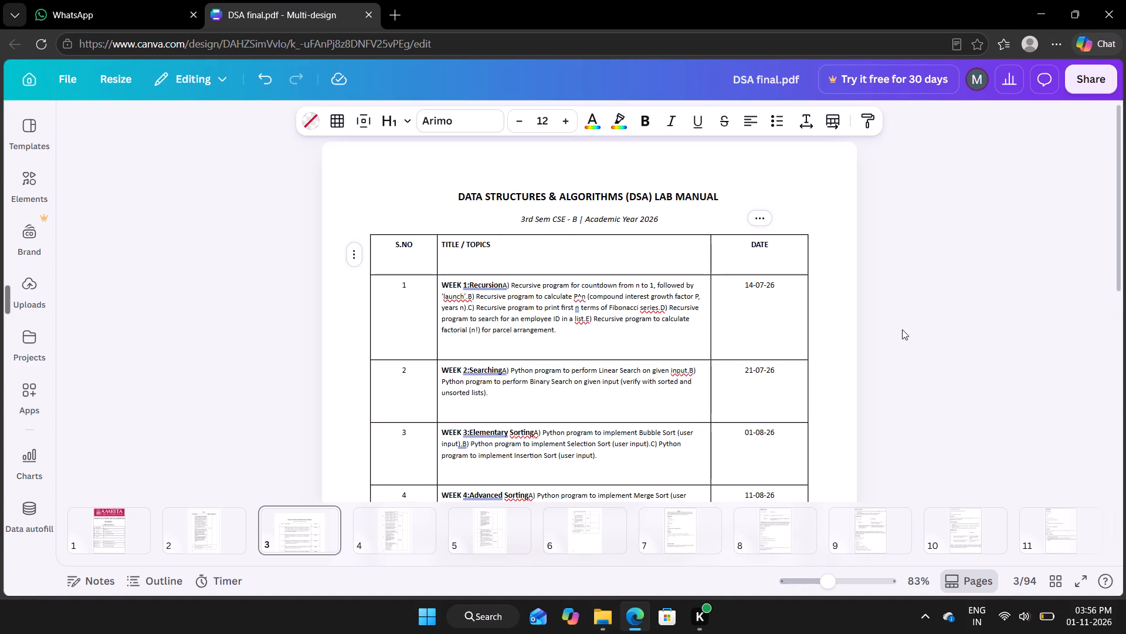
scroll(902, 329, "down", 1)
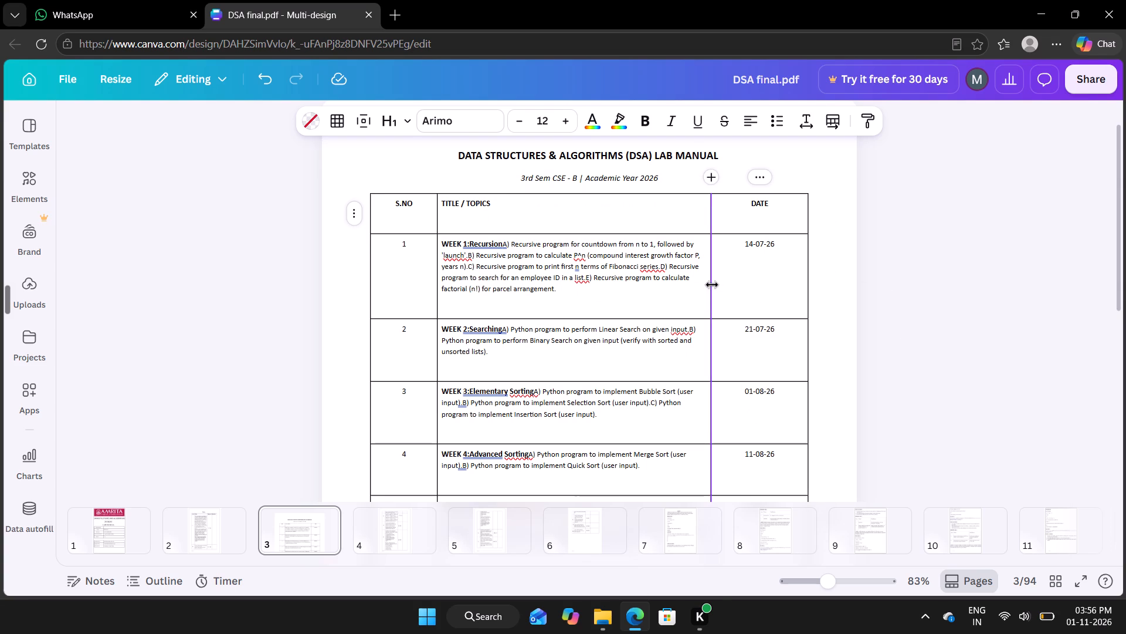
left_click_drag(712, 285, 711, 285)
left_click_drag(711, 285, 697, 286)
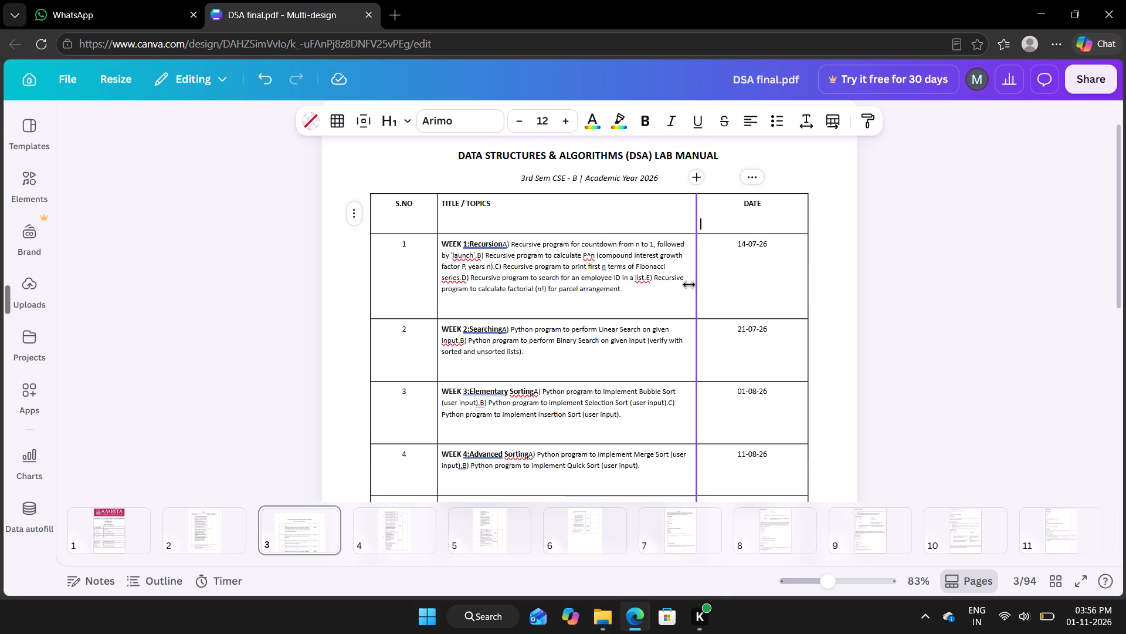
left_click(1007, 298)
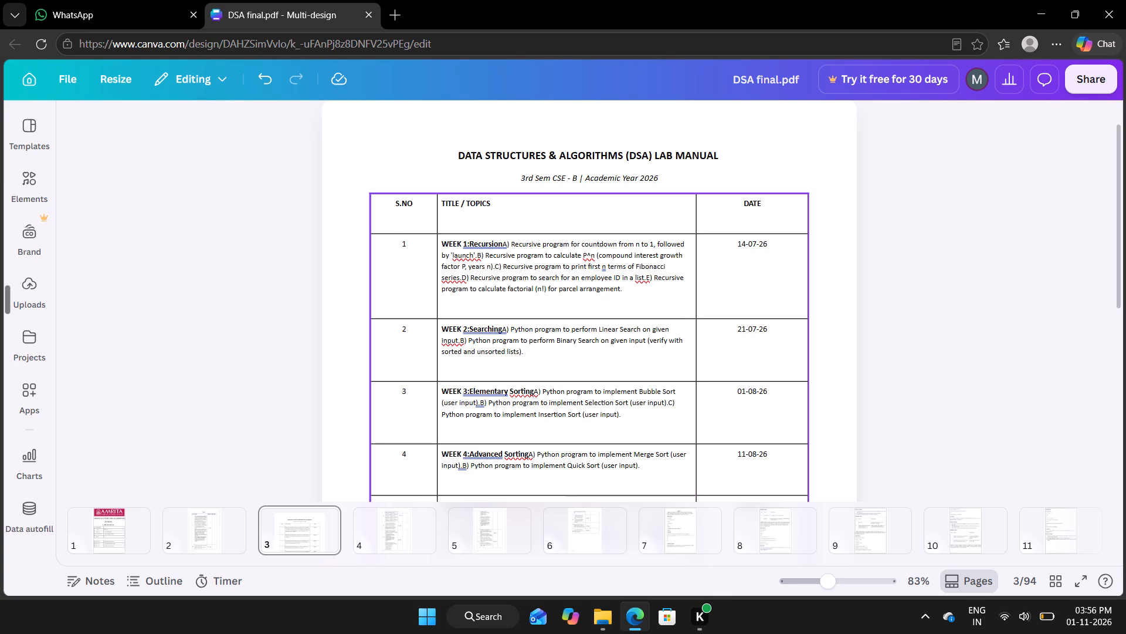
Add a blank column after the DATE column in the weekly topics table on page 3.
scroll(662, 213, "down", 2)
left_click(699, 151)
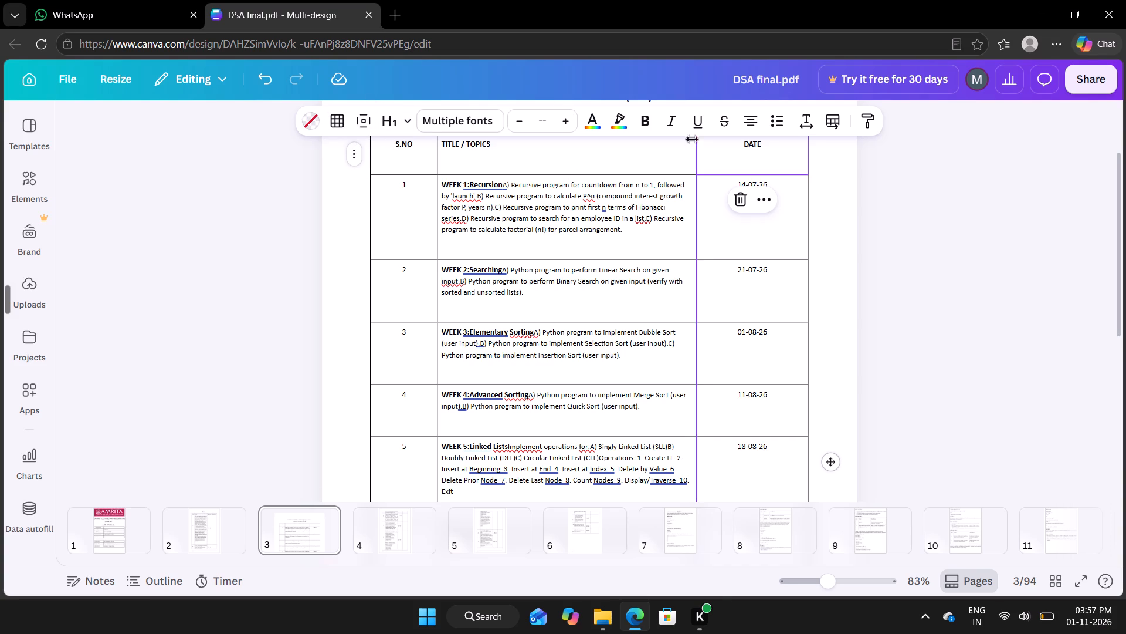
right_click(700, 235)
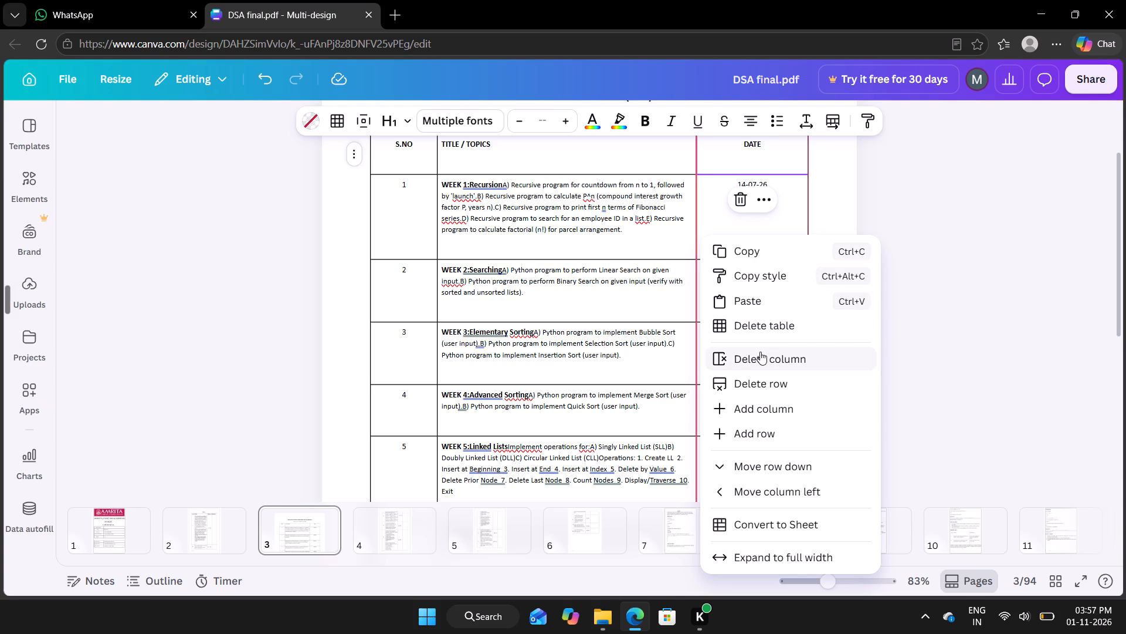
left_click(767, 408)
Review the extended weekly topics table on page 3 and compare its layout with the original index on pages 2 and 4.
scroll(880, 285, "up", 1)
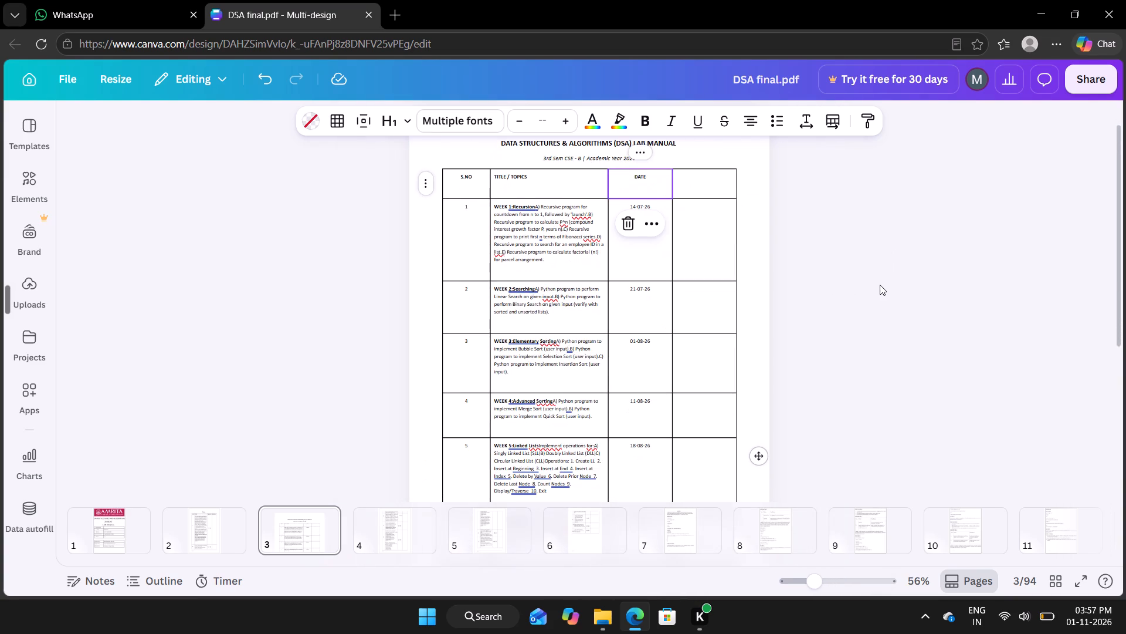
scroll(880, 282, "down", 3)
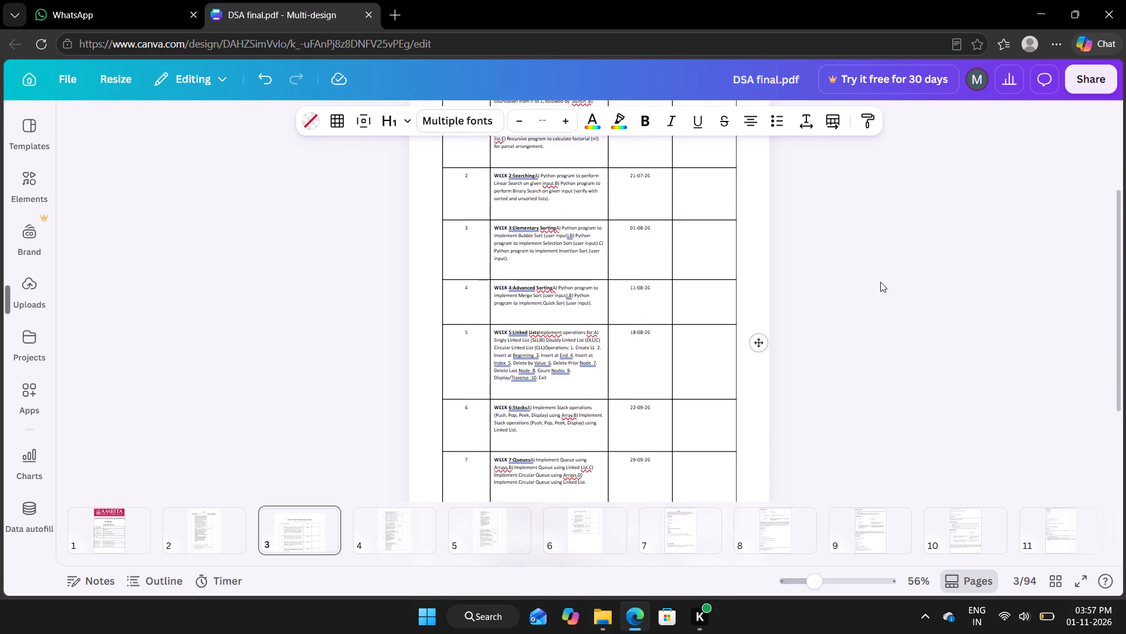
scroll(880, 282, "down", 3)
scroll(880, 282, "up", 3)
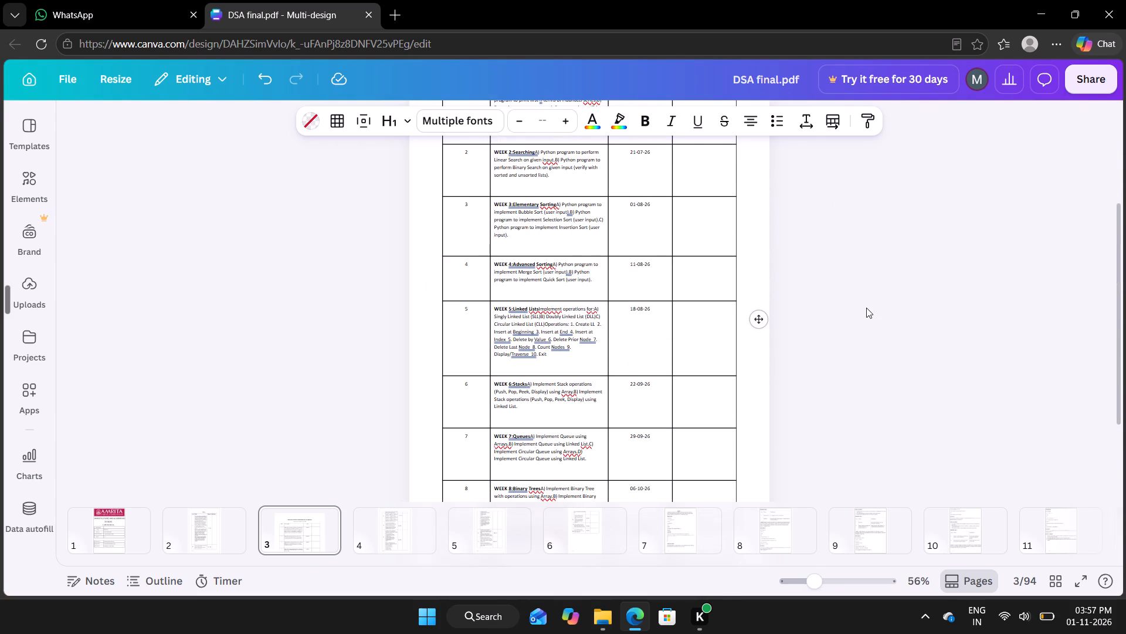
left_click(558, 167)
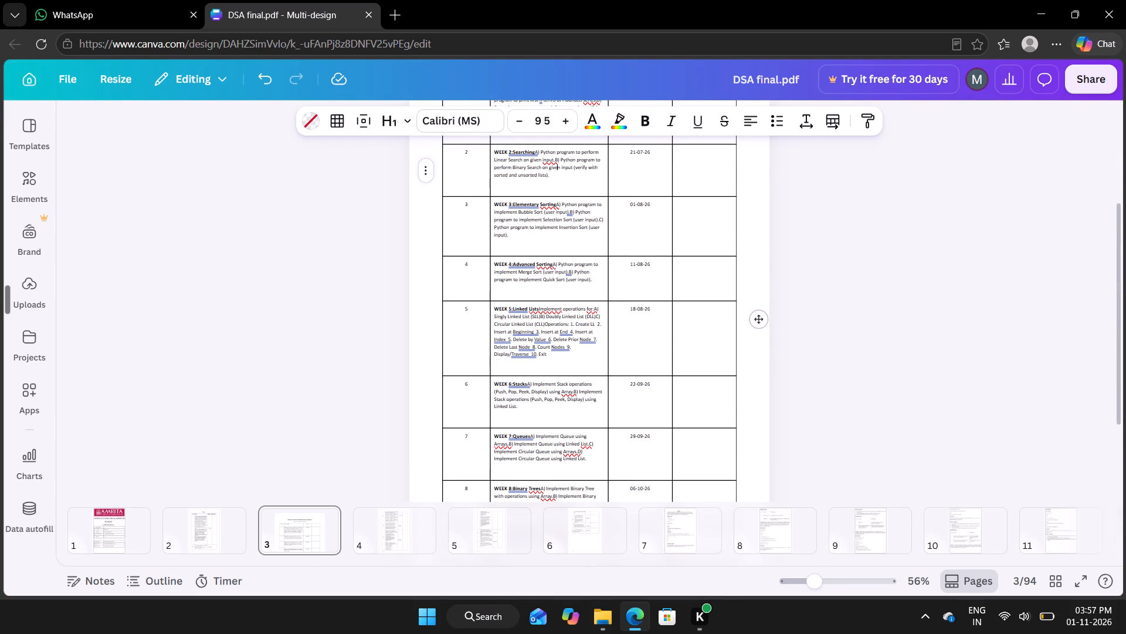
left_click(551, 177)
scroll(758, 254, "up", 3)
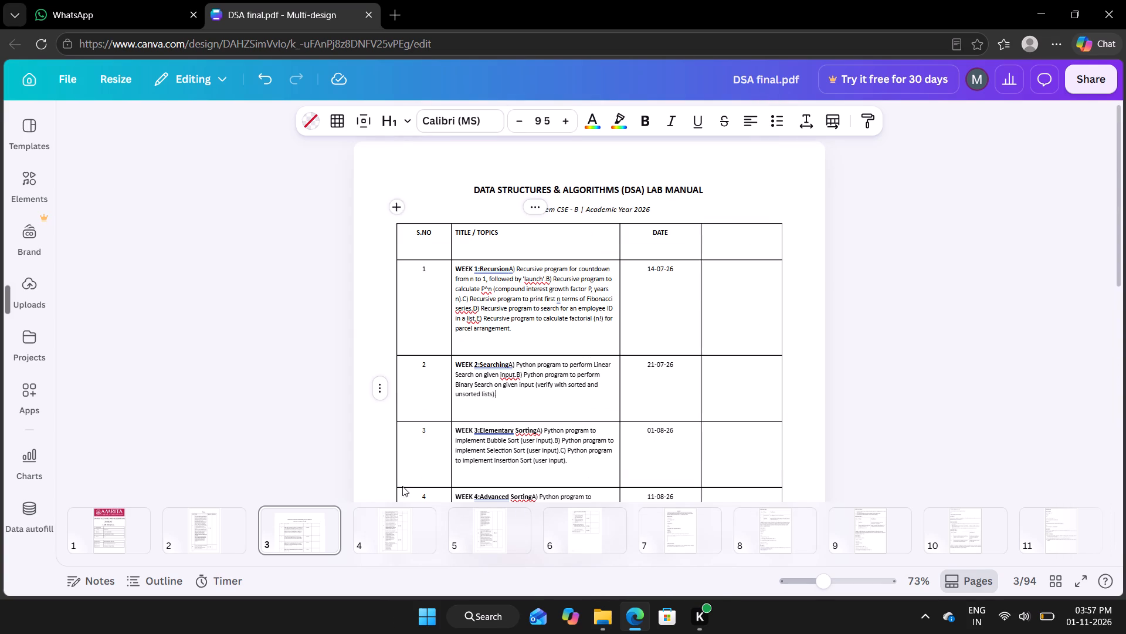
left_click(396, 531)
left_click(215, 523)
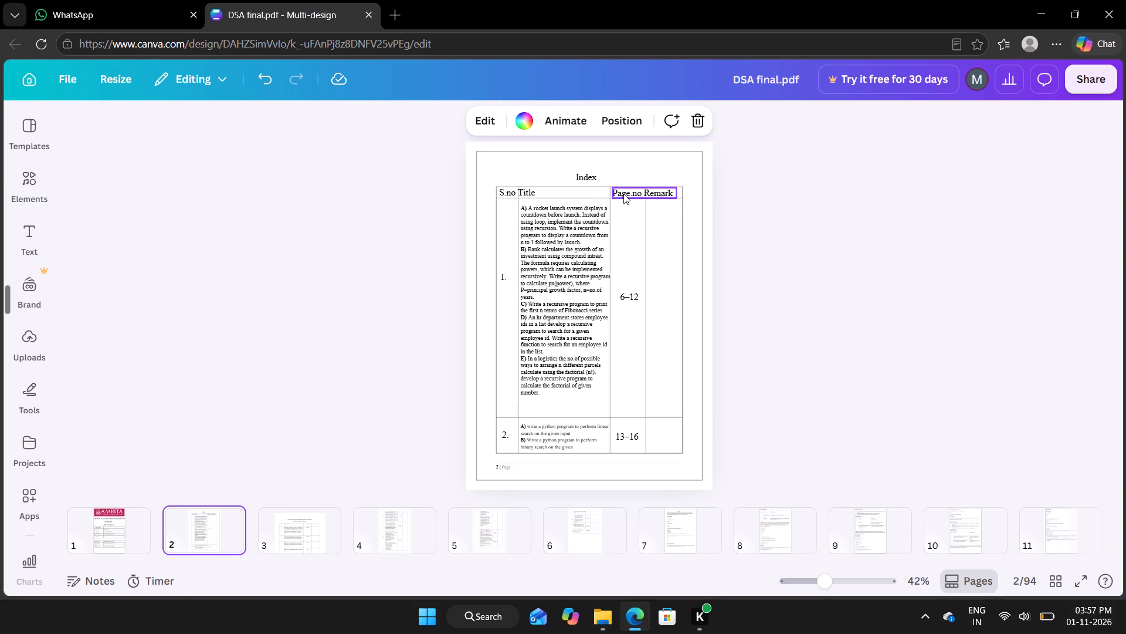
left_click(389, 531)
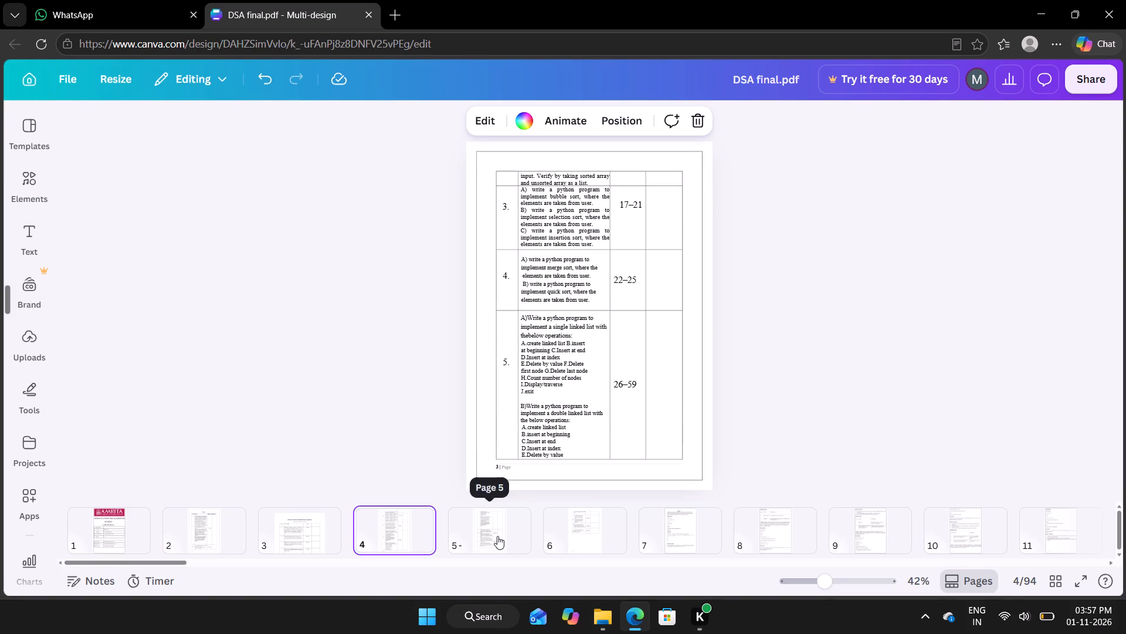
left_click(226, 511)
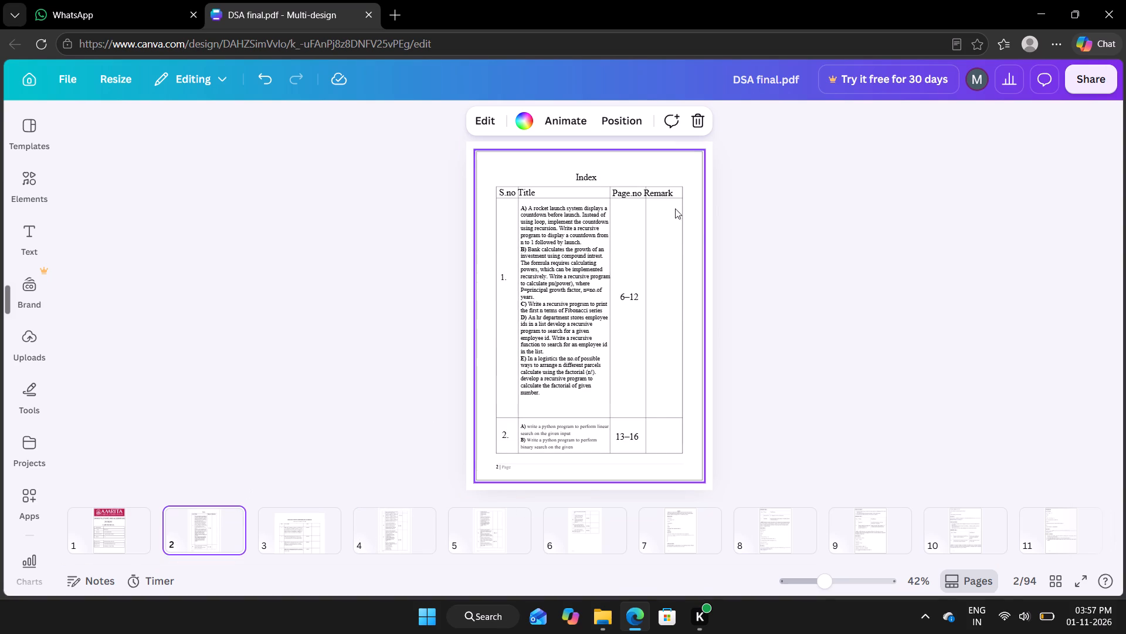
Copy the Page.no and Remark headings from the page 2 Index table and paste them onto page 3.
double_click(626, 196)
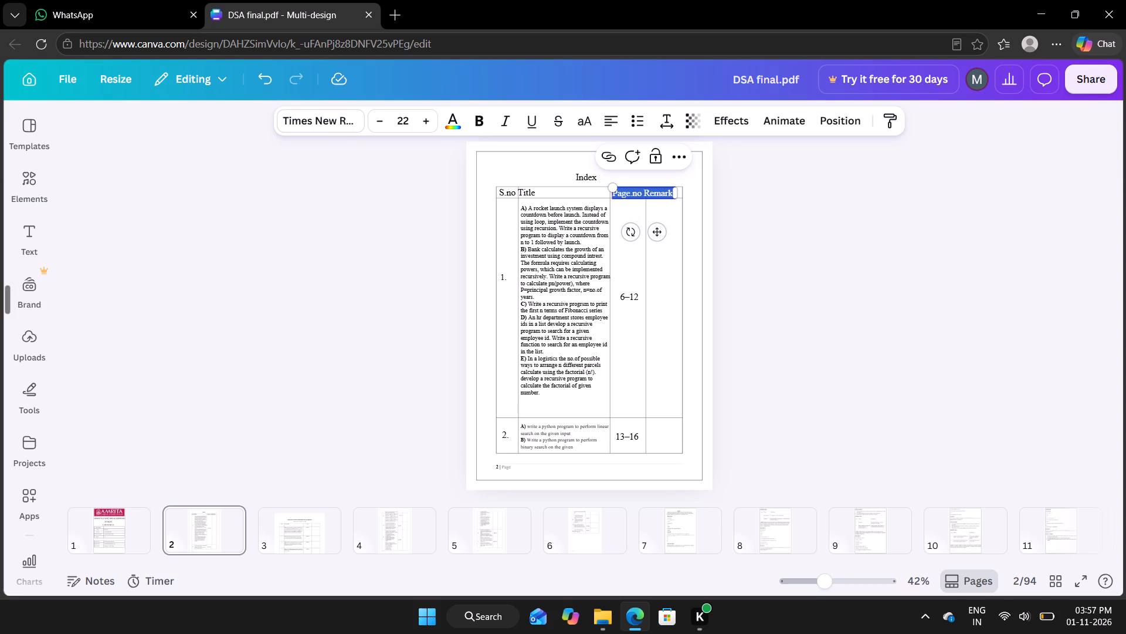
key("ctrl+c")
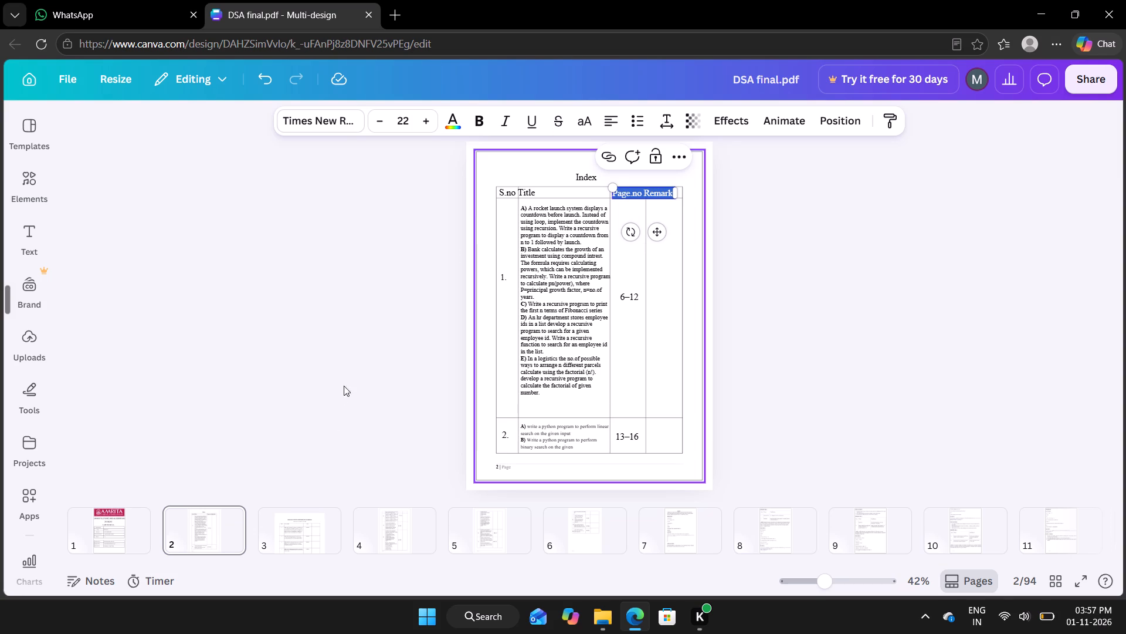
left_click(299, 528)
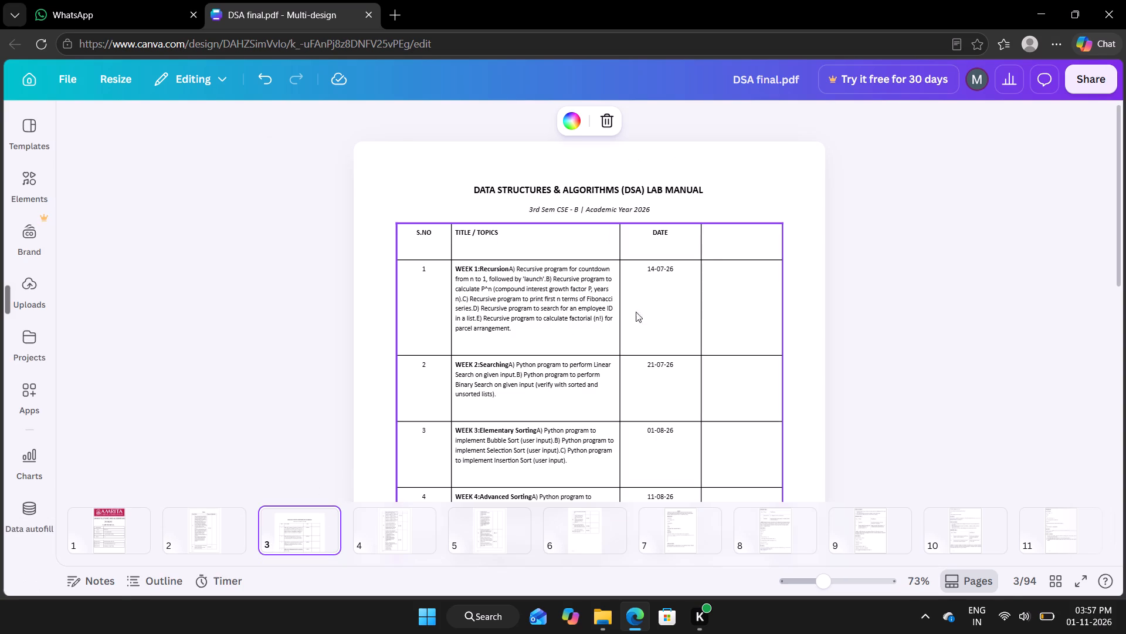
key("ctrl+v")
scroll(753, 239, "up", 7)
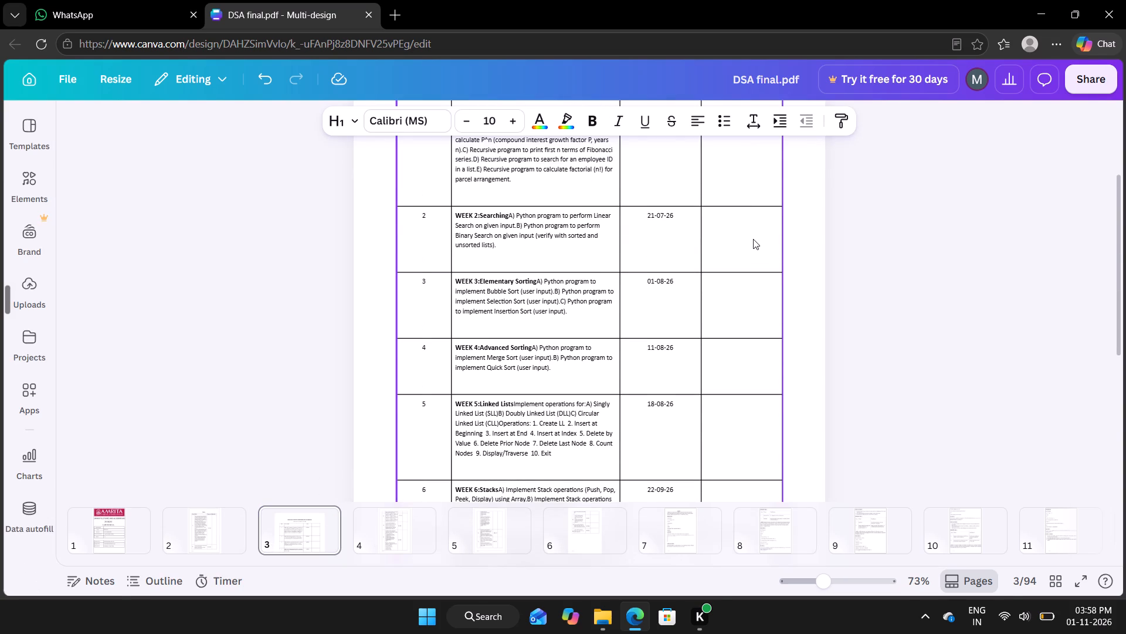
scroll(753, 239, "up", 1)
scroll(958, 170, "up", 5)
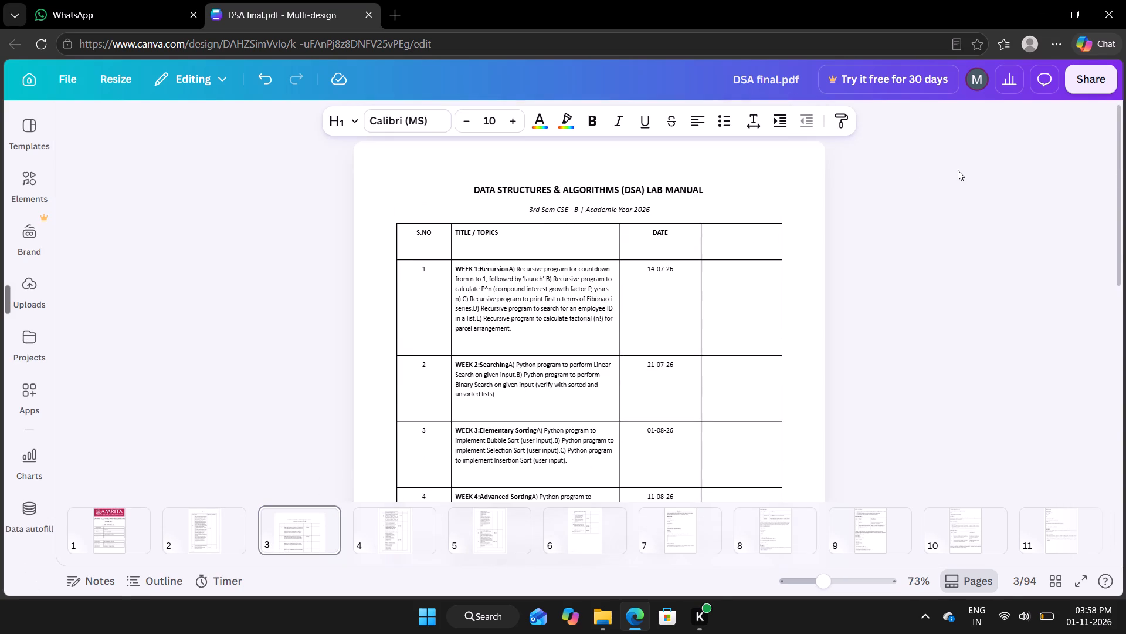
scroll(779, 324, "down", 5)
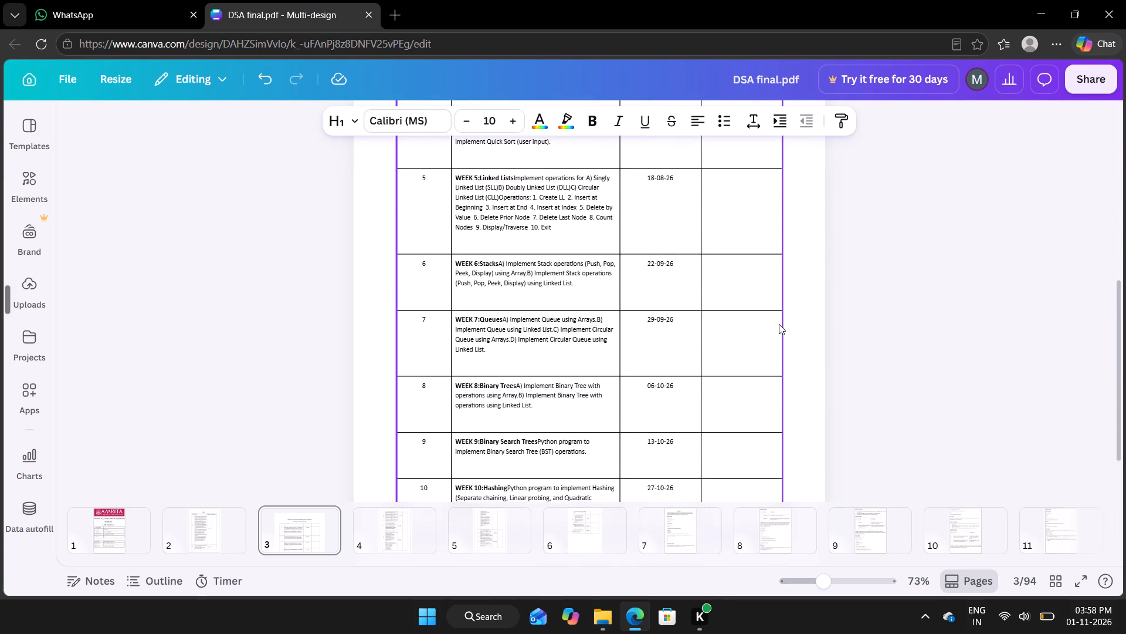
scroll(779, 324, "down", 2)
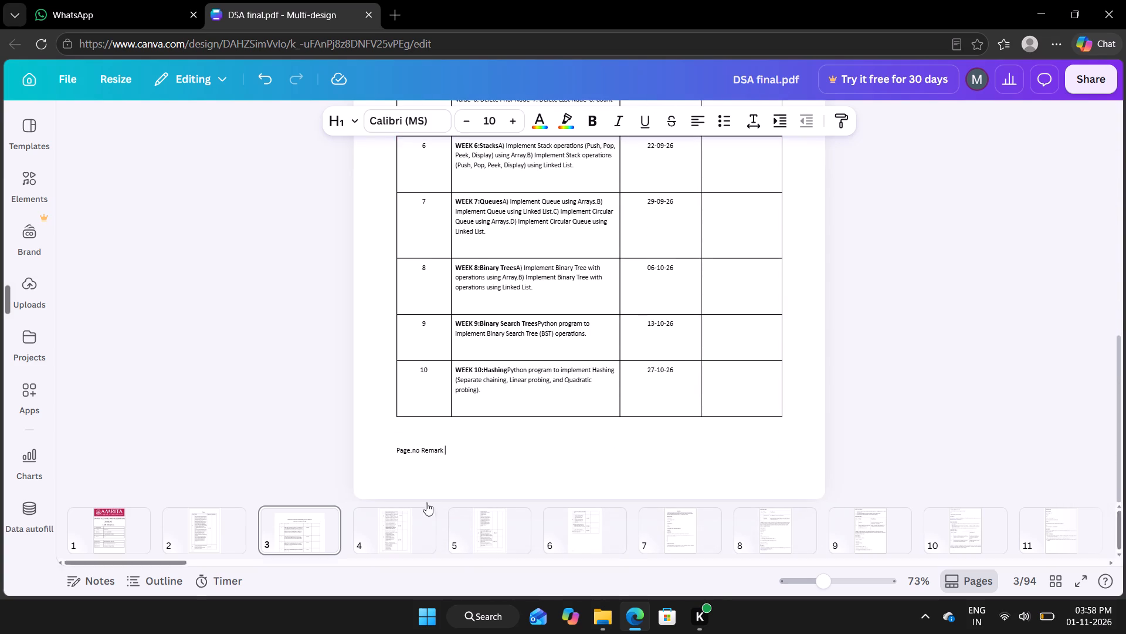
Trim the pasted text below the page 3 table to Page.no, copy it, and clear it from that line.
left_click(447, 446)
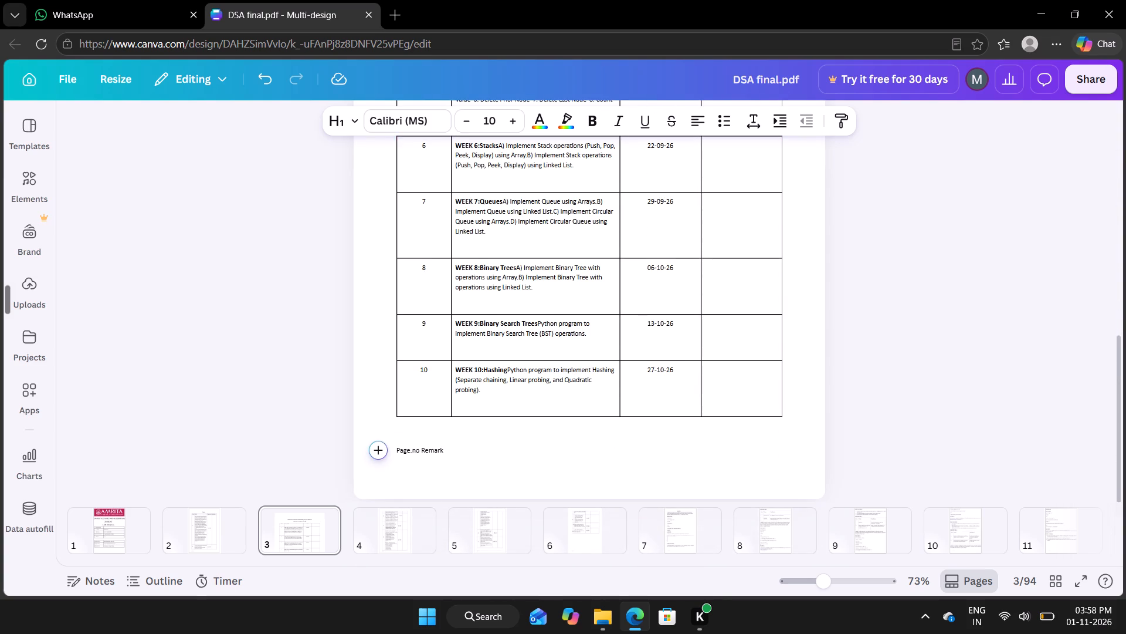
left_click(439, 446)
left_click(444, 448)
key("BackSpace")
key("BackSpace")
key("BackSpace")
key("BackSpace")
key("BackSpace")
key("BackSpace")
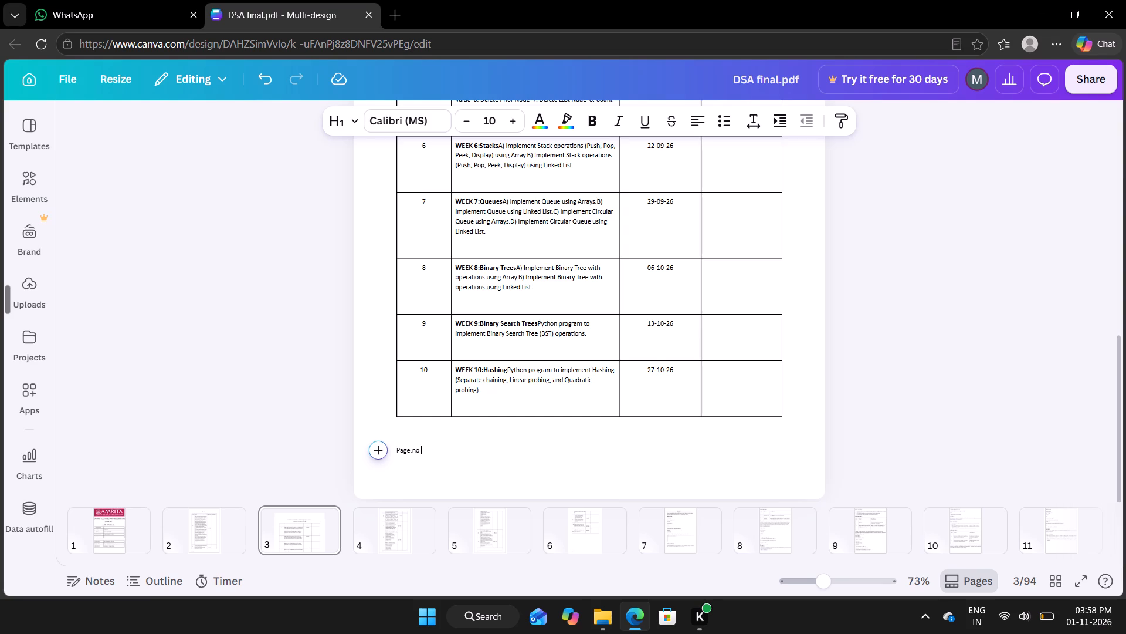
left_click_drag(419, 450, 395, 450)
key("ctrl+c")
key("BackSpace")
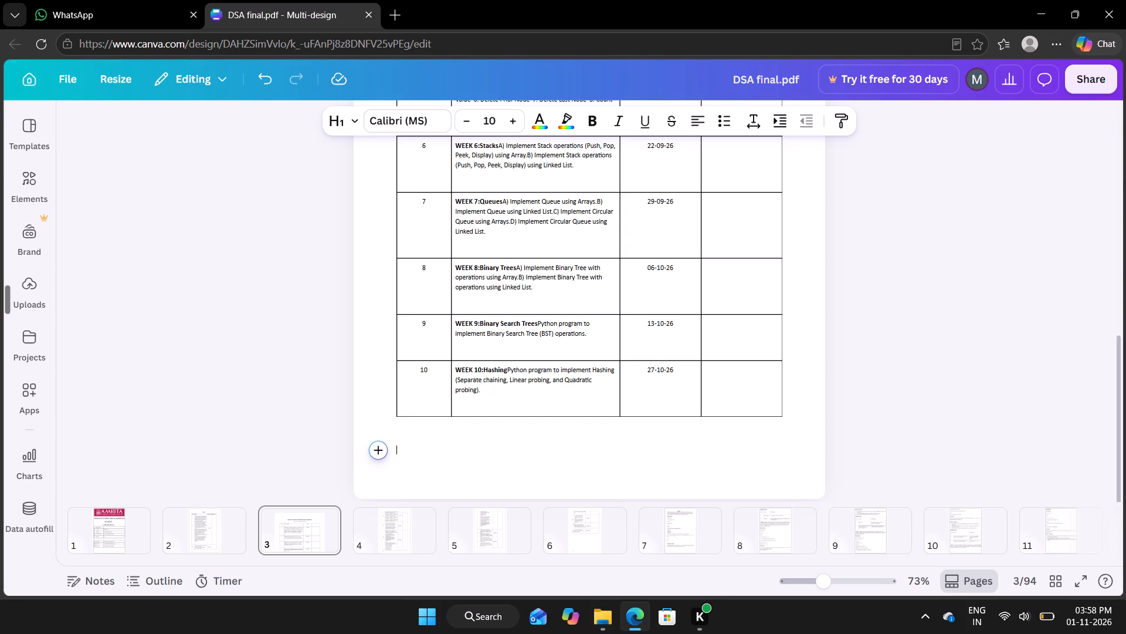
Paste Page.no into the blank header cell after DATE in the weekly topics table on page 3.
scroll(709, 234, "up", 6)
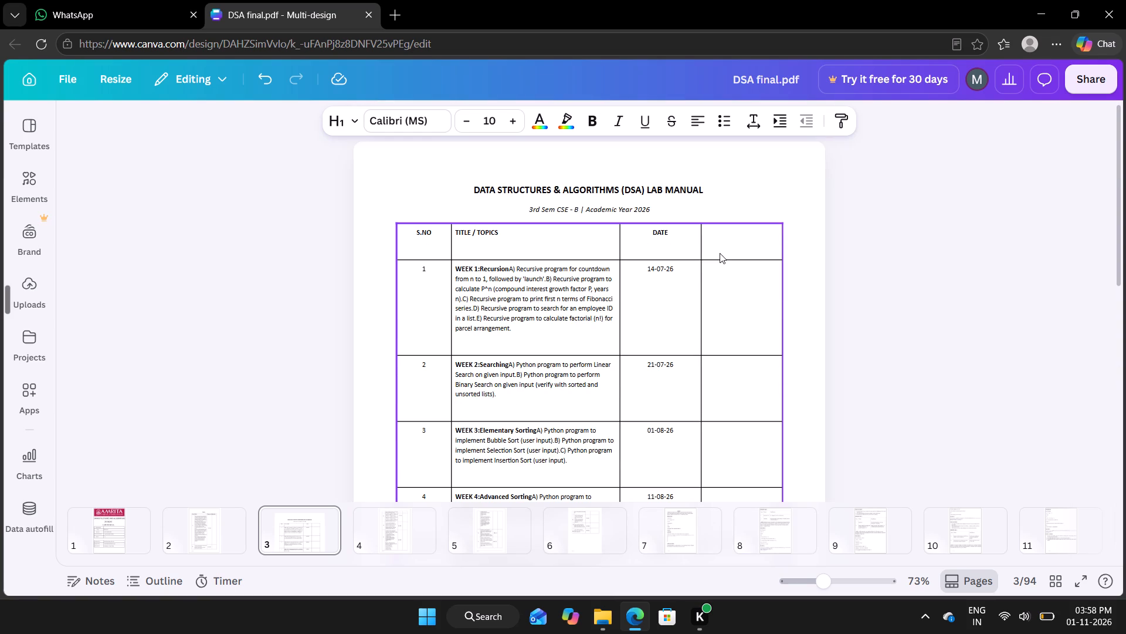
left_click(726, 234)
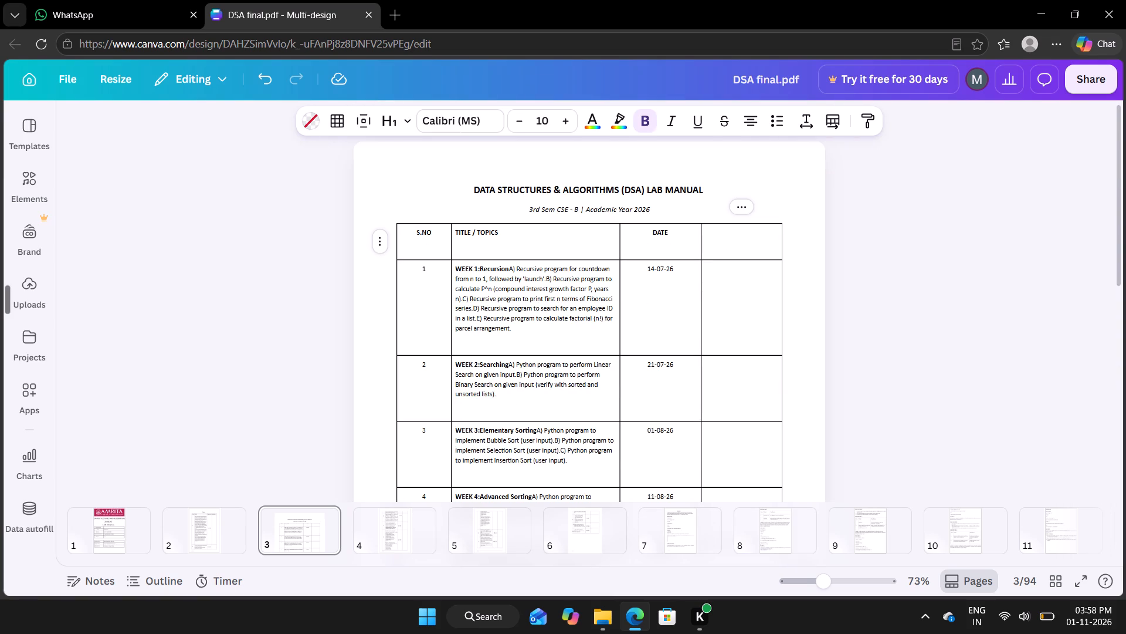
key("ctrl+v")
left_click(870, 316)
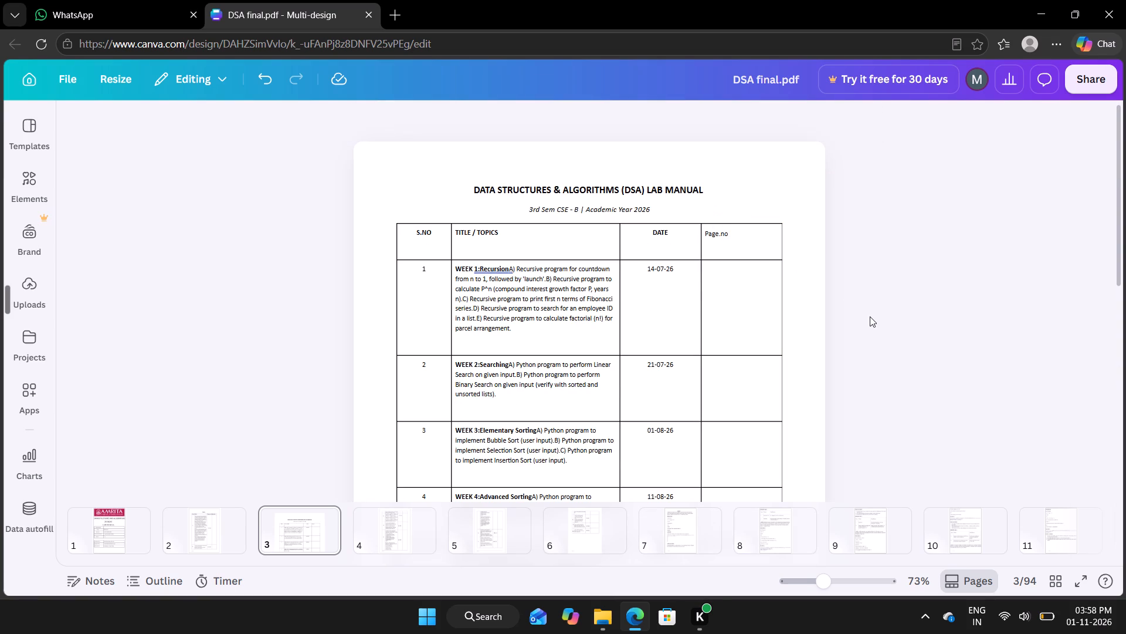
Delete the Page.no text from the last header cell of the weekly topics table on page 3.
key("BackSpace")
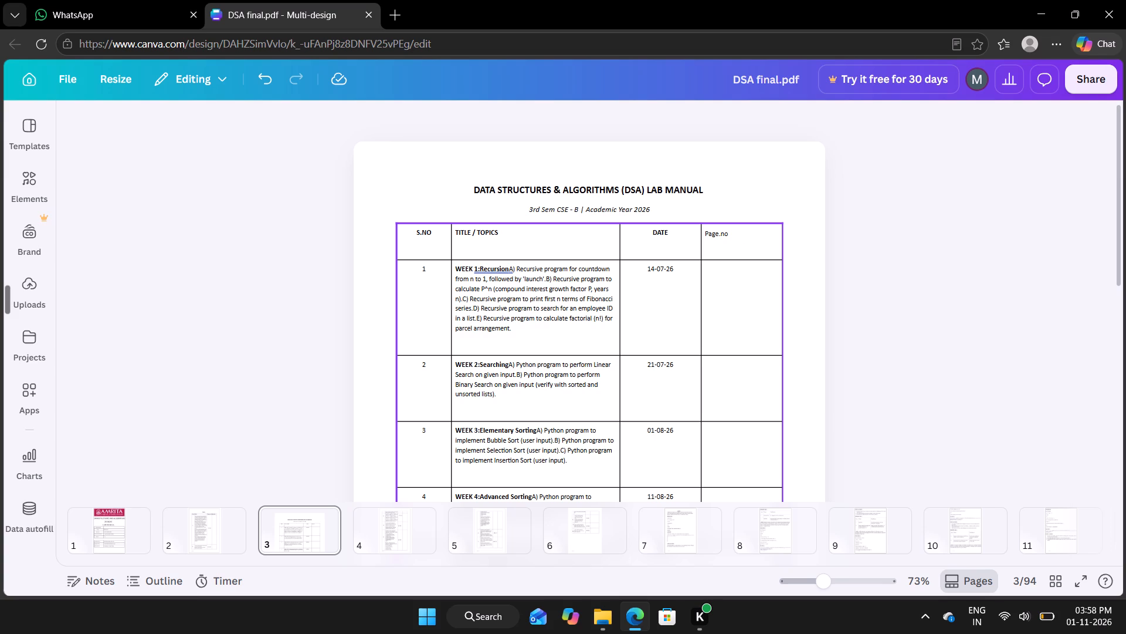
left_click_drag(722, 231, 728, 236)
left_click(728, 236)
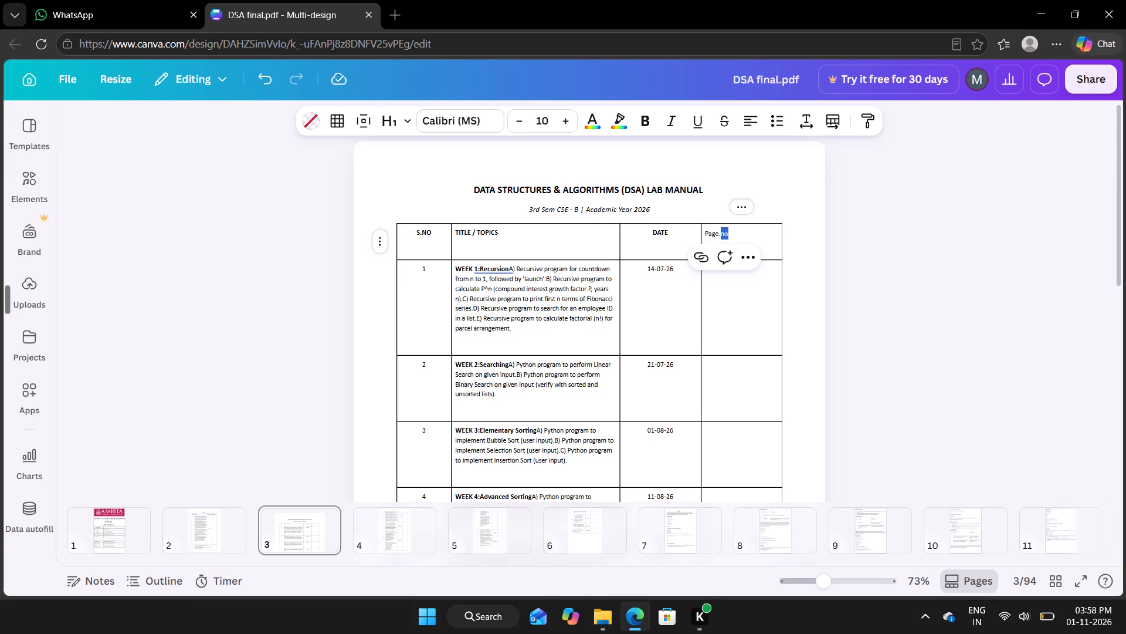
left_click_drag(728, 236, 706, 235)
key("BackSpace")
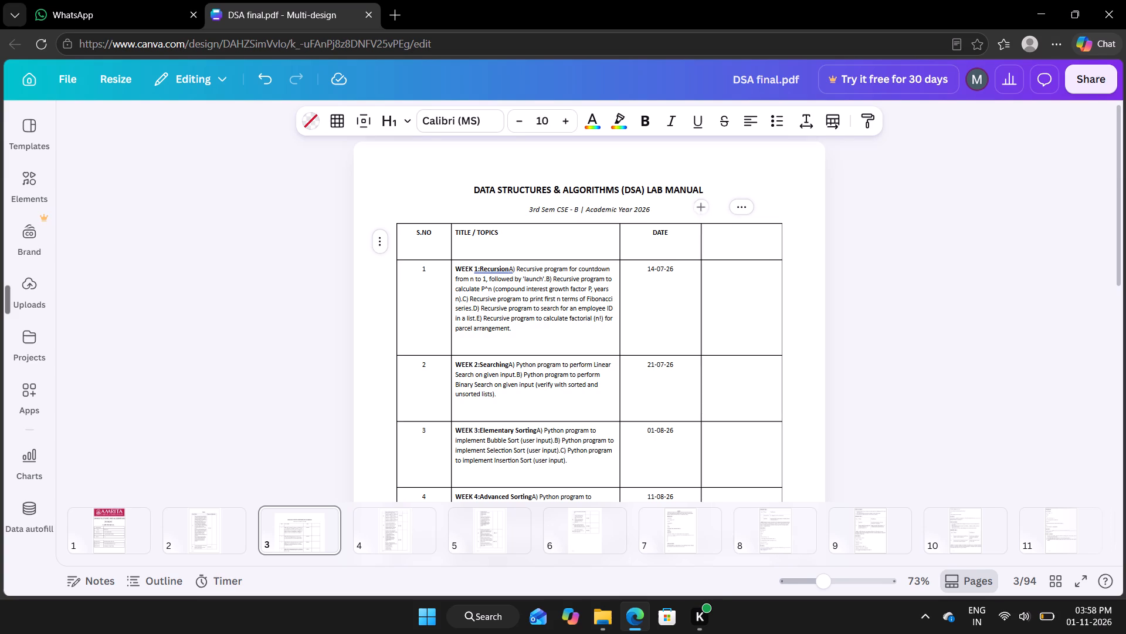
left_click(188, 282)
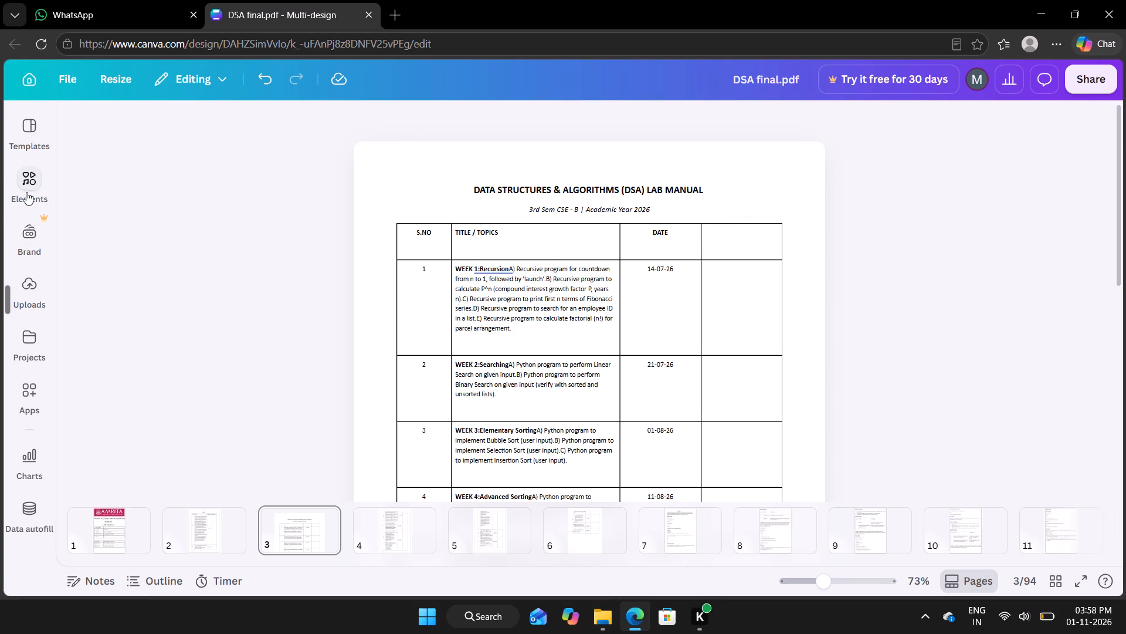
Compare the weekly topics table on page 3 with the original index entries and page numbers on pages 2 and 4.
scroll(29, 258, "down", 1)
scroll(29, 258, "up", 2)
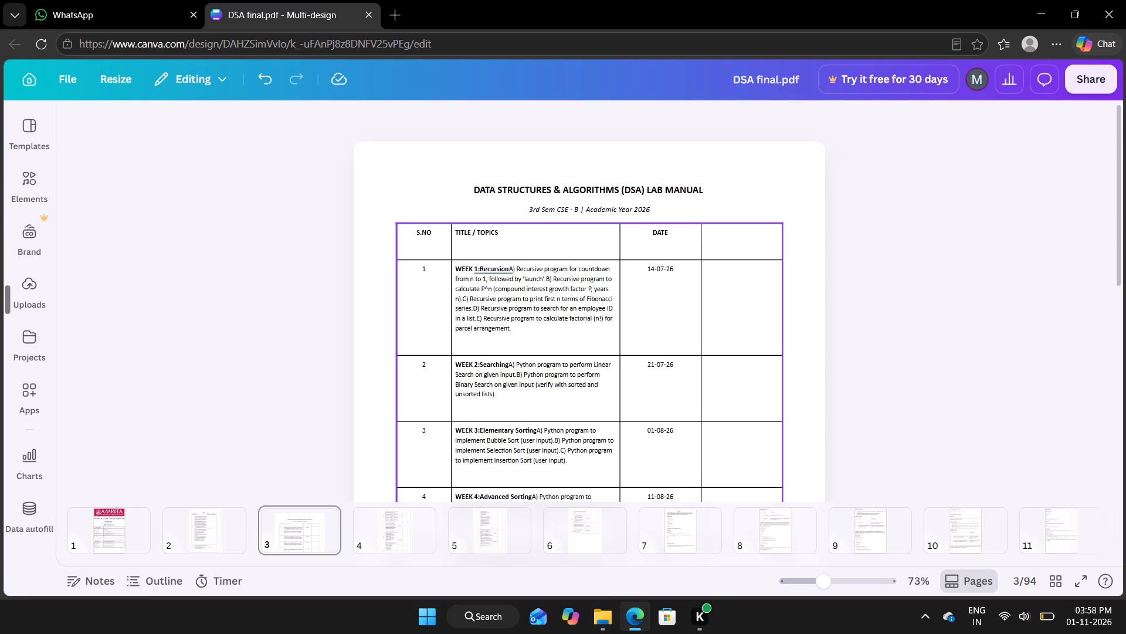
scroll(533, 281, "down", 2)
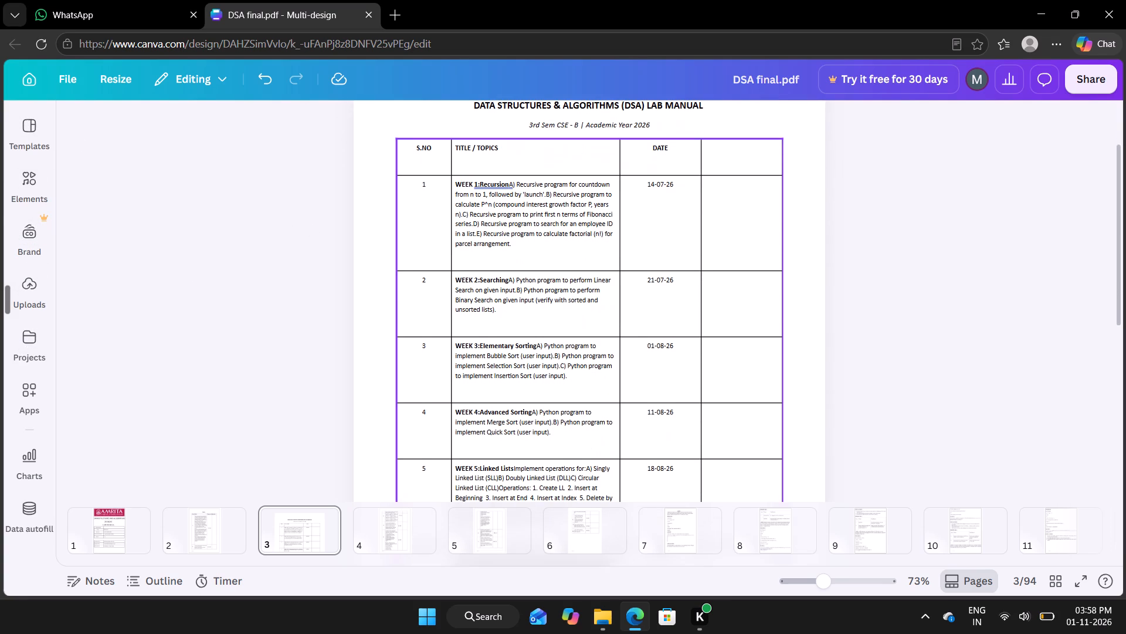
left_click(204, 536)
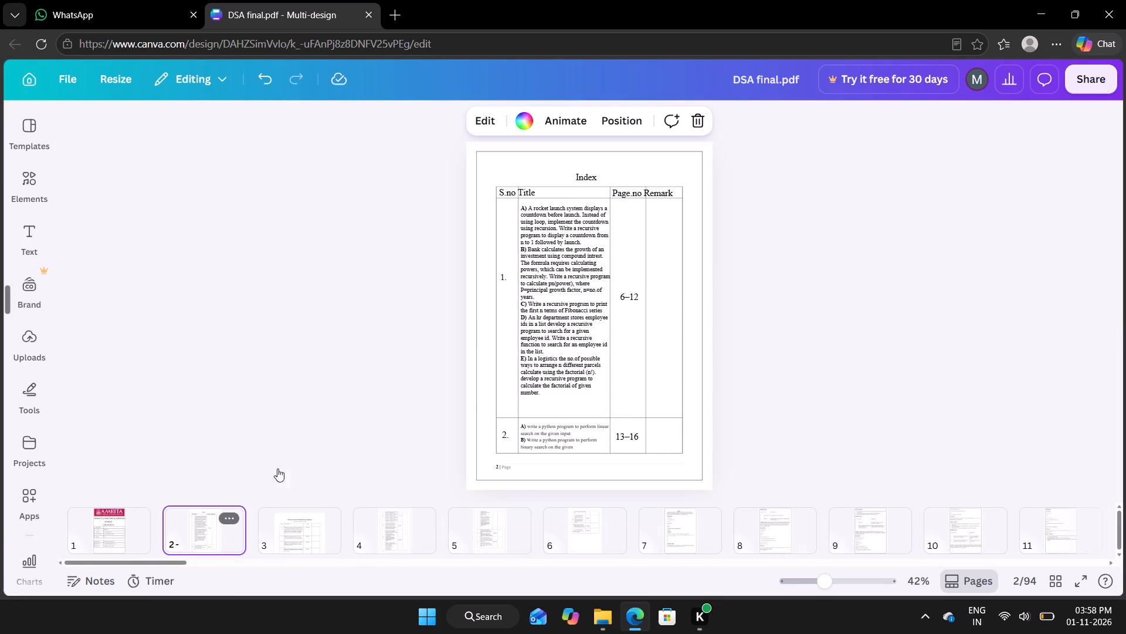
scroll(612, 342, "down", 1)
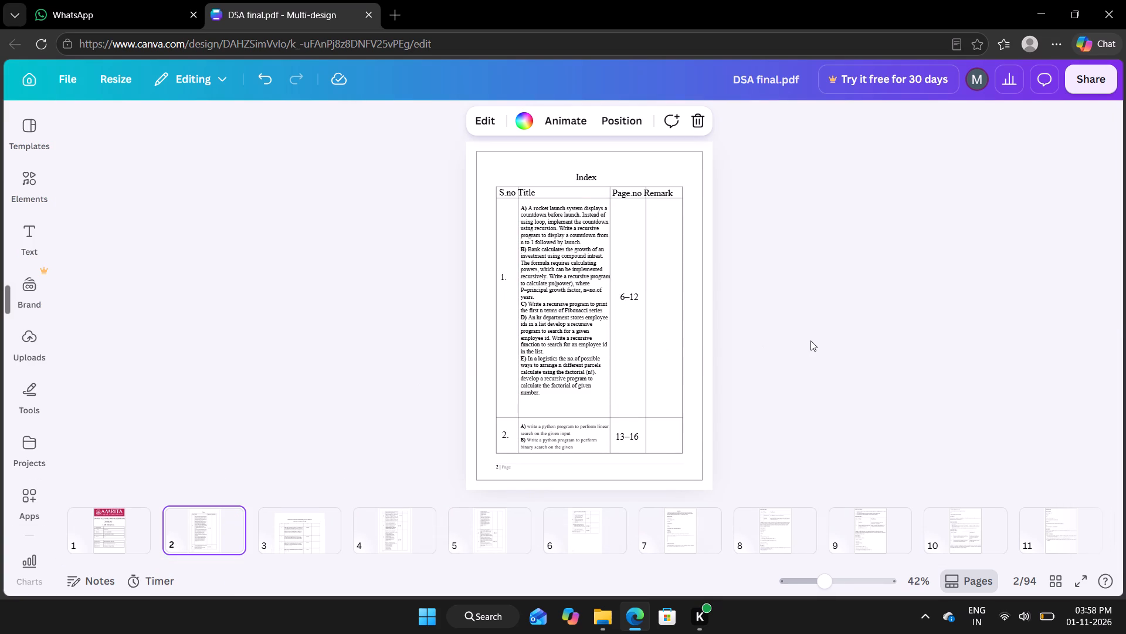
scroll(810, 340, "up", 1)
scroll(666, 440, "down", 1)
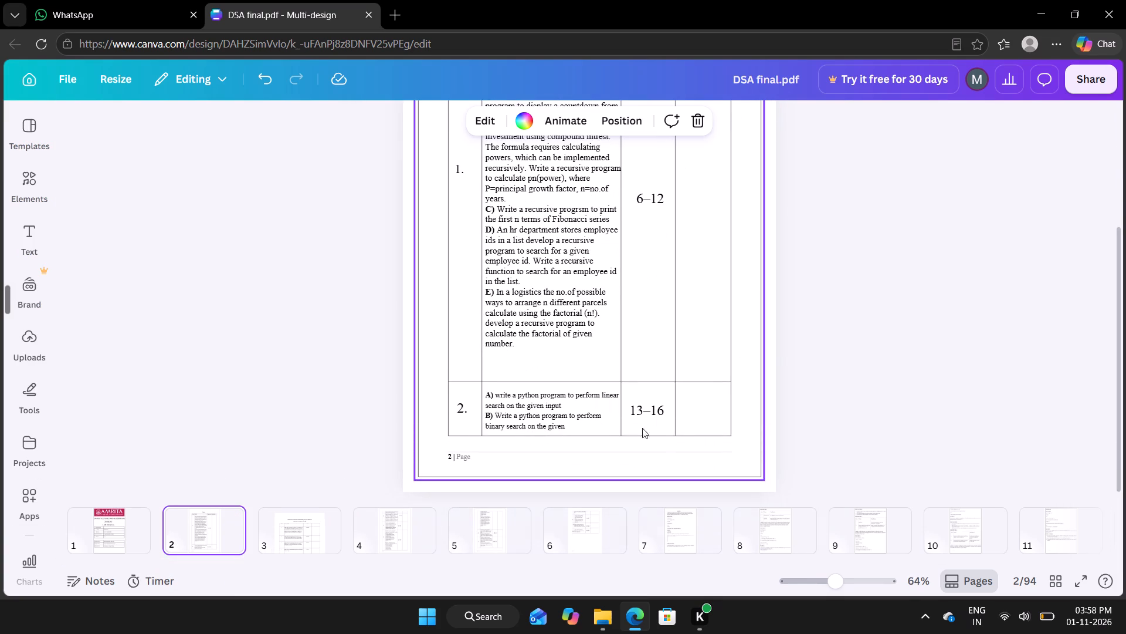
left_click(300, 532)
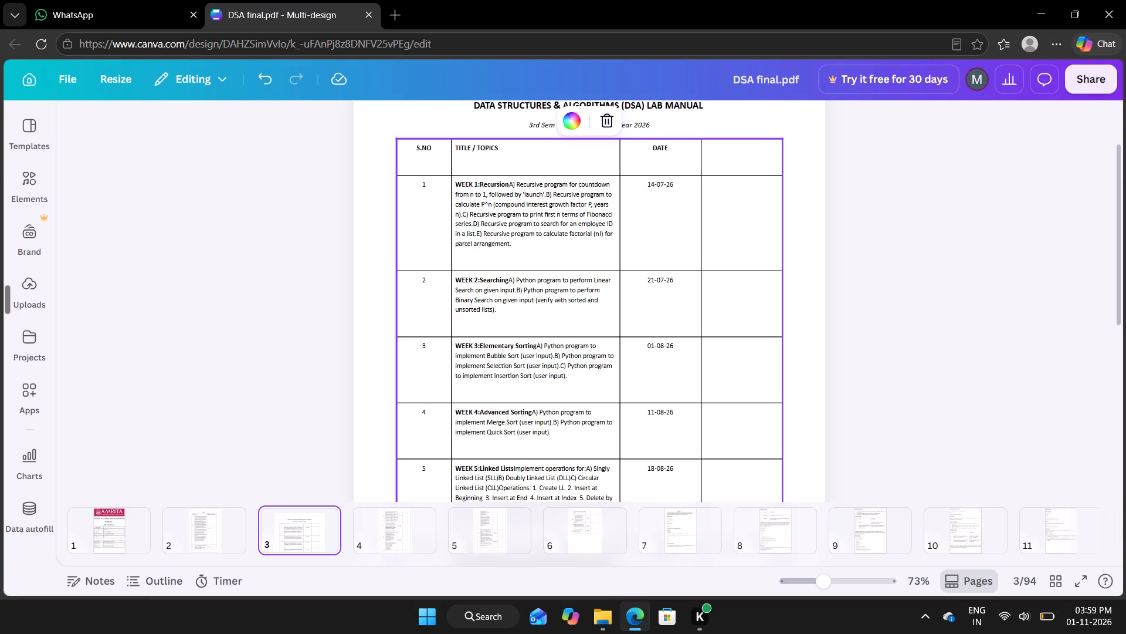
left_click(412, 531)
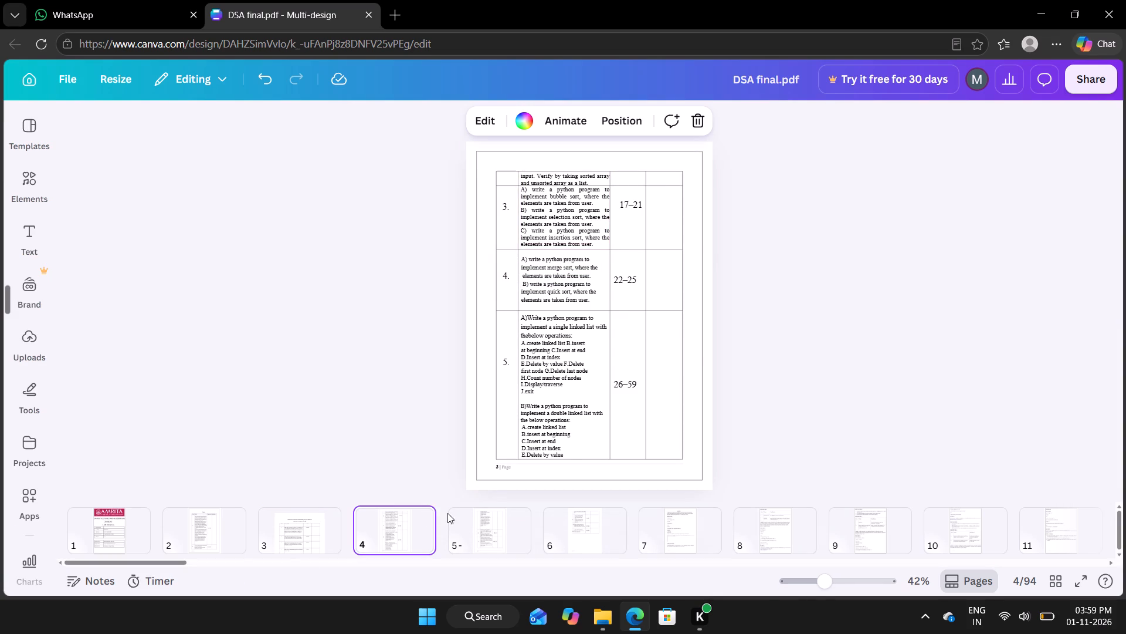
left_click(306, 539)
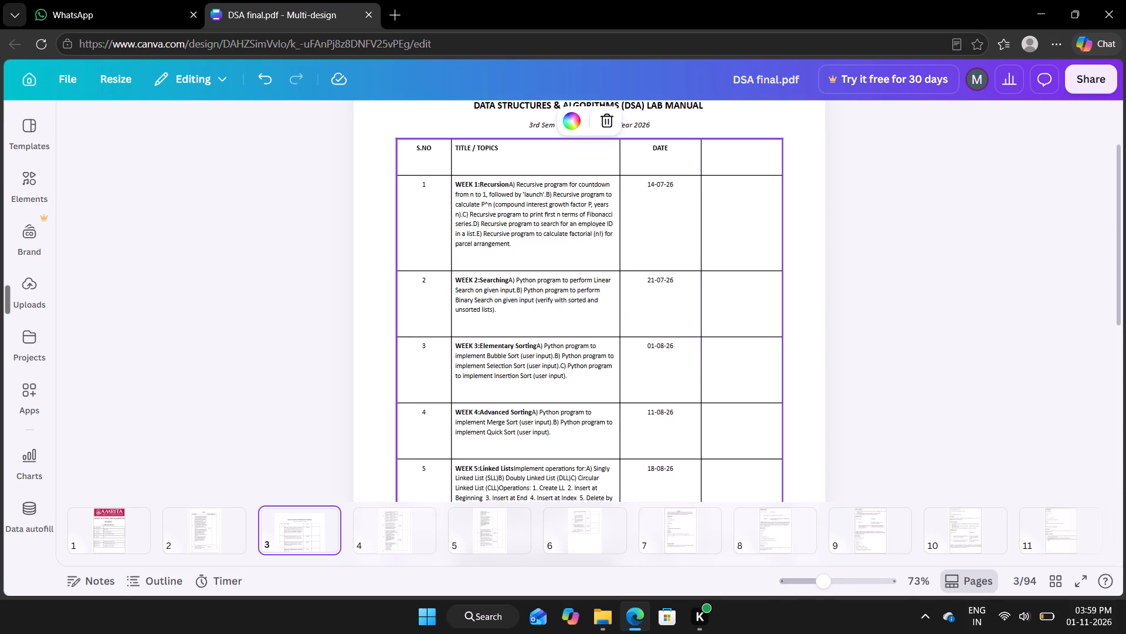
scroll(443, 345, "down", 2)
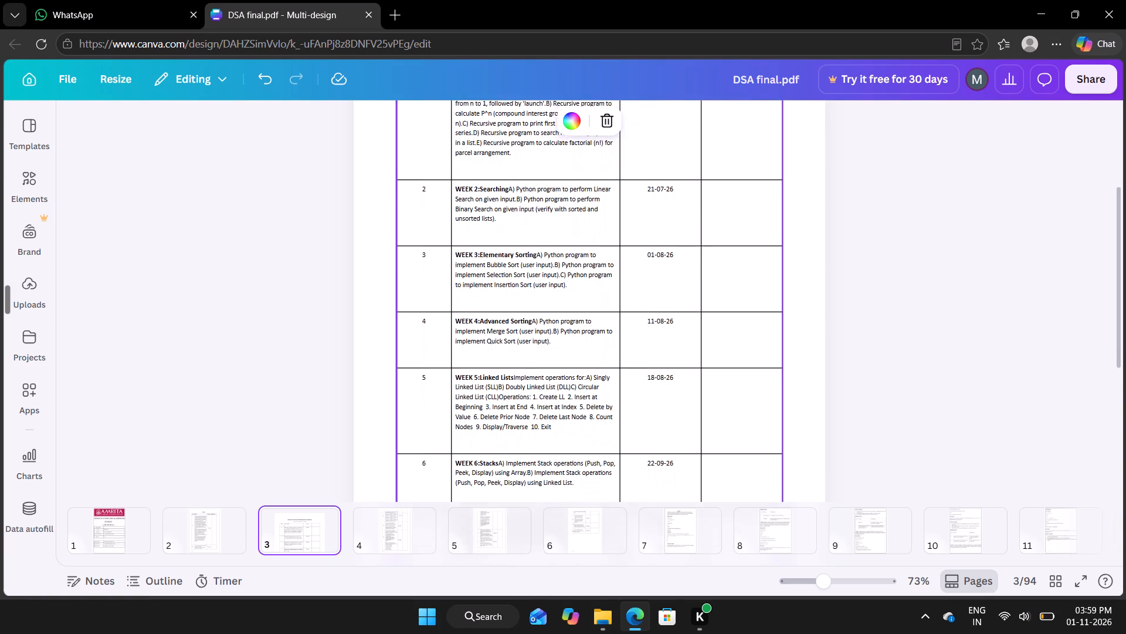
scroll(443, 345, "down", 1)
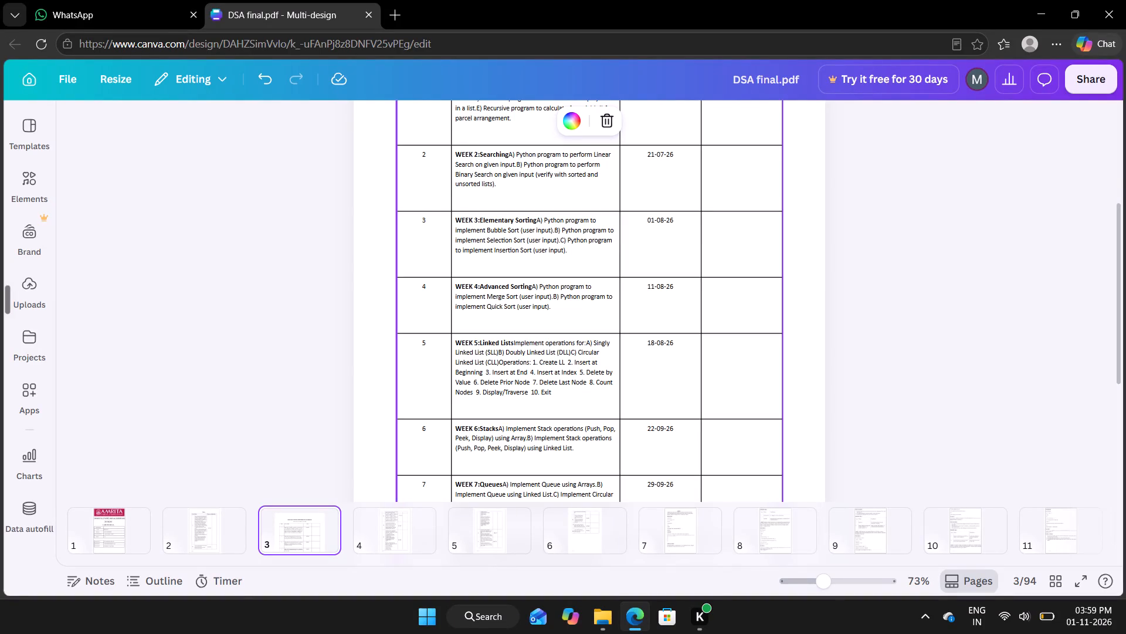
left_click(410, 521)
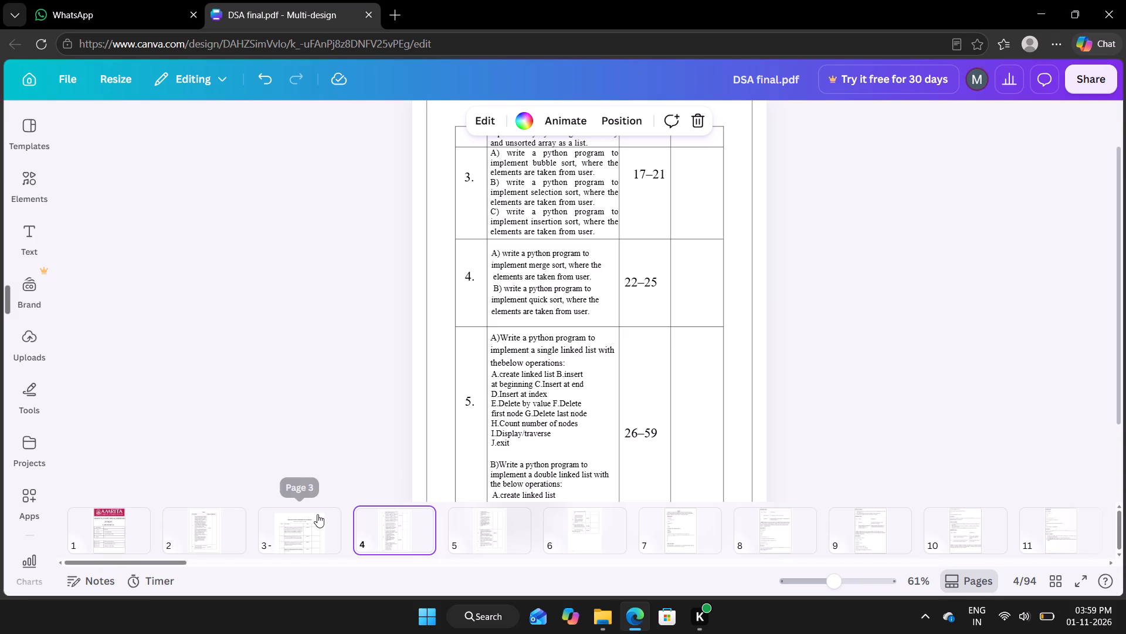
left_click(213, 517)
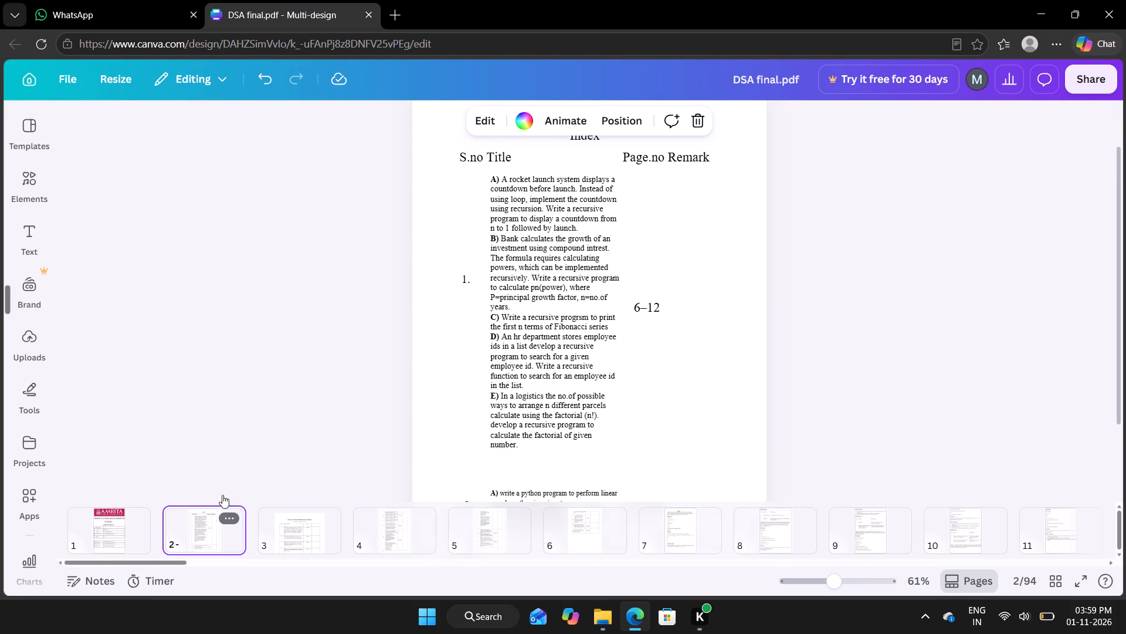
left_click(307, 518)
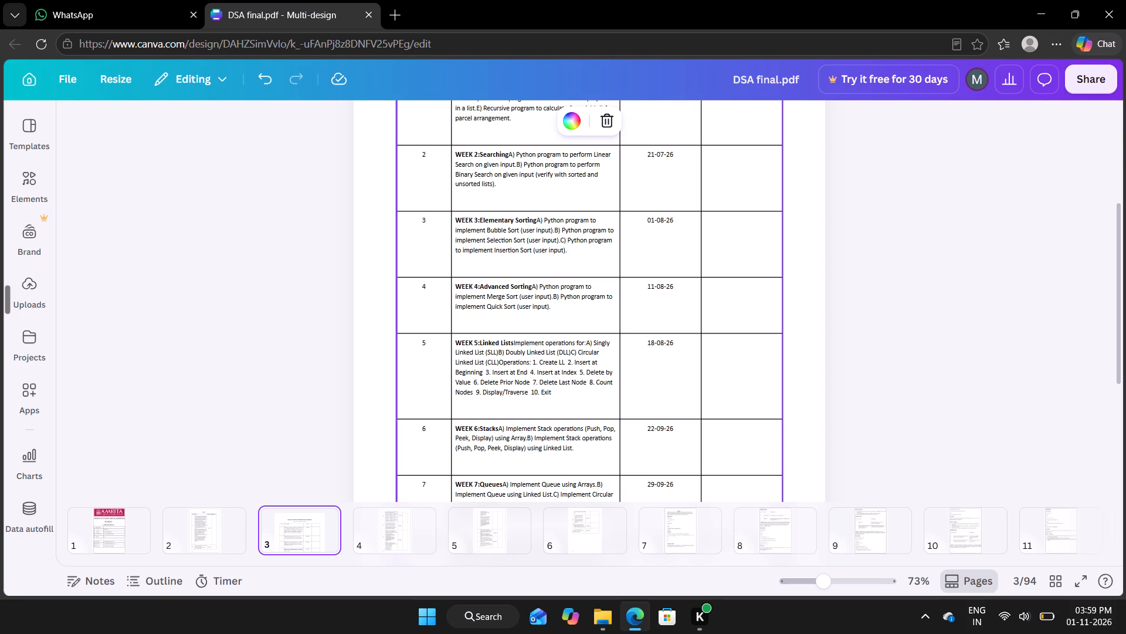
Compare weeks 3 to 7 of the weekly topics table on page 3 with the original index entries on pages 4 and 5.
scroll(569, 258, "down", 2)
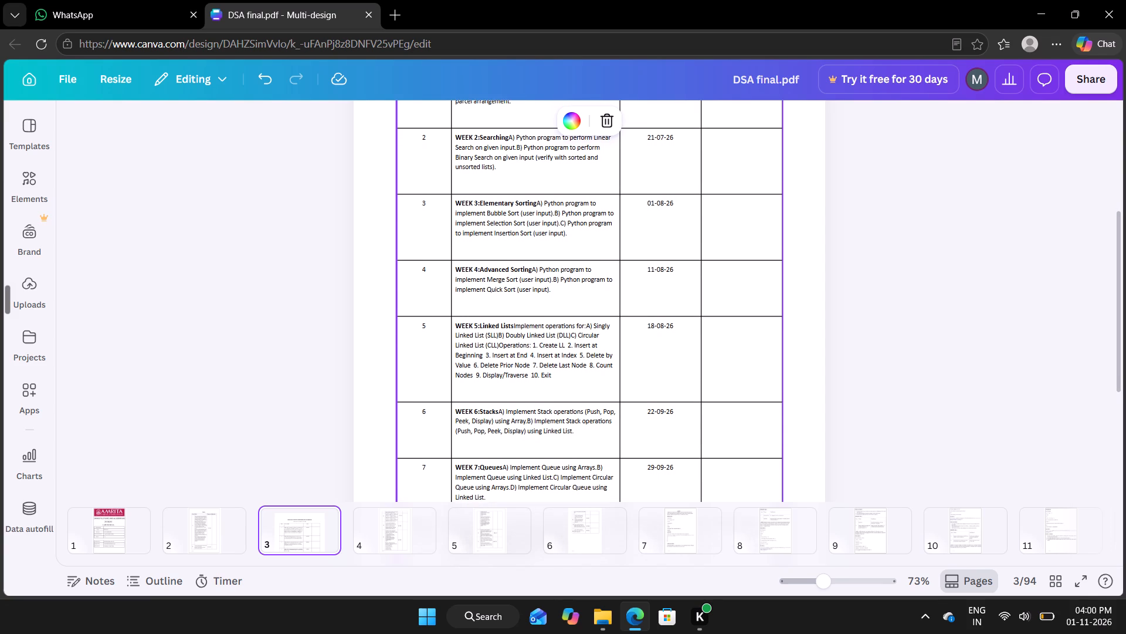
scroll(569, 258, "down", 2)
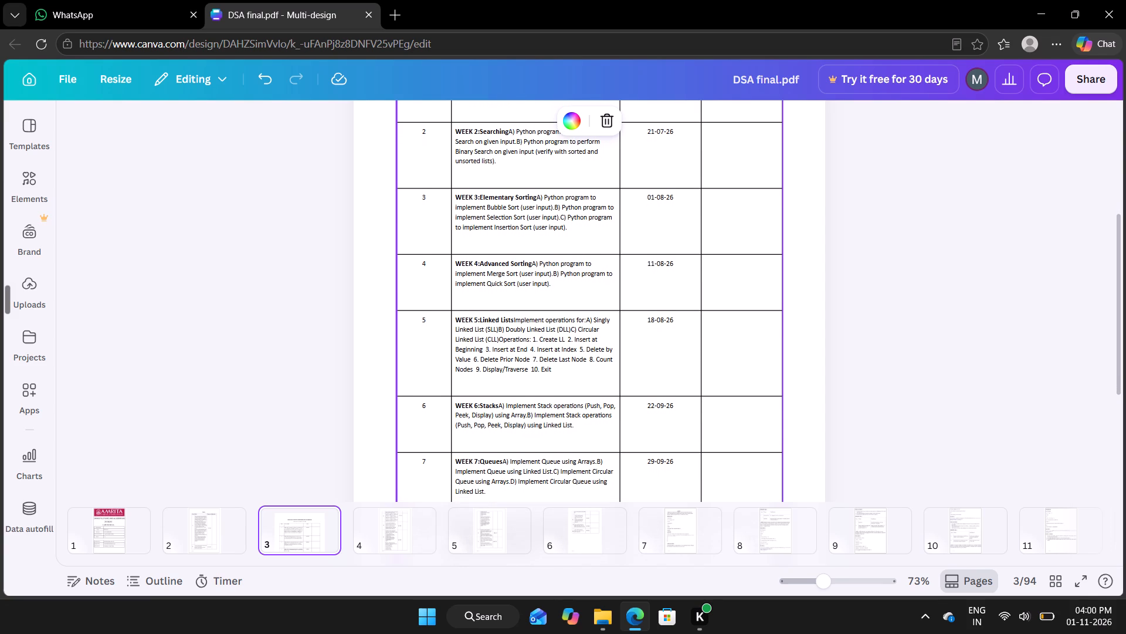
left_click(404, 532)
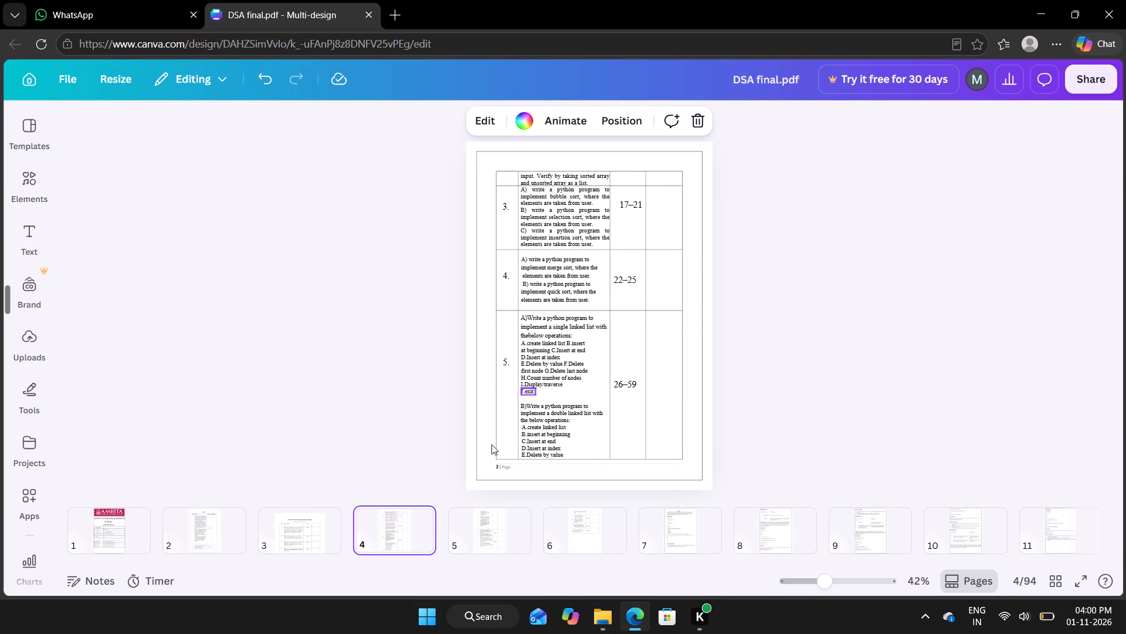
left_click(308, 531)
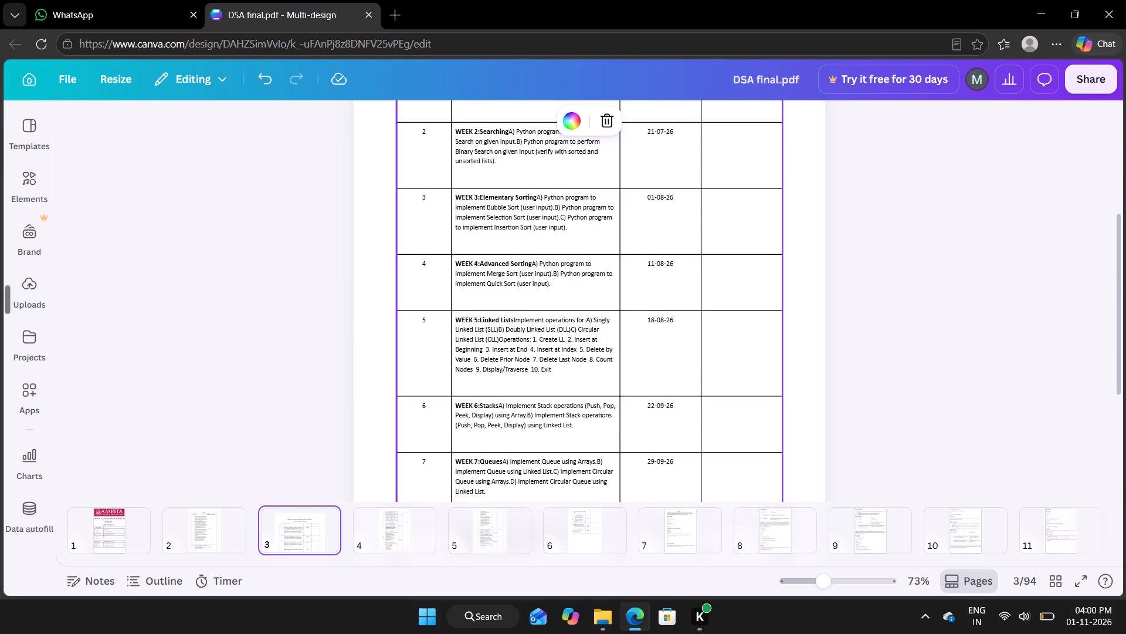
scroll(615, 294, "down", 2)
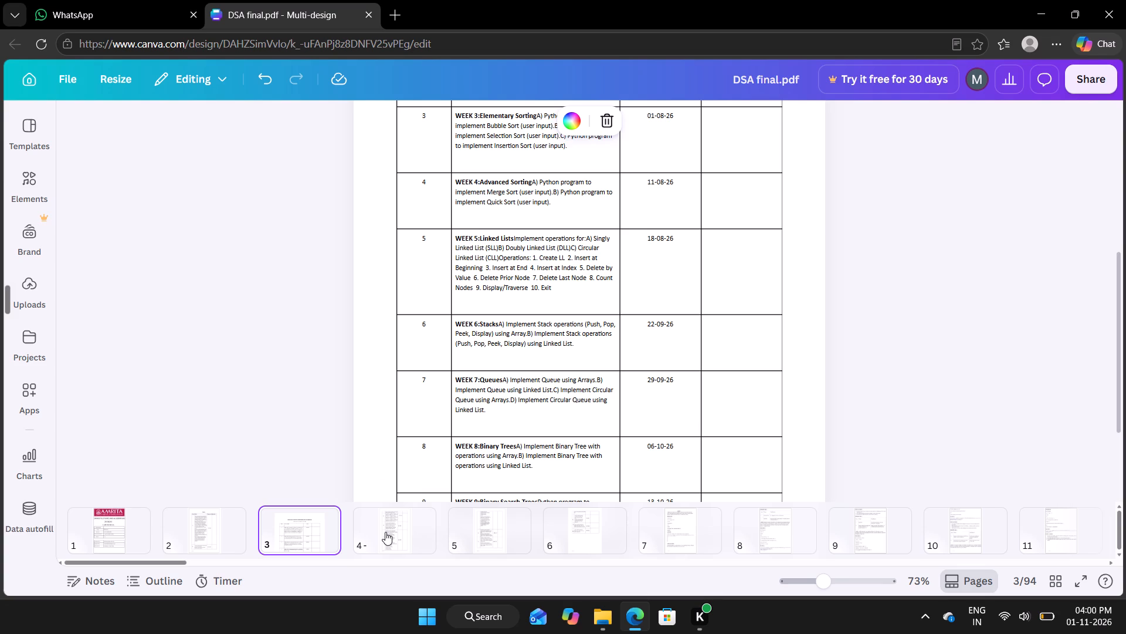
left_click(385, 532)
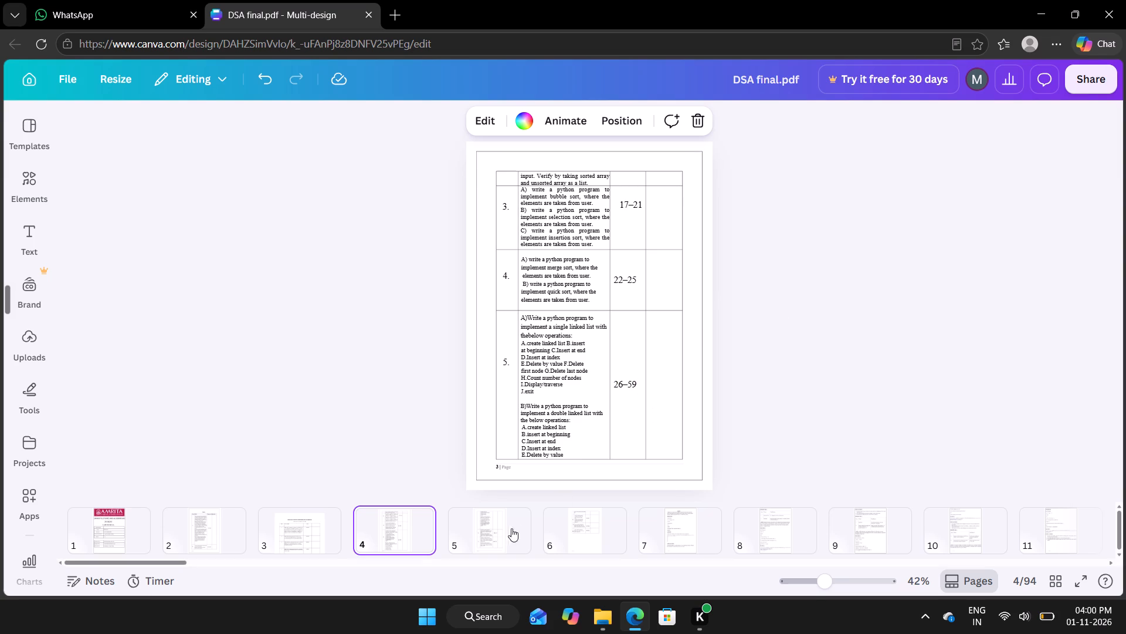
left_click(486, 530)
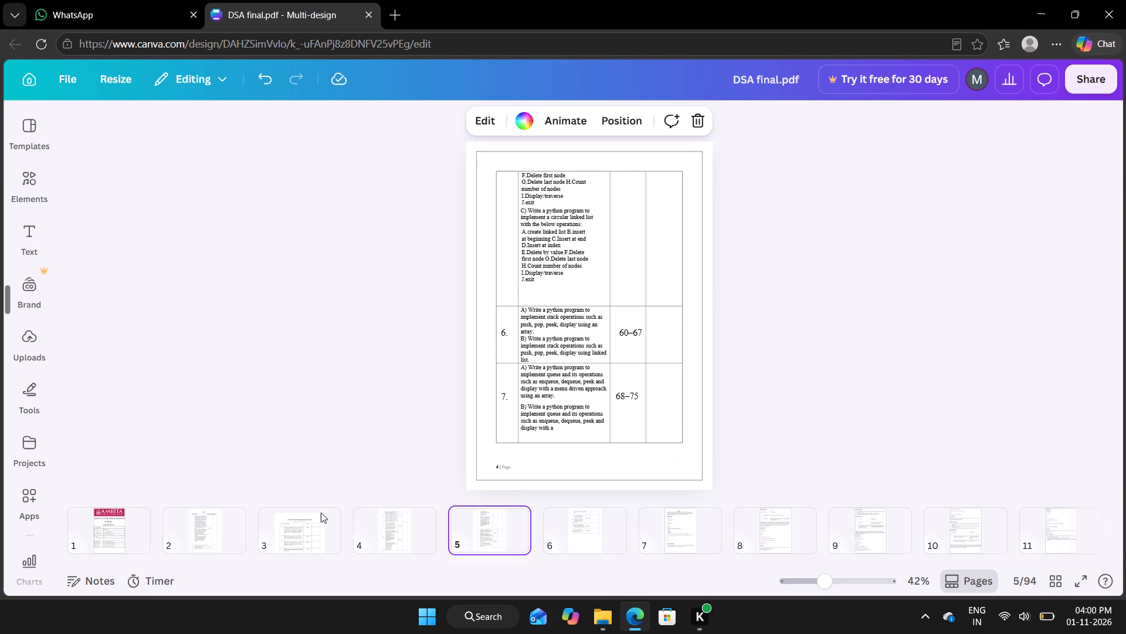
left_click(287, 545)
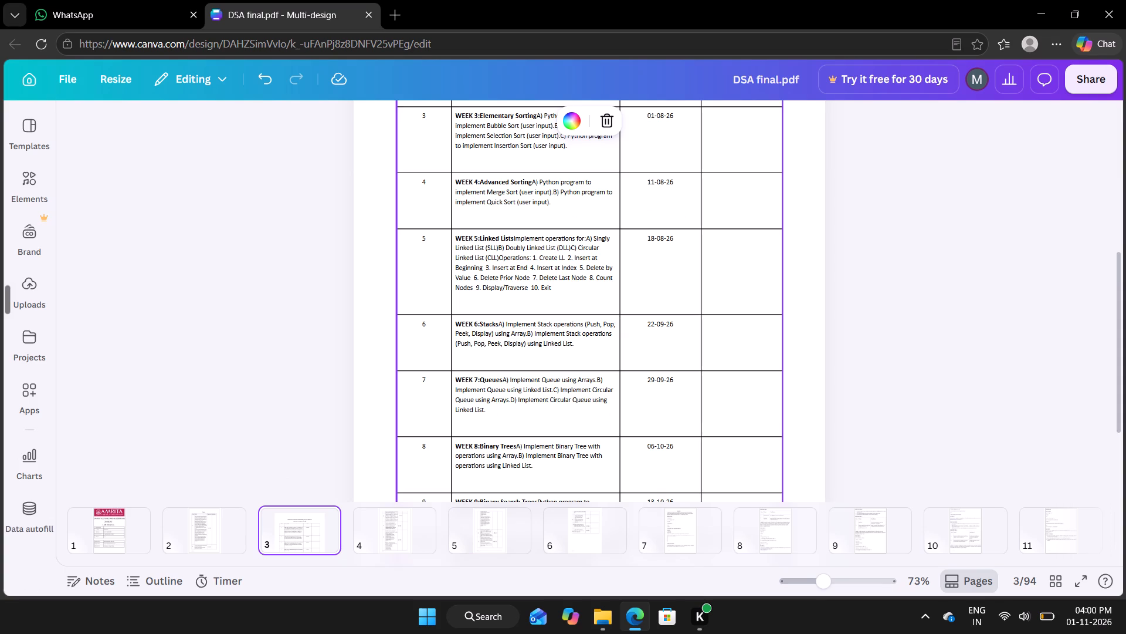
left_click(483, 534)
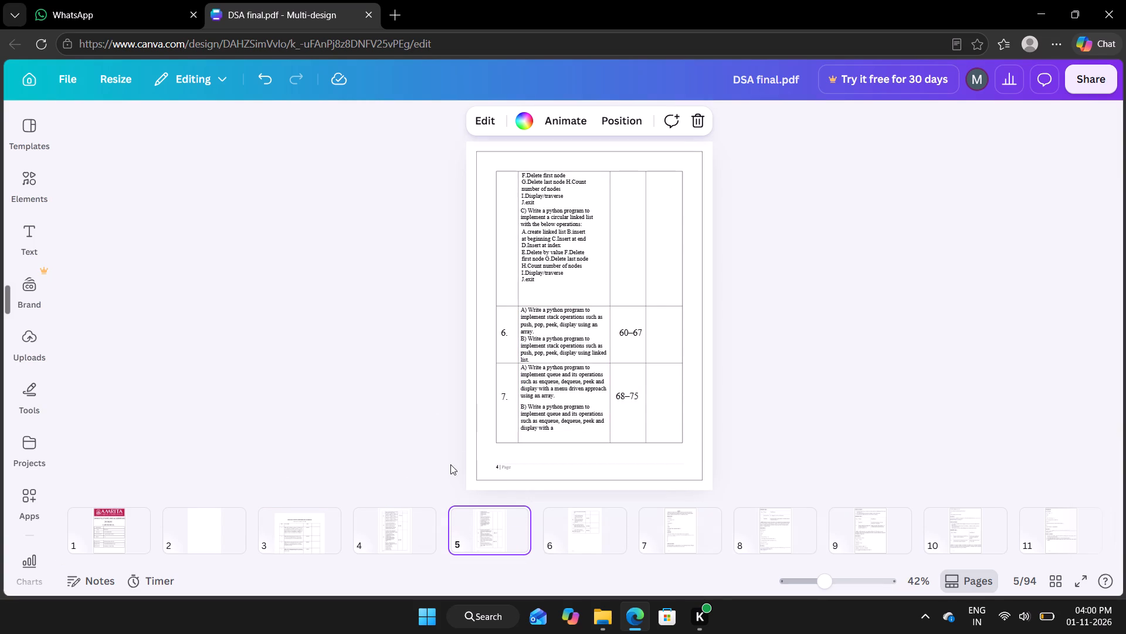
left_click(314, 521)
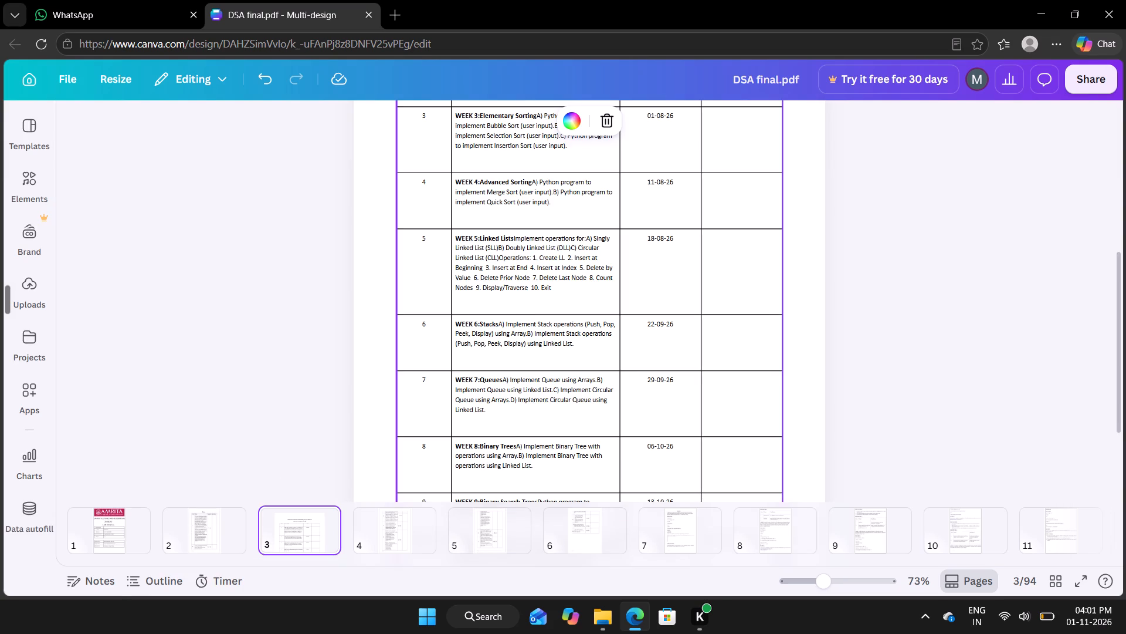
left_click(502, 531)
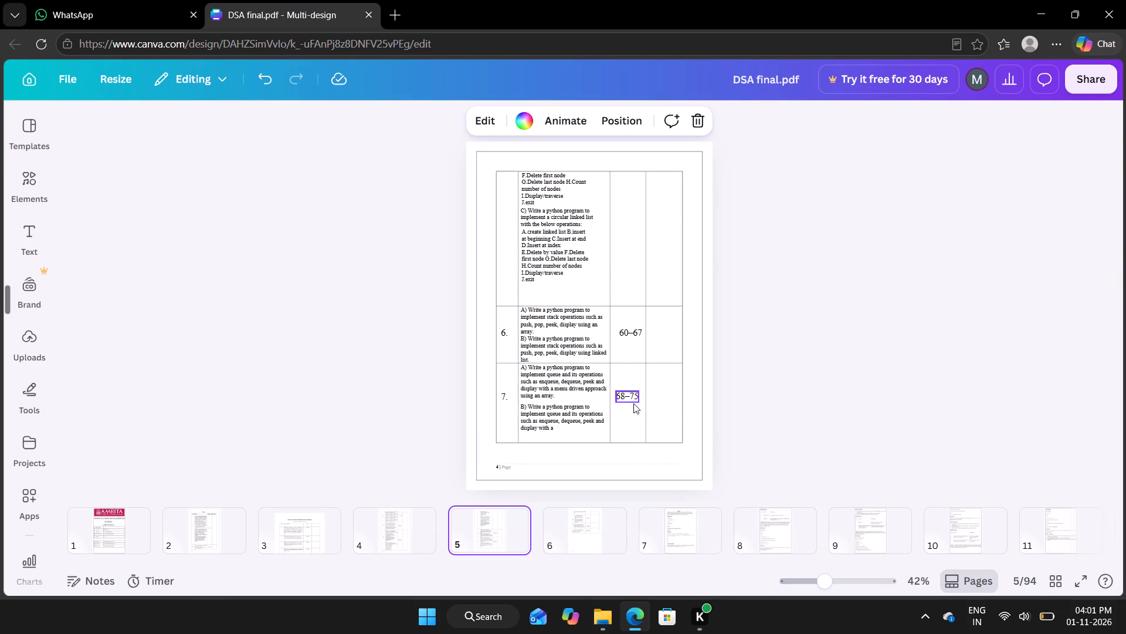
scroll(814, 432, "right", 8)
left_click(348, 271)
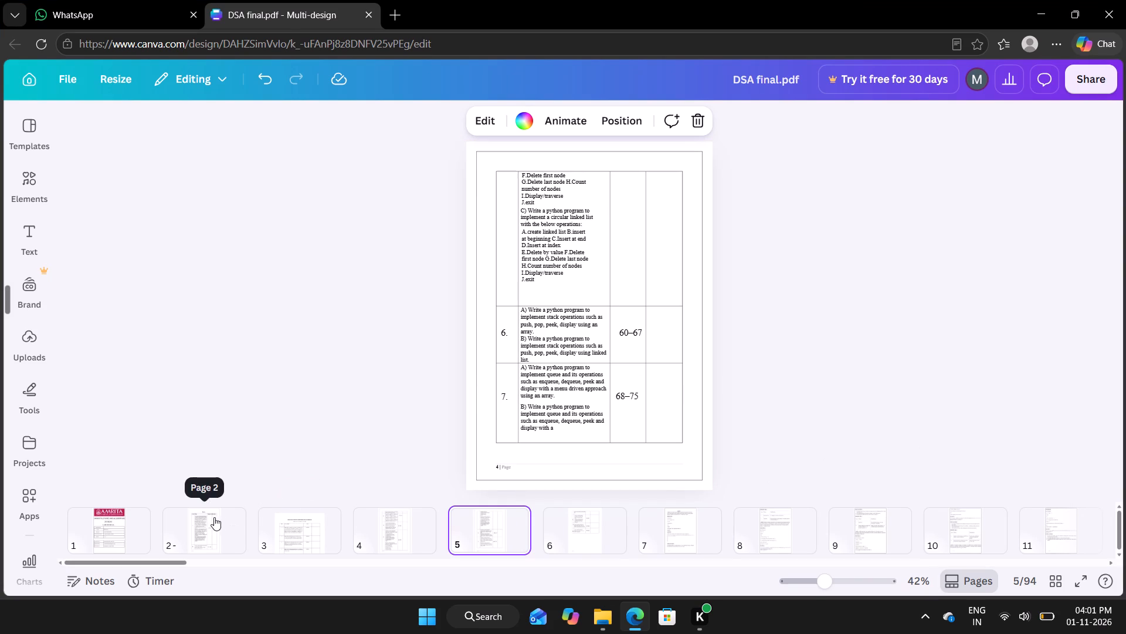
Compare weeks 8 to 10 of the weekly topics table on page 3 with the original index entries on page 6.
left_click(301, 527)
scroll(650, 424, "down", 1)
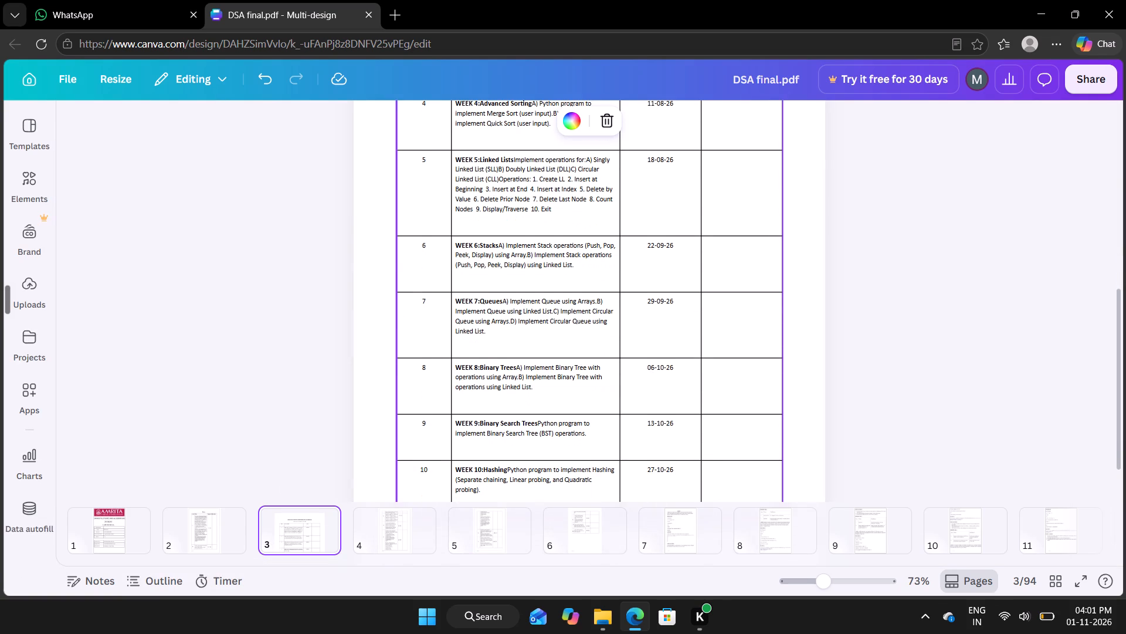
scroll(650, 424, "down", 1)
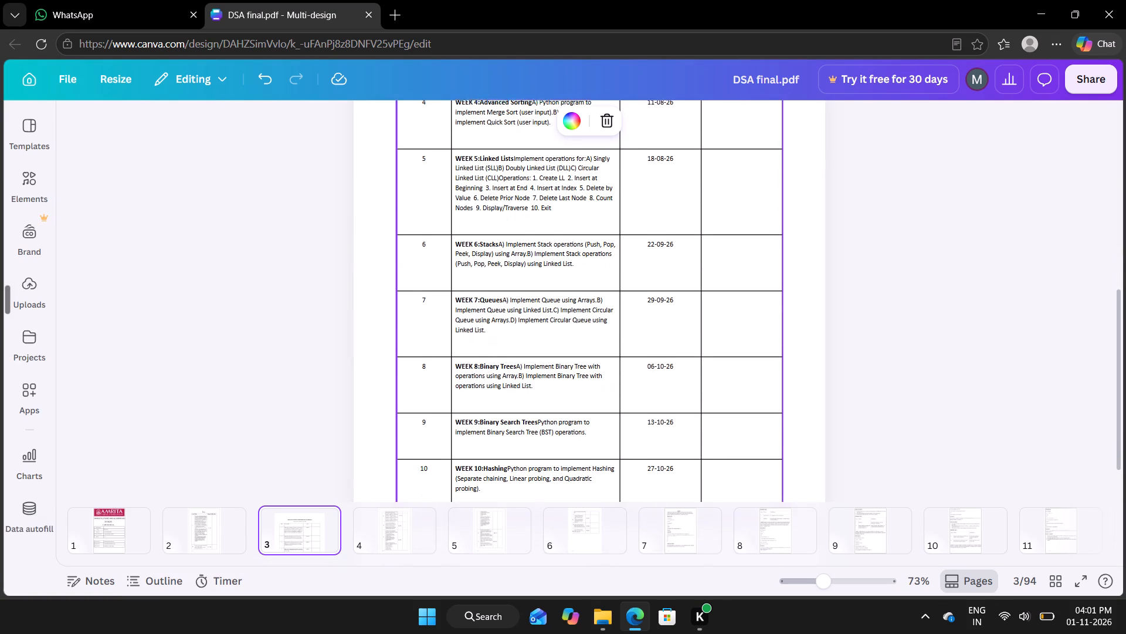
scroll(650, 424, "down", 1)
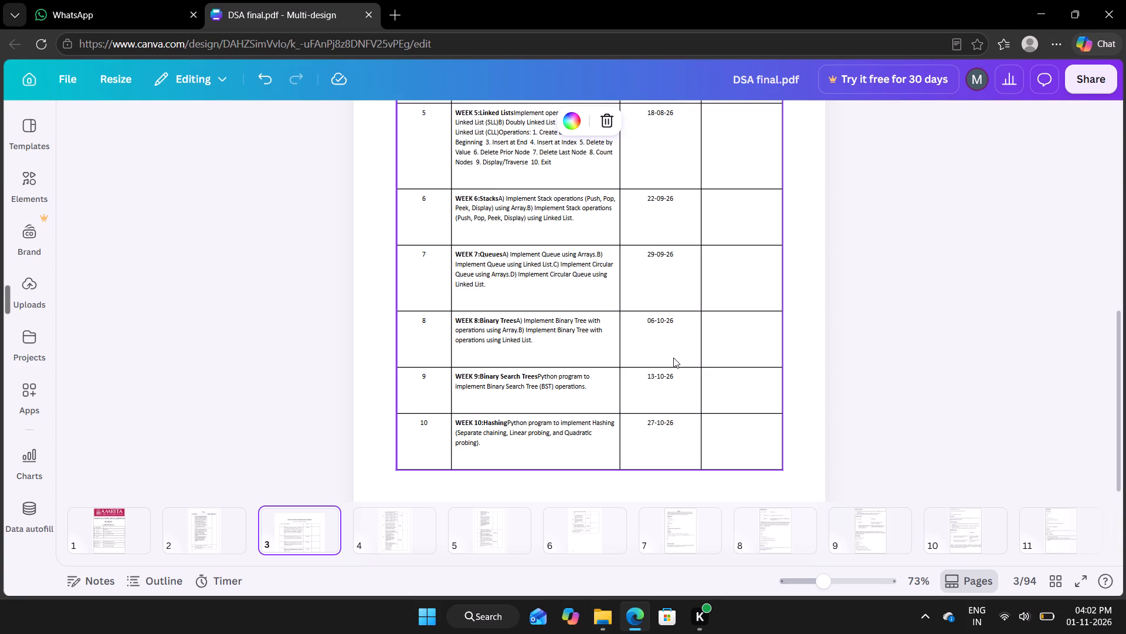
left_click(591, 537)
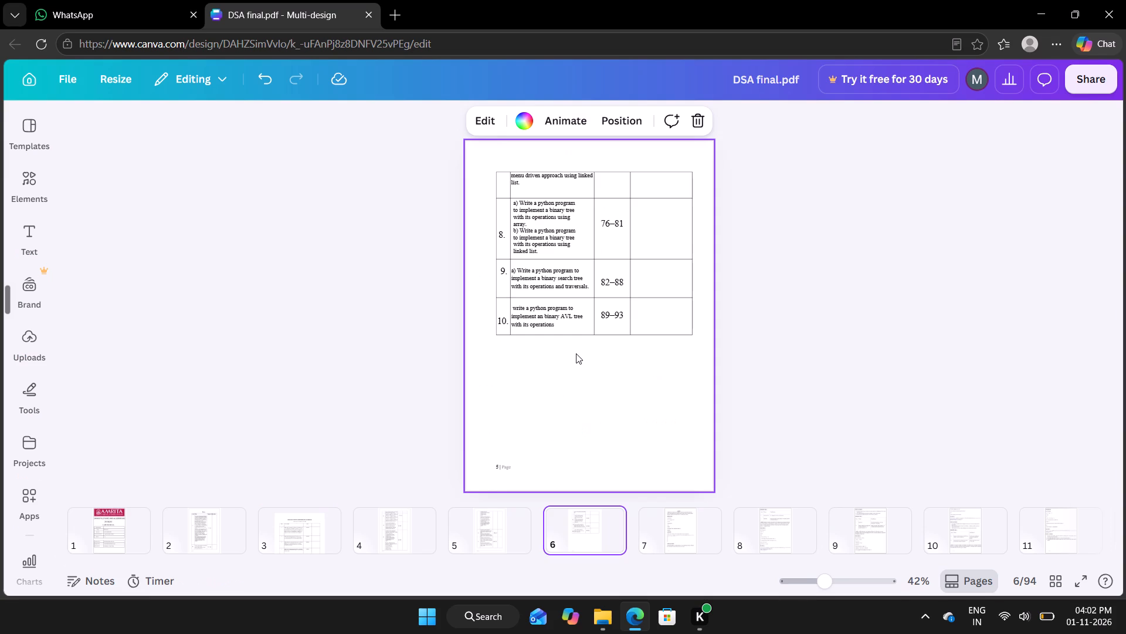
left_click(314, 537)
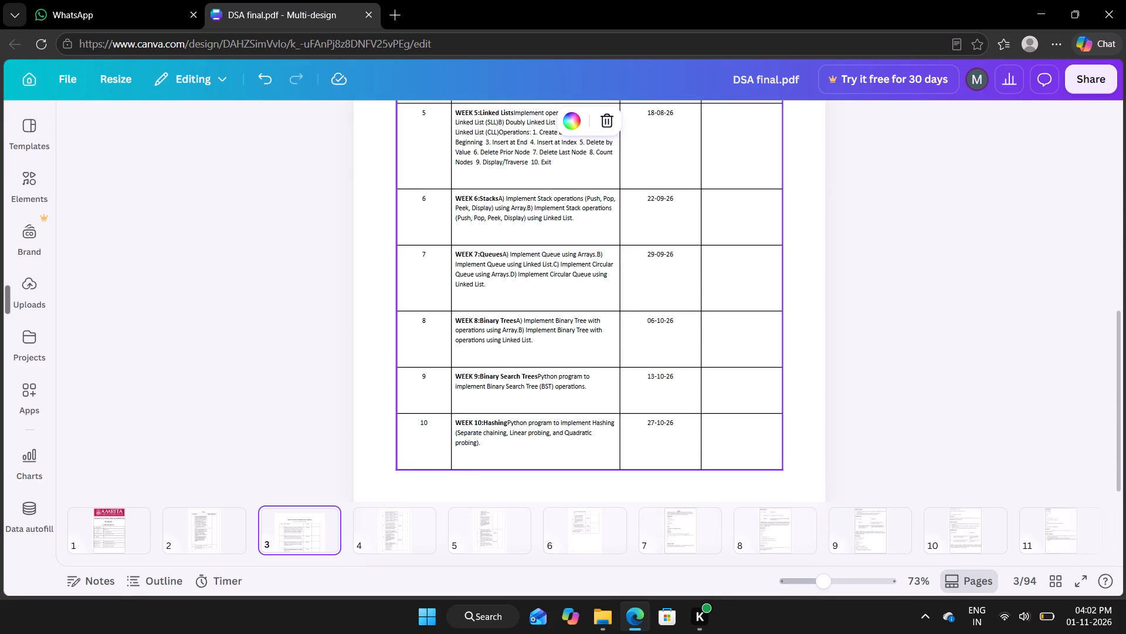
Review the whole weekly topics table on page 3, from its header row down to week 10.
scroll(898, 342, "up", 4)
left_click(898, 342)
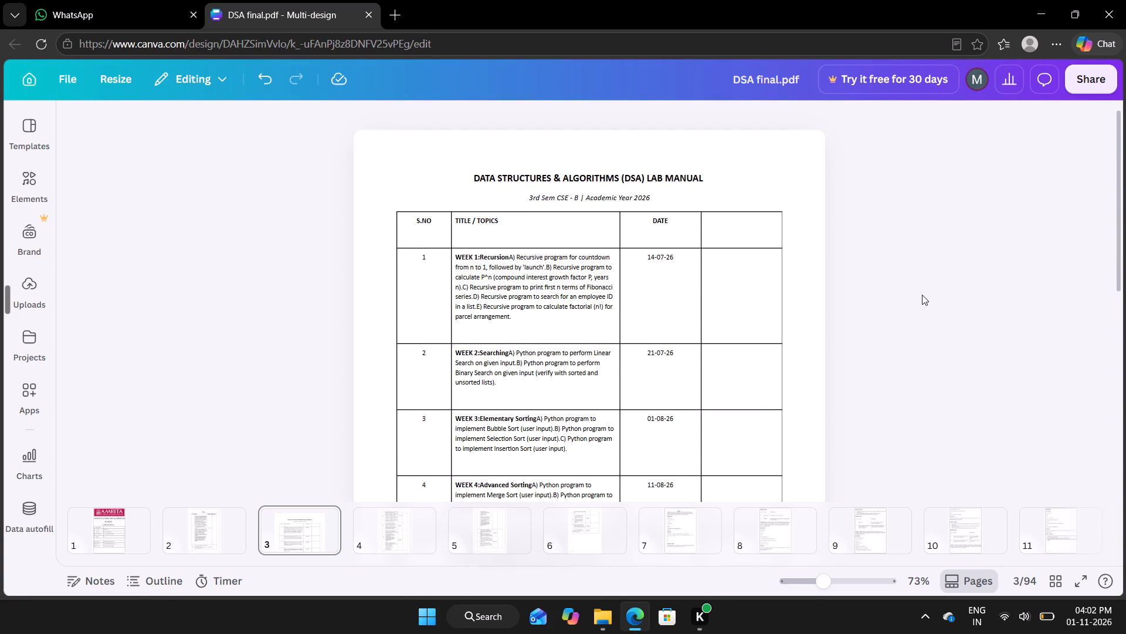
scroll(922, 295, "down", 2)
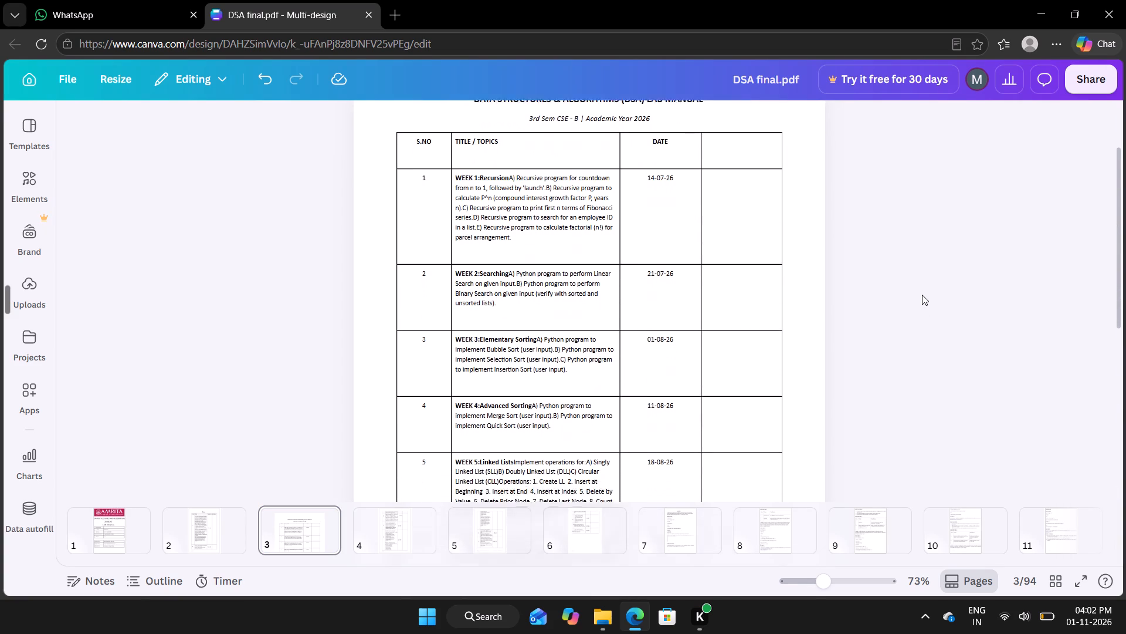
scroll(922, 295, "down", 5)
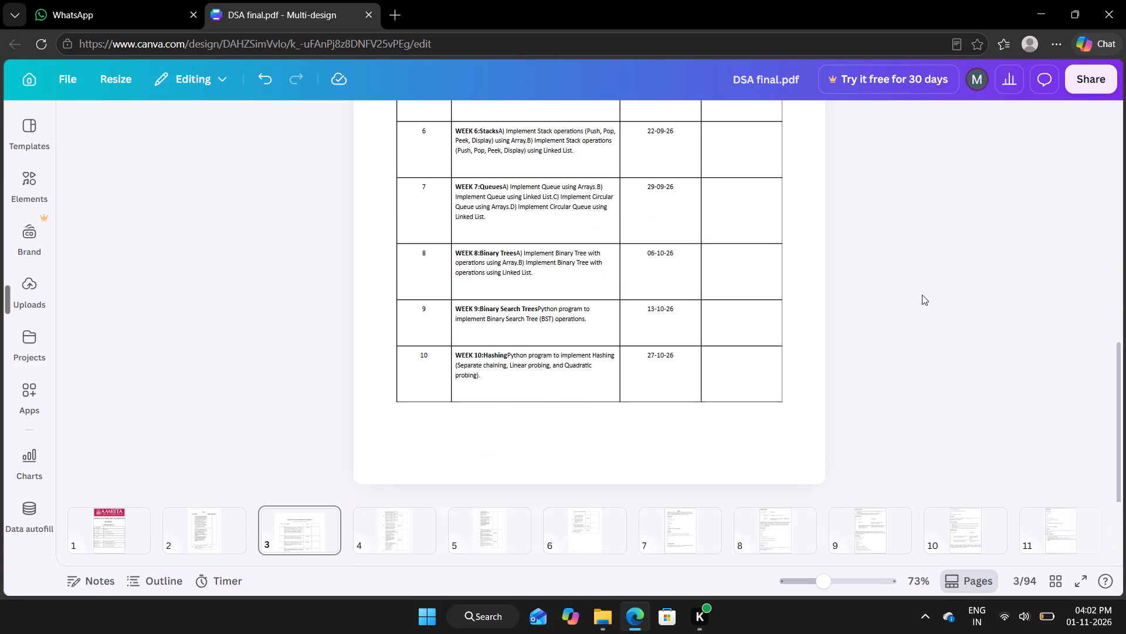
Delete page 2, the first page of the original index with entries 1 and 2.
left_click(213, 530)
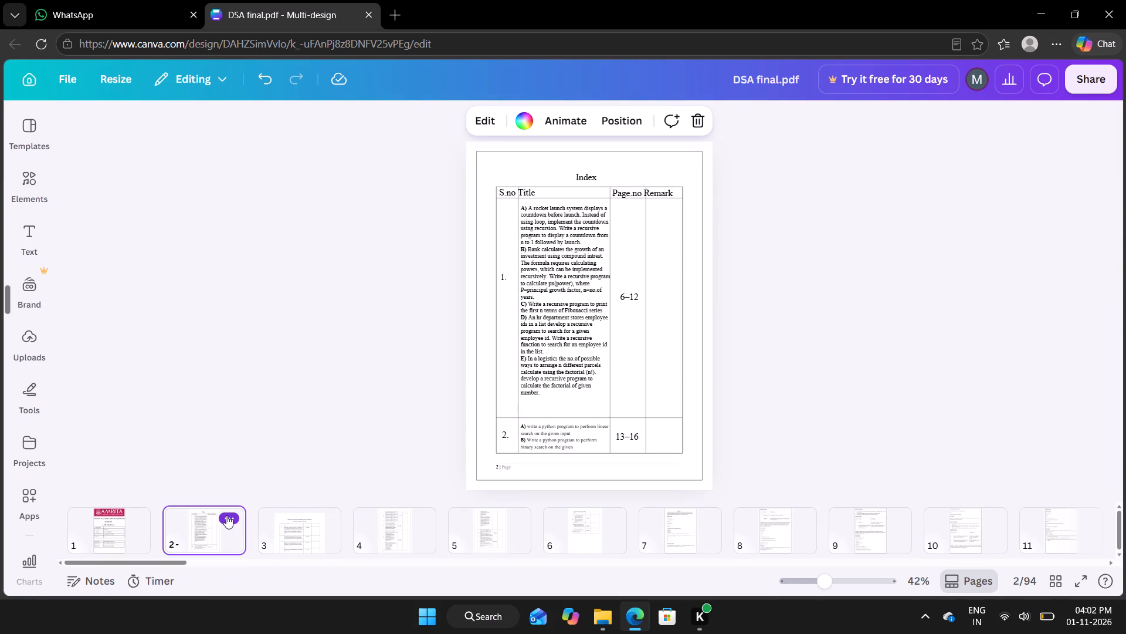
left_click(226, 515)
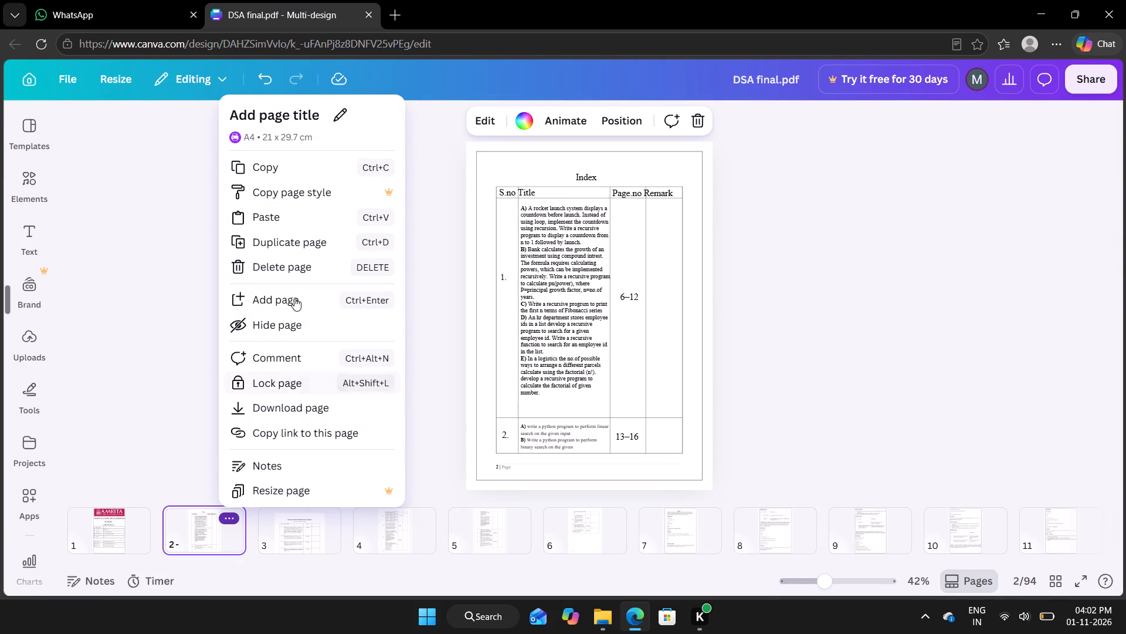
left_click(306, 261)
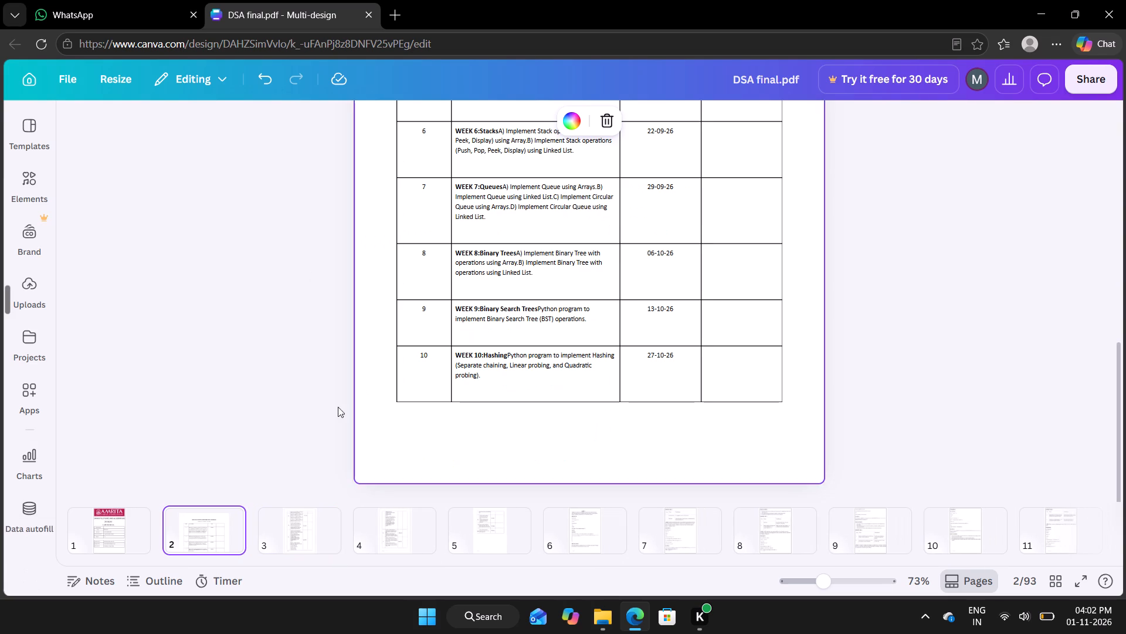
Delete the two original index pages after the weekly topics page, which hold entries 3 to 7.
left_click(307, 540)
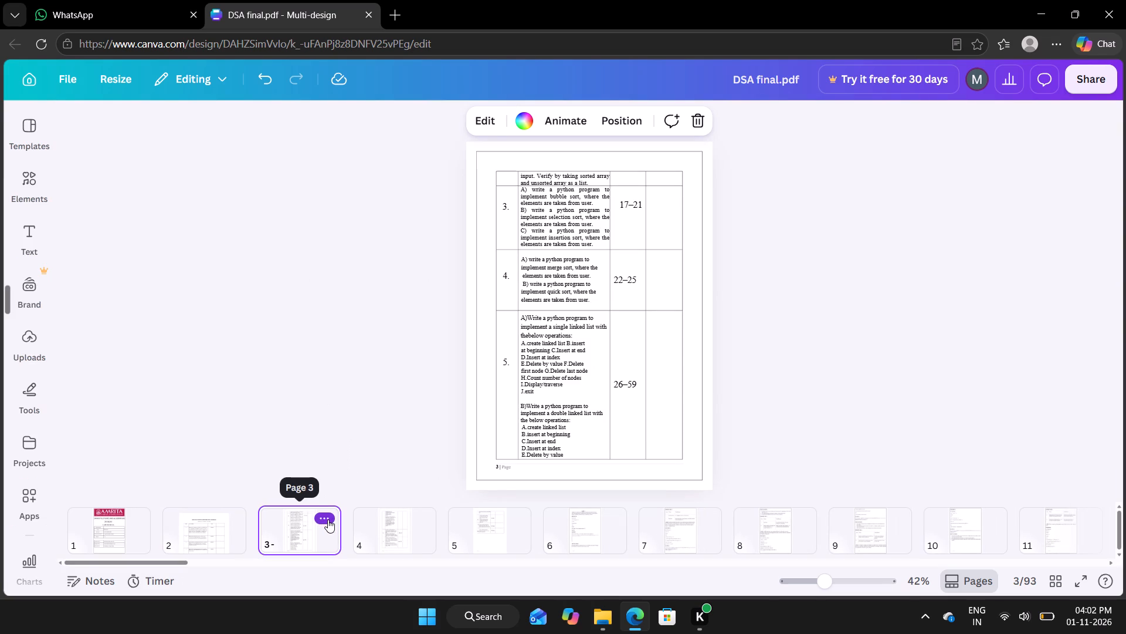
left_click(328, 520)
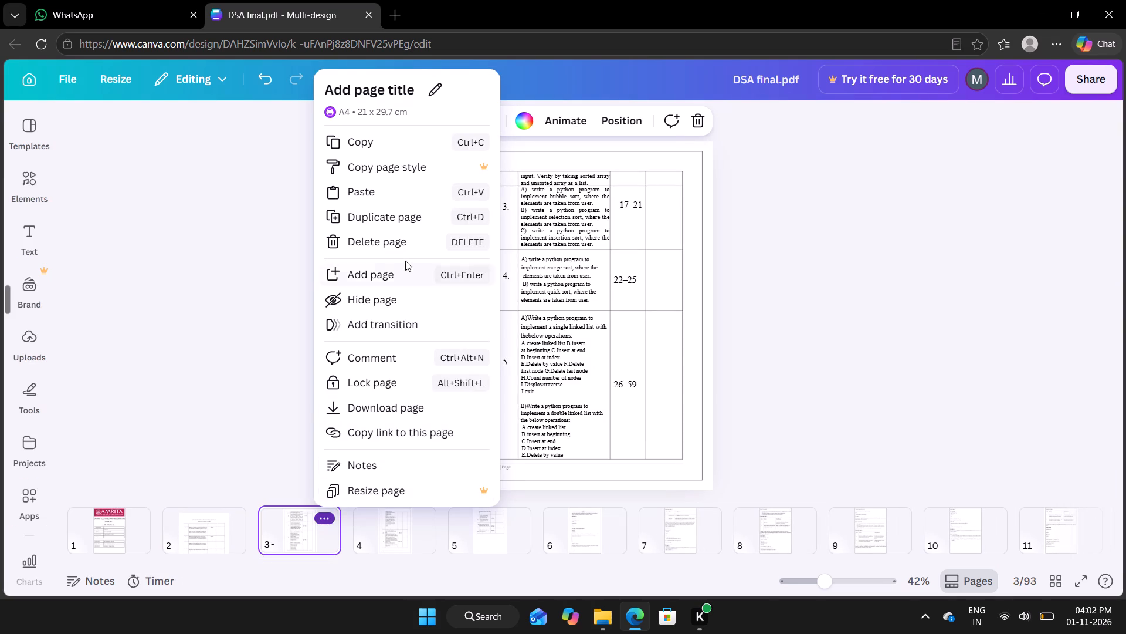
left_click(398, 251)
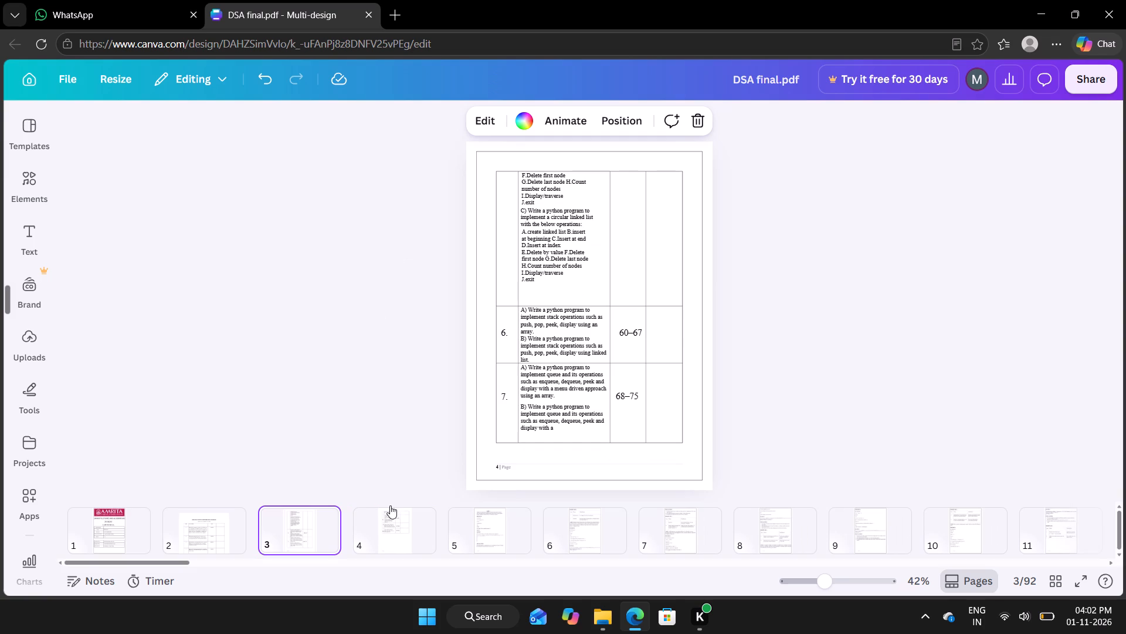
left_click(322, 520)
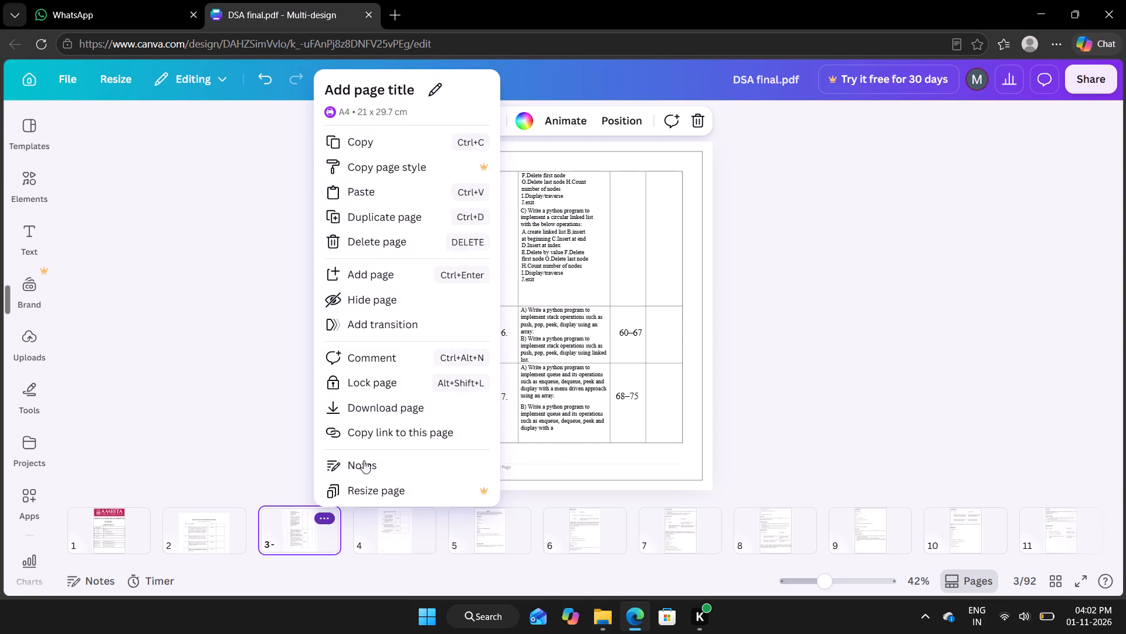
left_click(392, 240)
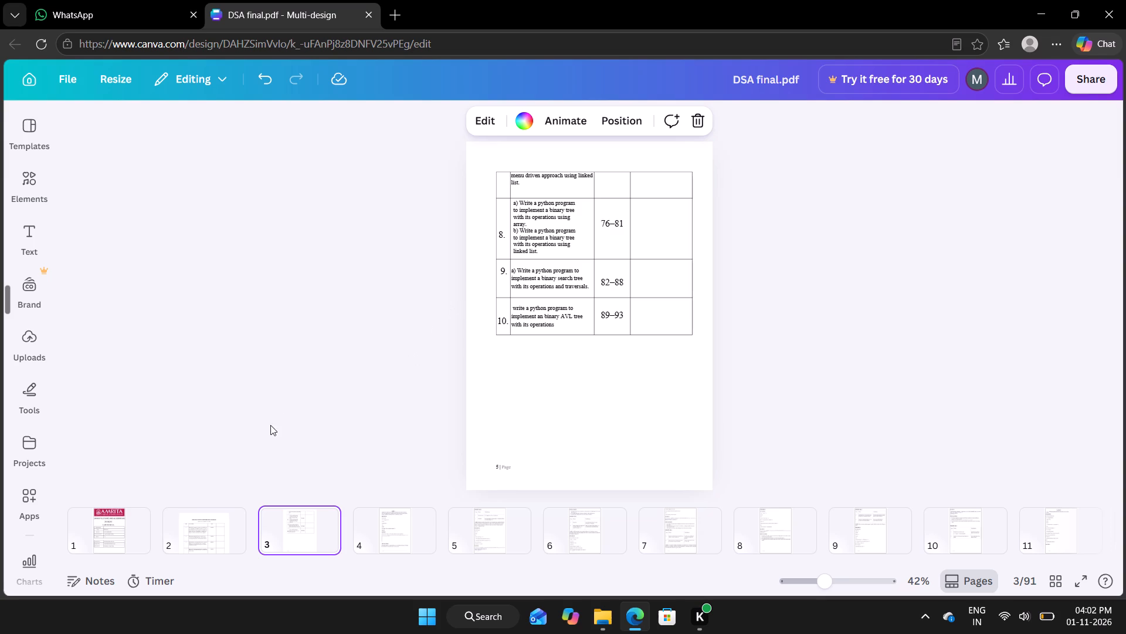
Check entry 10 on the last original index page against the weekly topics page, and delete that index page, page 3.
left_click(552, 322)
double_click(552, 322)
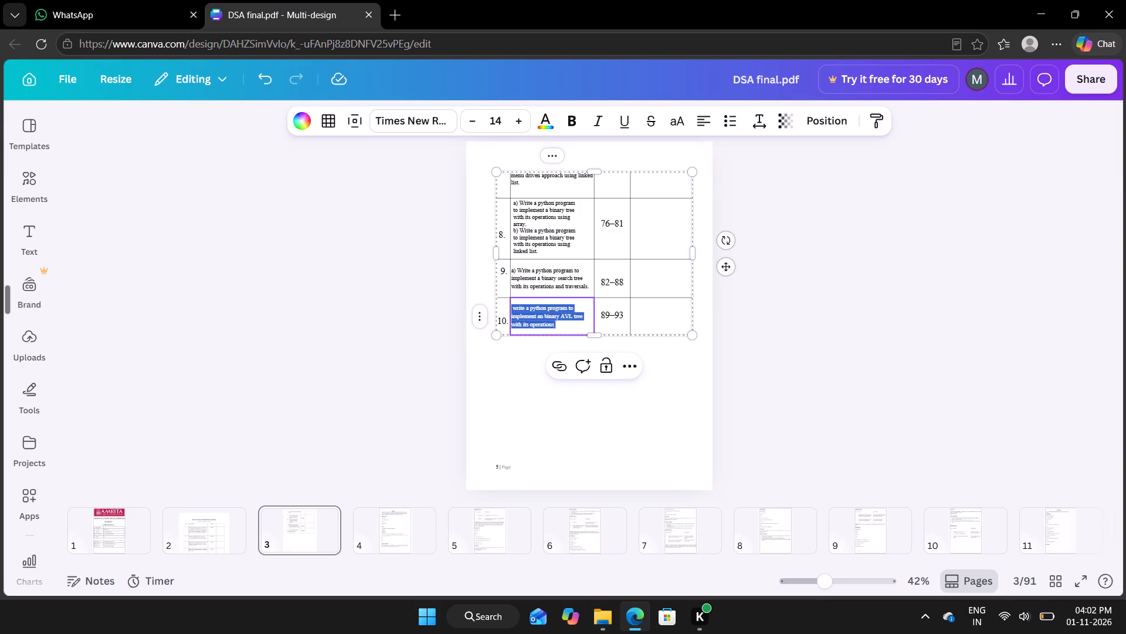
left_click(325, 363)
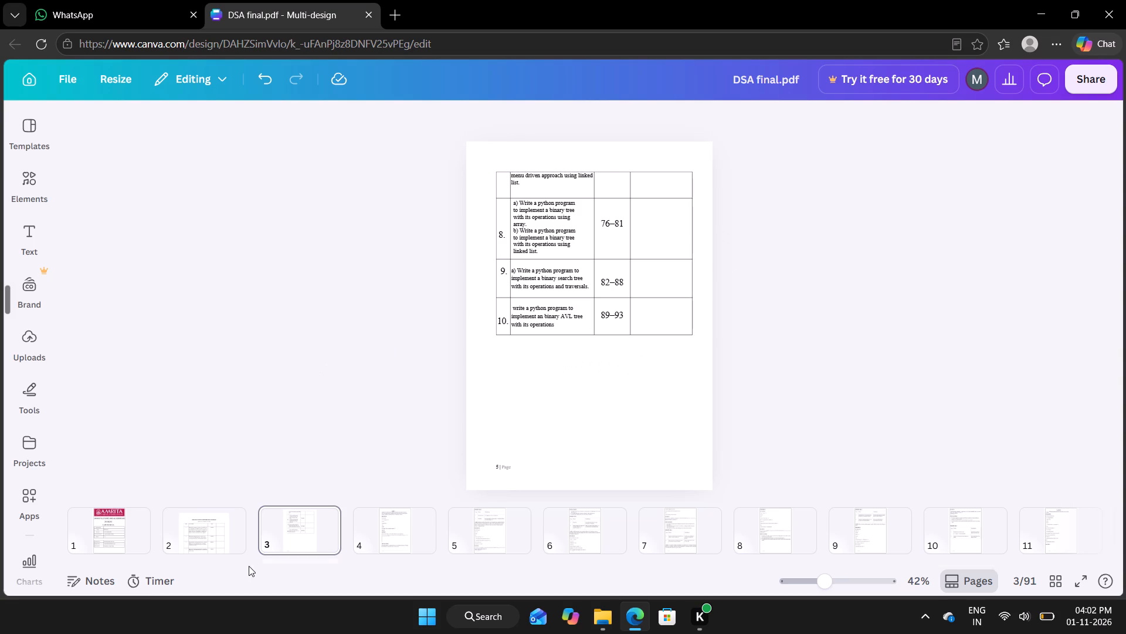
left_click(212, 530)
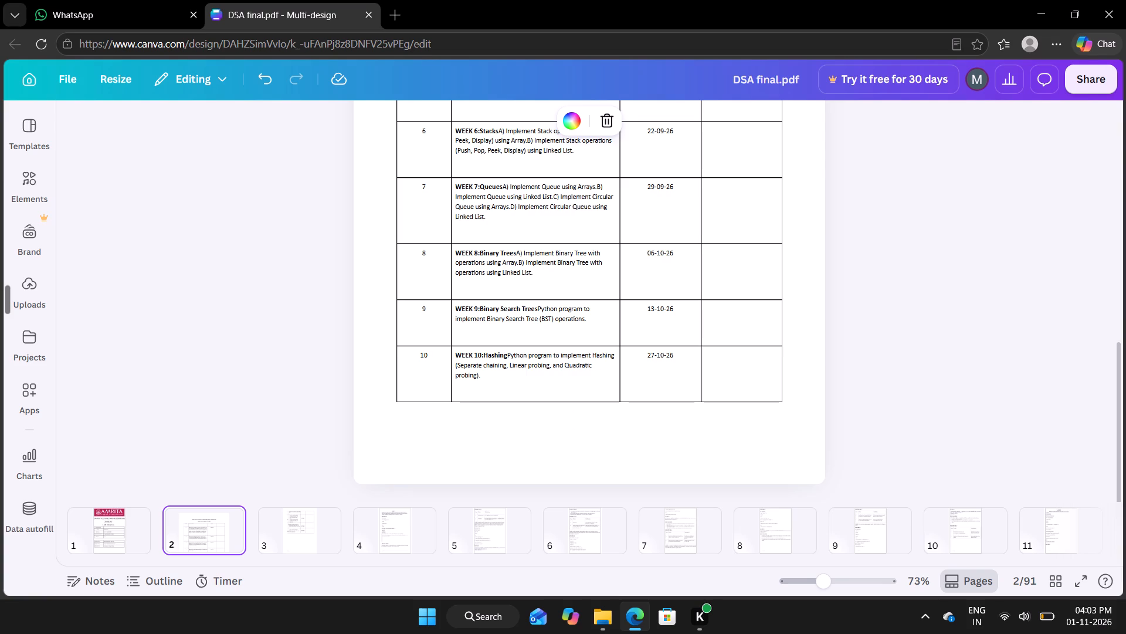
left_click(304, 518)
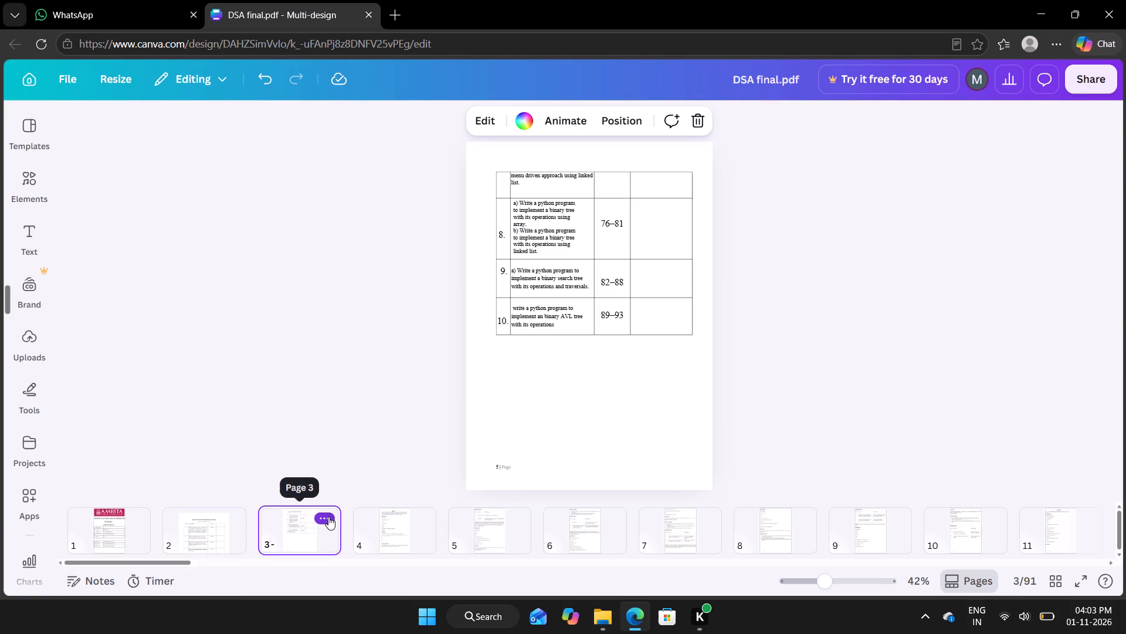
left_click(328, 517)
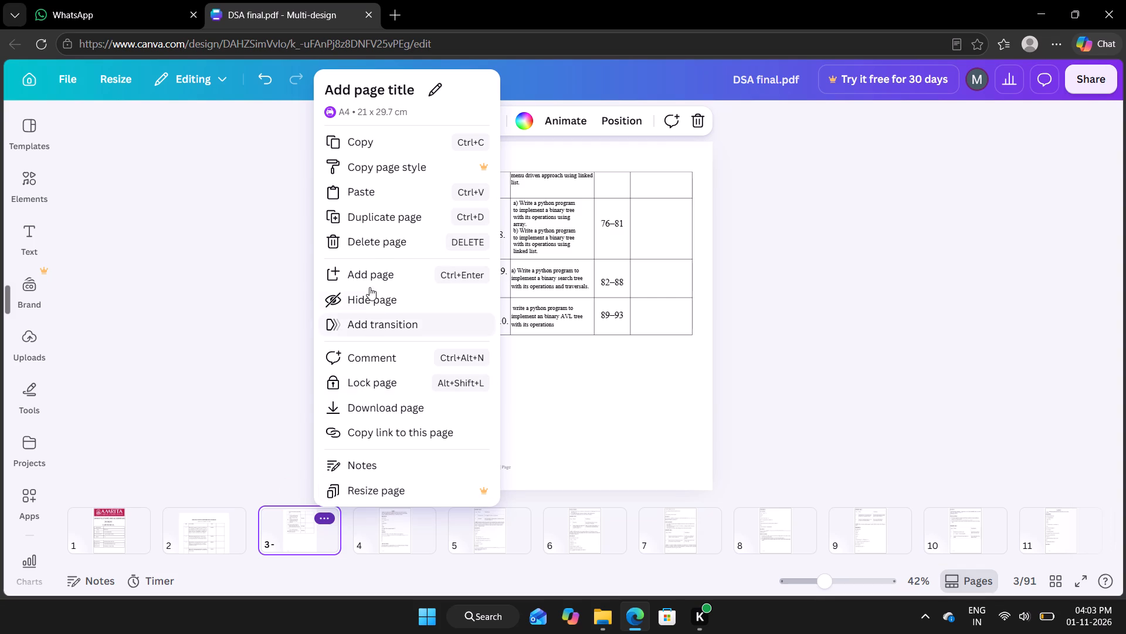
left_click(370, 248)
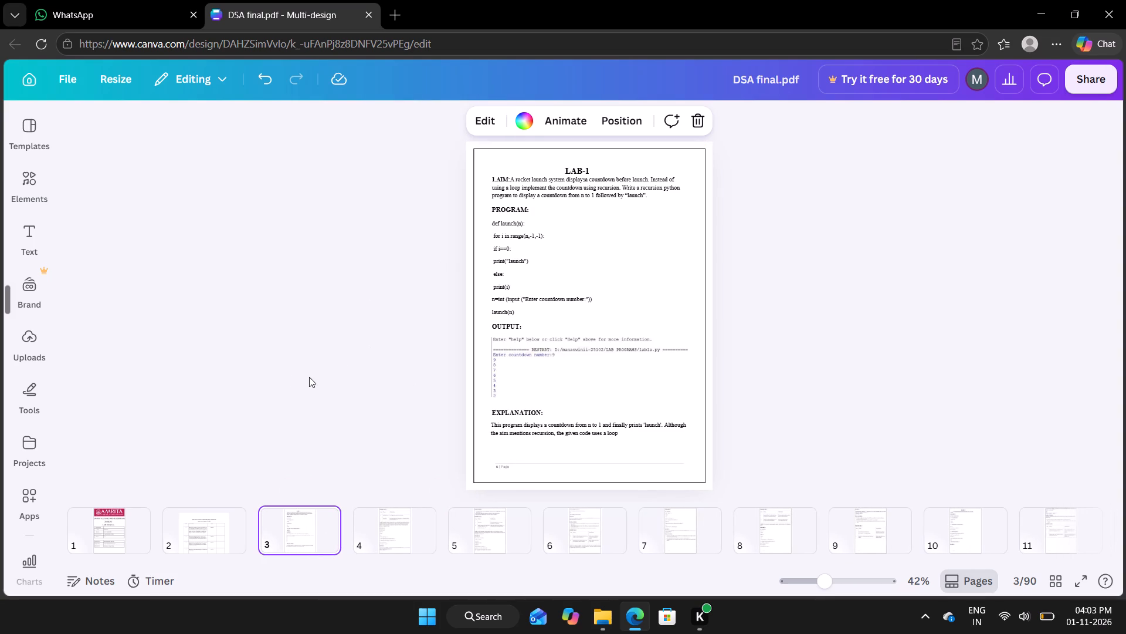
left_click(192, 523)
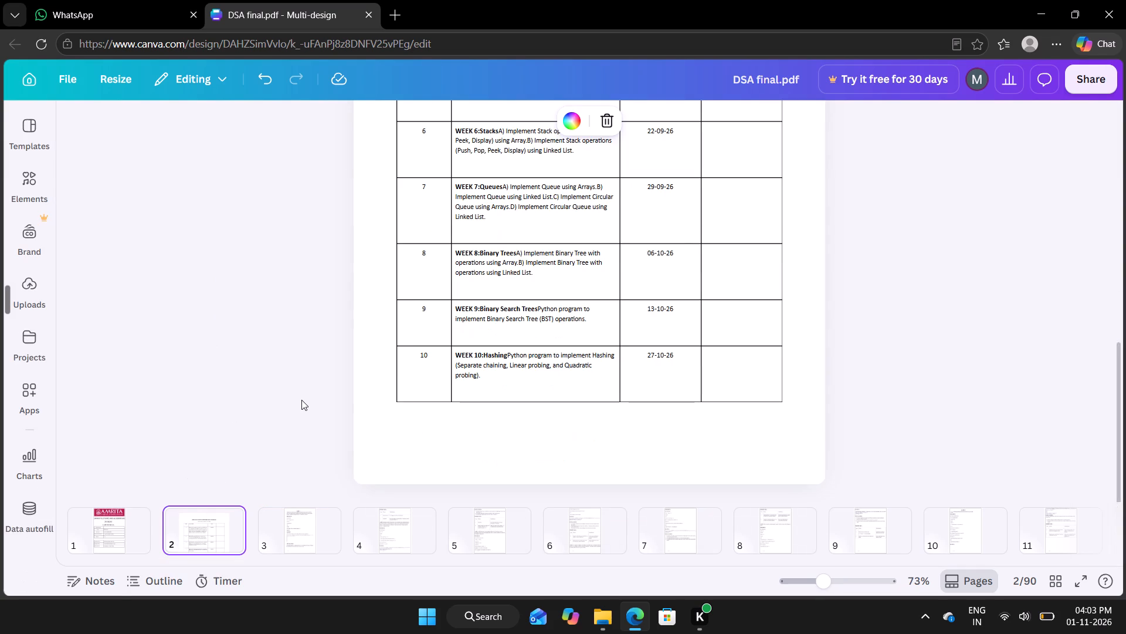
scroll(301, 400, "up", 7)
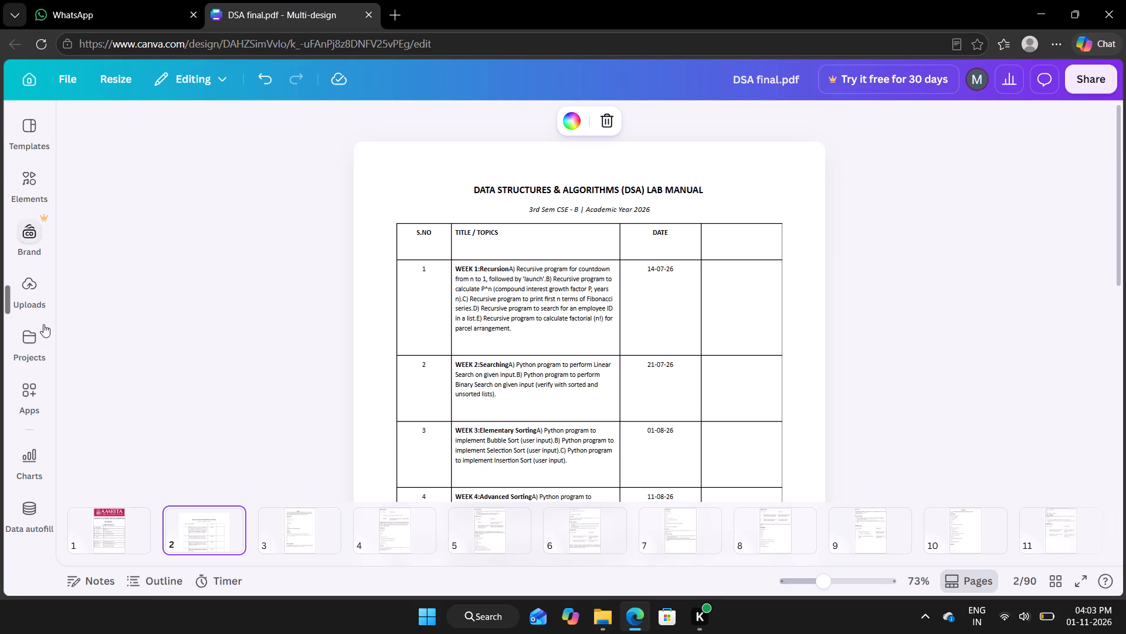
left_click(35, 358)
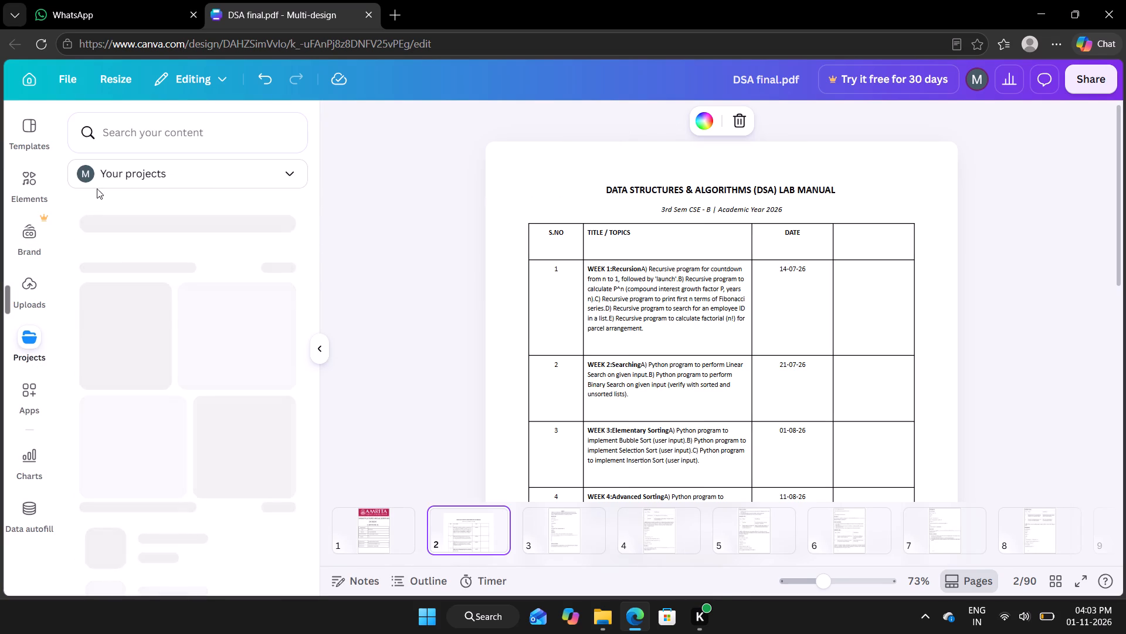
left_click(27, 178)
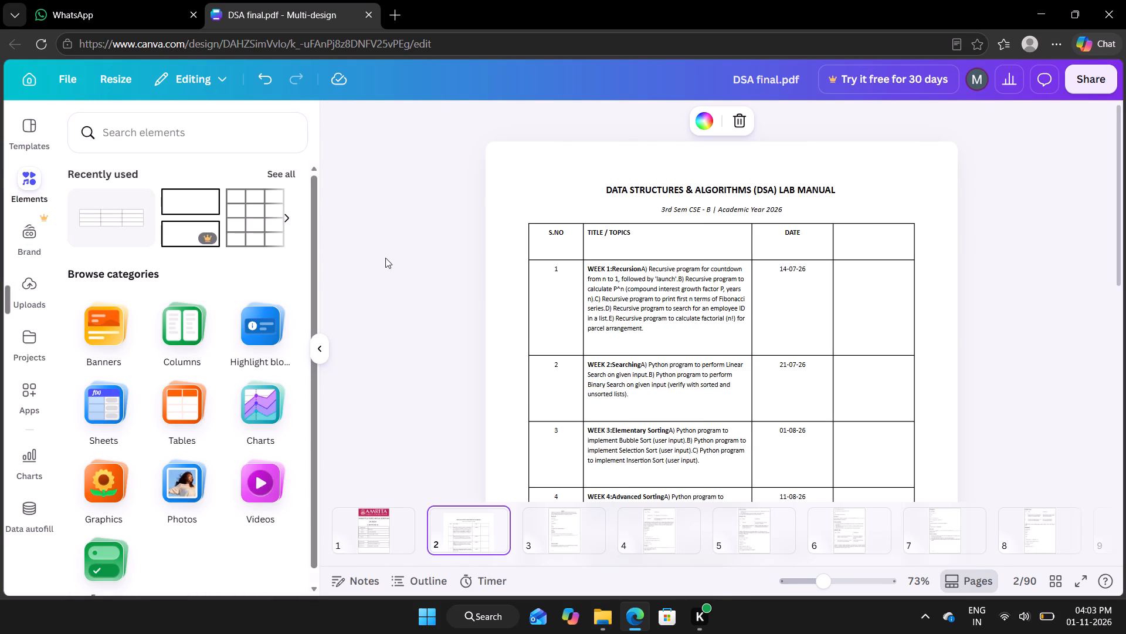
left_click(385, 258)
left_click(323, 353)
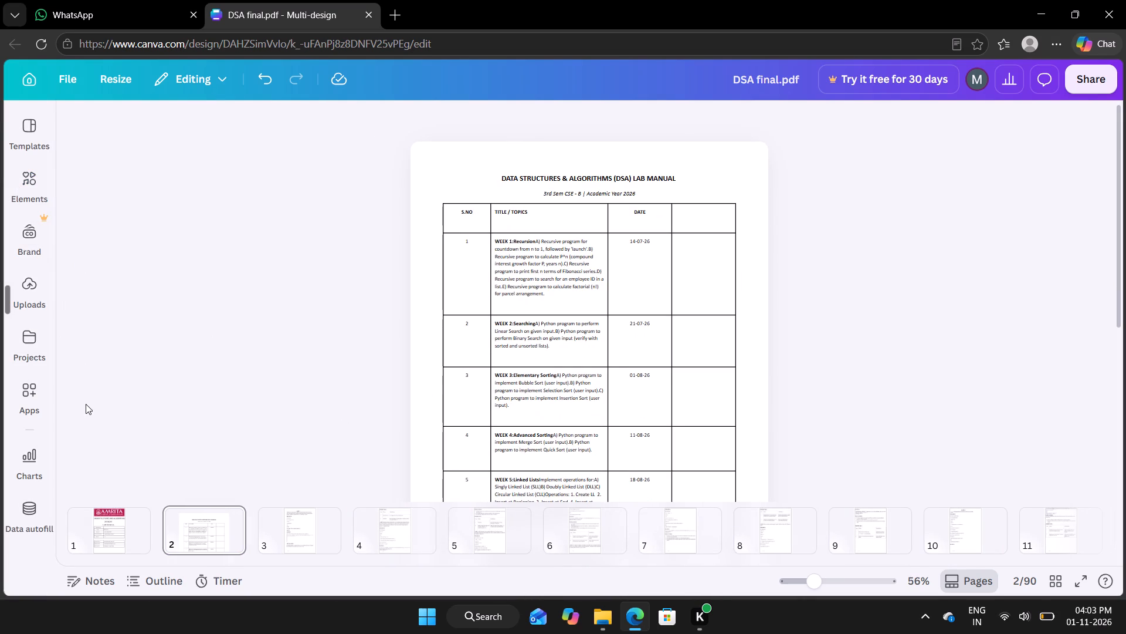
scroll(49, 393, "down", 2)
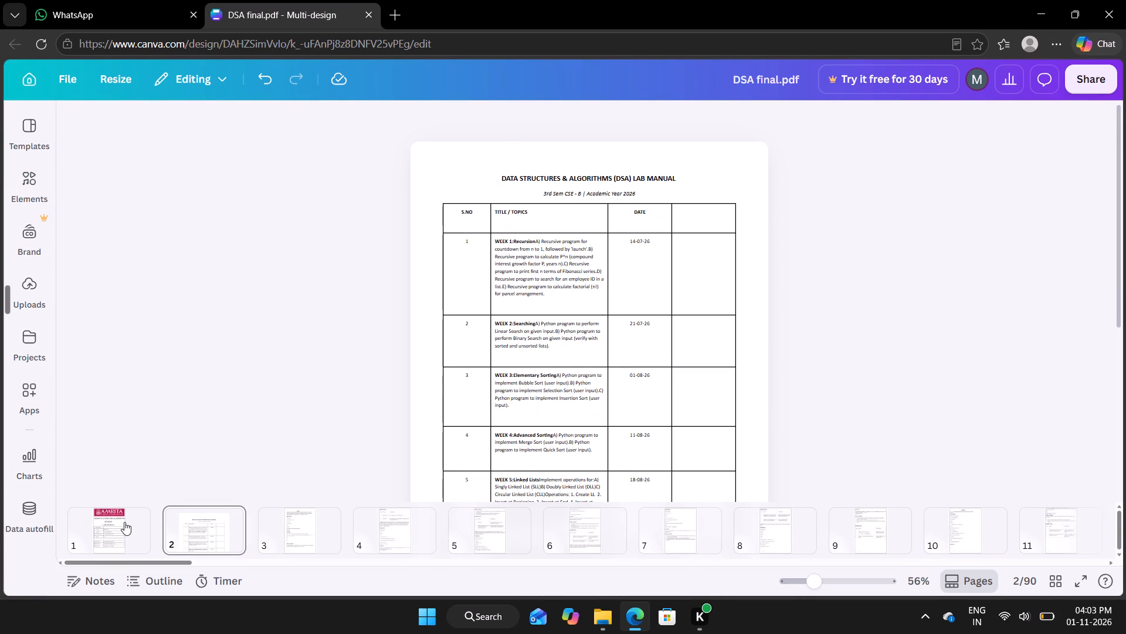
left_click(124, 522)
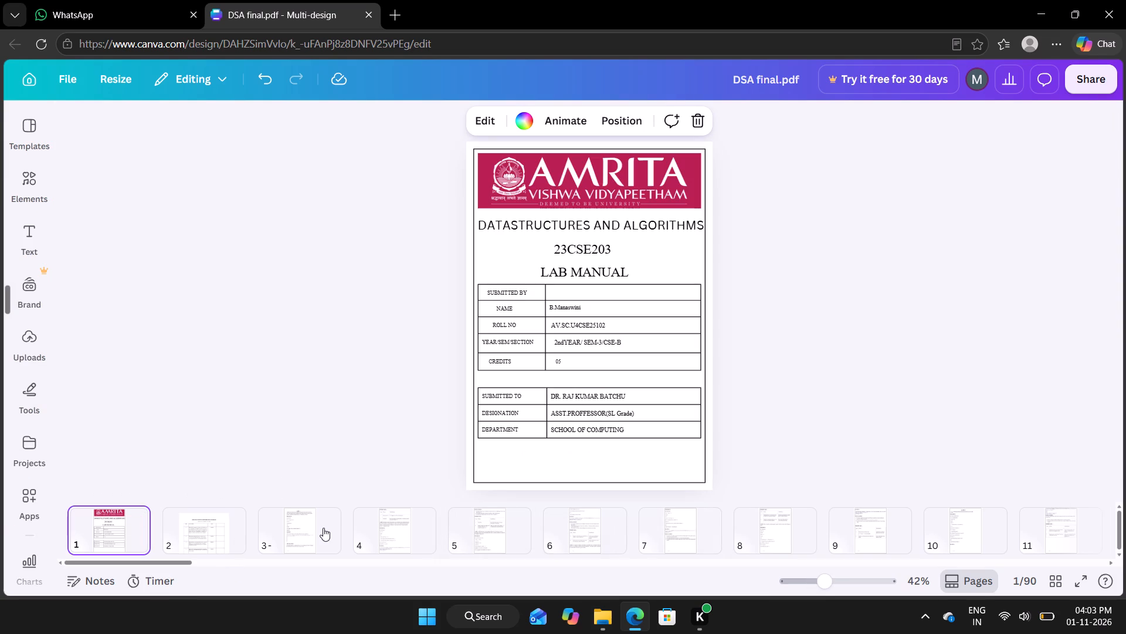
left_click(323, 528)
Review the weekly topics table on page 2, checking its rows and the empty fourth column.
left_click(211, 538)
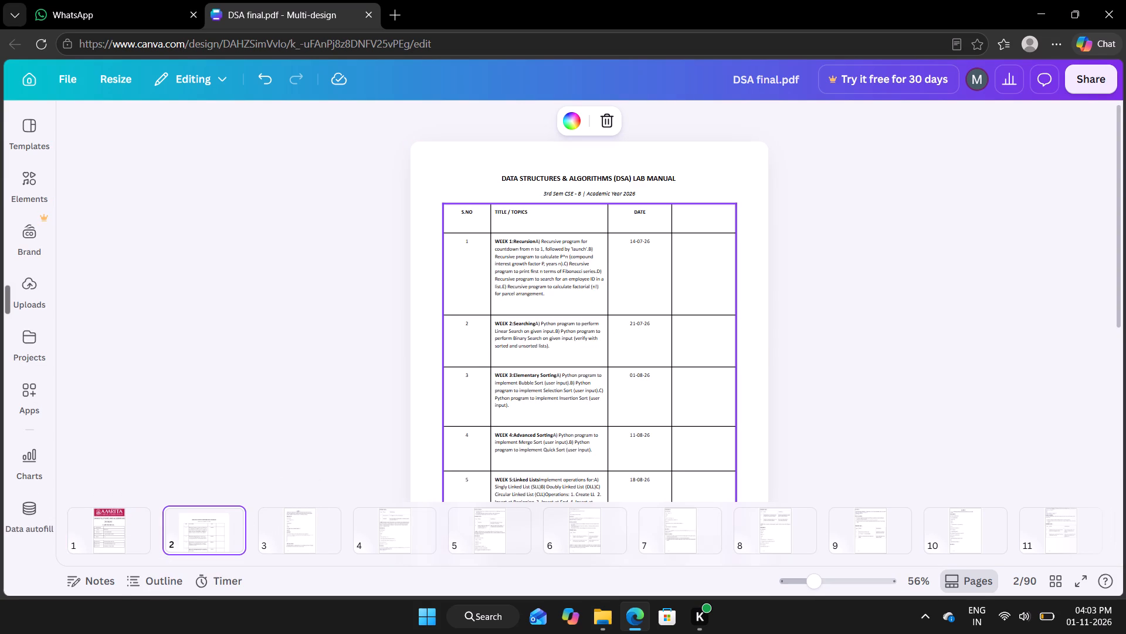
scroll(496, 301, "down", 3)
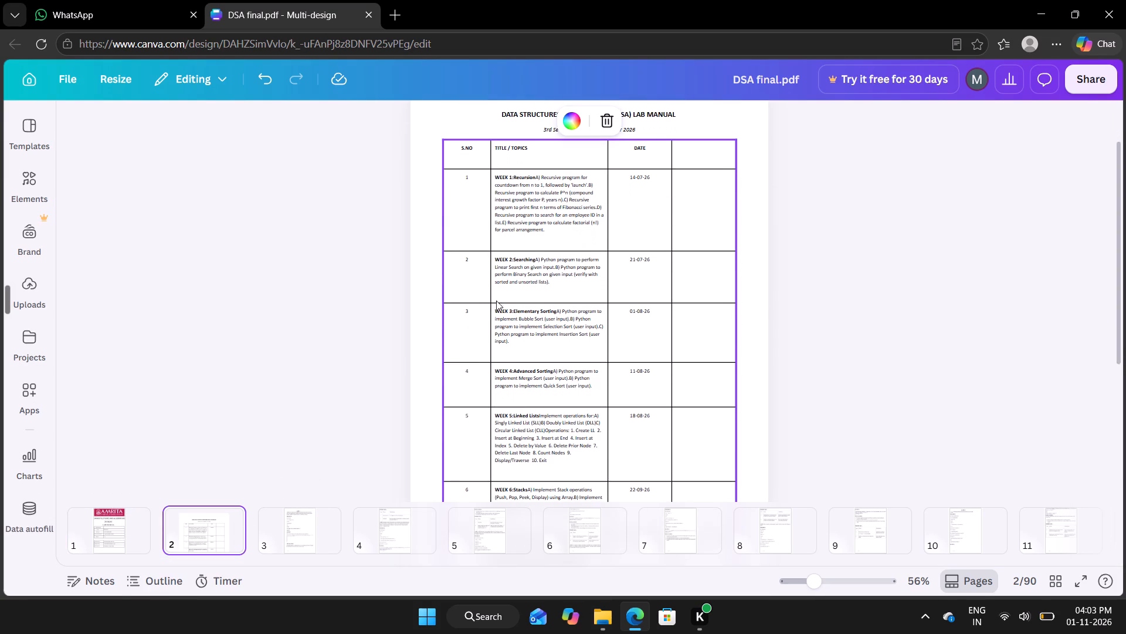
scroll(624, 315, "down", 4)
scroll(624, 315, "up", 3)
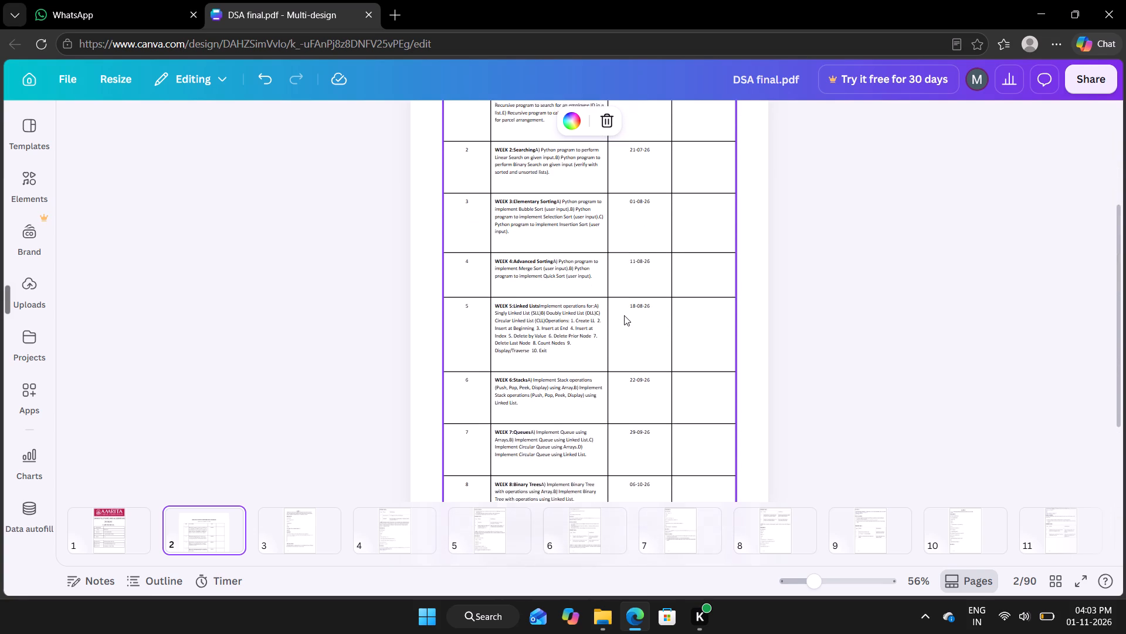
scroll(624, 315, "up", 4)
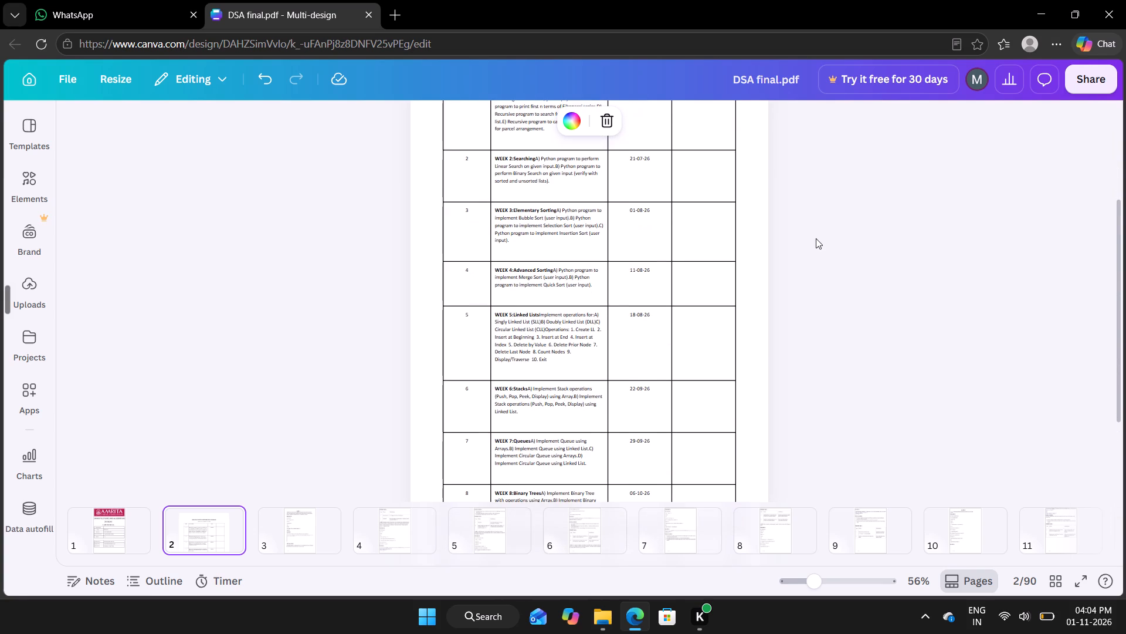
scroll(816, 238, "up", 1)
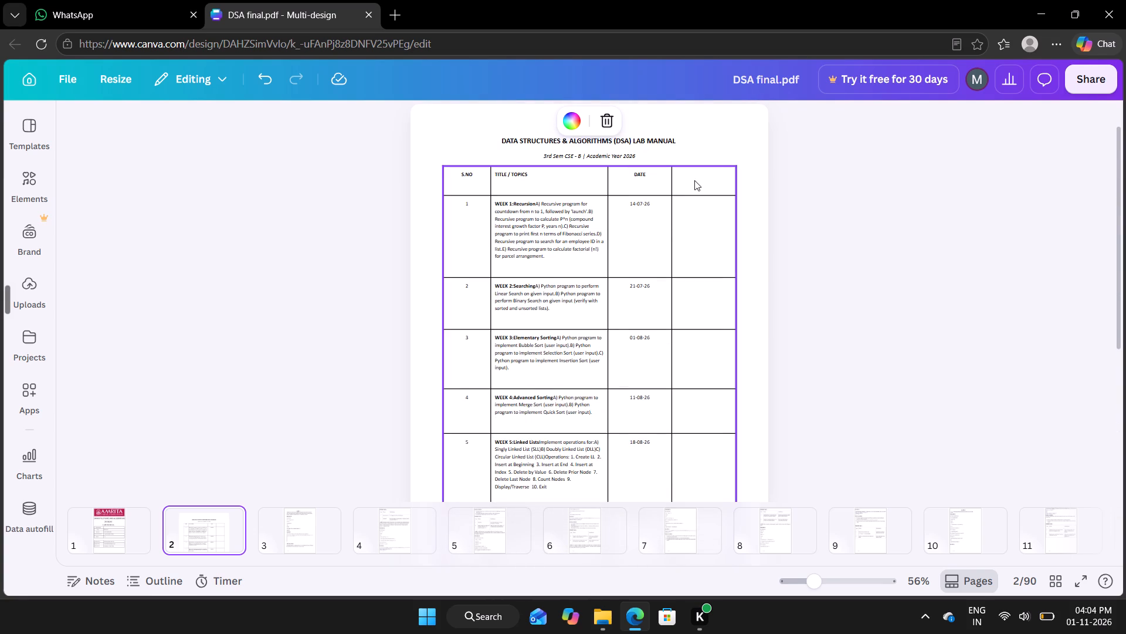
Enter the centred header "Page no" in the empty fourth column of the weekly topics table on page 2.
left_click(691, 177)
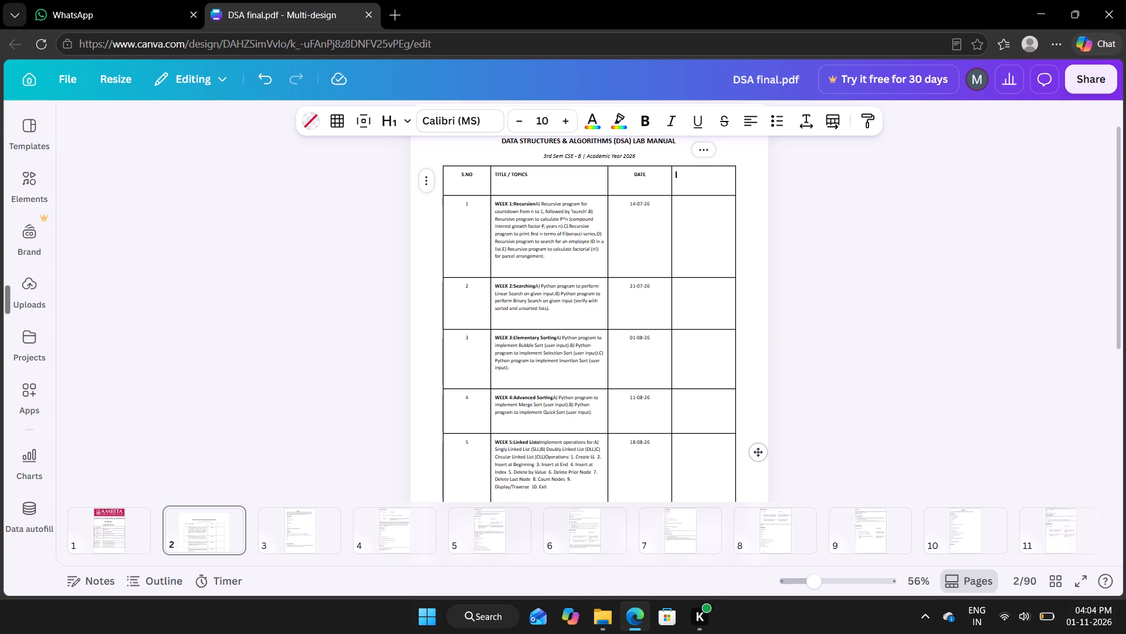
left_click(744, 121)
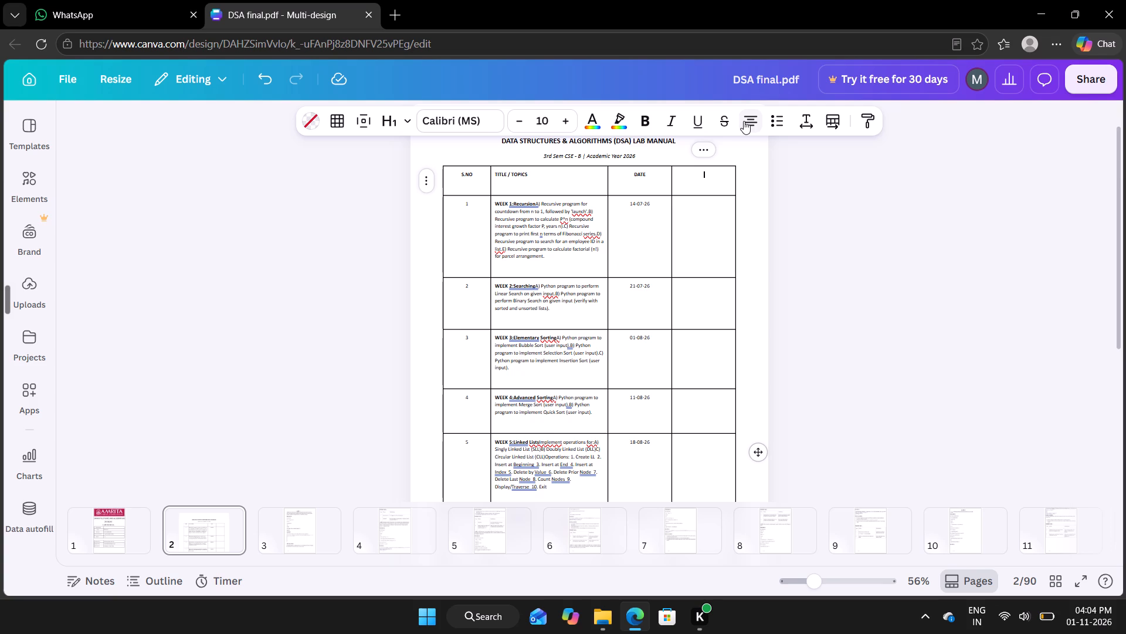
key("p")
key("BackSpace")
key("shift+p")
type("age")
key("space")
type("no")
Make the "Page no" header text in the weekly topics table bold.
left_click(645, 118)
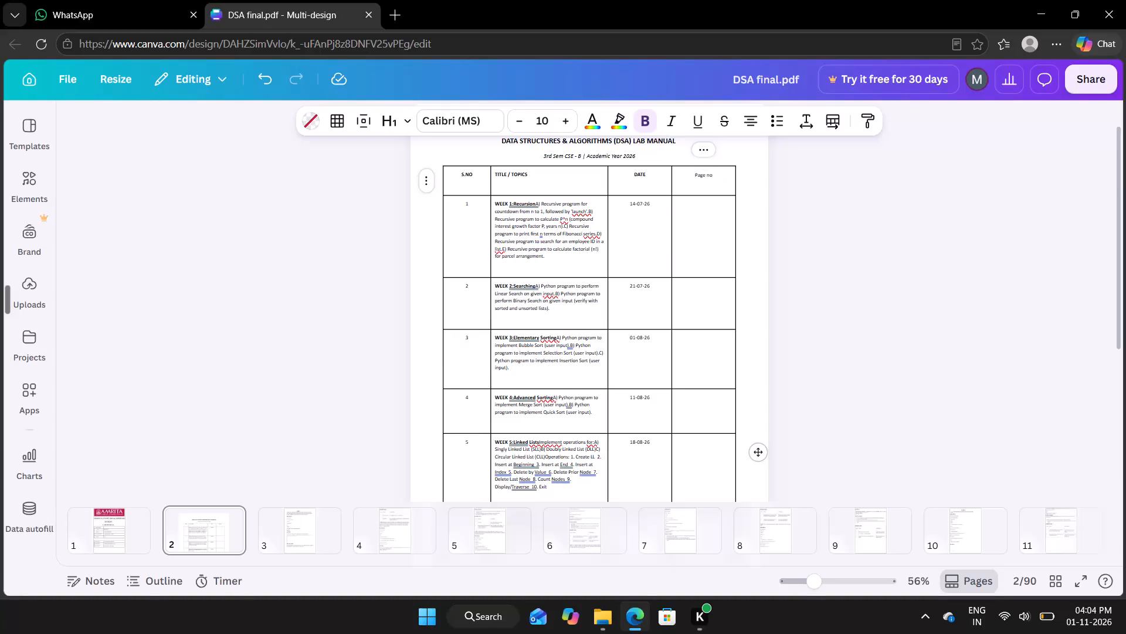
double_click(714, 178)
double_click(714, 178)
left_click_drag(709, 174, 692, 178)
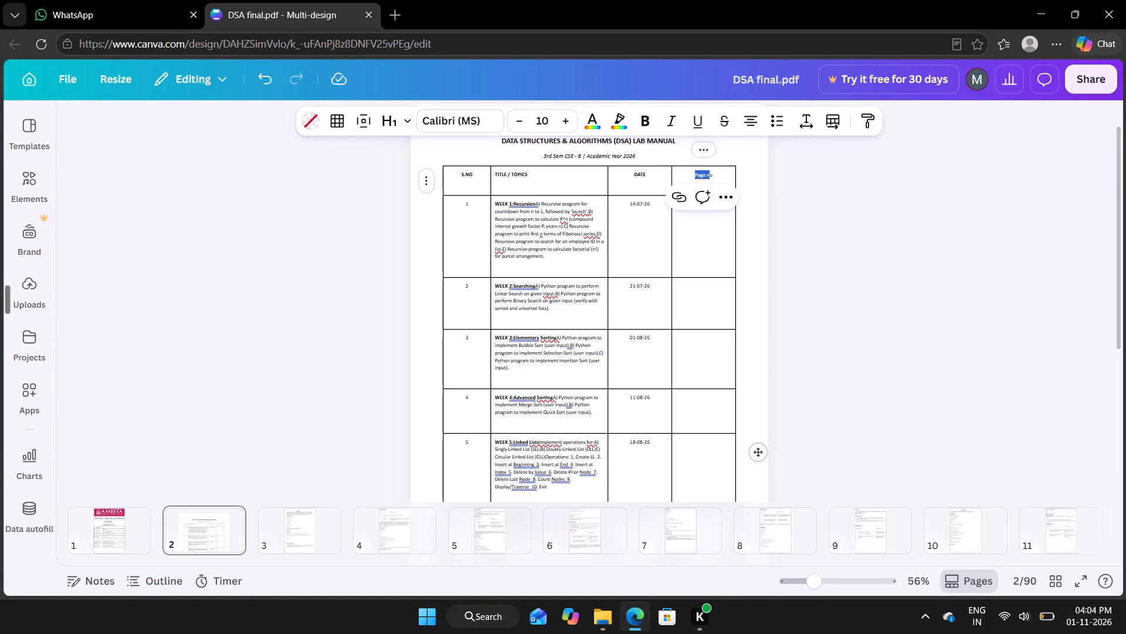
left_click(714, 171)
left_click_drag(714, 171, 689, 174)
left_click(646, 119)
left_click(852, 188)
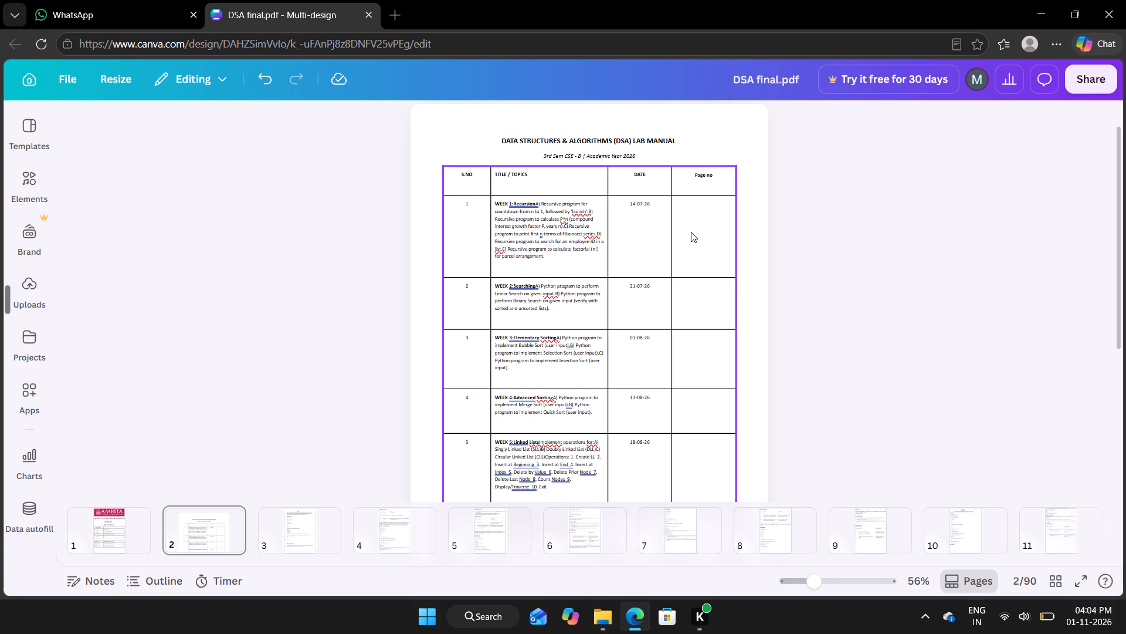
Open the DSA Manual PDF from New folder on drive D and examine the page-number column of its original index.
left_click(601, 617)
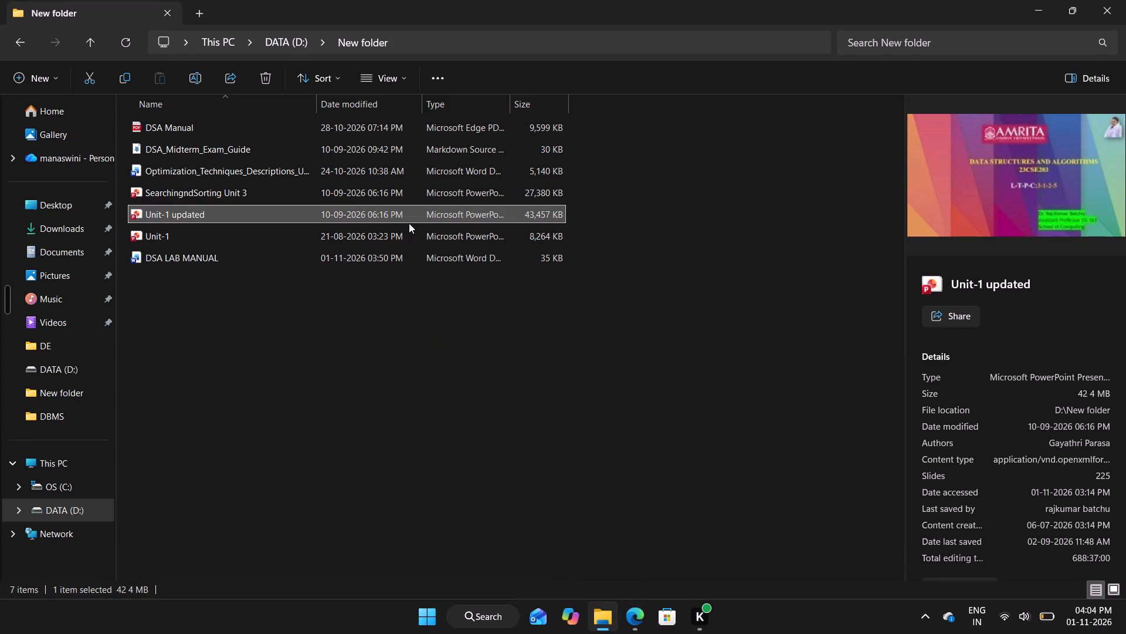
double_click(371, 120)
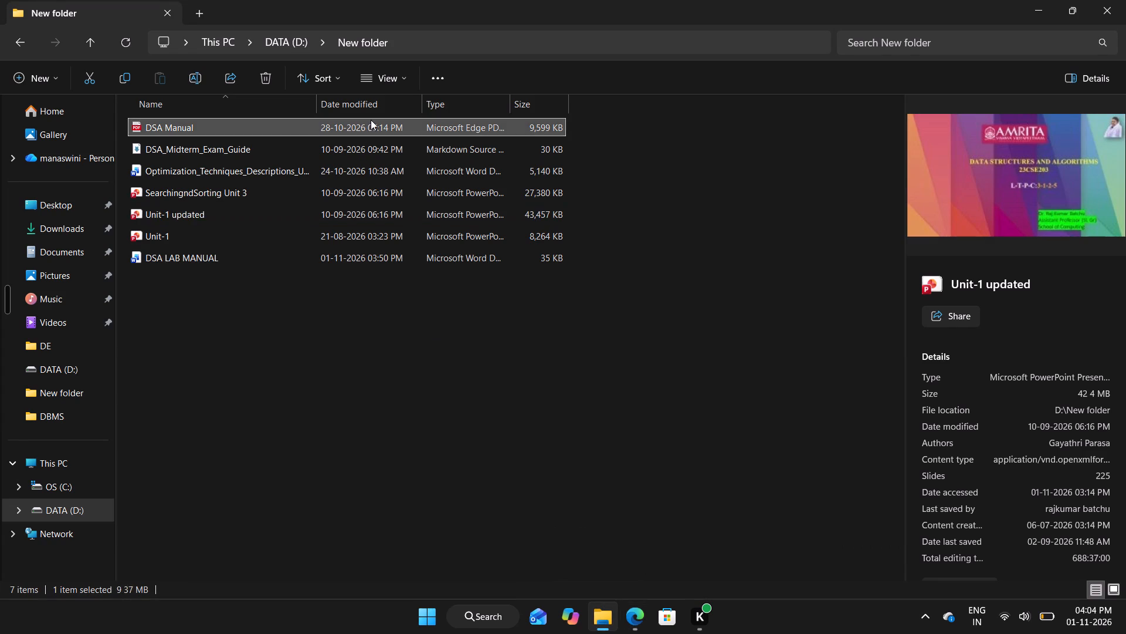
scroll(626, 271, "down", 3)
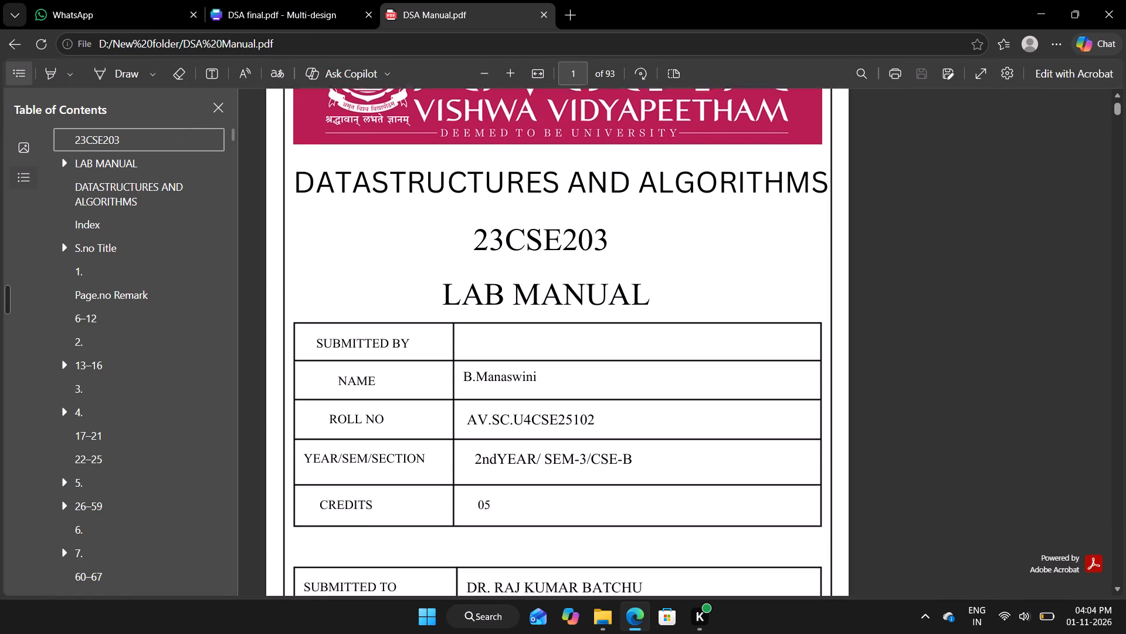
scroll(626, 271, "down", 8)
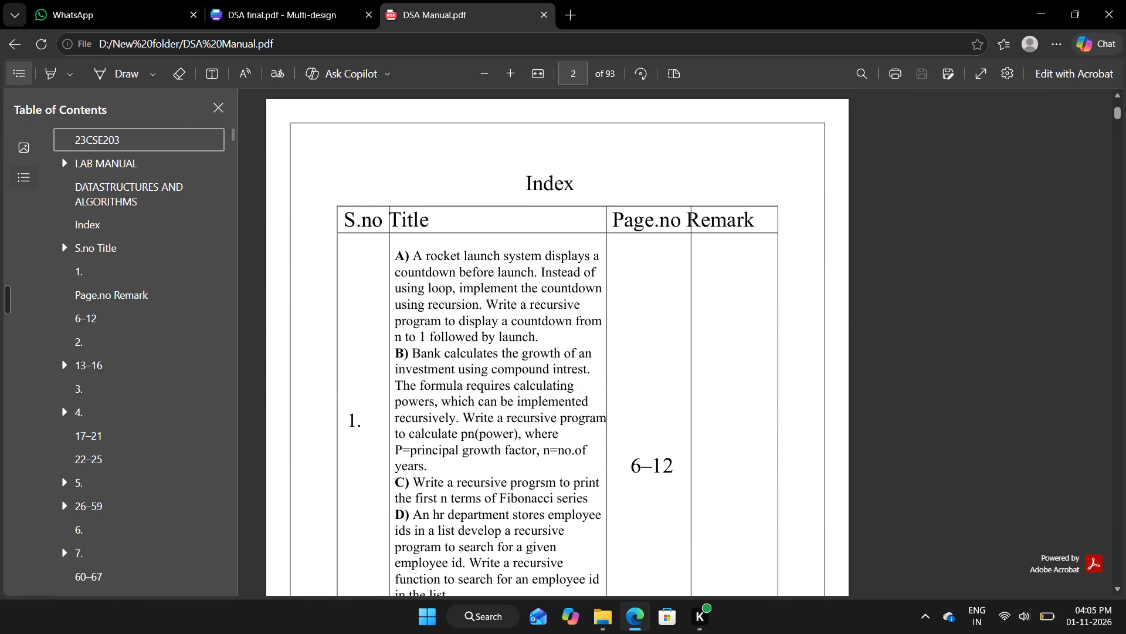
scroll(626, 271, "down", 2)
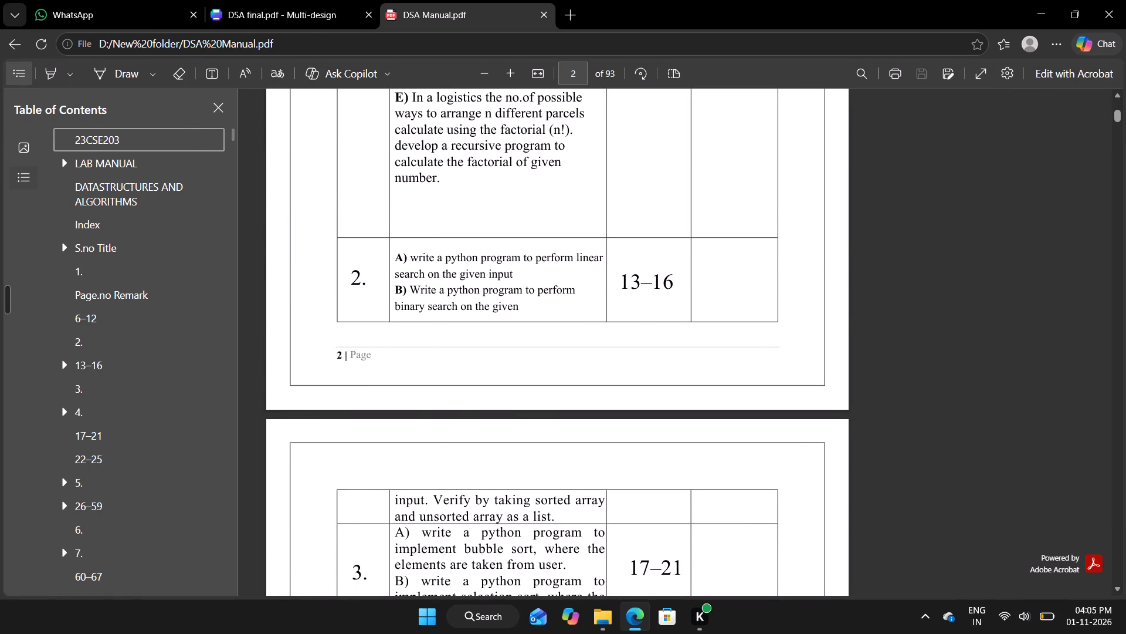
scroll(626, 271, "up", 5)
left_click(1125, 0)
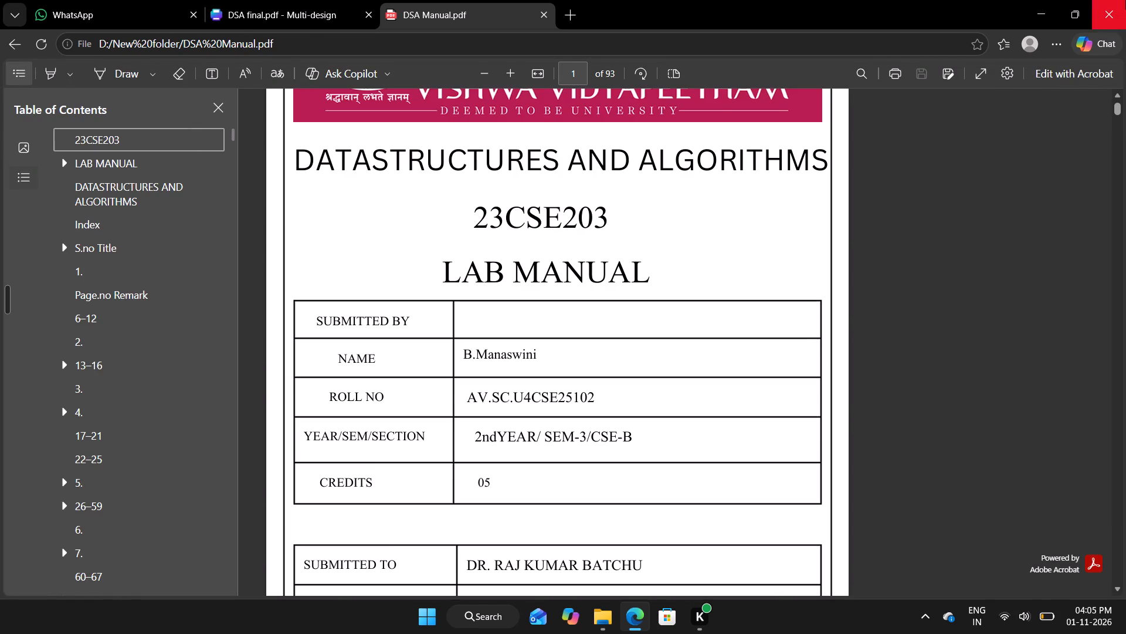
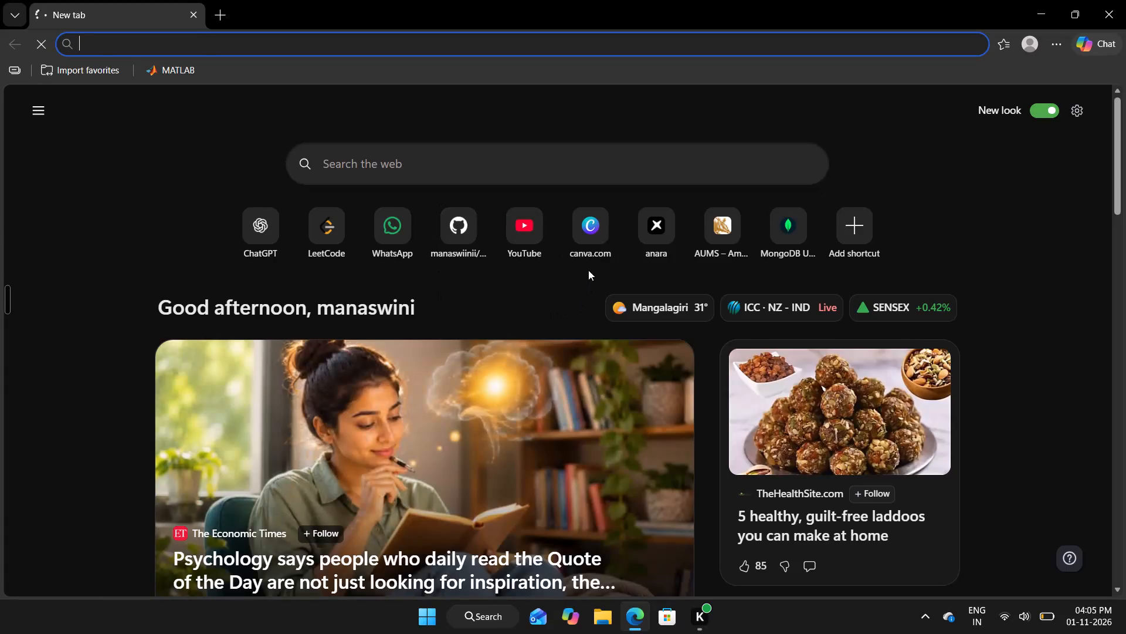
Open the recently edited DSA final.pdf multi-design from the Canva projects.
left_click(592, 251)
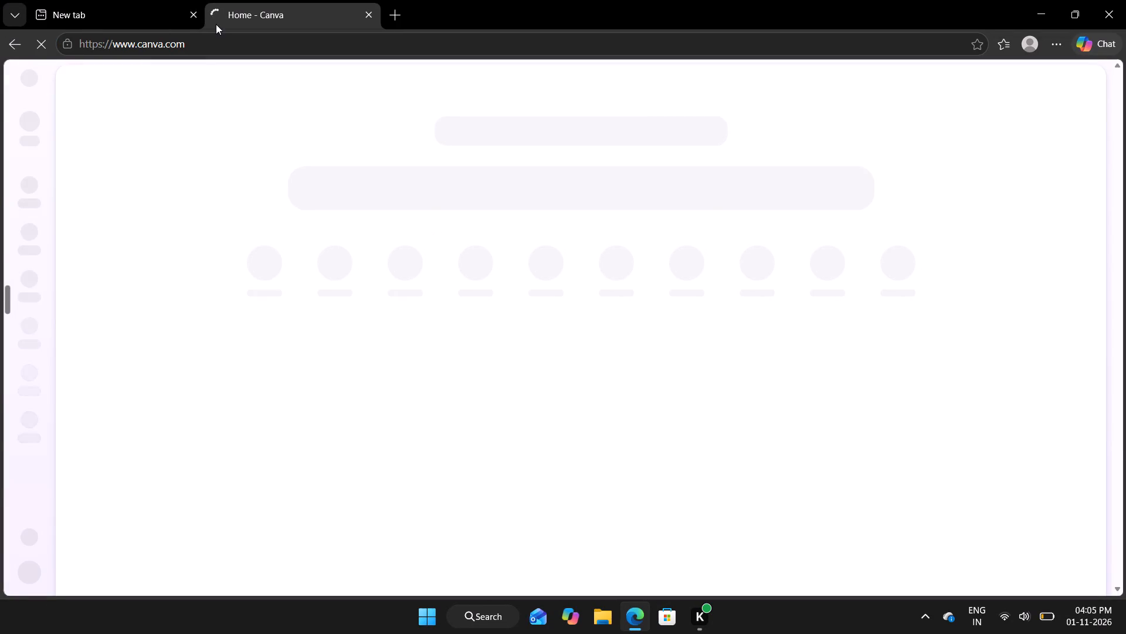
left_click(194, 15)
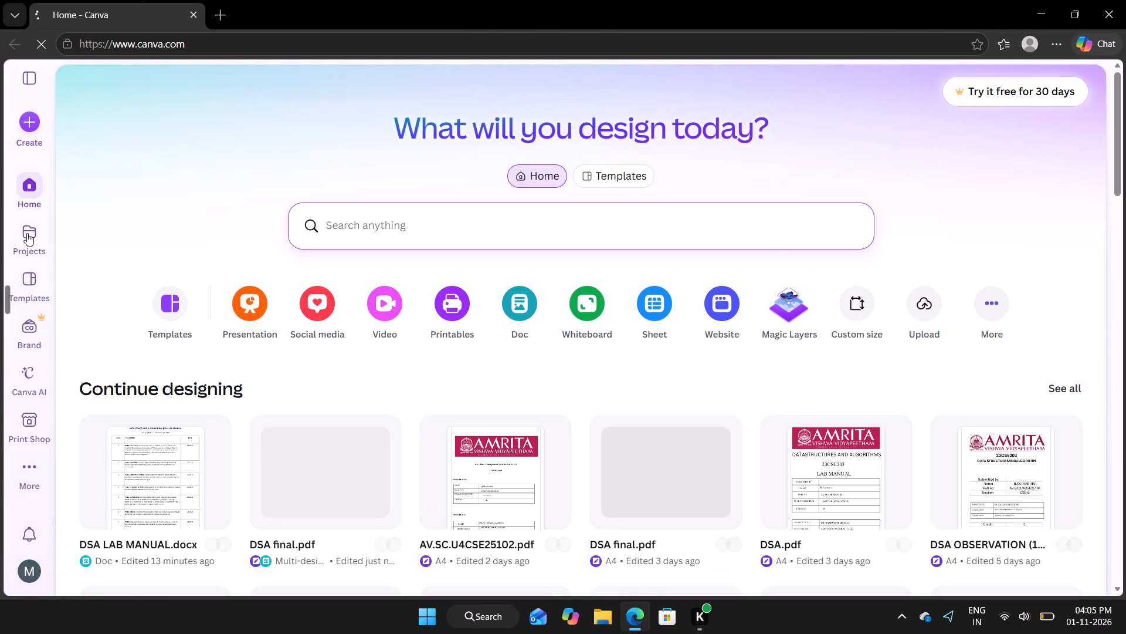
left_click(27, 233)
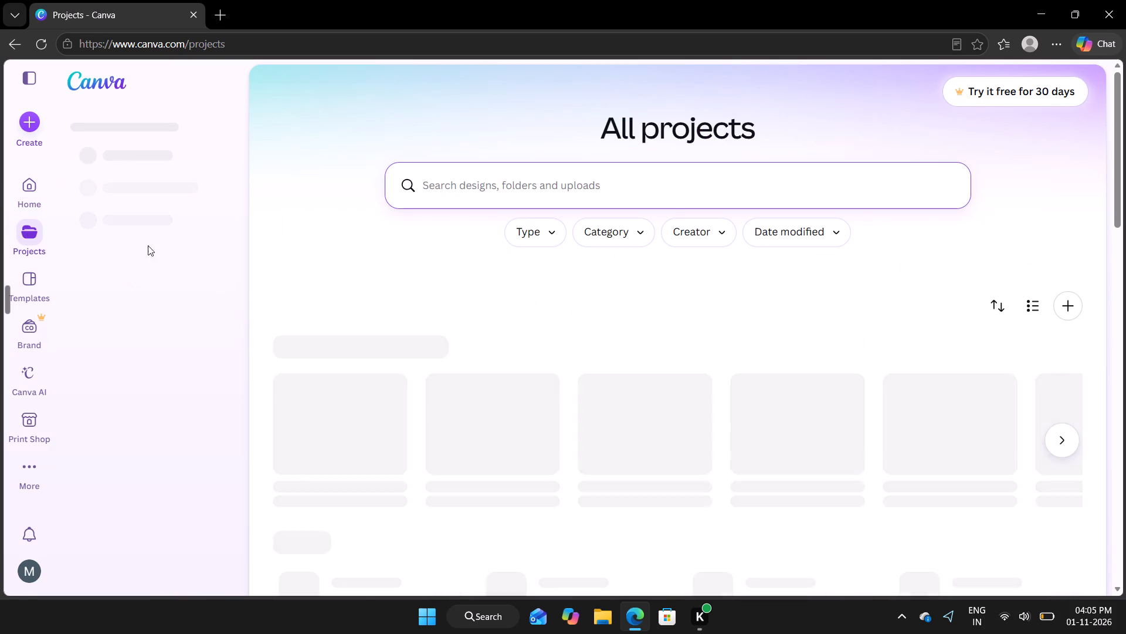
scroll(466, 235, "down", 1)
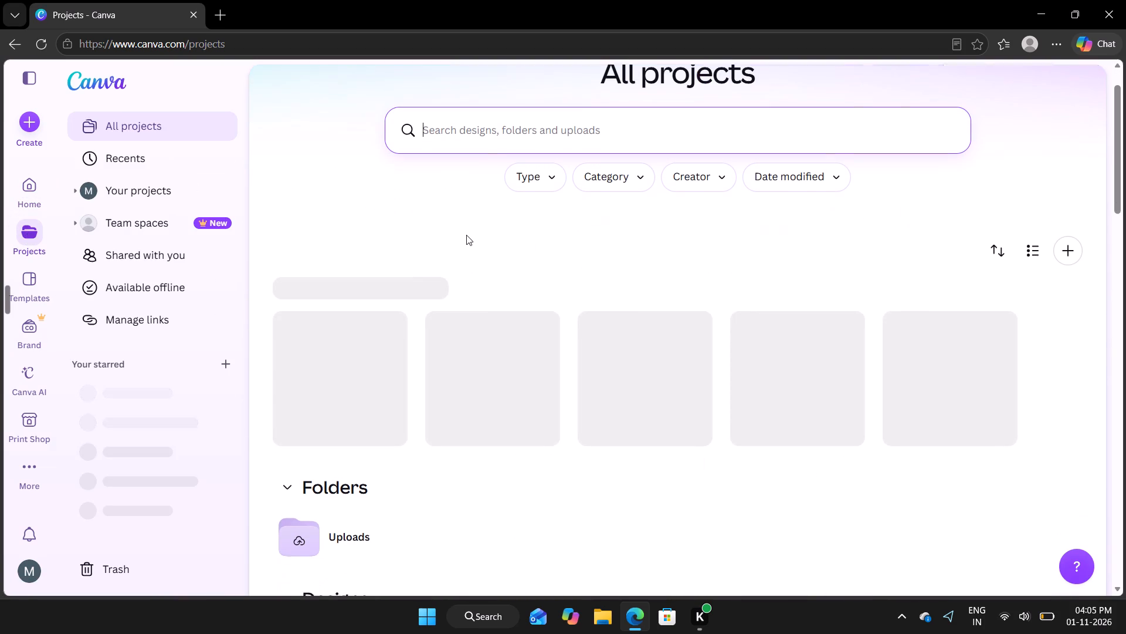
scroll(466, 235, "down", 2)
left_click(496, 316)
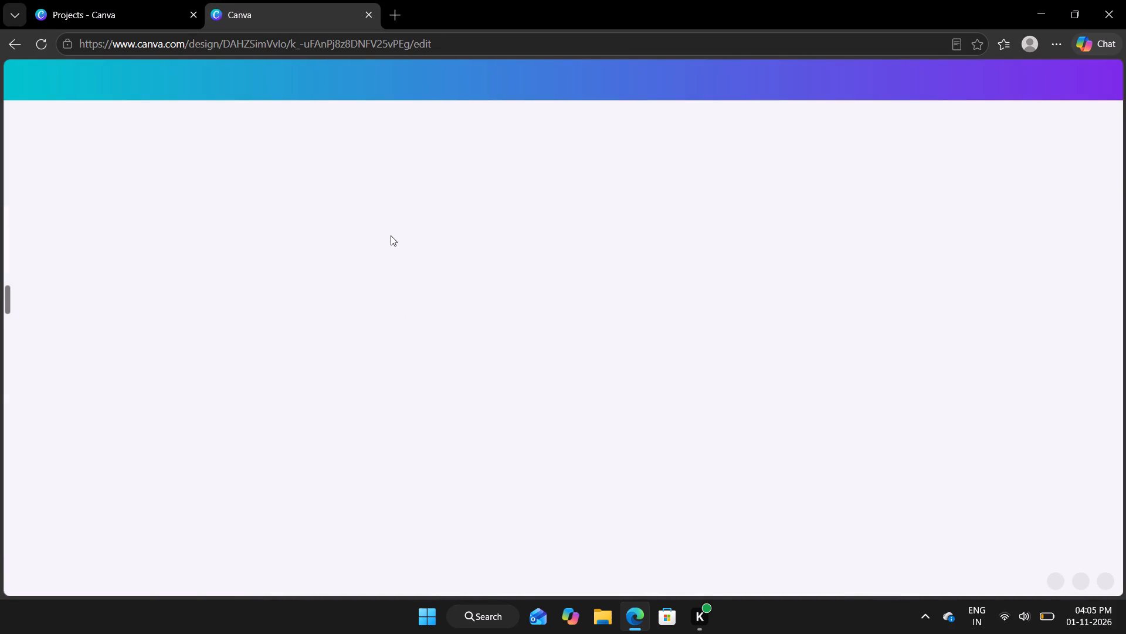
left_click(194, 15)
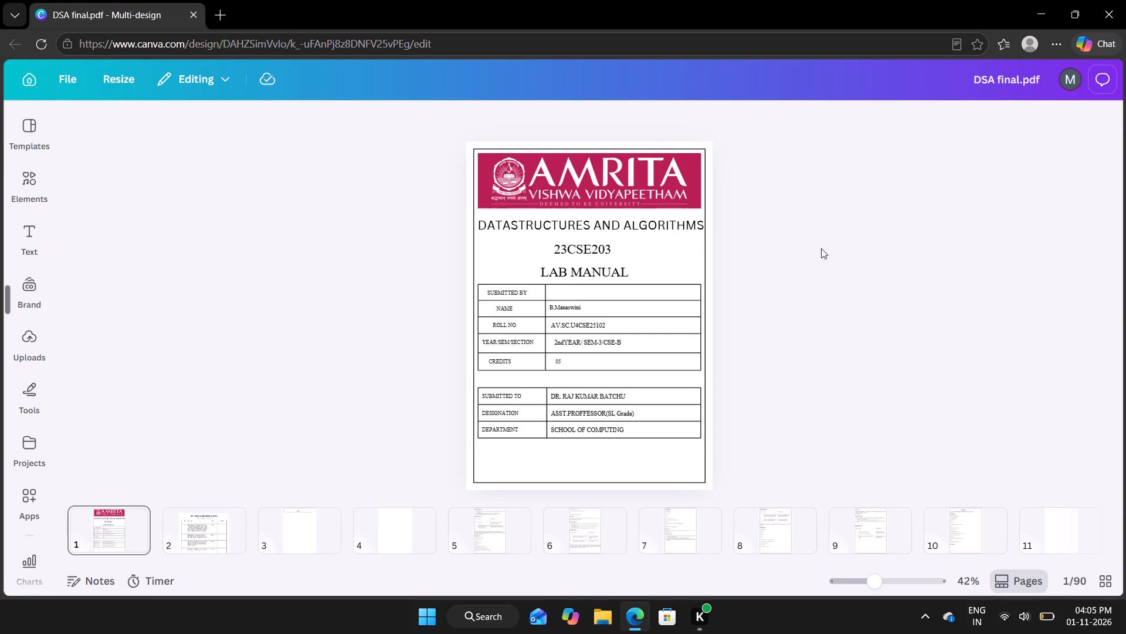
key("Right")
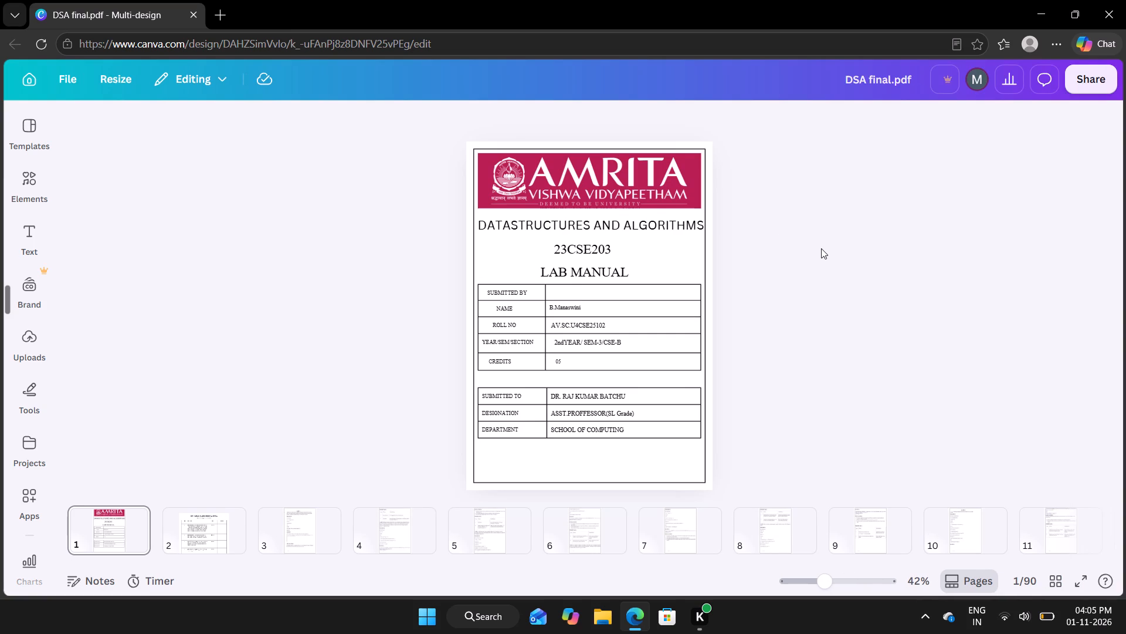
Open the downloaded DSA LAB MANUAL.docx in Word, review its topics table and closing notes, and return to the Canva design.
left_click(1047, 35)
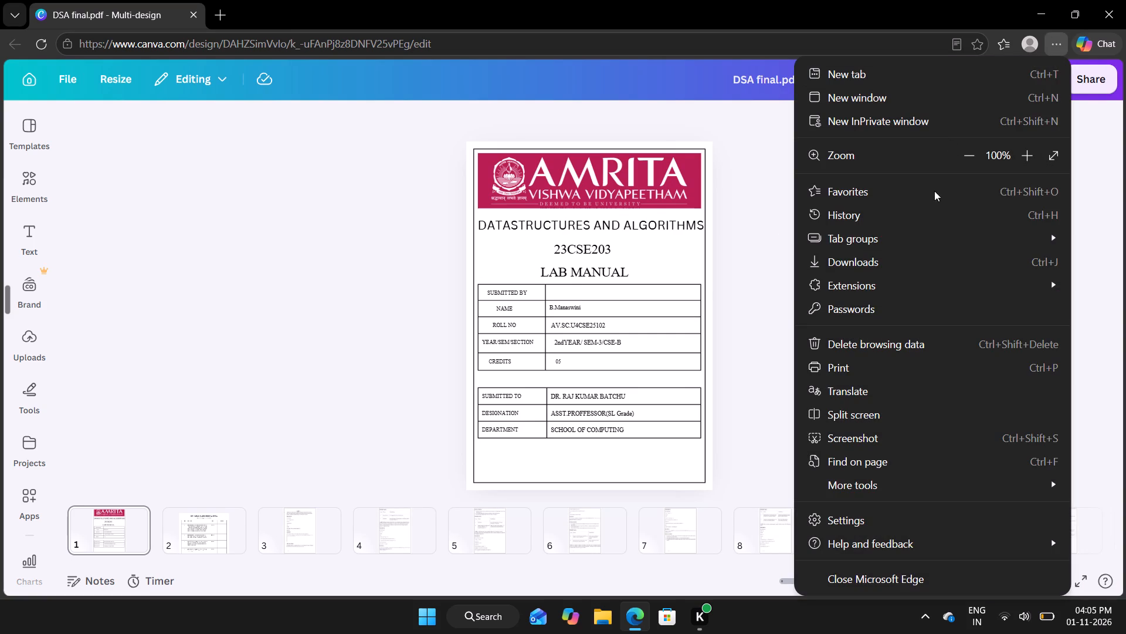
left_click(906, 270)
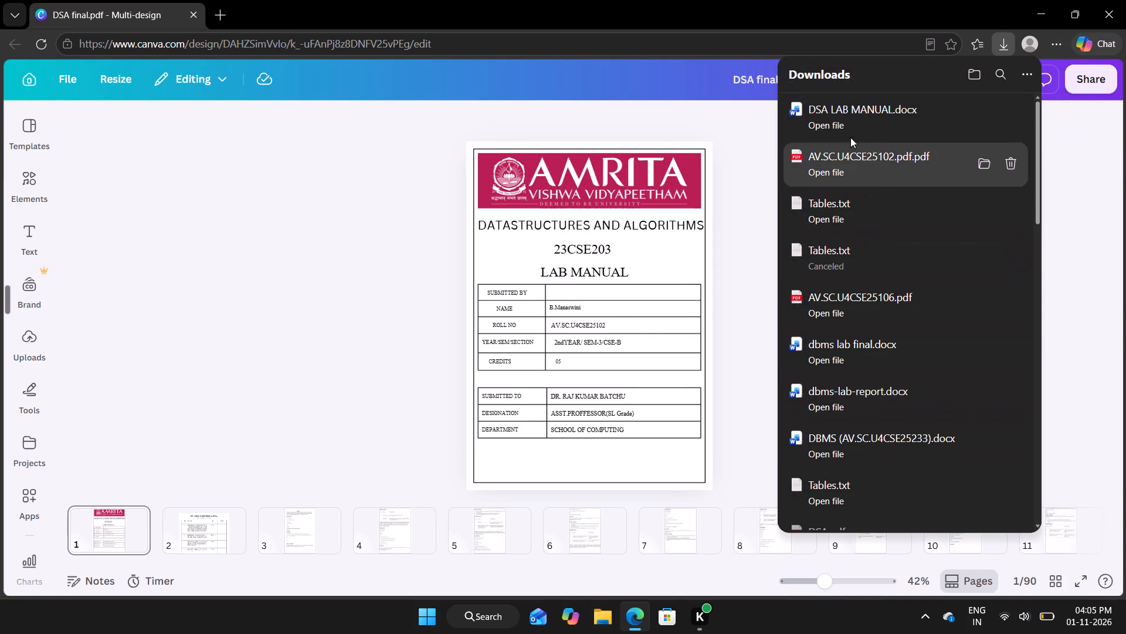
left_click(829, 125)
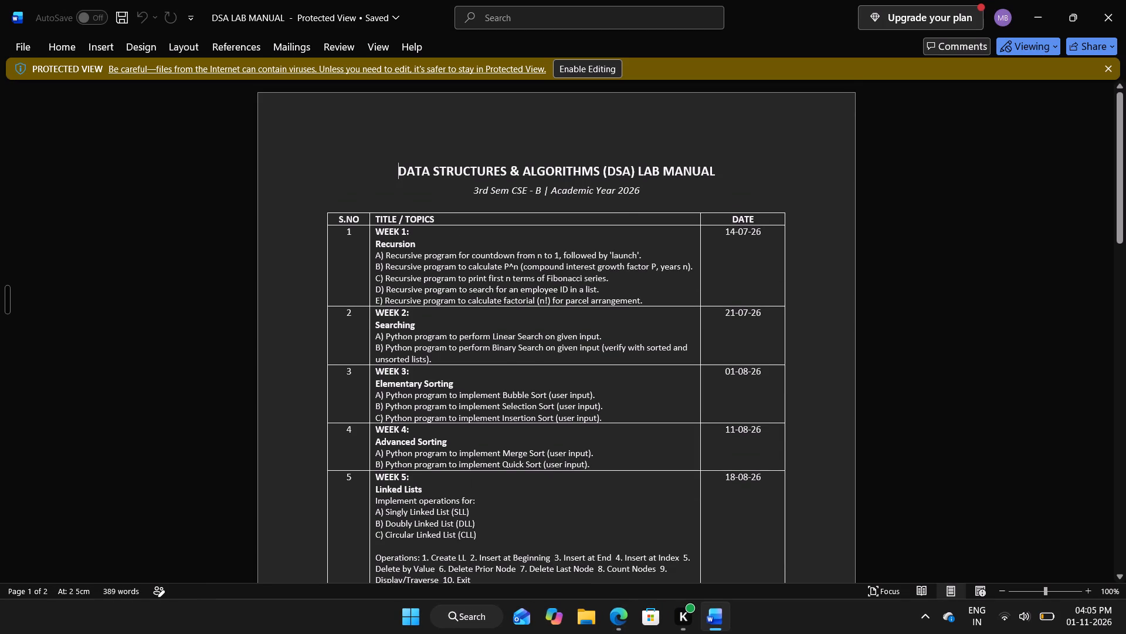
scroll(486, 268, "down", 6)
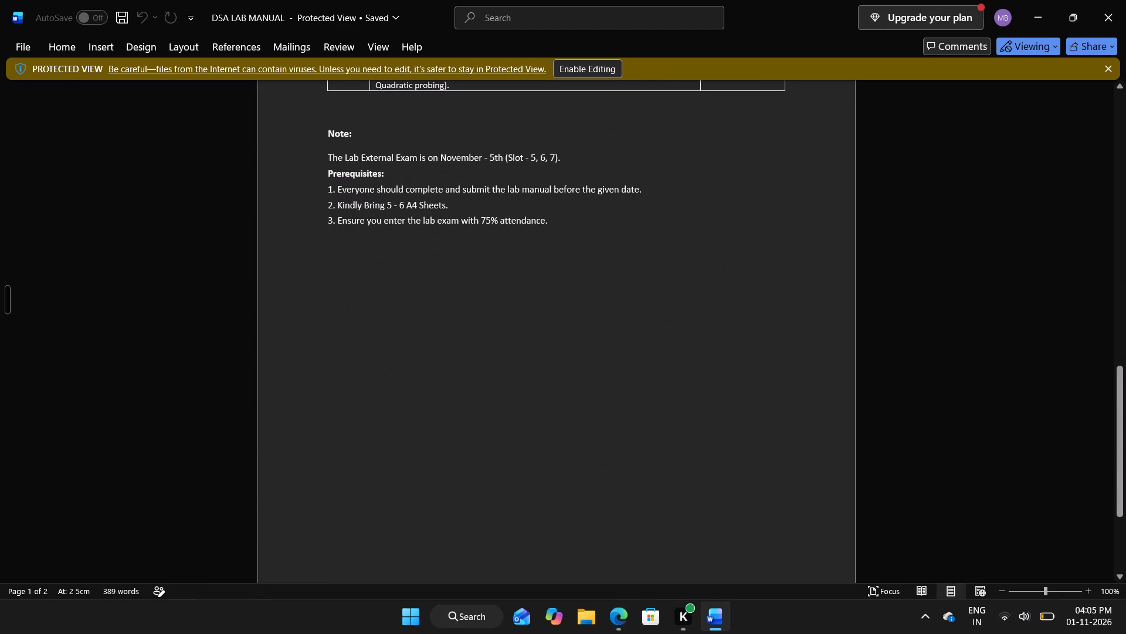
scroll(486, 268, "up", 7)
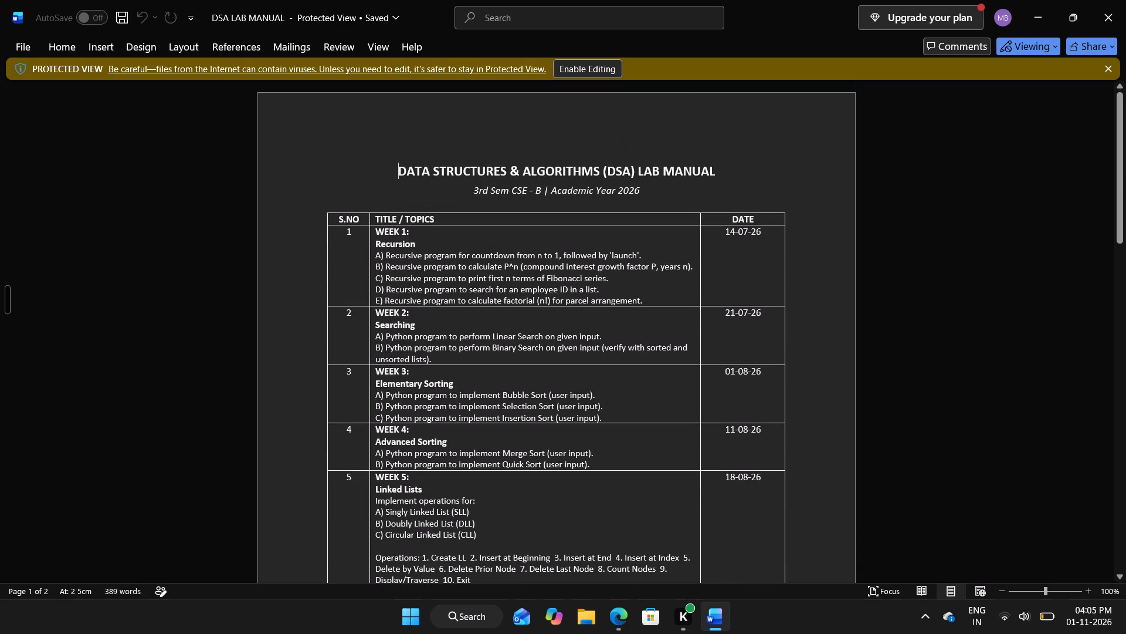
left_click(1125, 0)
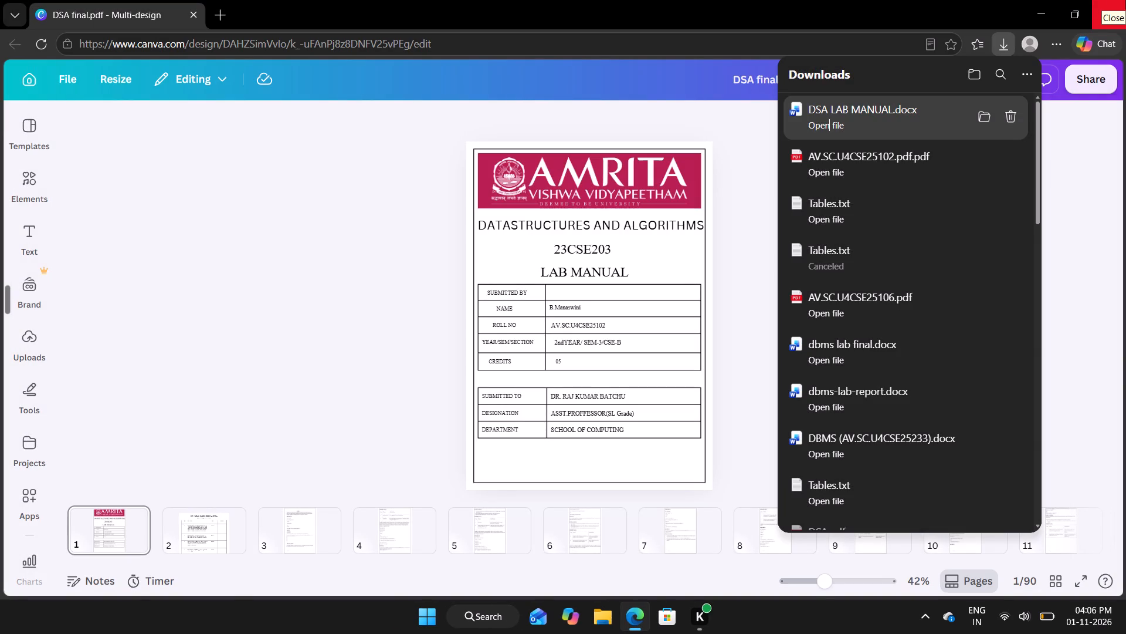
left_click(330, 238)
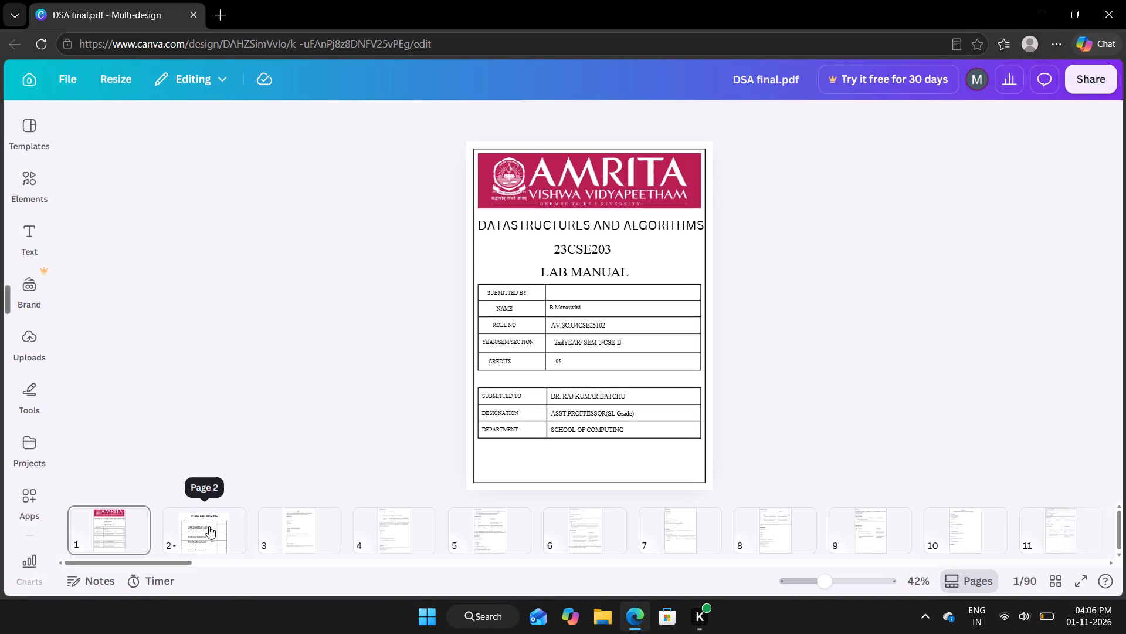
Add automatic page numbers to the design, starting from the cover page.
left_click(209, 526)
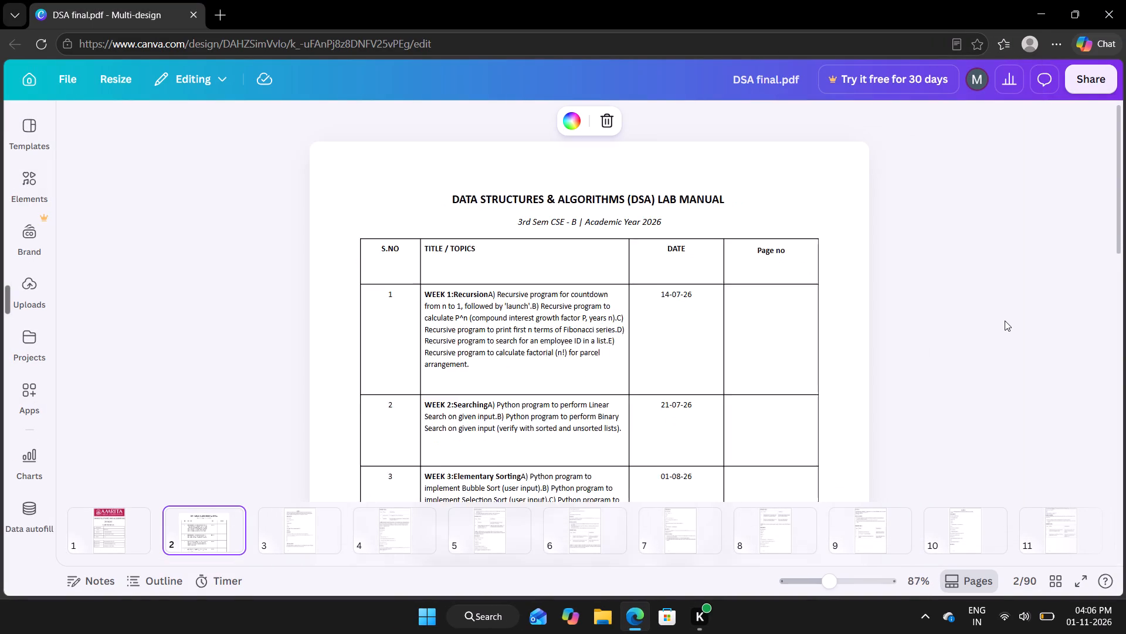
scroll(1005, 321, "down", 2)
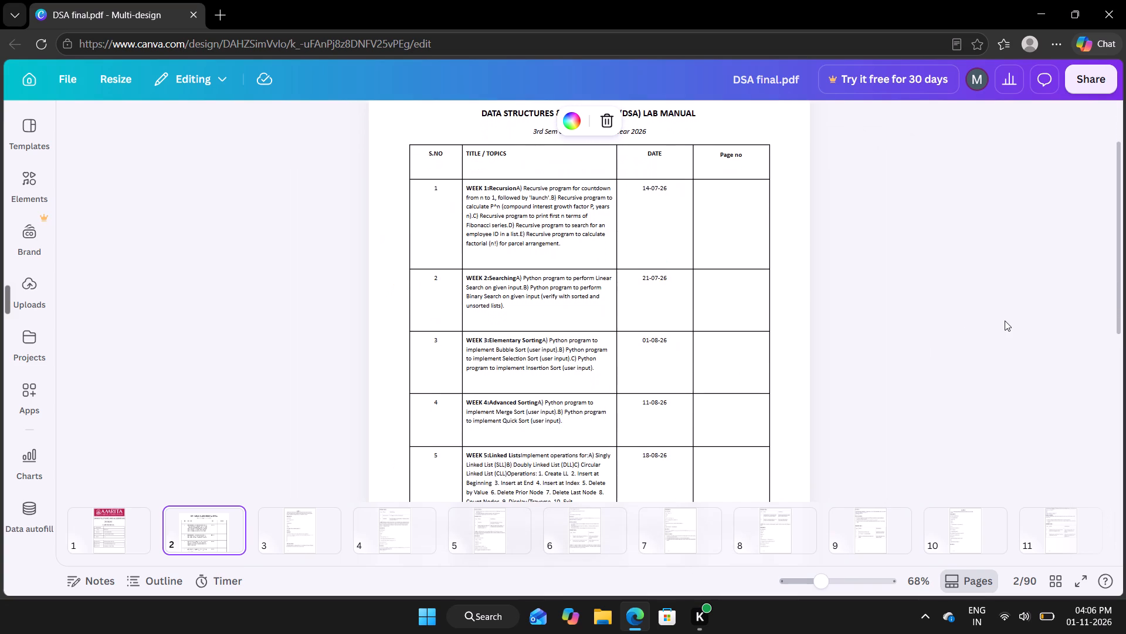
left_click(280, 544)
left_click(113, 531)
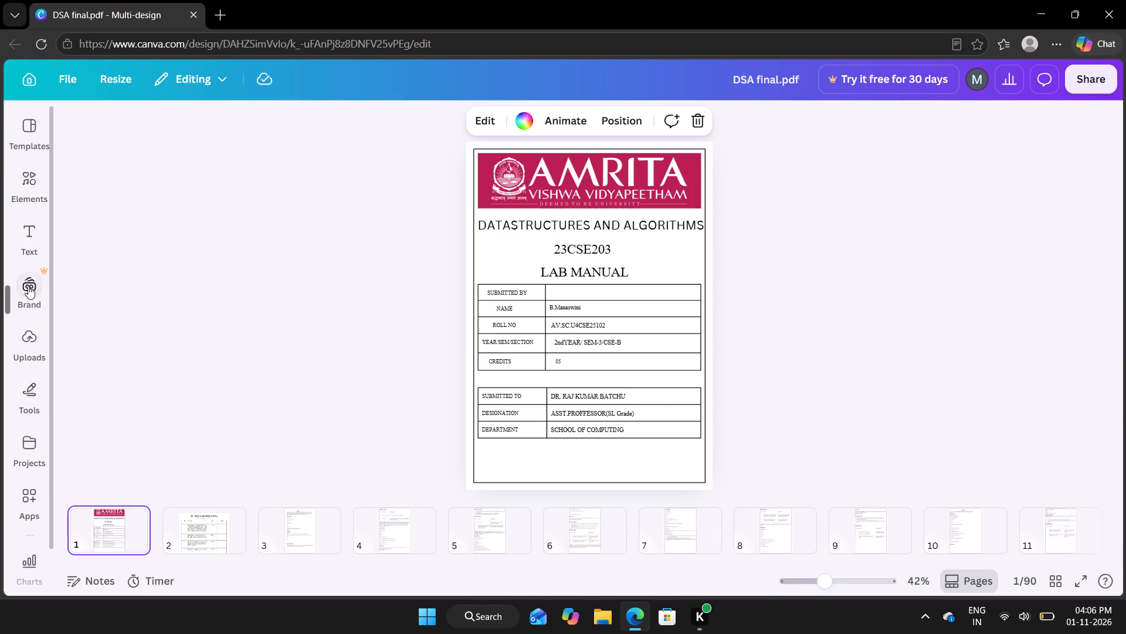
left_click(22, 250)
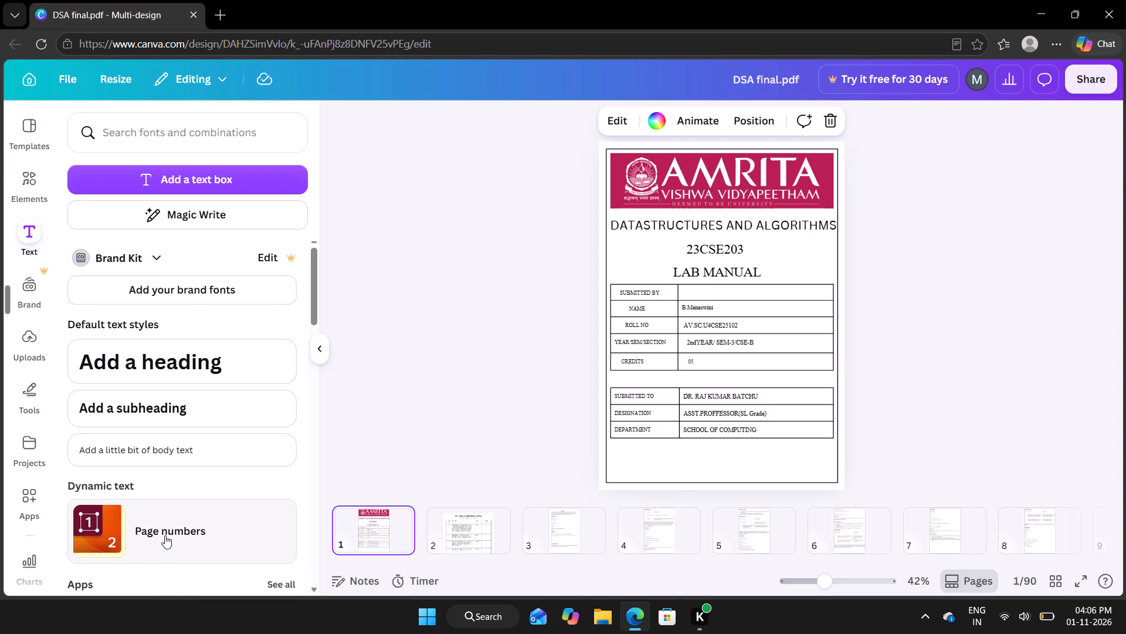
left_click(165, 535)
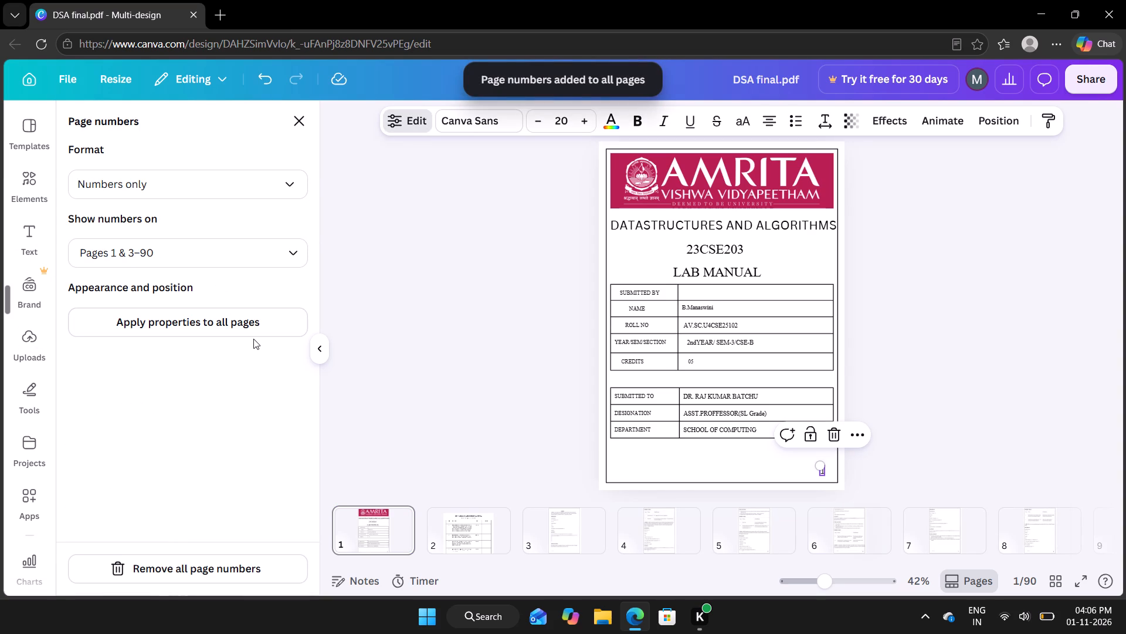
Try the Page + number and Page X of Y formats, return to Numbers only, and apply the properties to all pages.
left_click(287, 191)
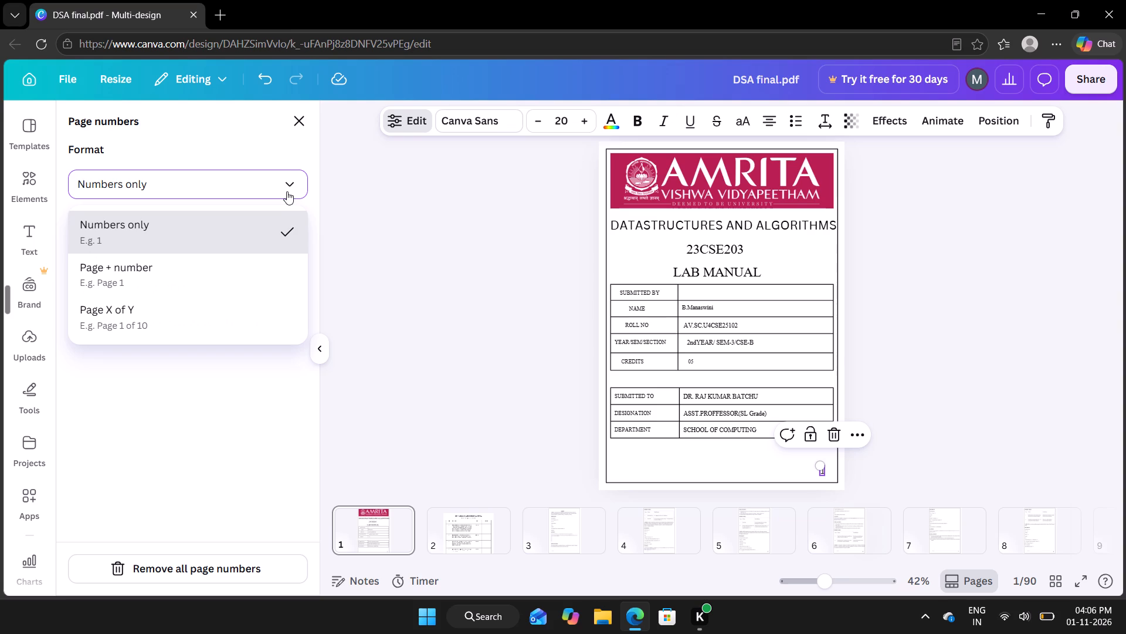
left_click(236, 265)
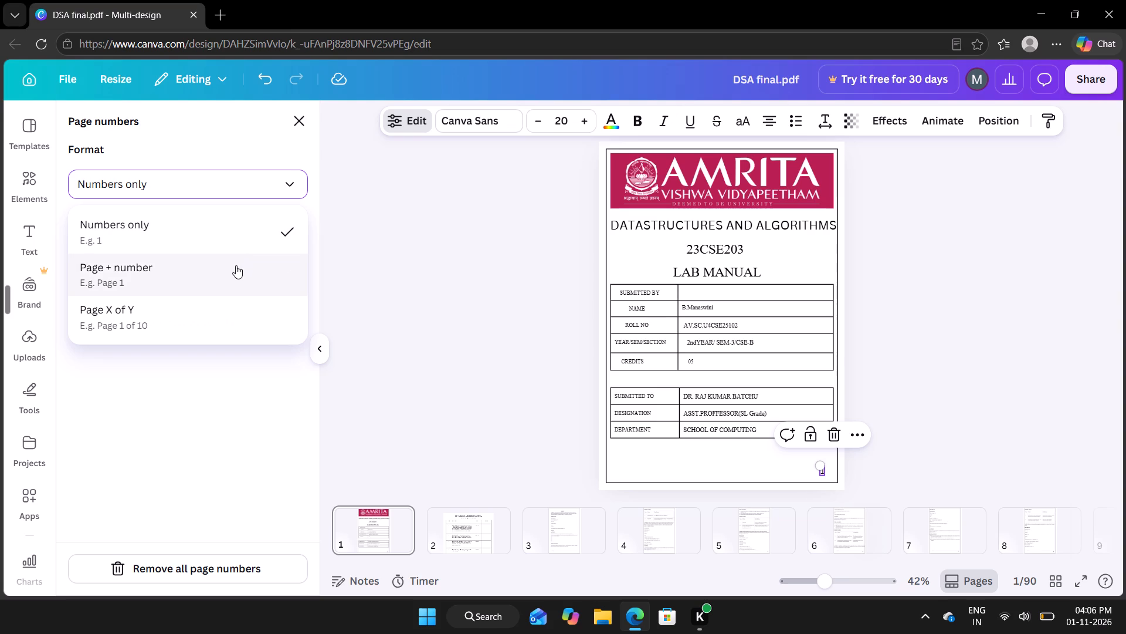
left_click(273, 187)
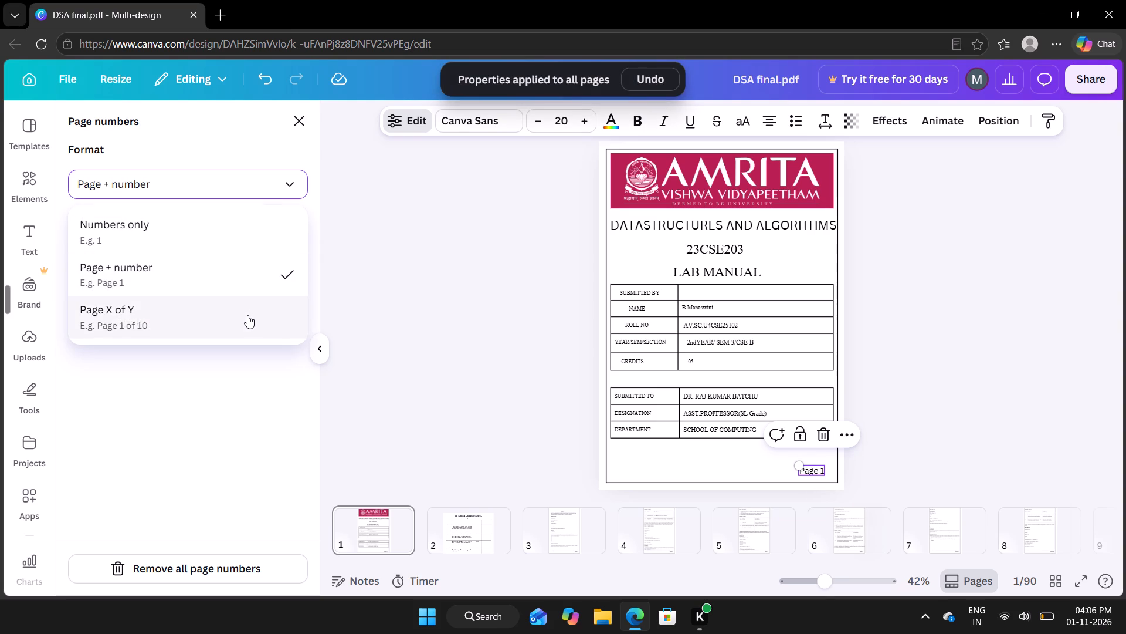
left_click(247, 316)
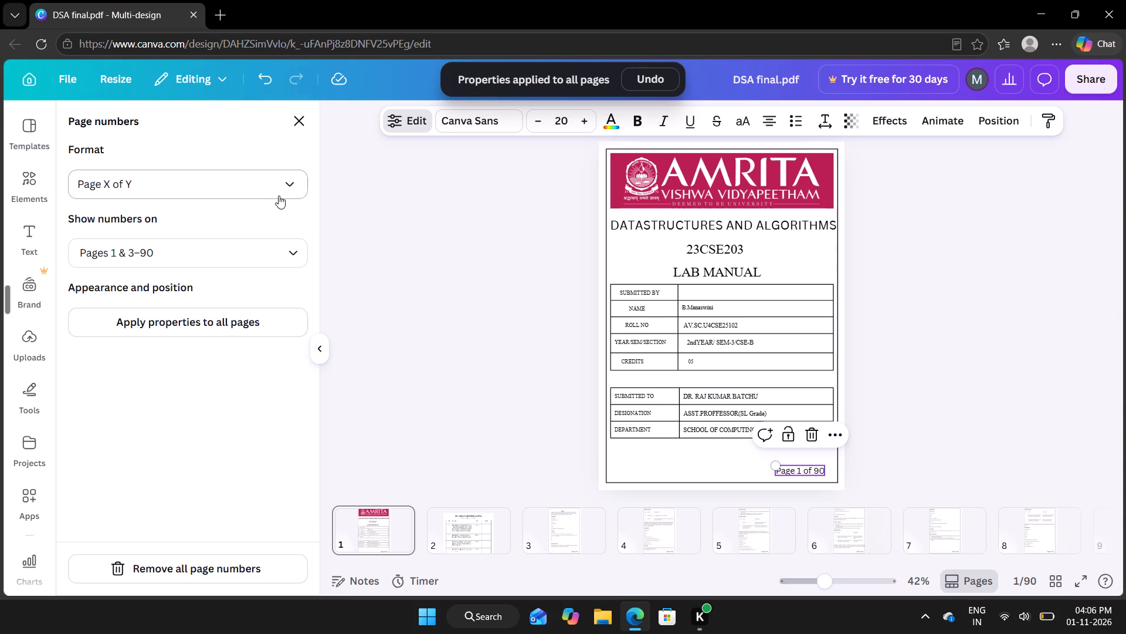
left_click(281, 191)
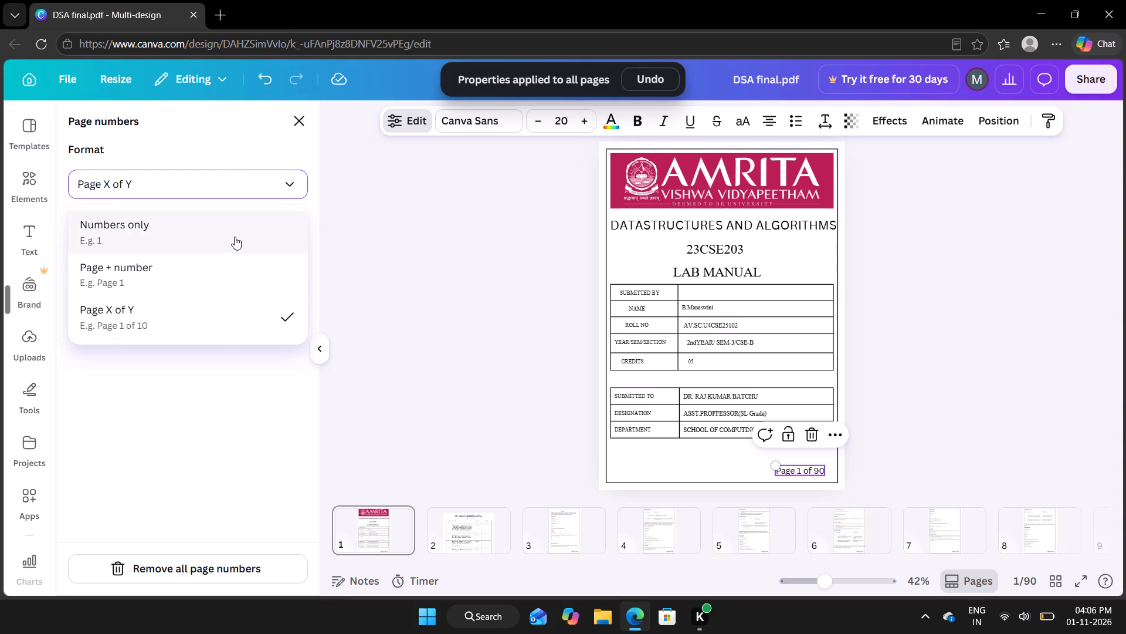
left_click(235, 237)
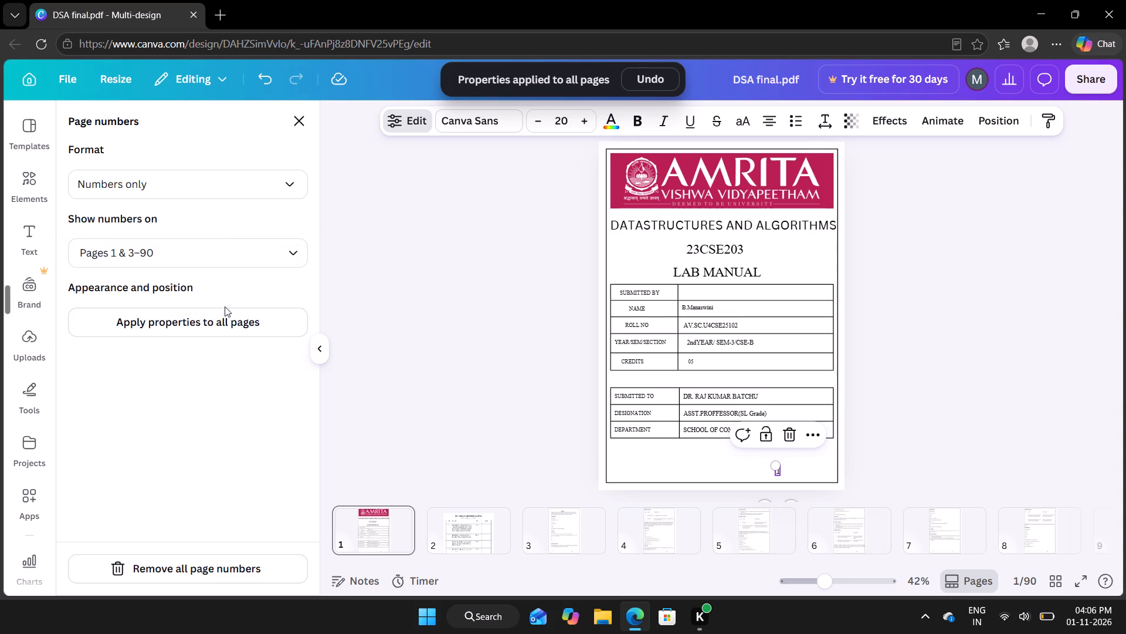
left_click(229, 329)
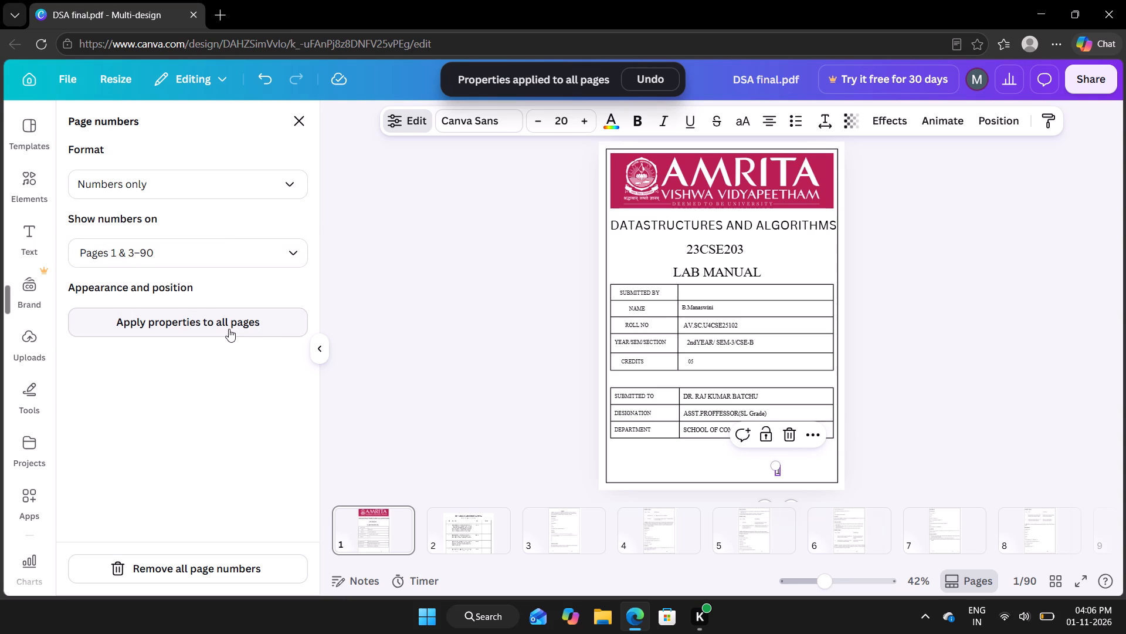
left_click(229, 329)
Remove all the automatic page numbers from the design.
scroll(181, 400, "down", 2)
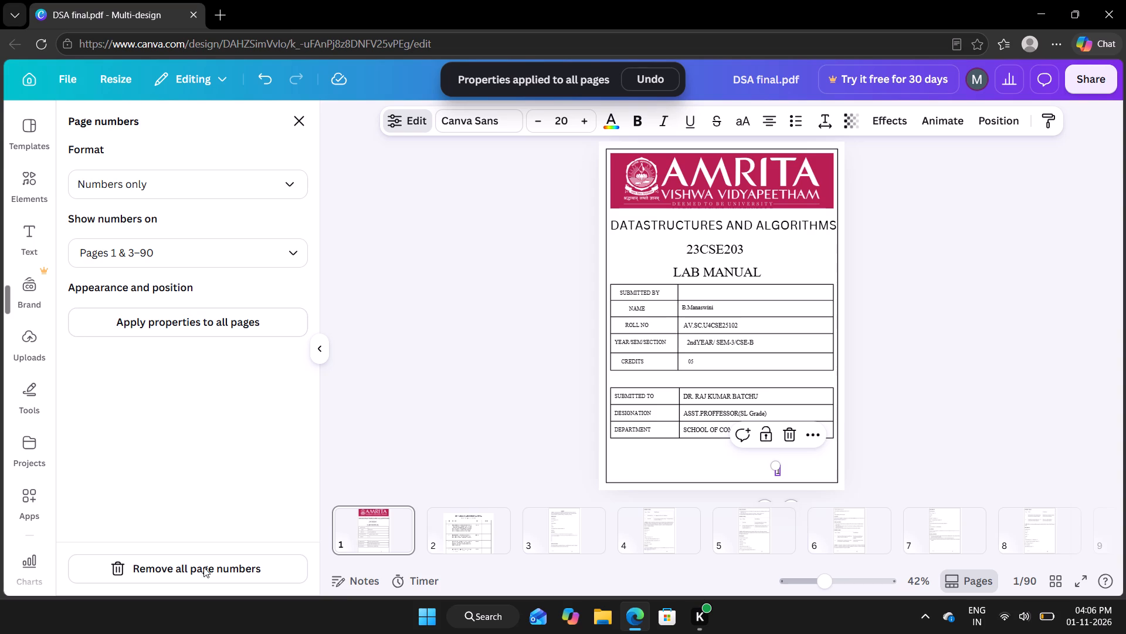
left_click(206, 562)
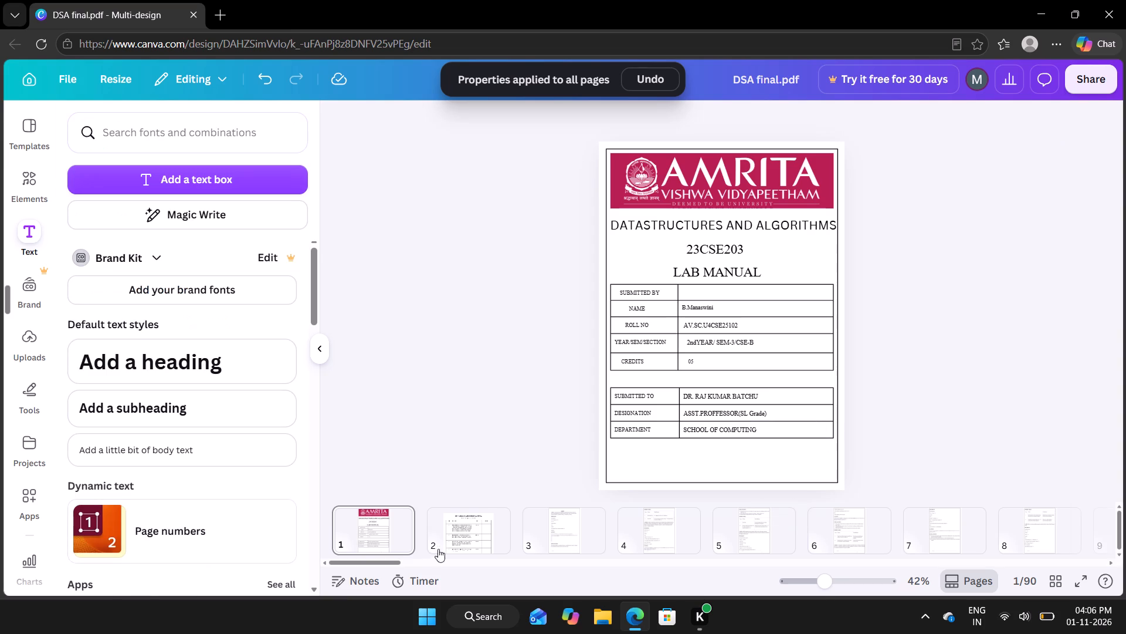
Examine the footers of pages 4 and 3 for existing page numbers, and return to the topics table on page 2.
left_click(481, 518)
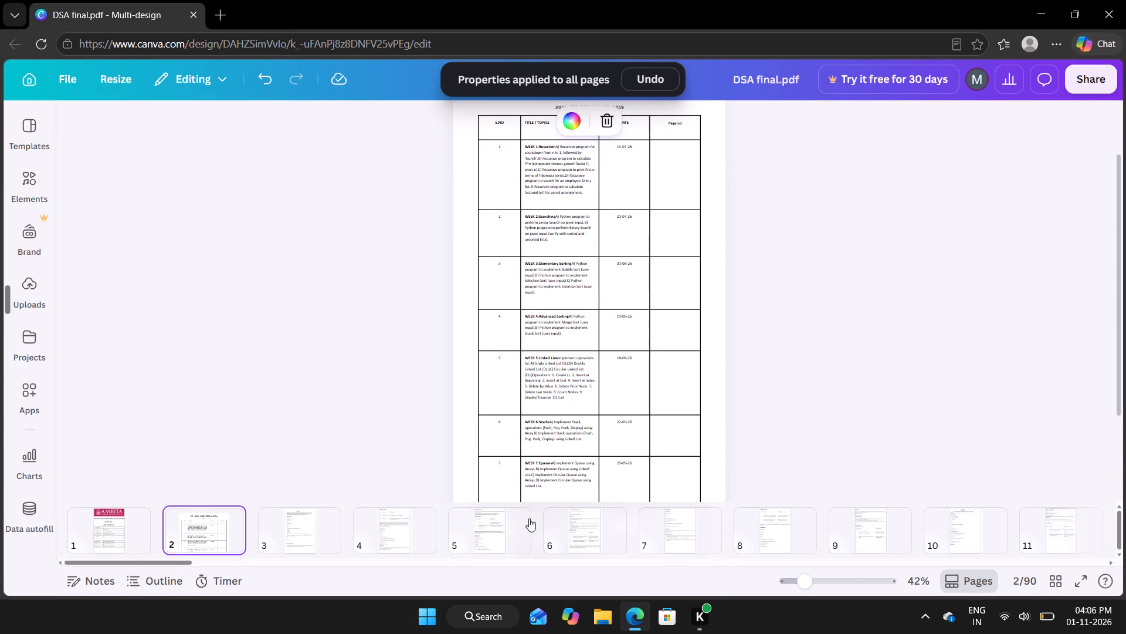
left_click(394, 537)
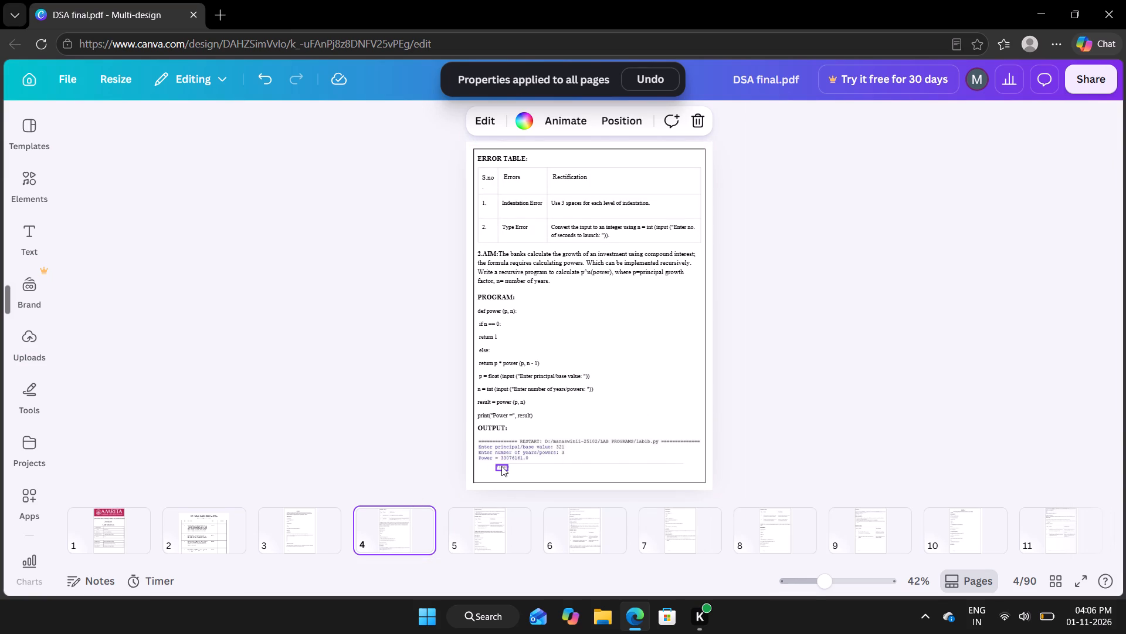
left_click(501, 466)
left_click(523, 437)
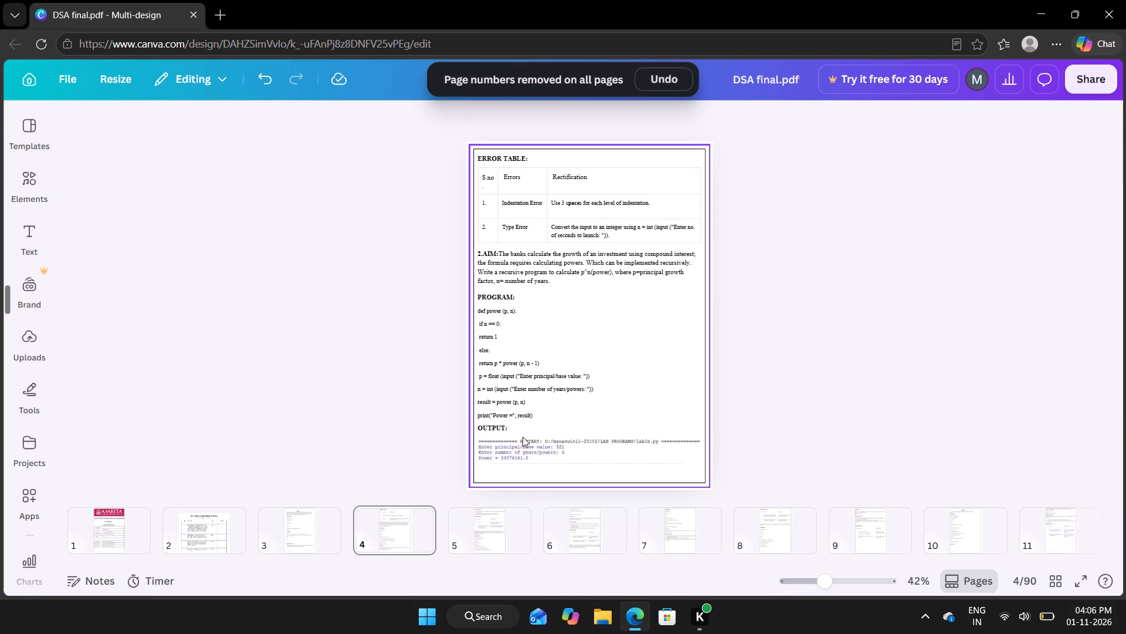
left_click(311, 516)
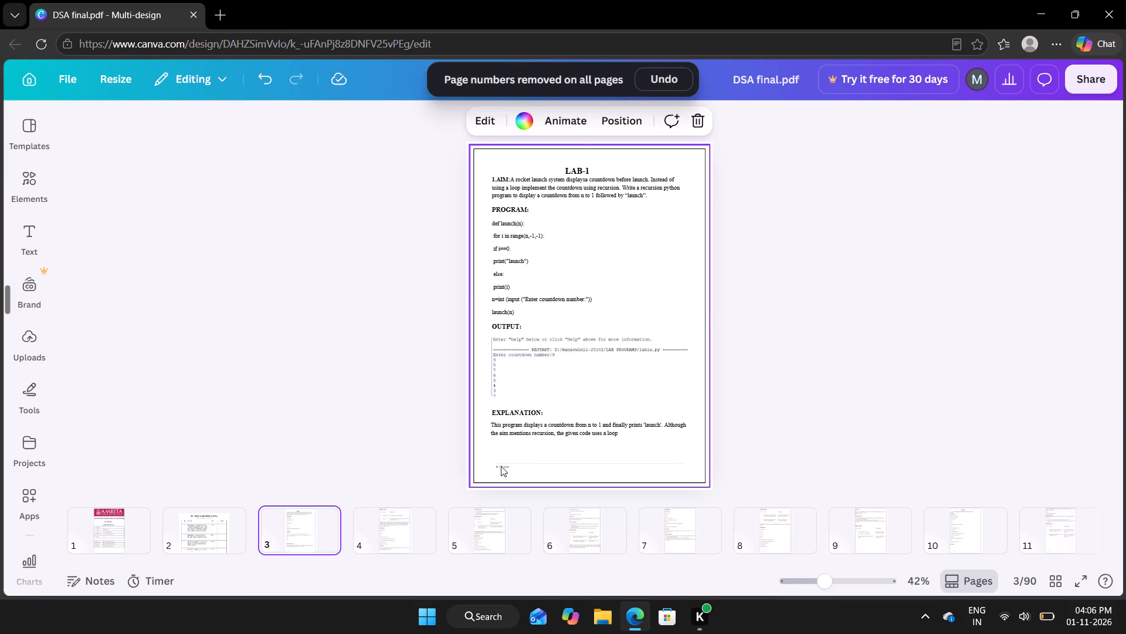
left_click(501, 466)
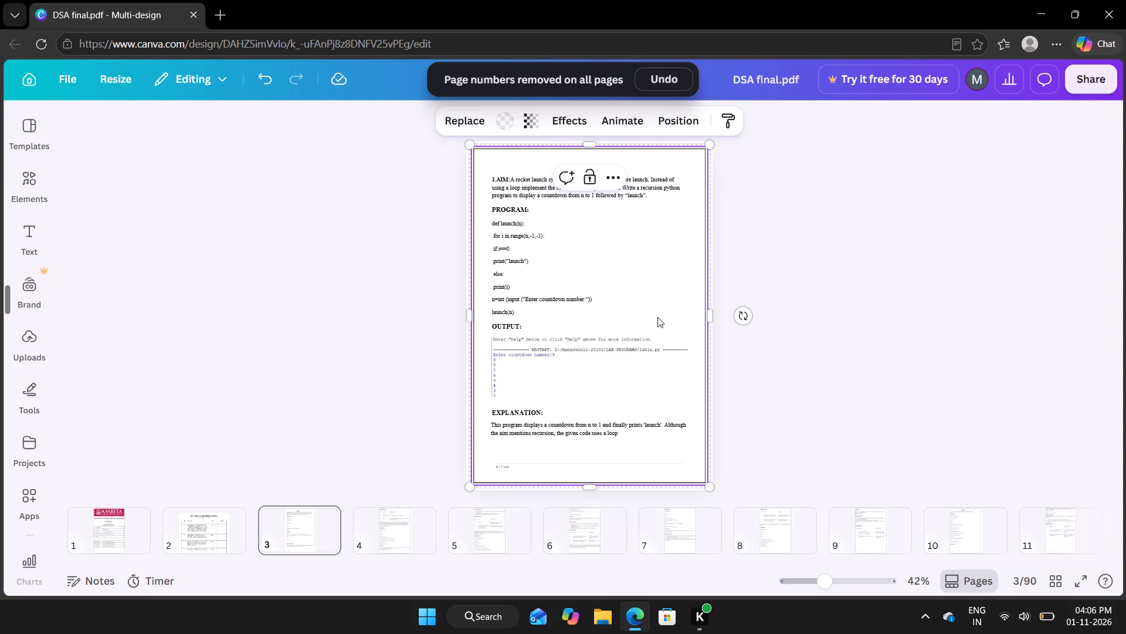
scroll(657, 317, "down", 4)
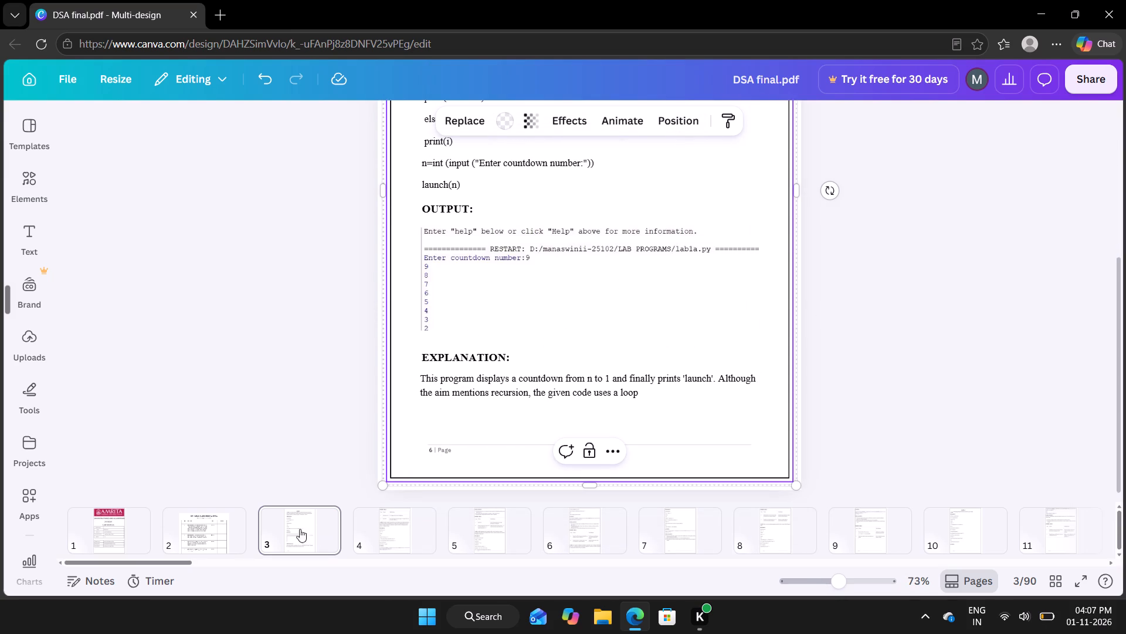
left_click(197, 531)
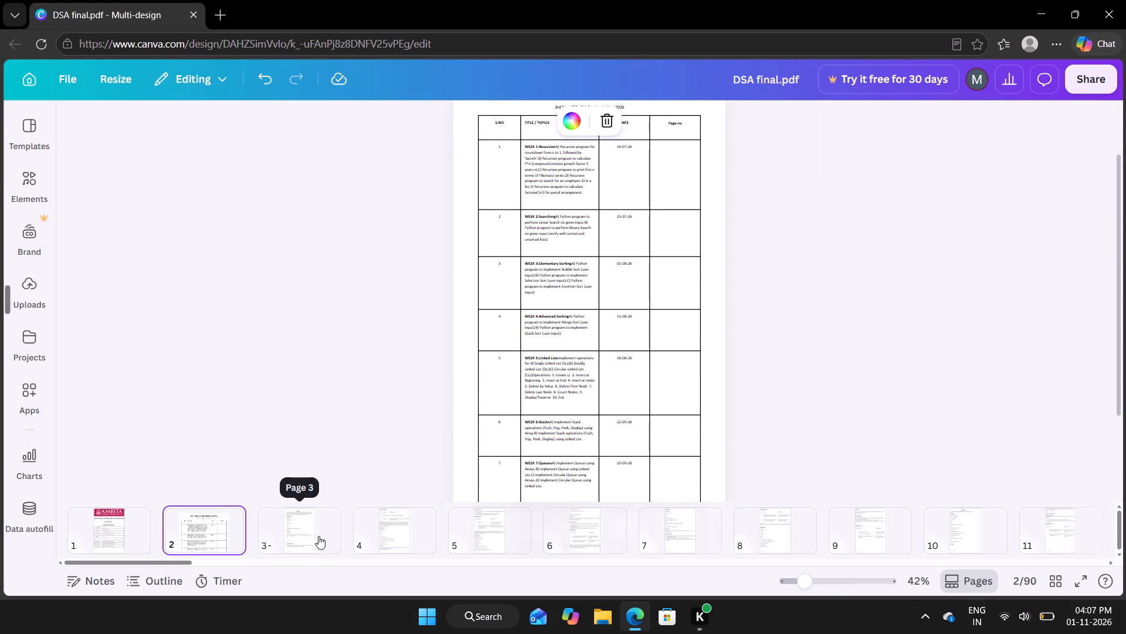
Delete the leftover page number text from the footers of pages 5 and 6.
scroll(547, 374, "down", 1)
left_click(304, 536)
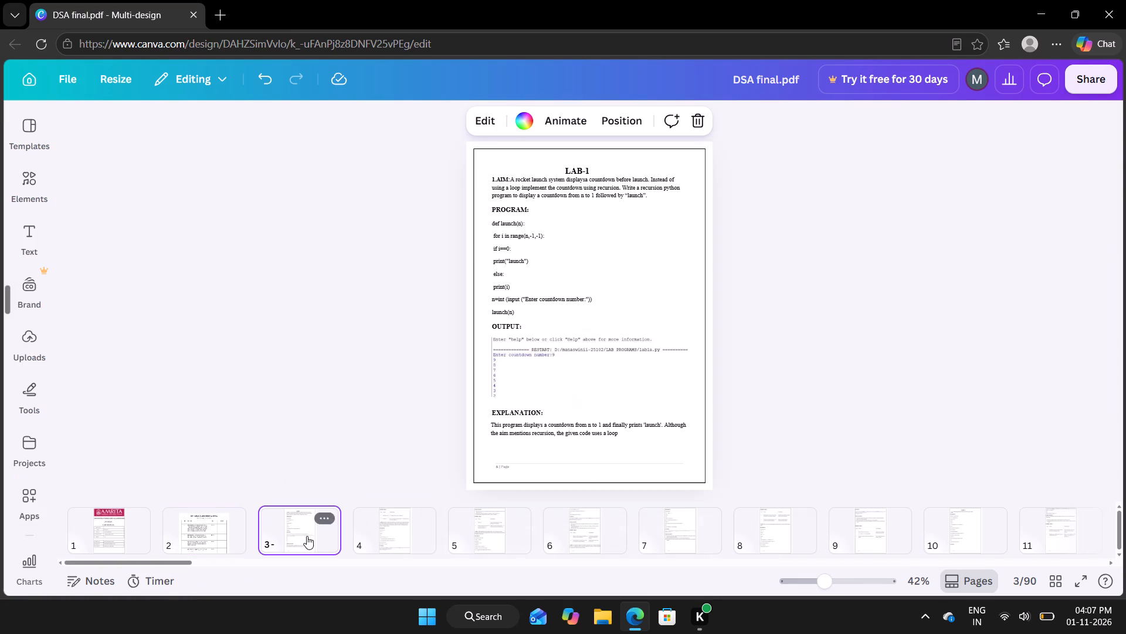
left_click(406, 539)
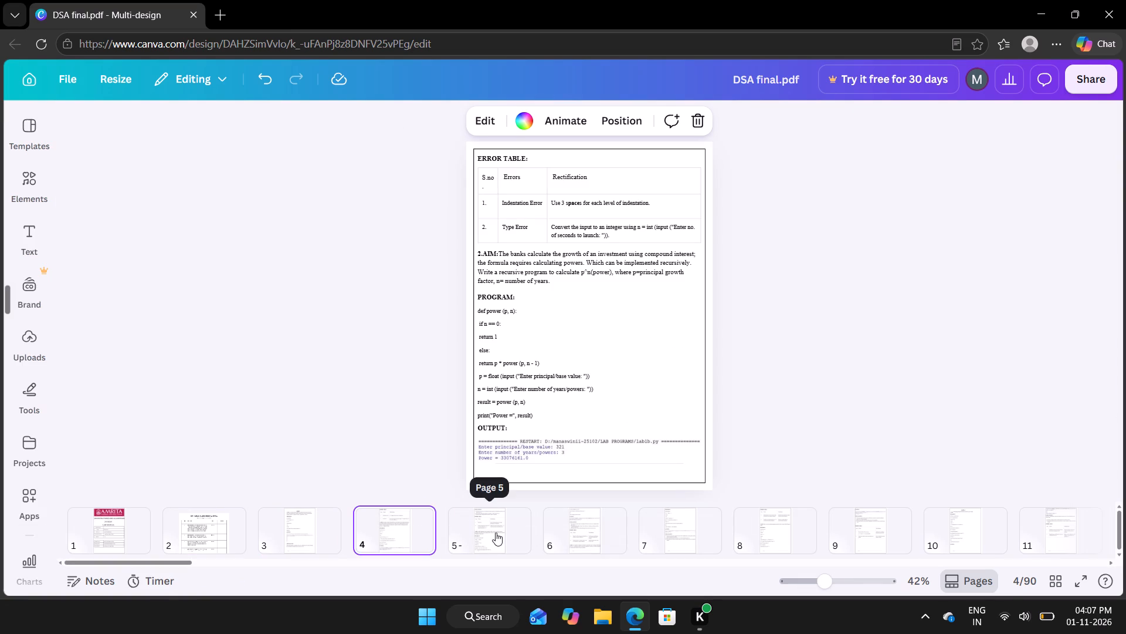
left_click(496, 532)
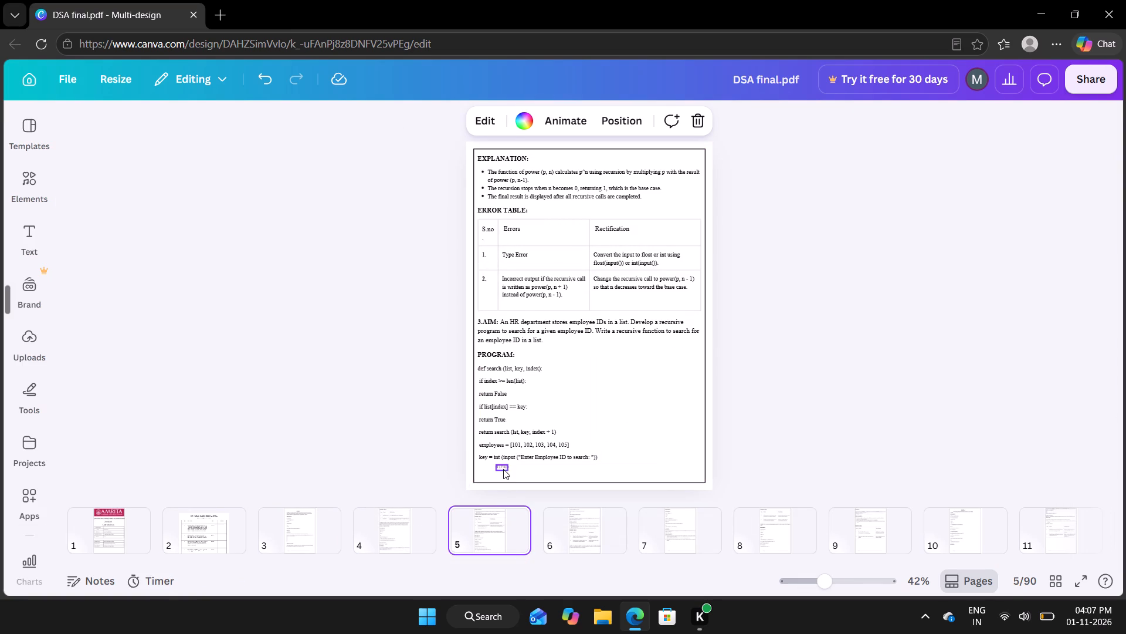
left_click(501, 464)
left_click(523, 438)
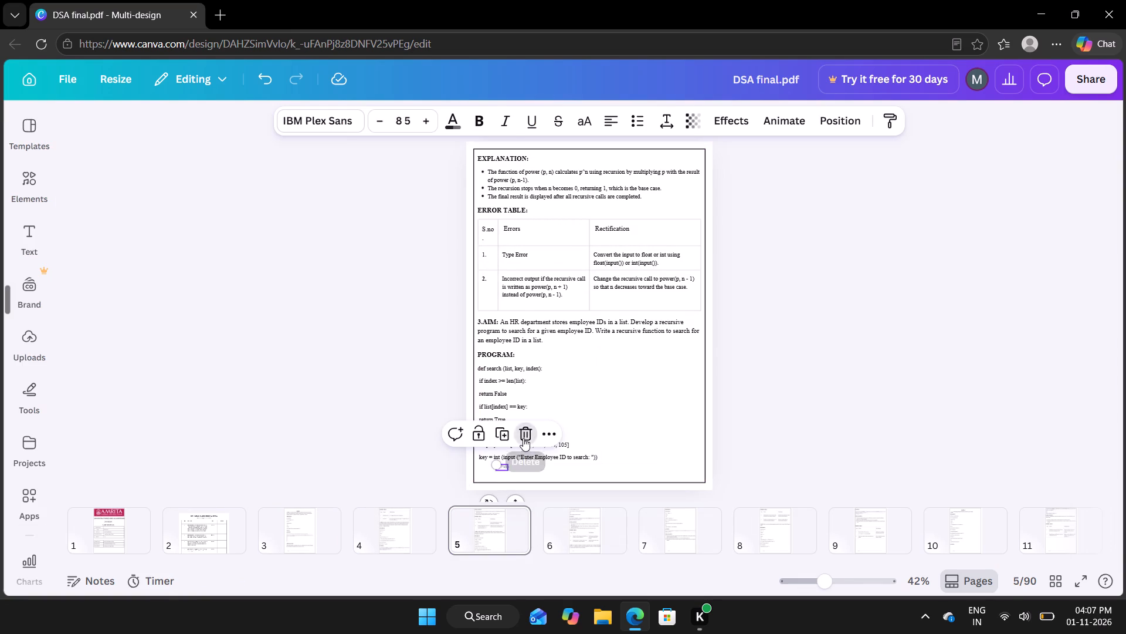
left_click(572, 531)
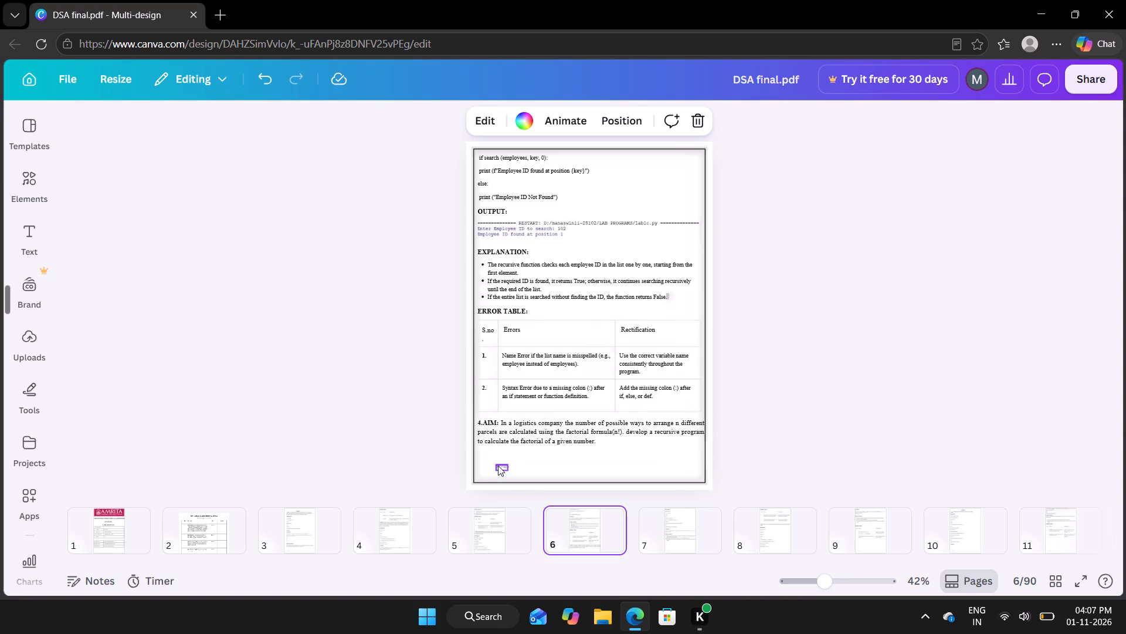
left_click(497, 466)
left_click(522, 439)
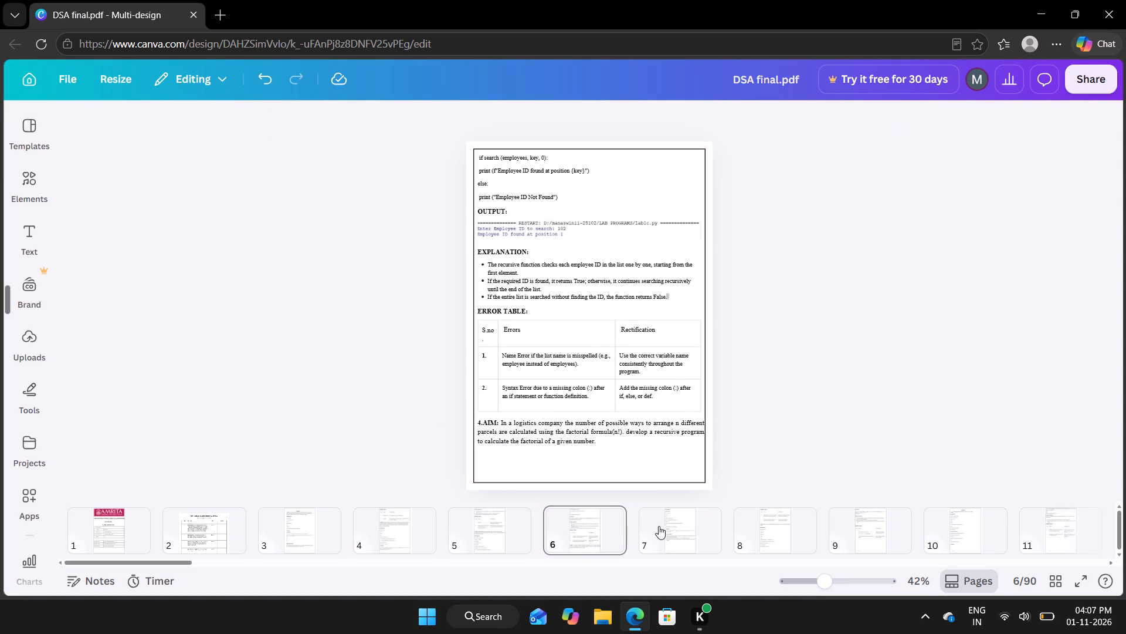
Delete the leftover page number text from the footers of pages 7, 8 and 9.
left_click(669, 528)
left_click(501, 465)
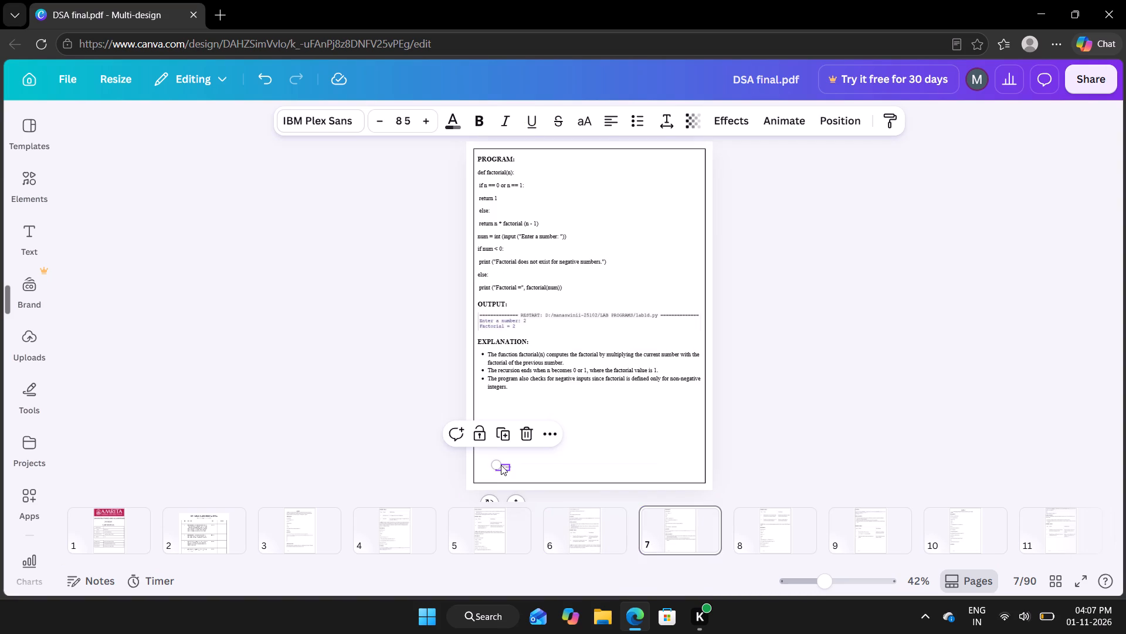
left_click(531, 434)
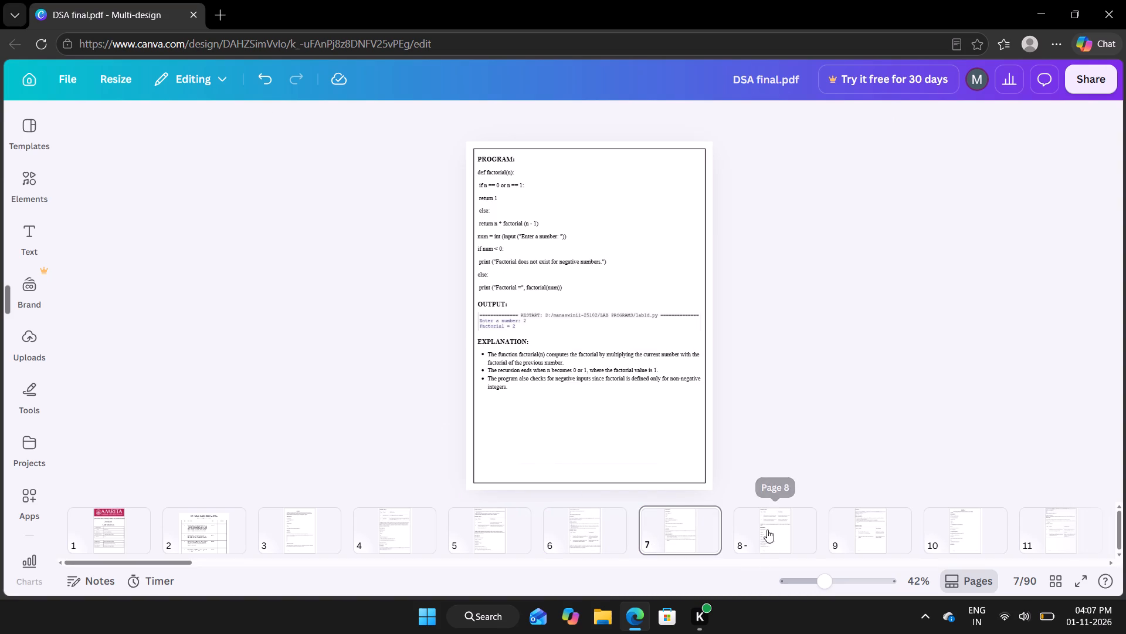
left_click(767, 530)
left_click(503, 467)
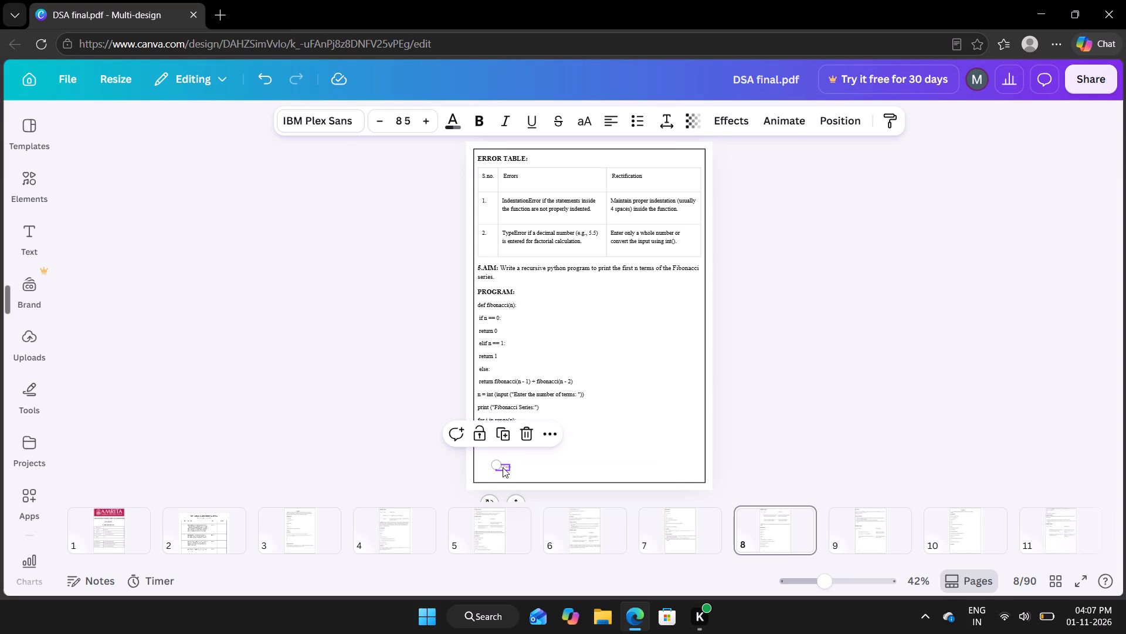
left_click(528, 438)
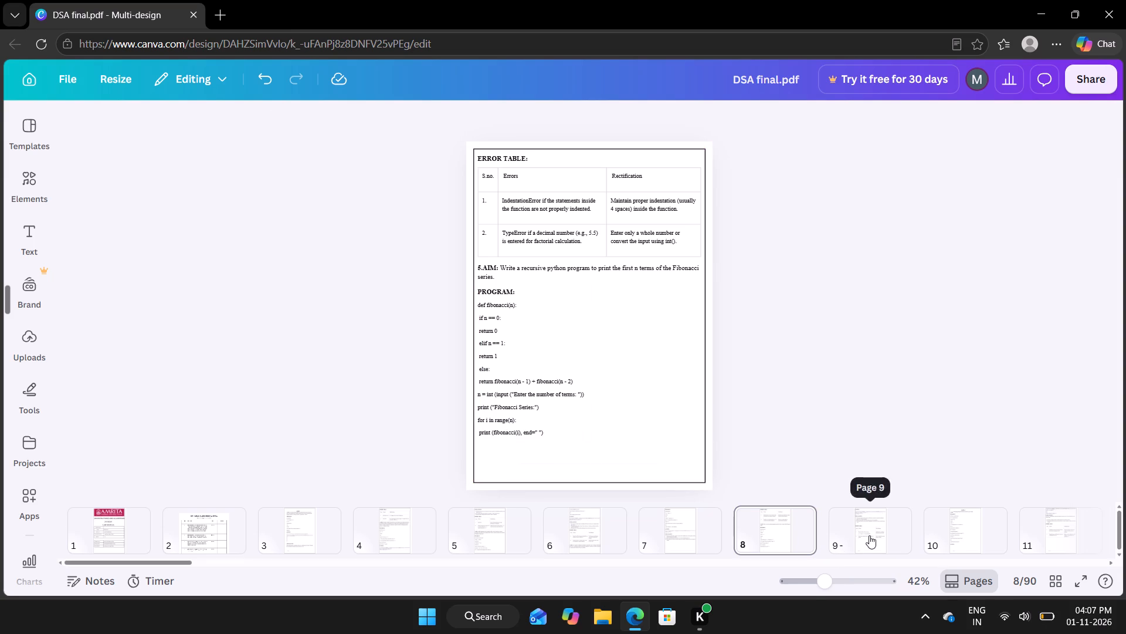
left_click(869, 535)
left_click(504, 466)
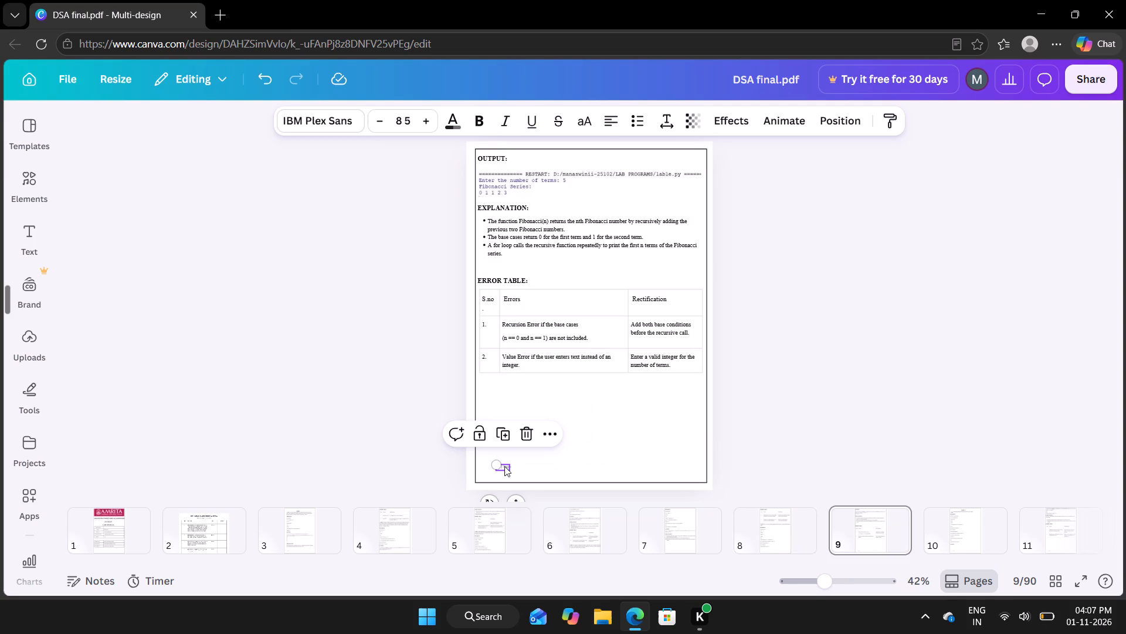
left_click(524, 440)
Delete the leftover page number text from the footers of pages 10 and 11.
scroll(655, 539, "left", 1)
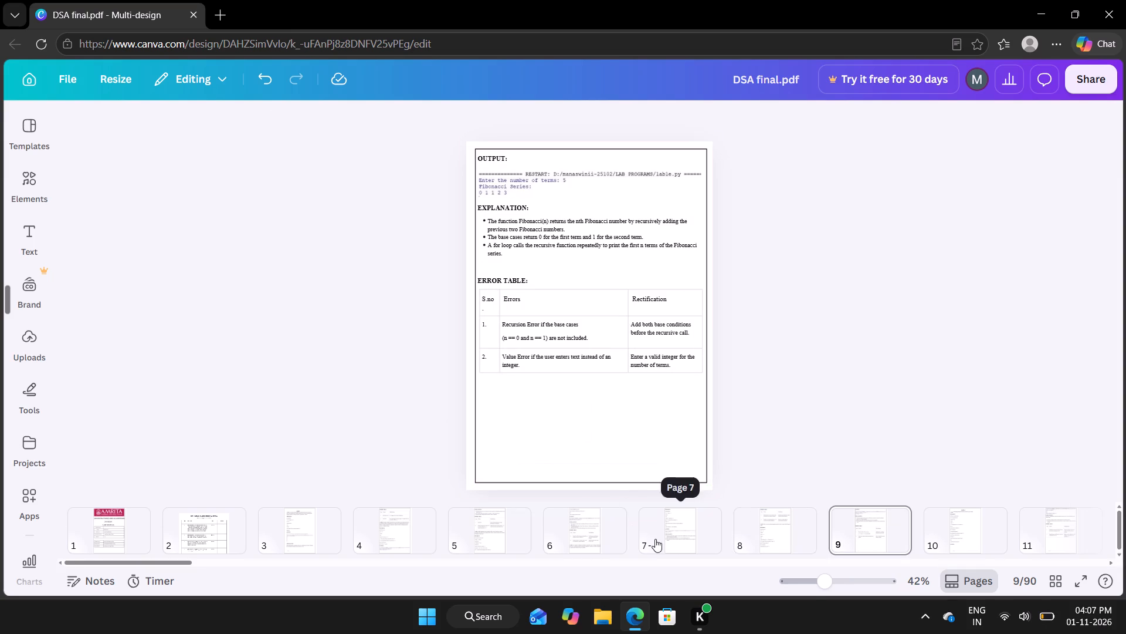
scroll(655, 539, "left", 7)
left_click(592, 541)
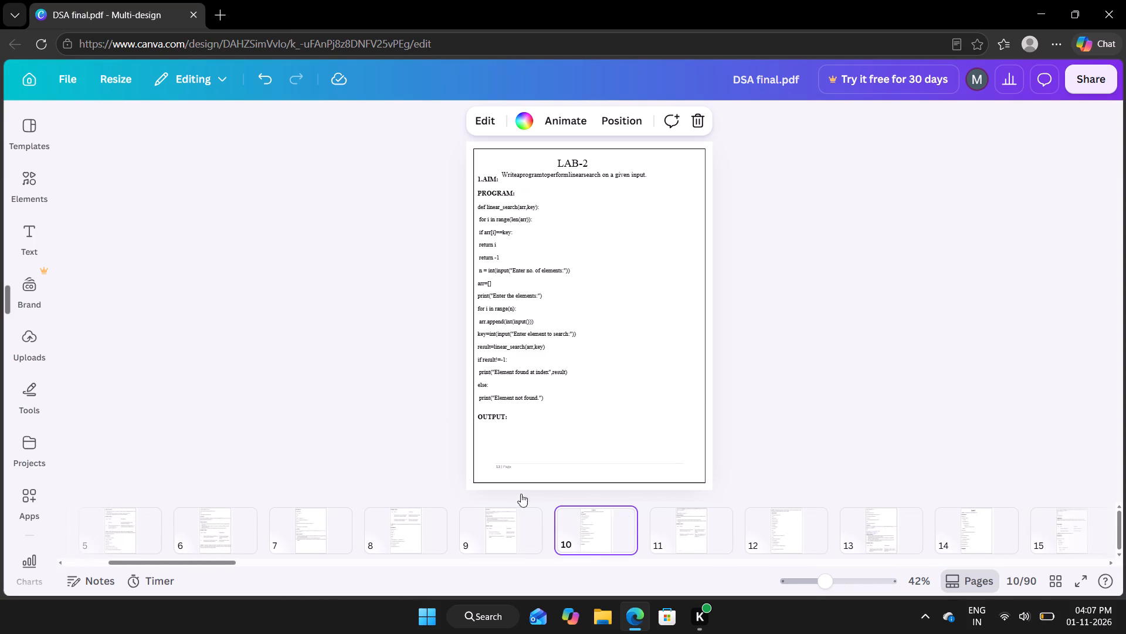
left_click(502, 467)
left_click(524, 441)
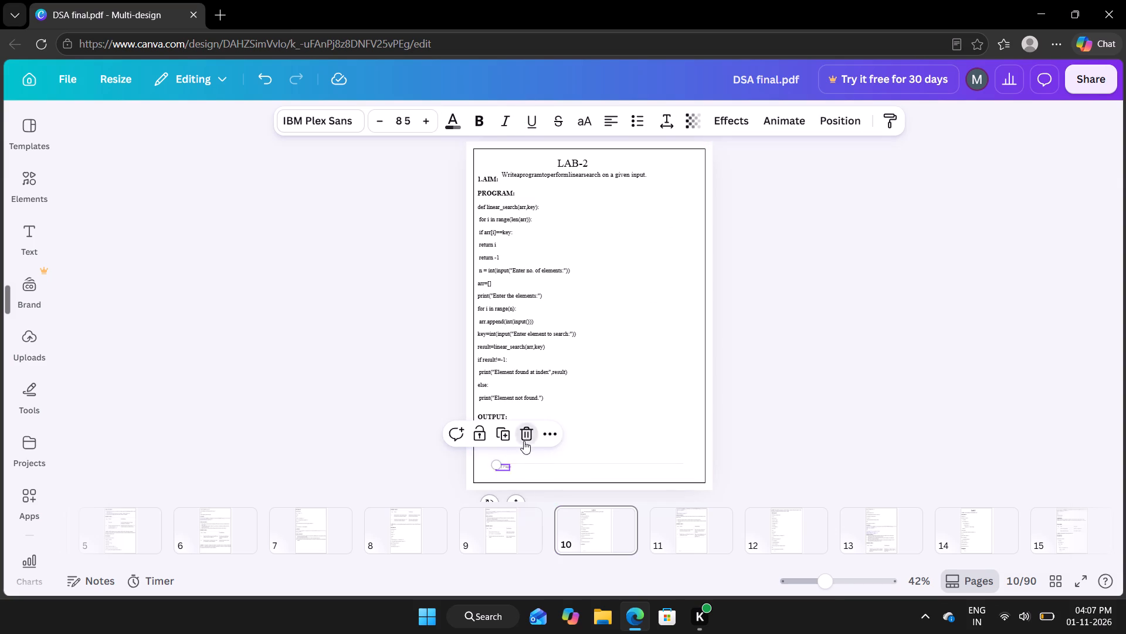
left_click(698, 534)
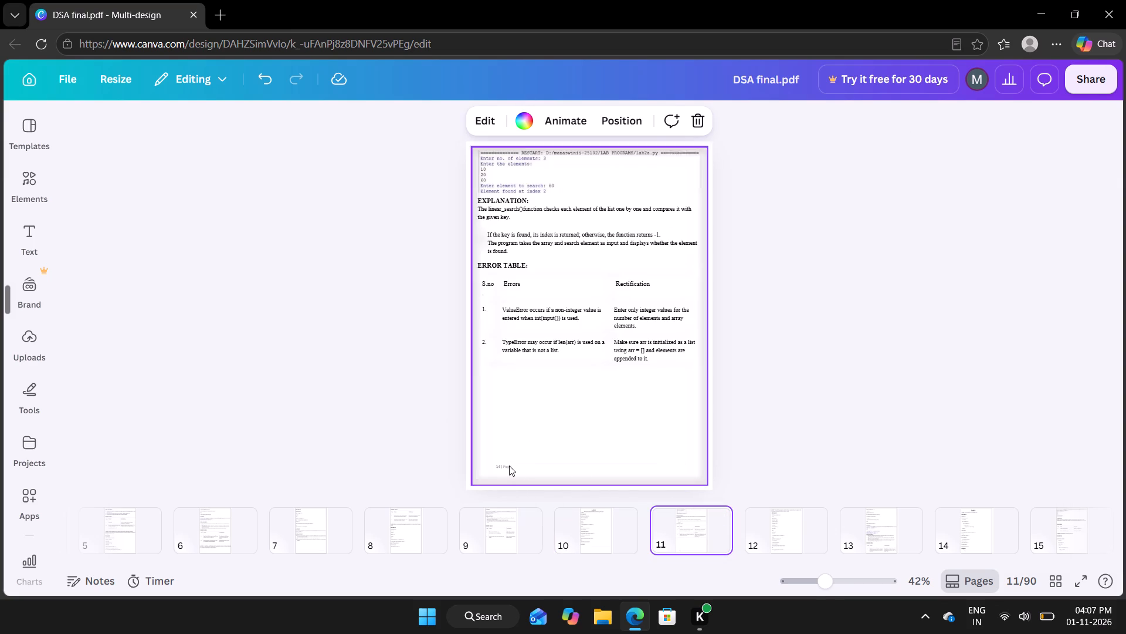
left_click(505, 465)
left_click(523, 441)
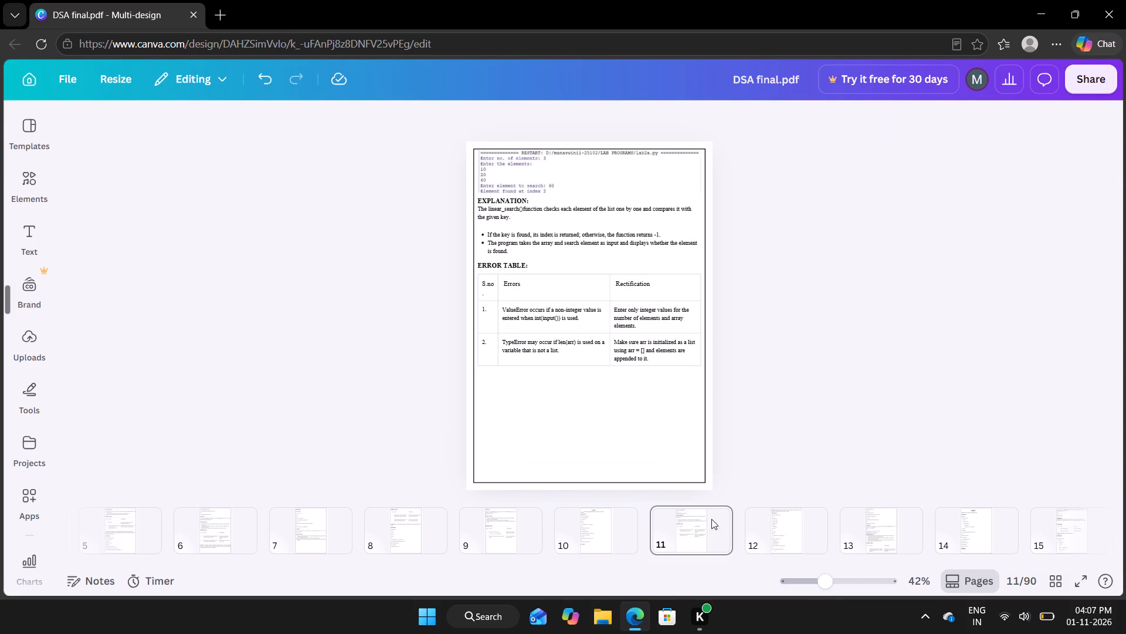
Delete the leftover page number text from the footers of pages 12, 13 and 14.
left_click(779, 528)
left_click(506, 466)
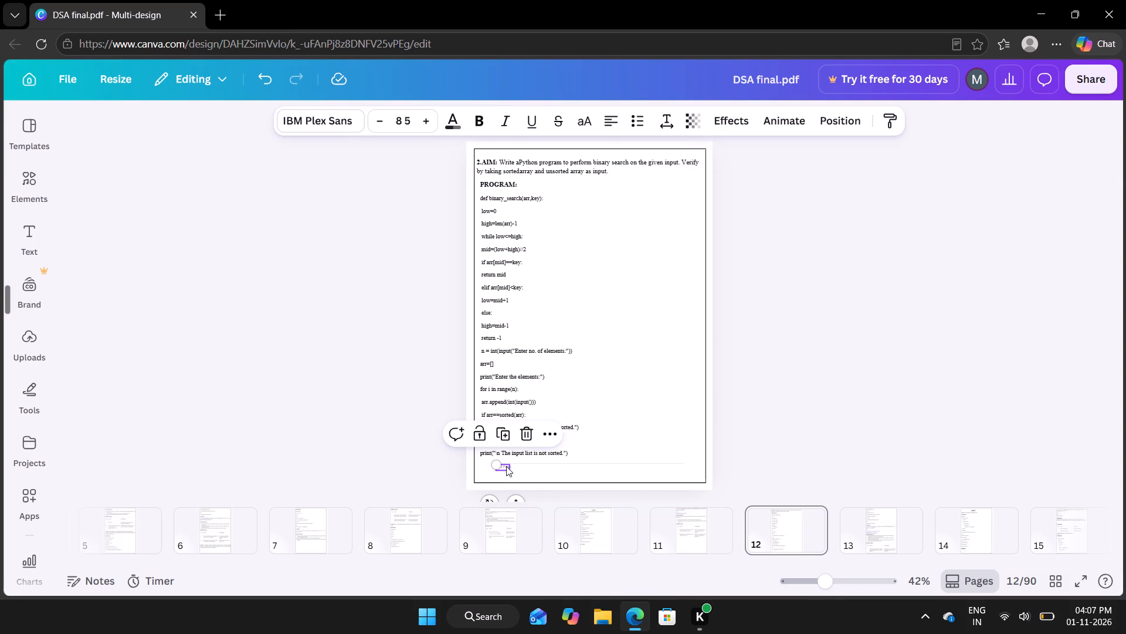
left_click(528, 440)
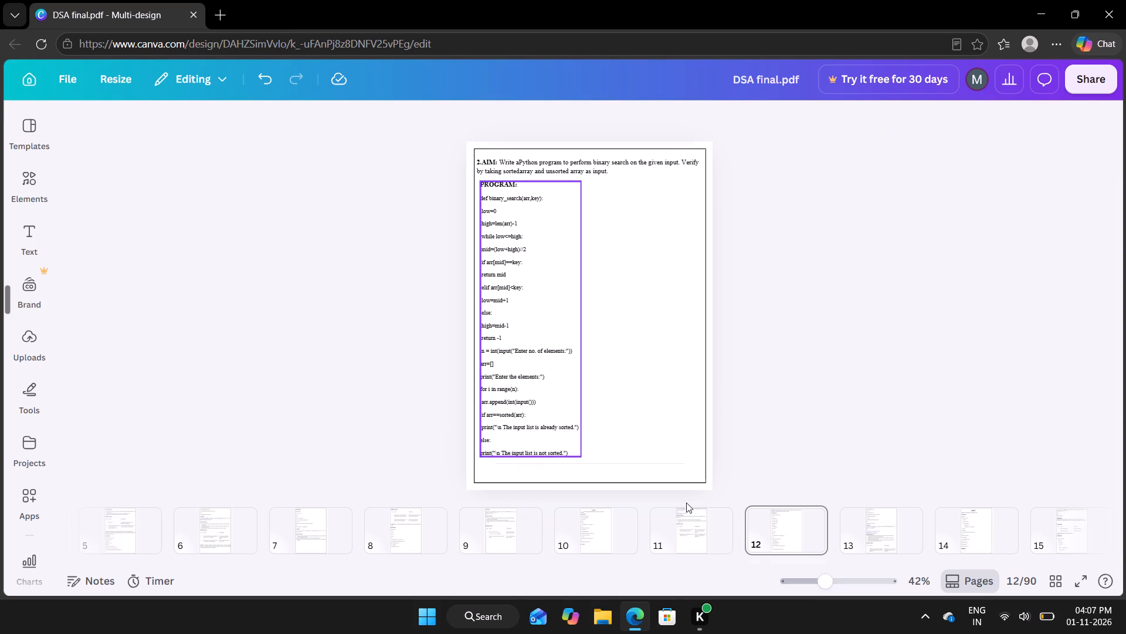
left_click(876, 534)
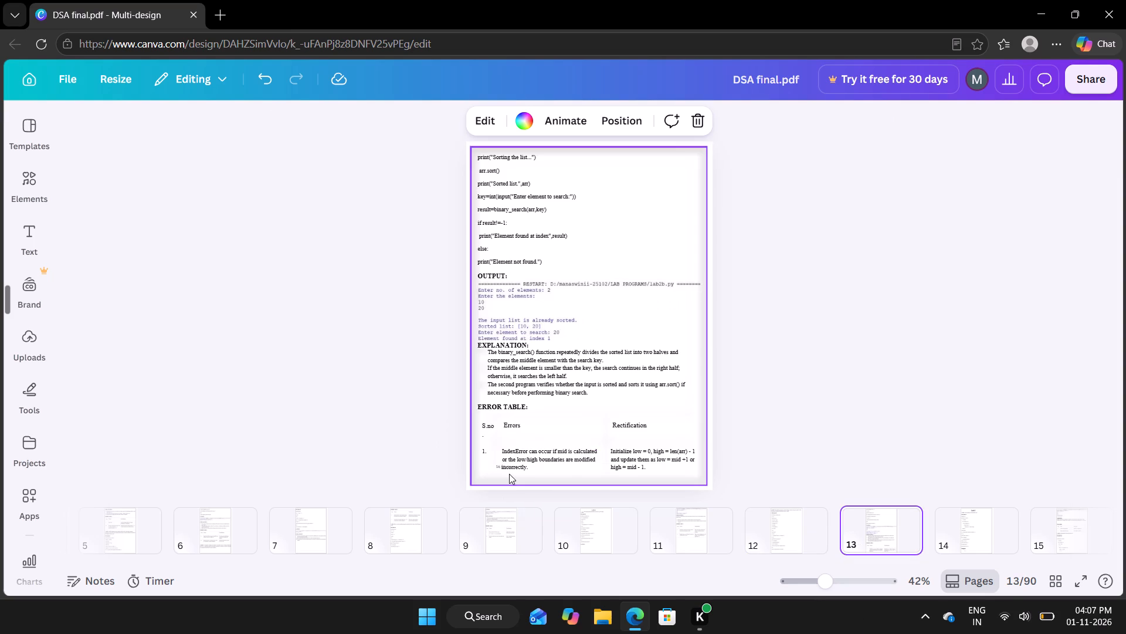
left_click(496, 468)
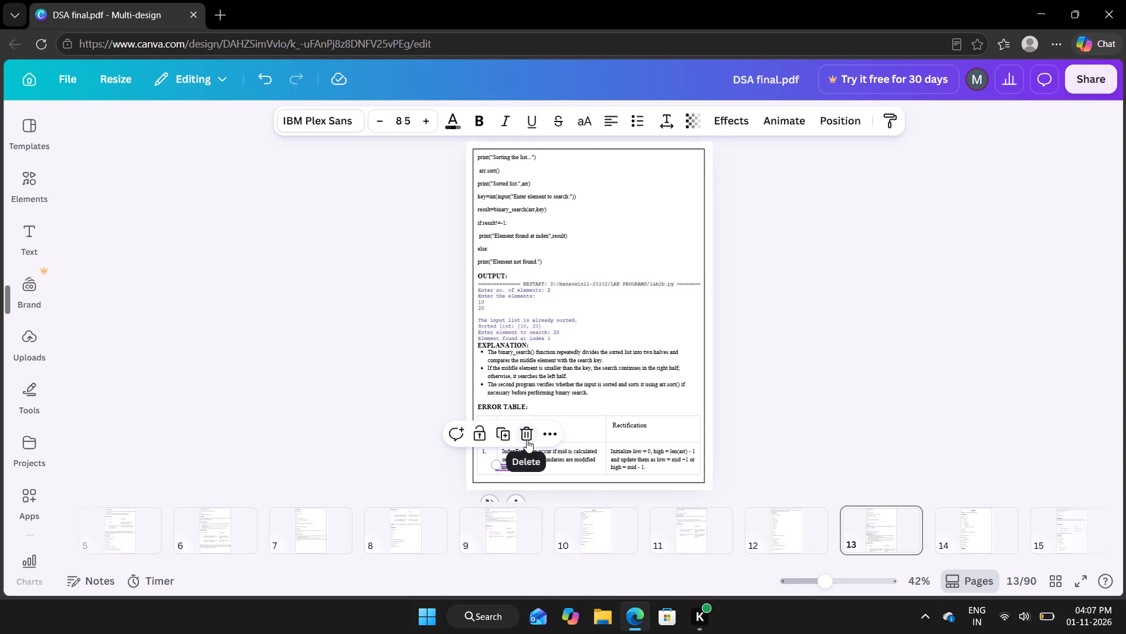
left_click(527, 439)
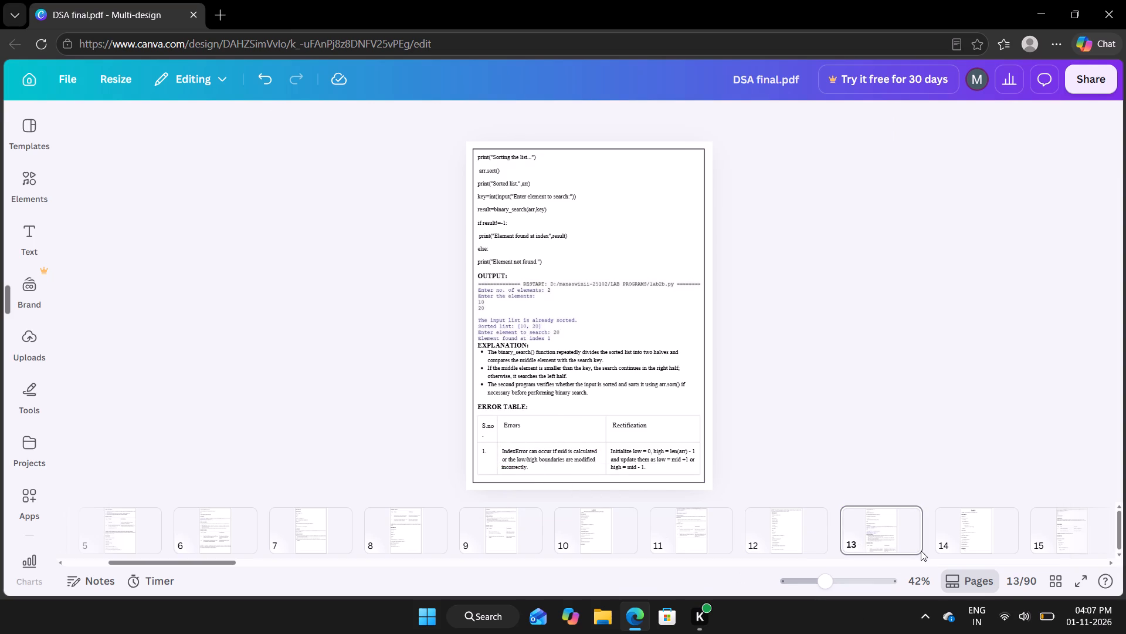
left_click(972, 518)
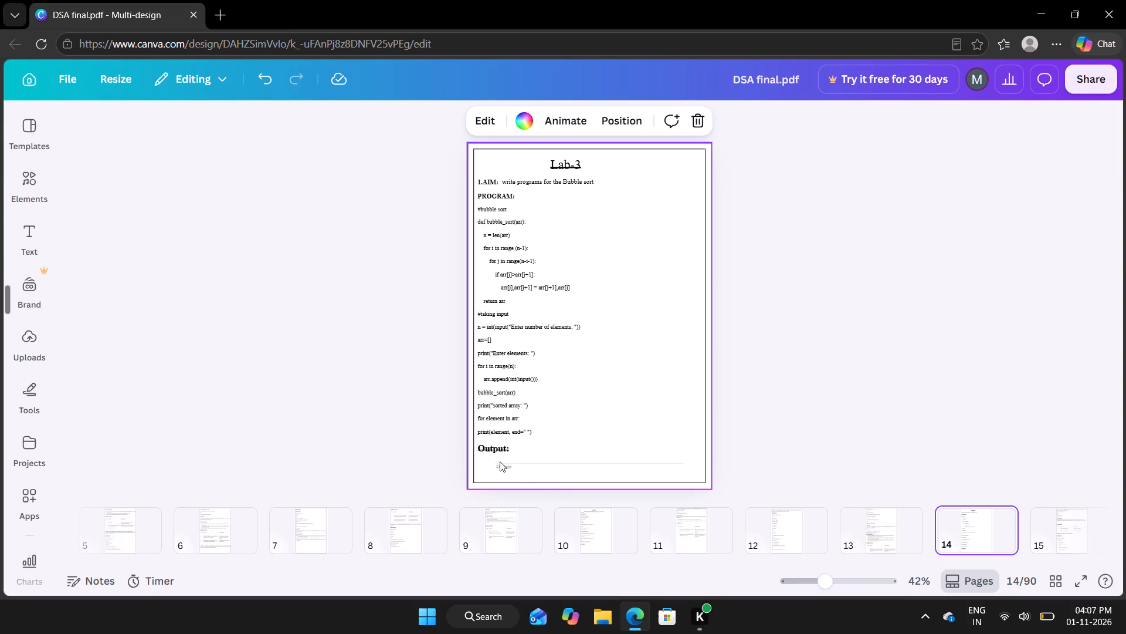
left_click(498, 466)
left_click(524, 435)
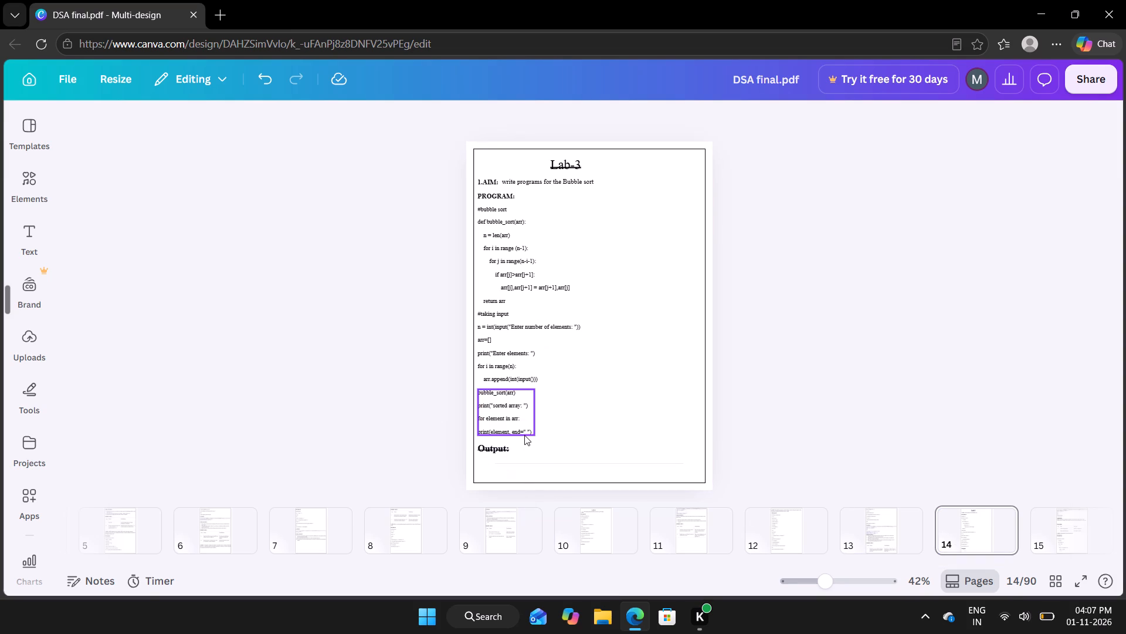
Move the "Output:" heading on page 14 up slightly so its line sits beneath the text as an underline.
left_click(489, 448)
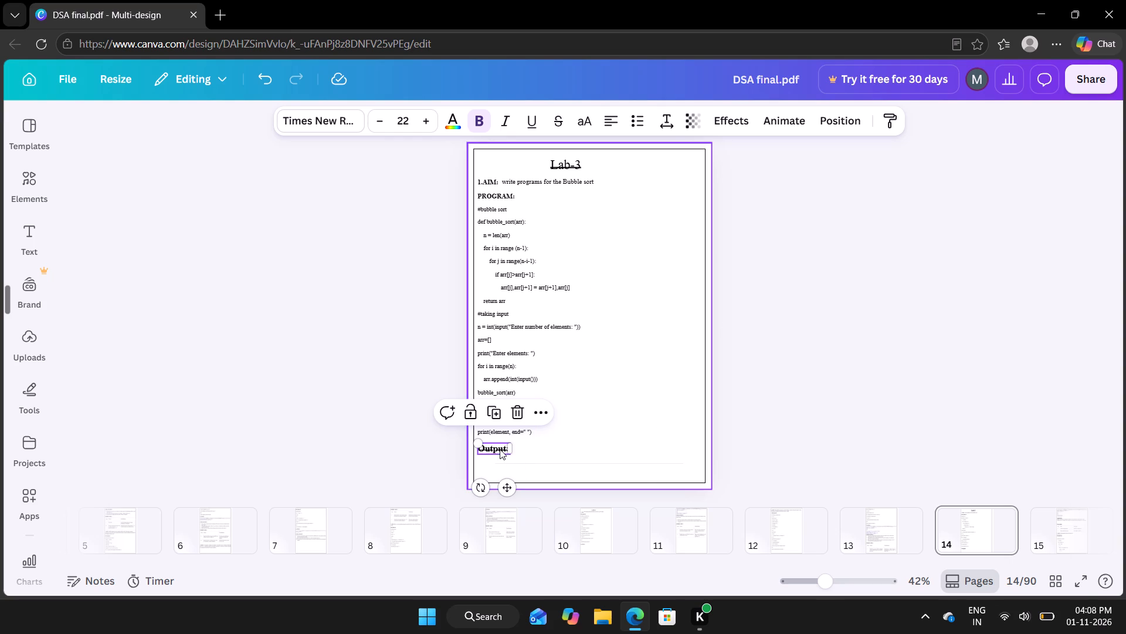
left_click(563, 448)
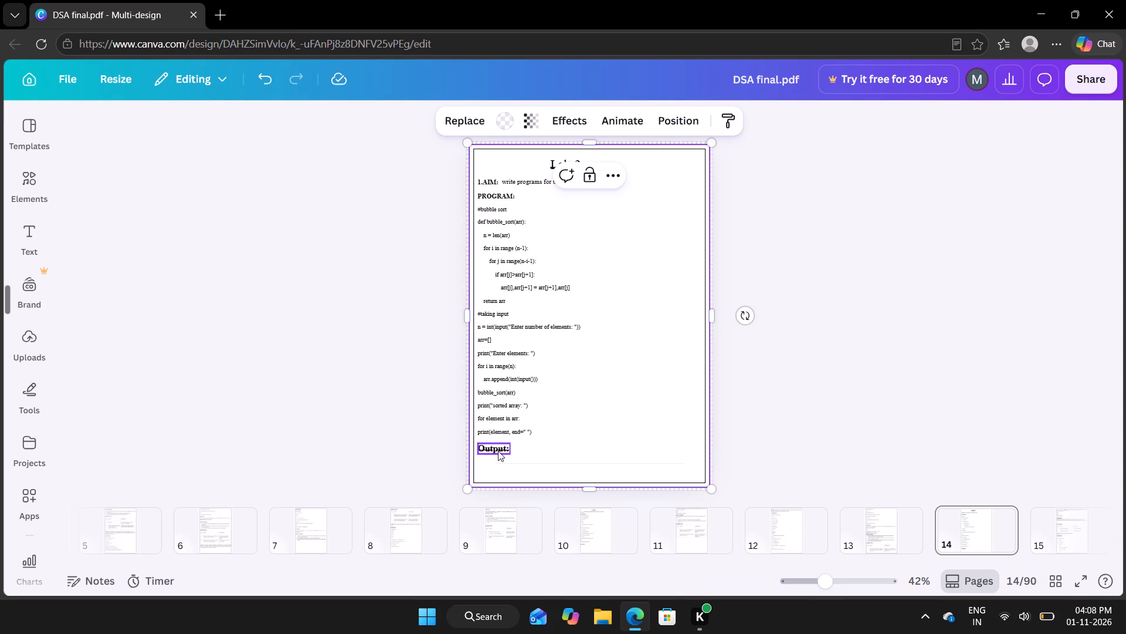
left_click(498, 451)
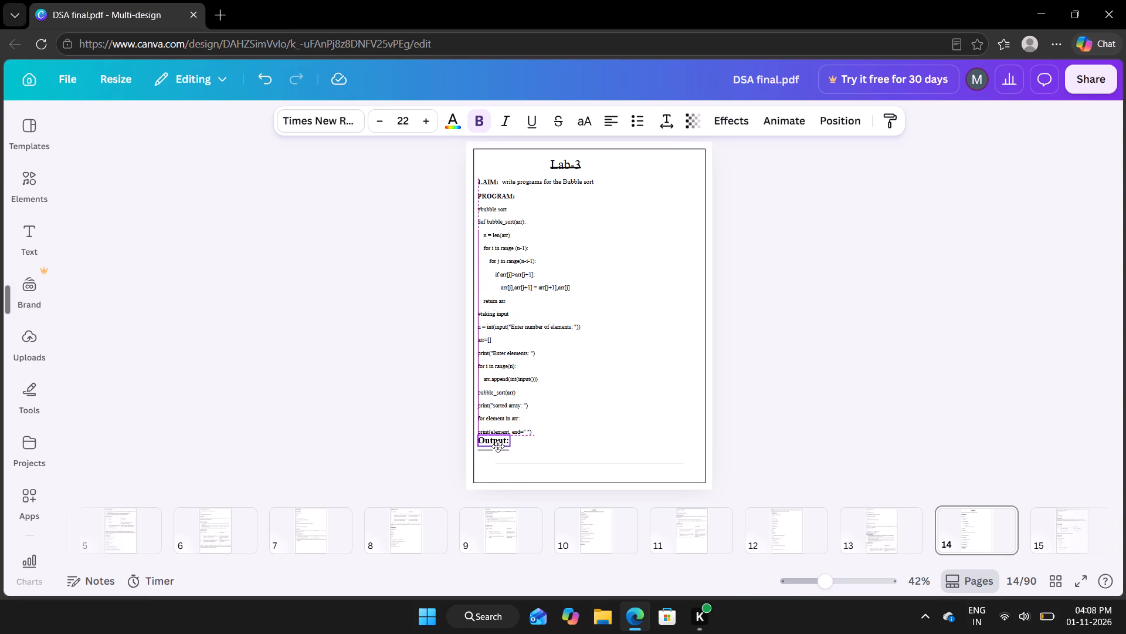
left_click(560, 436)
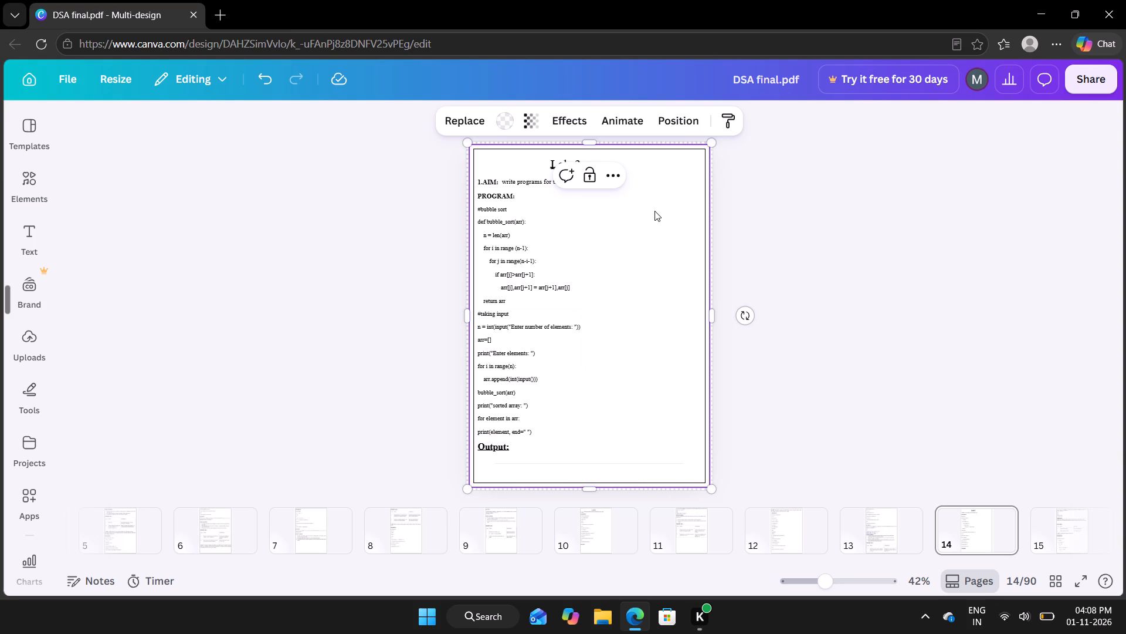
left_click(789, 197)
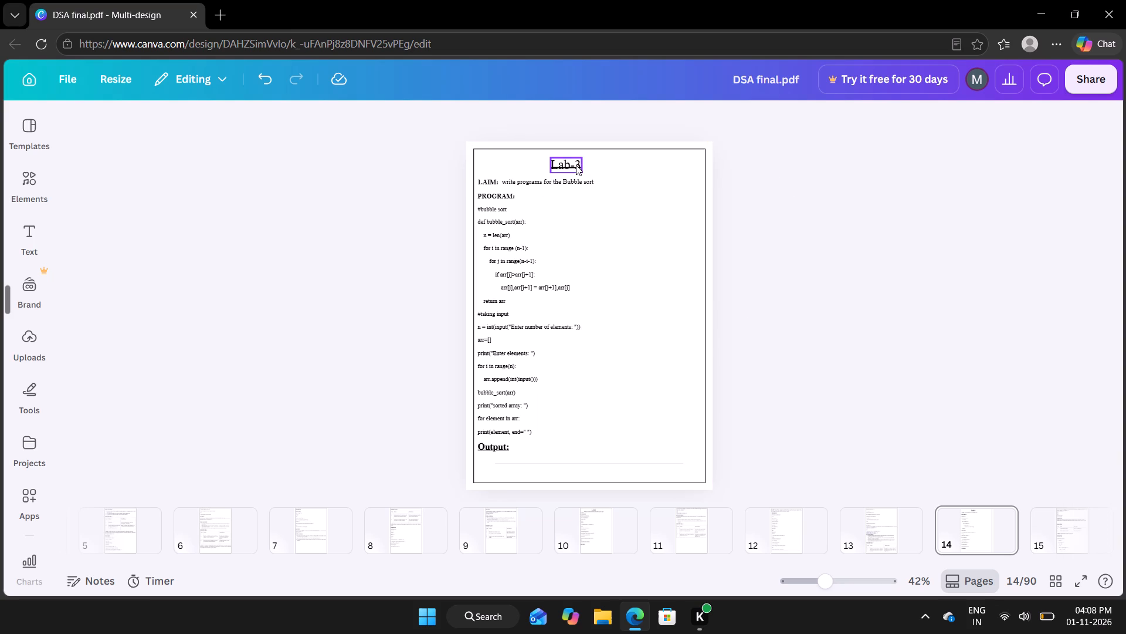
Move the "Lab-3" title on page 14 up so it sits directly above its underline.
left_click(576, 164)
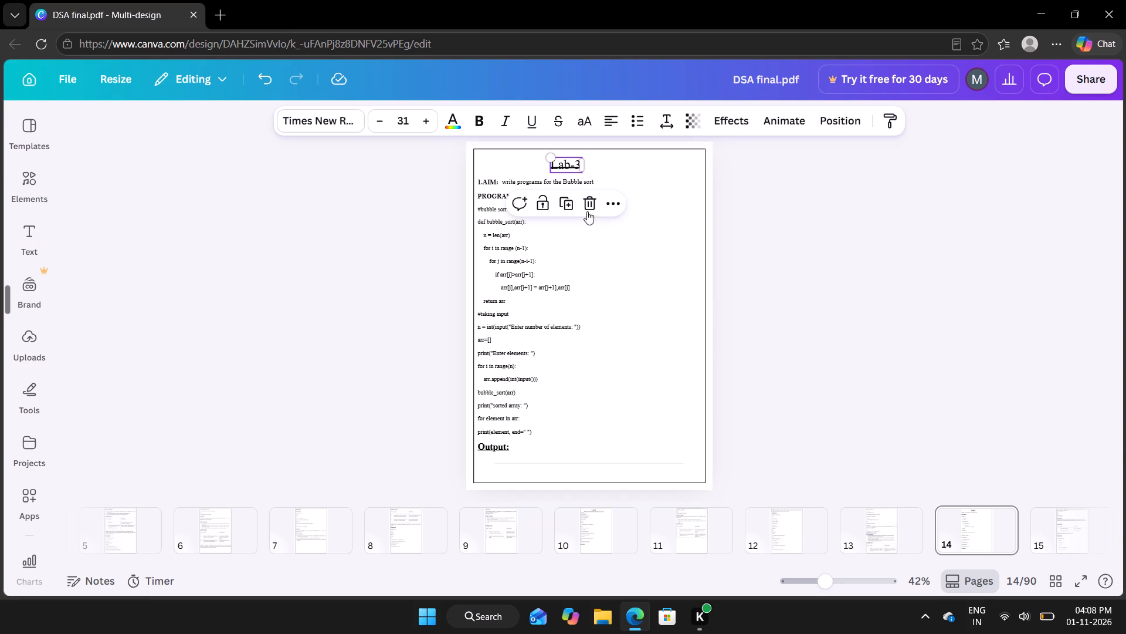
left_click_drag(563, 163, 582, 157)
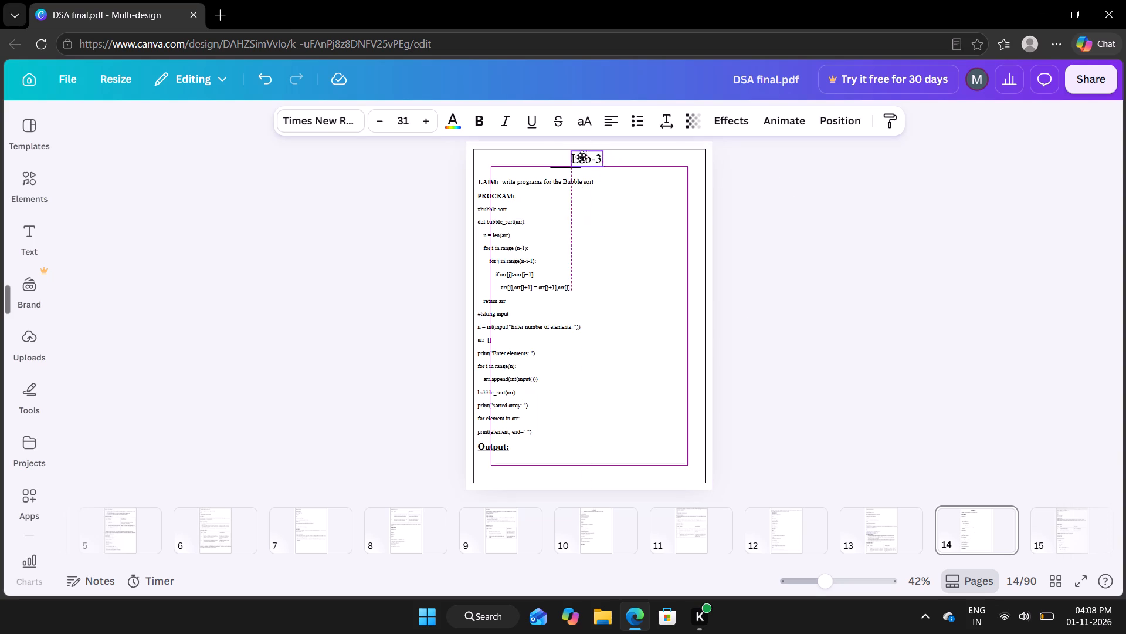
left_click_drag(582, 157, 564, 156)
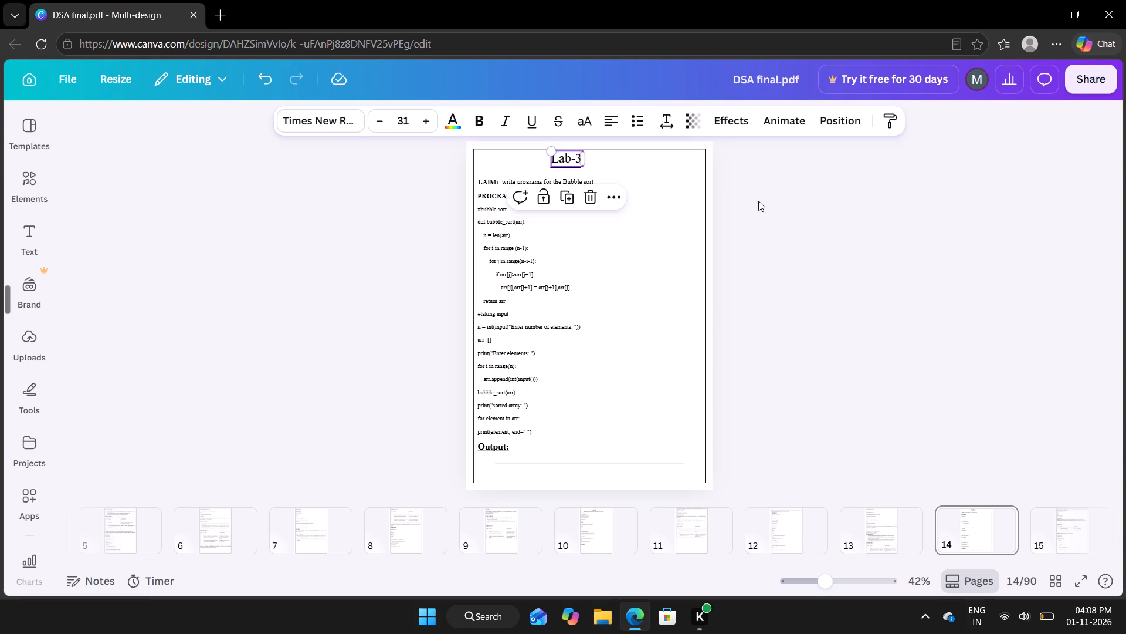
left_click(758, 201)
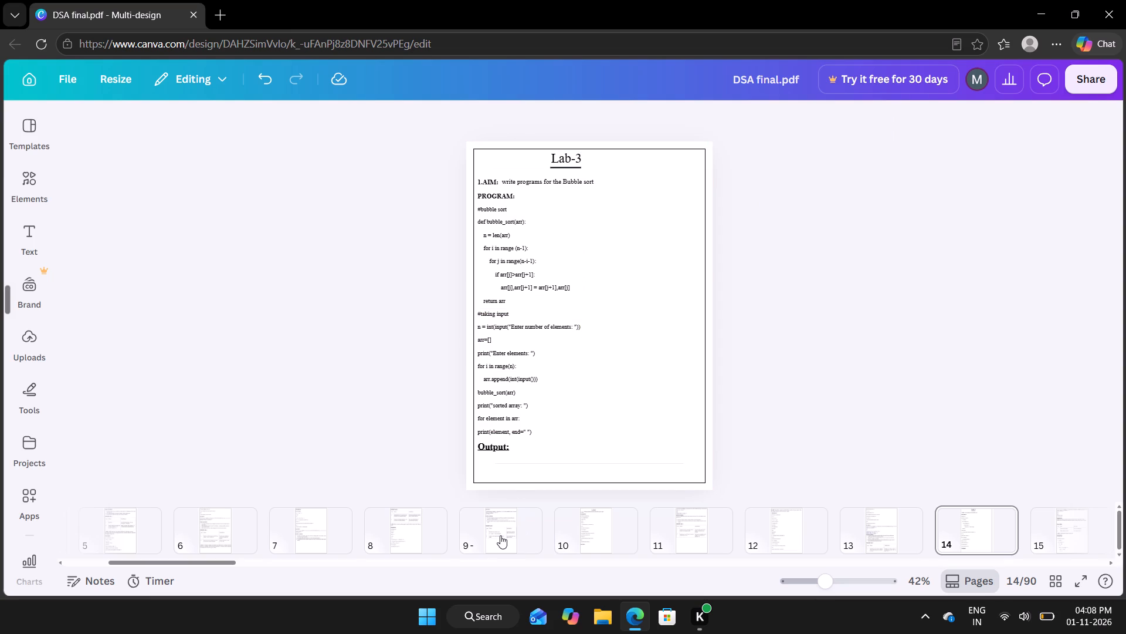
Delete the garbled page number line beneath "arr[j + 1] = arr[j]" at the bottom of page 15, keeping the code above it.
key("Right")
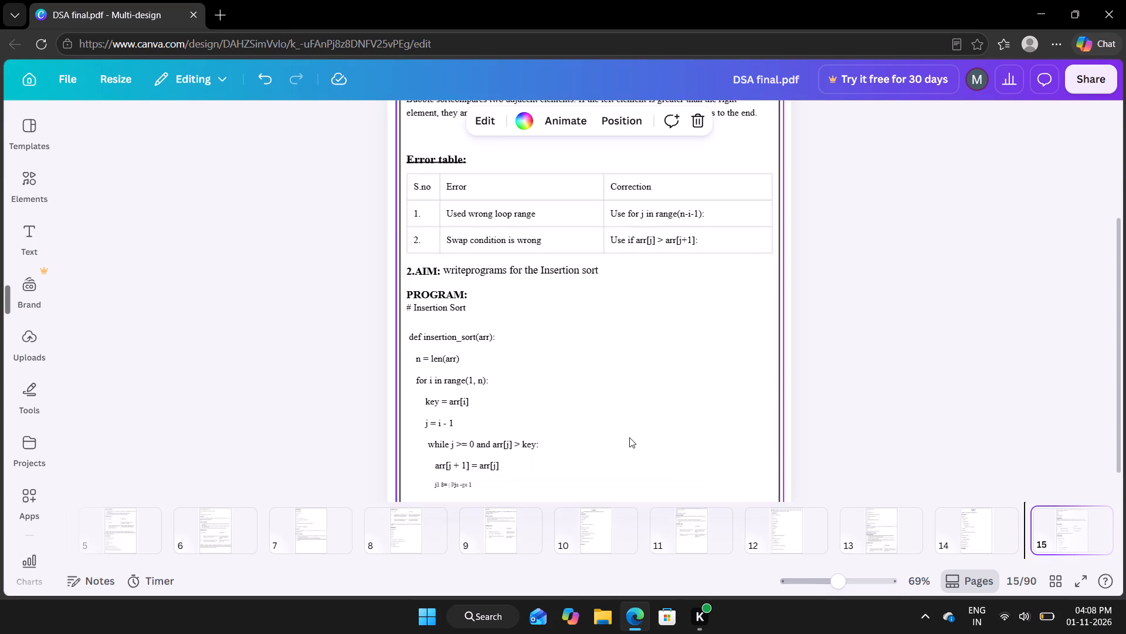
scroll(629, 437, "down", 1)
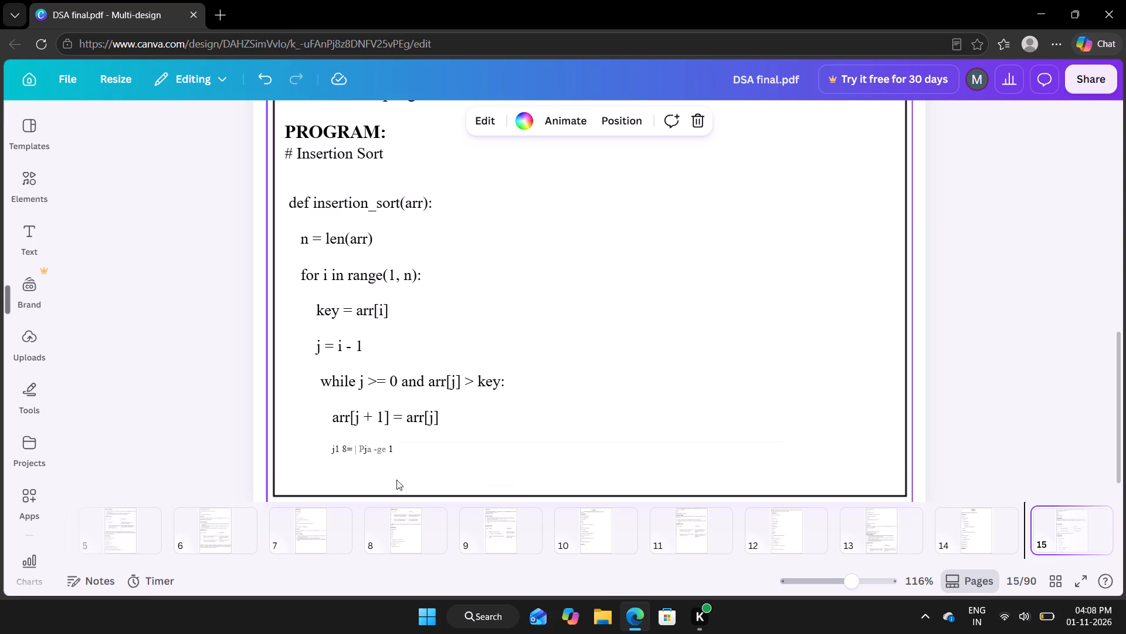
left_click(371, 450)
double_click(411, 450)
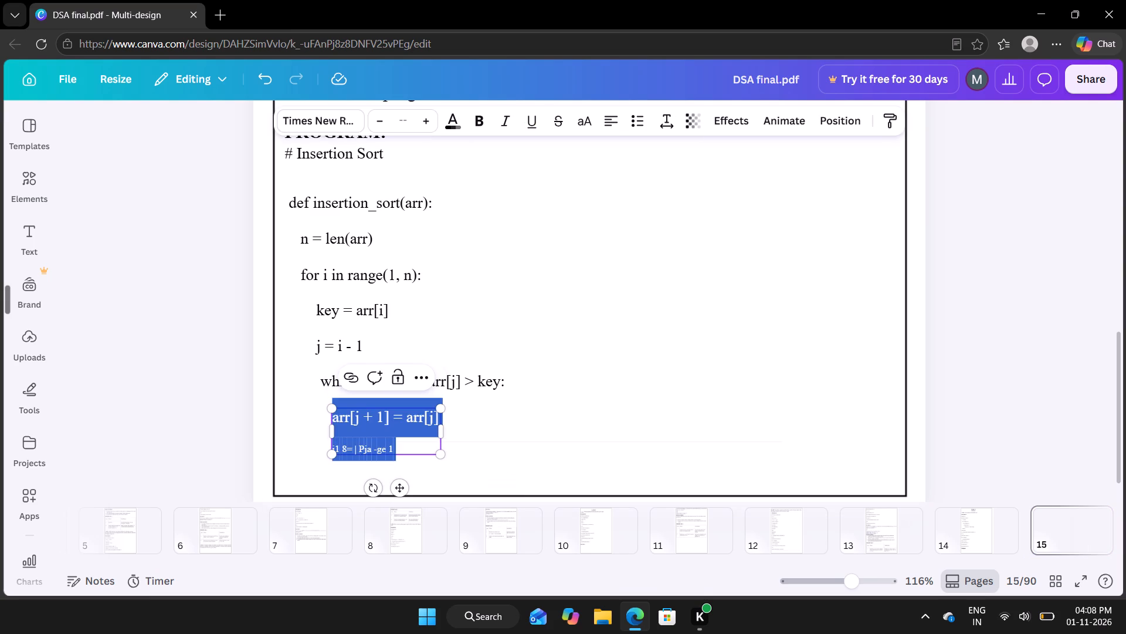
double_click(411, 450)
left_click_drag(411, 450, 389, 449)
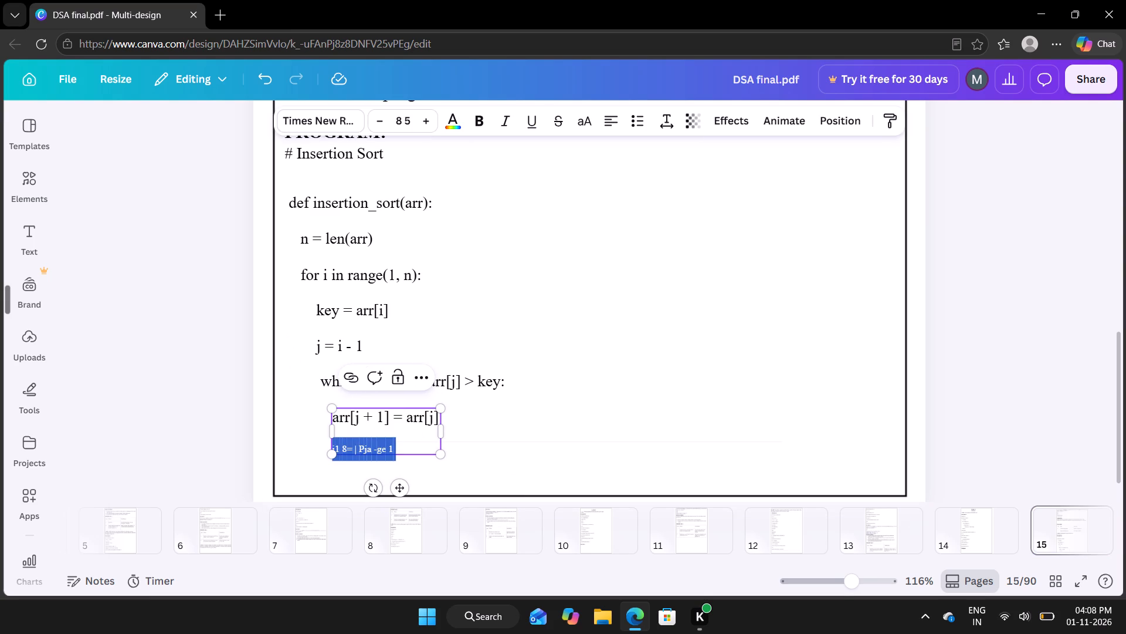
left_click_drag(389, 449, 389, 453)
key("BackSpace")
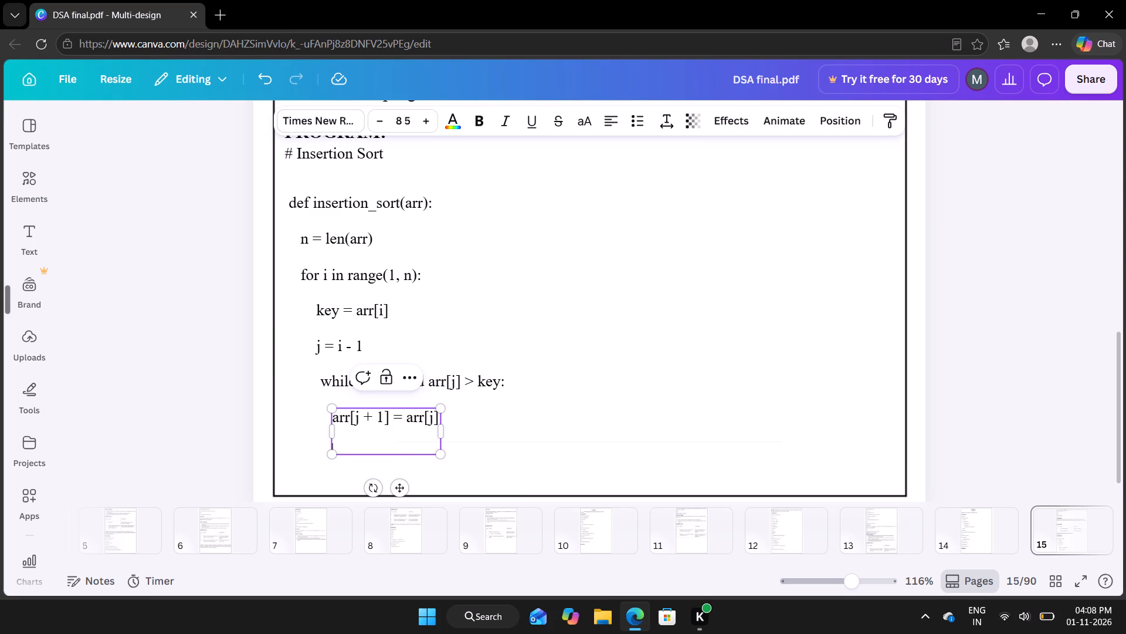
left_click(657, 328)
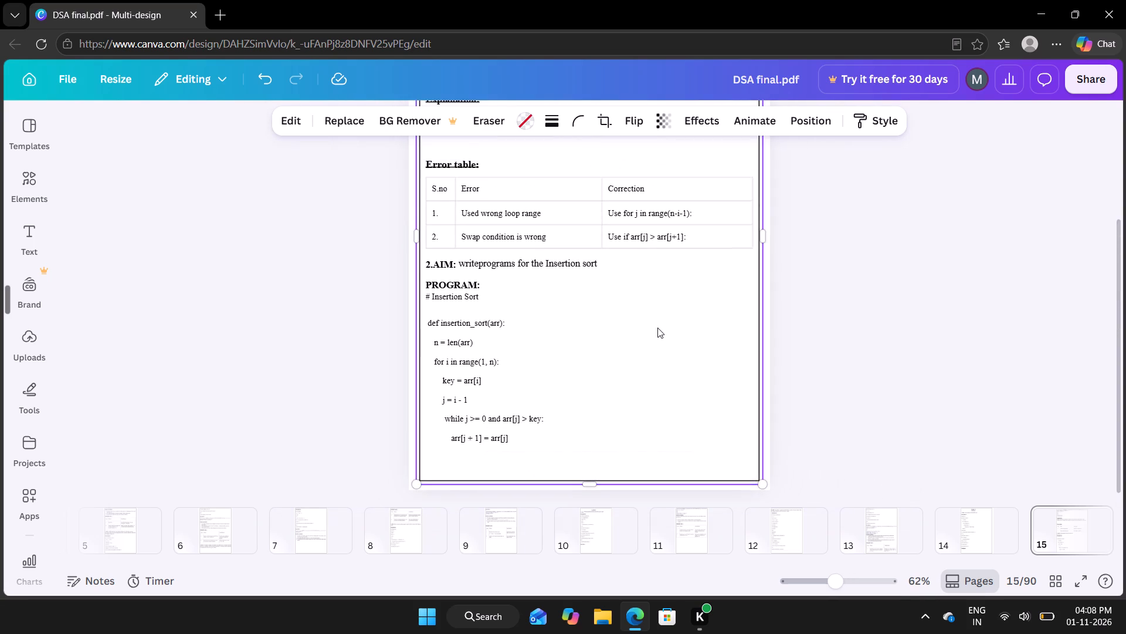
scroll(657, 328, "up", 1)
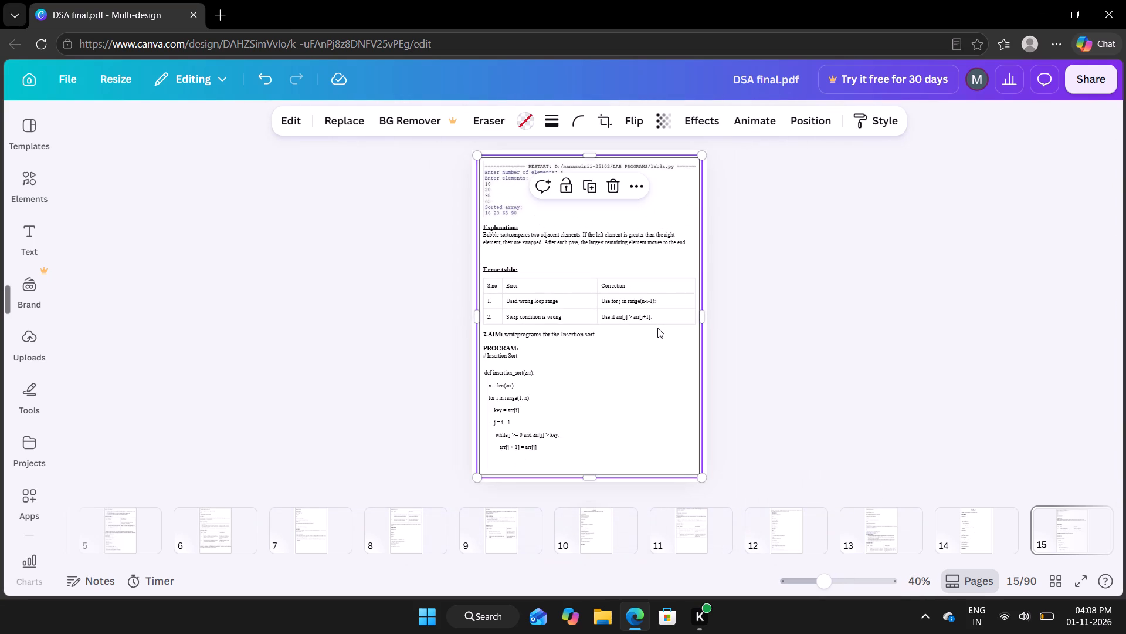
Delete the leftover page number text from the footers of pages 16, 17 and 18.
key("Right")
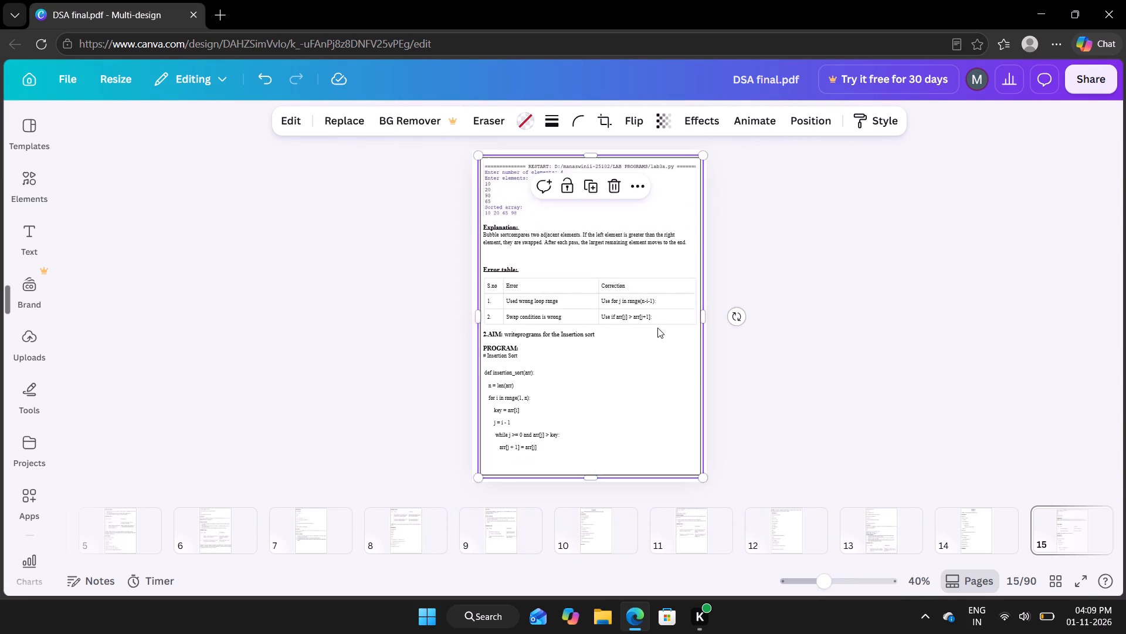
key("Right")
left_click(893, 302)
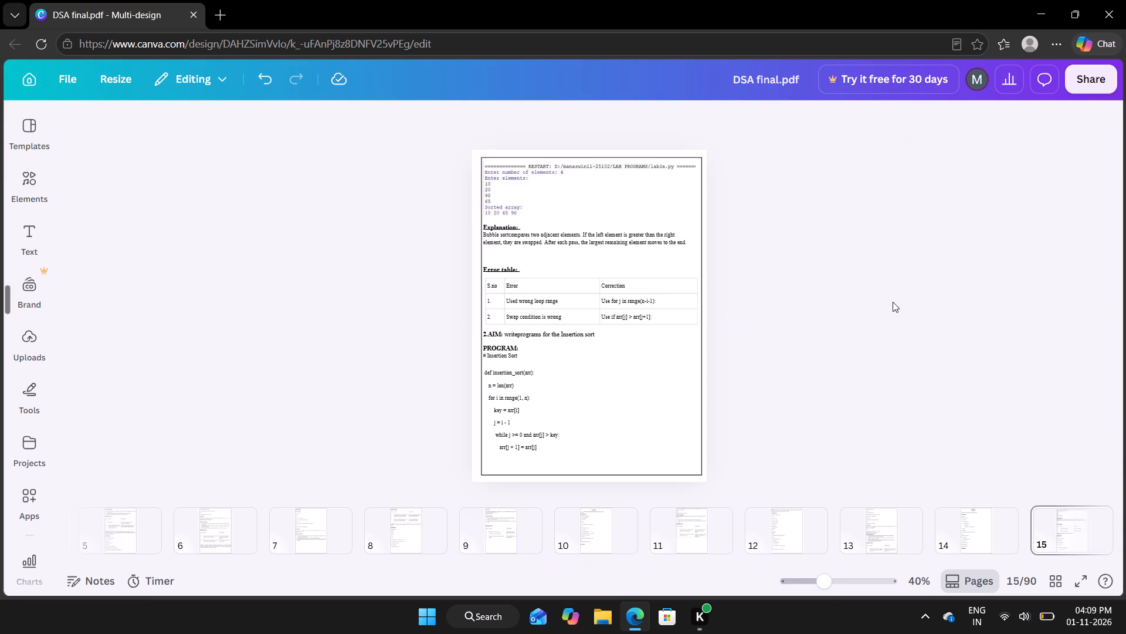
key("Right")
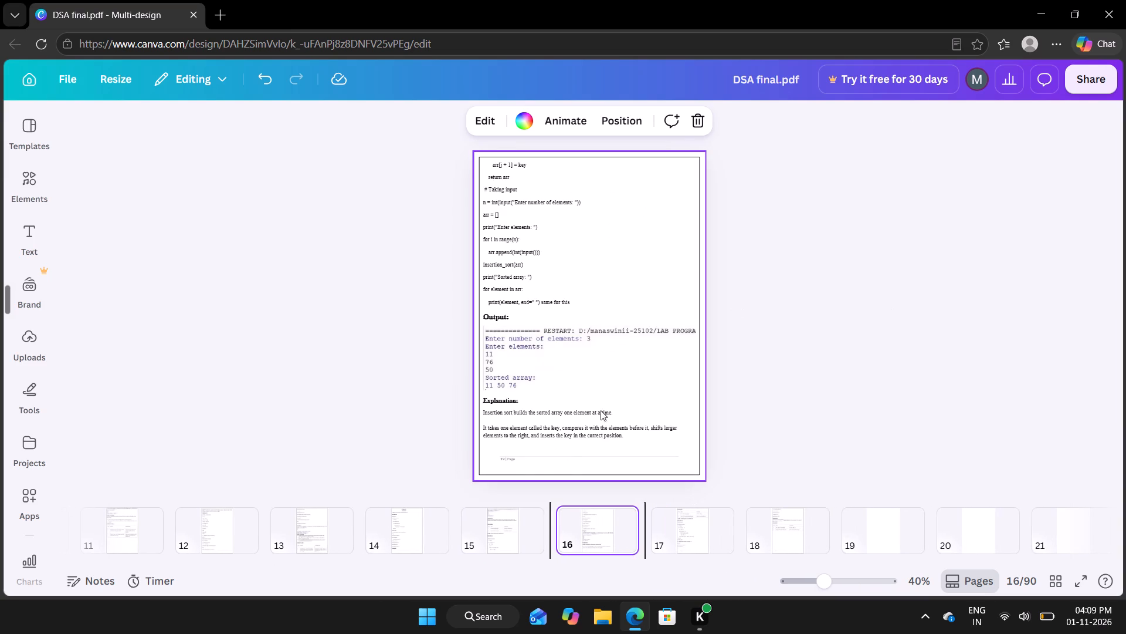
left_click(507, 458)
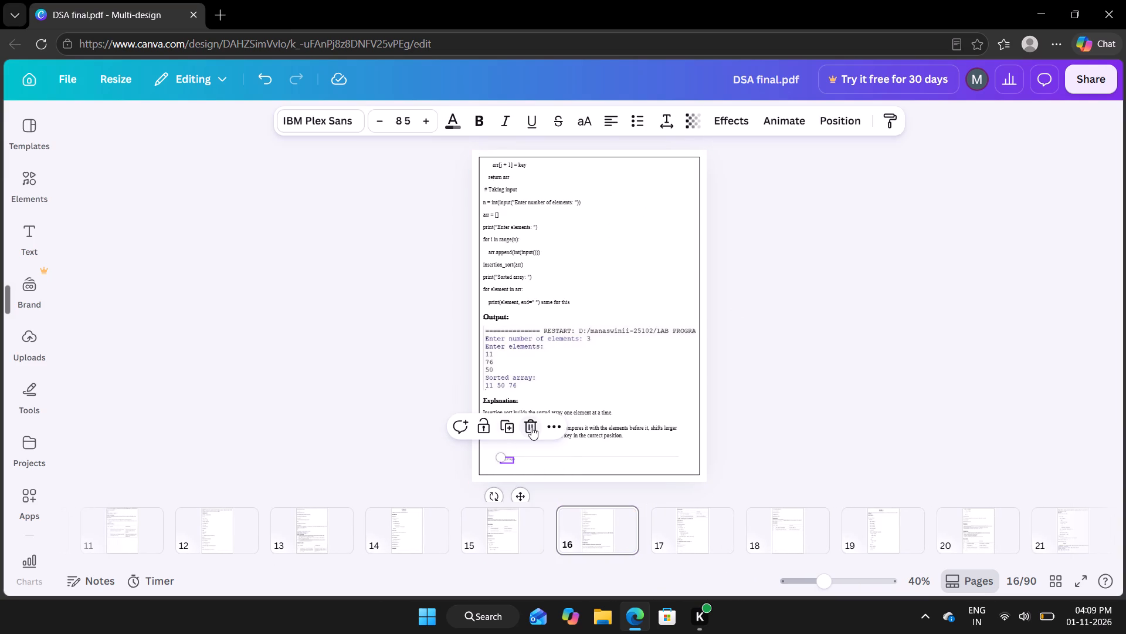
left_click(531, 427)
left_click(673, 530)
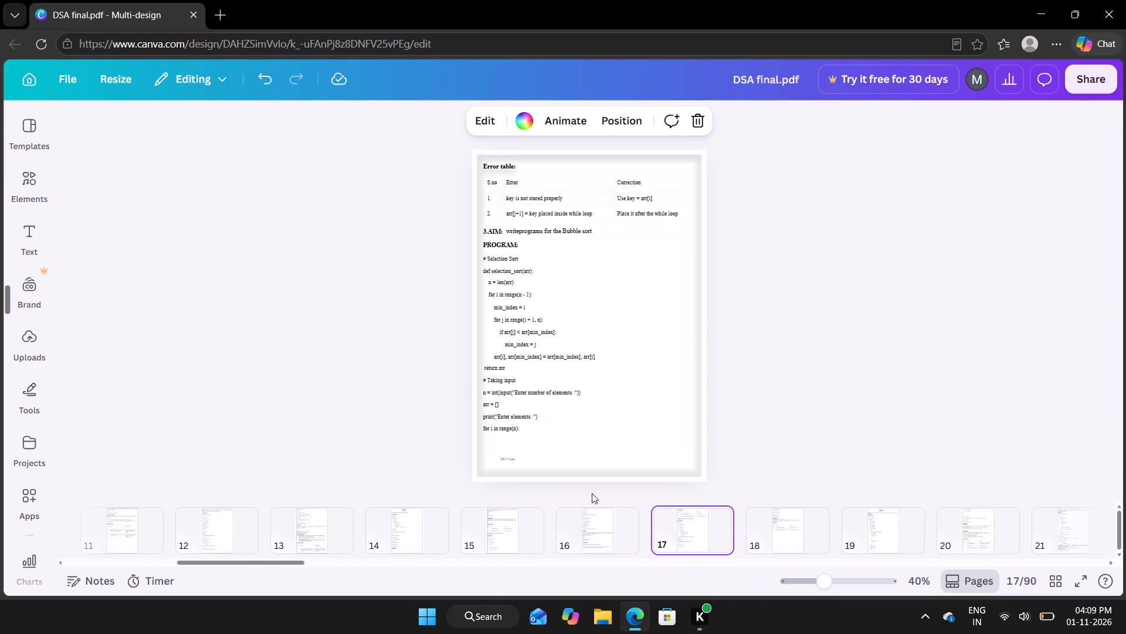
left_click(504, 458)
left_click(528, 425)
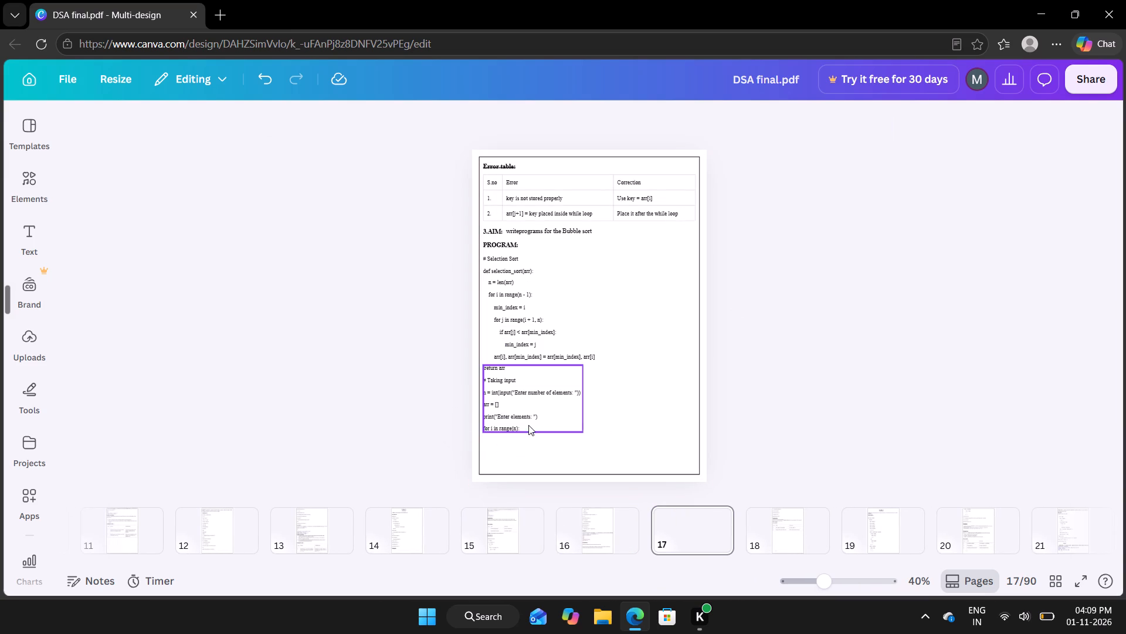
left_click(782, 547)
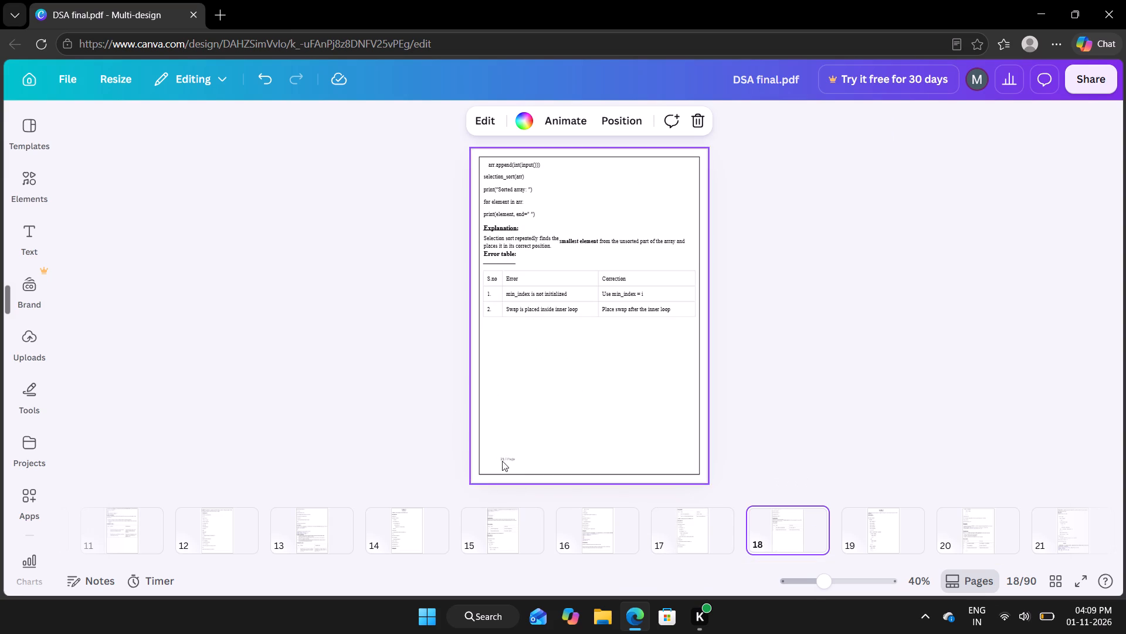
left_click(506, 460)
left_click(529, 437)
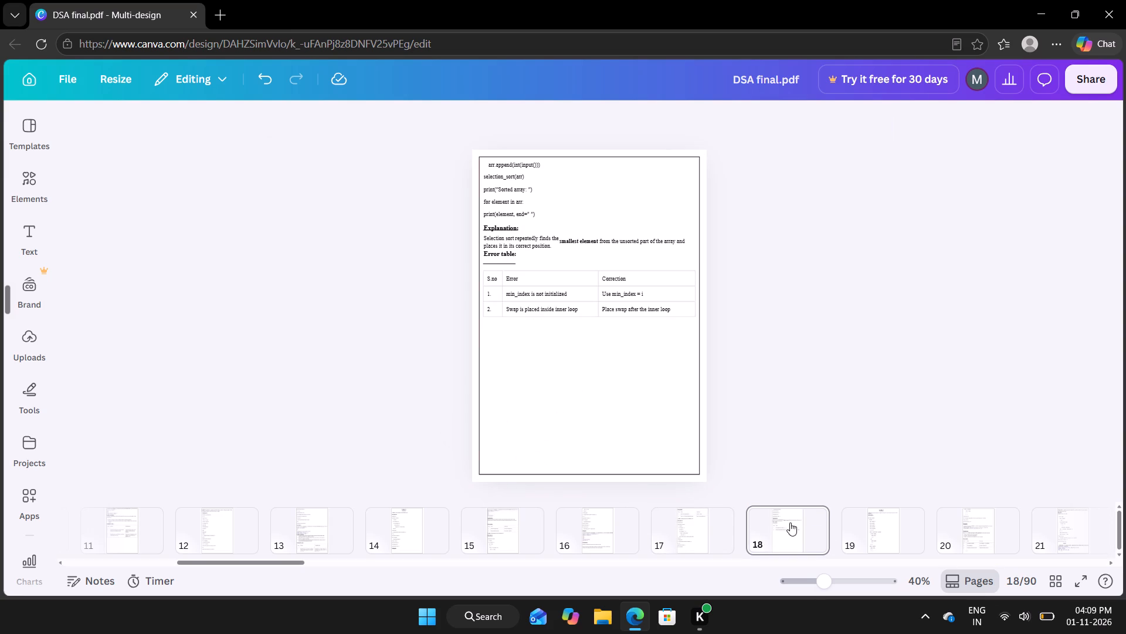
Delete the garbled page number line beneath the final "i += 1" on page 19, keeping the code above it.
left_click(884, 535)
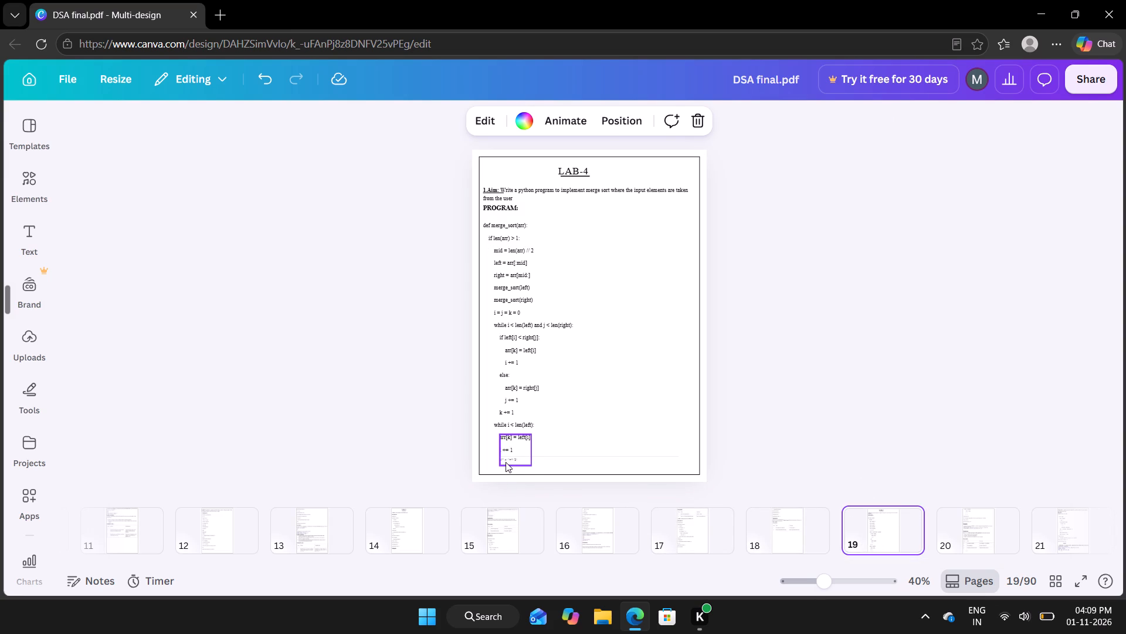
left_click(506, 462)
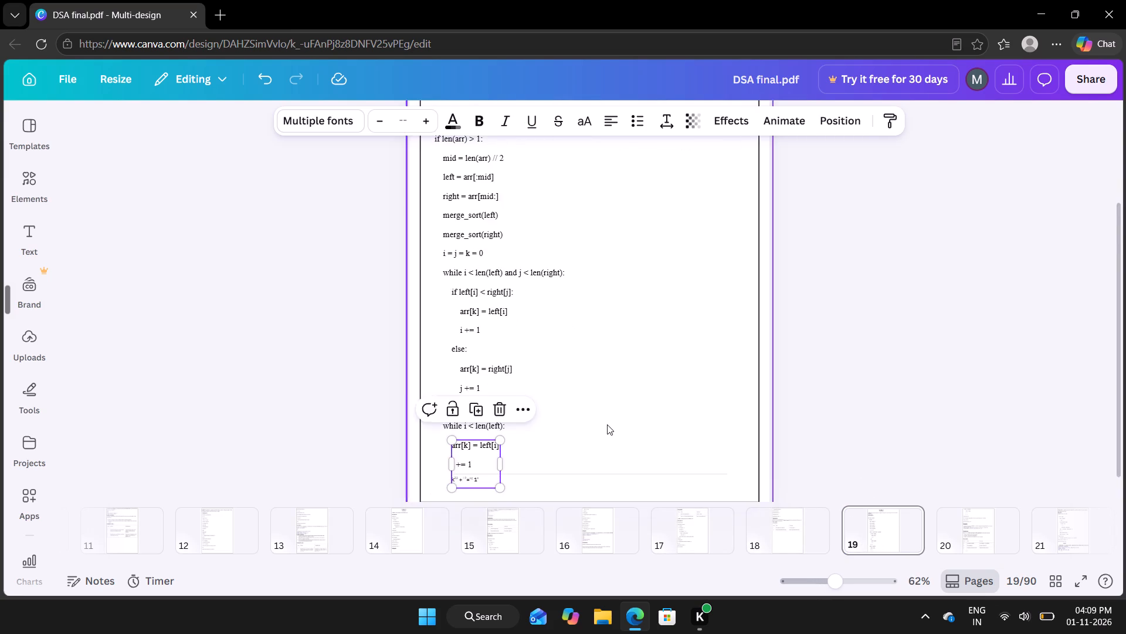
scroll(607, 424, "down", 1)
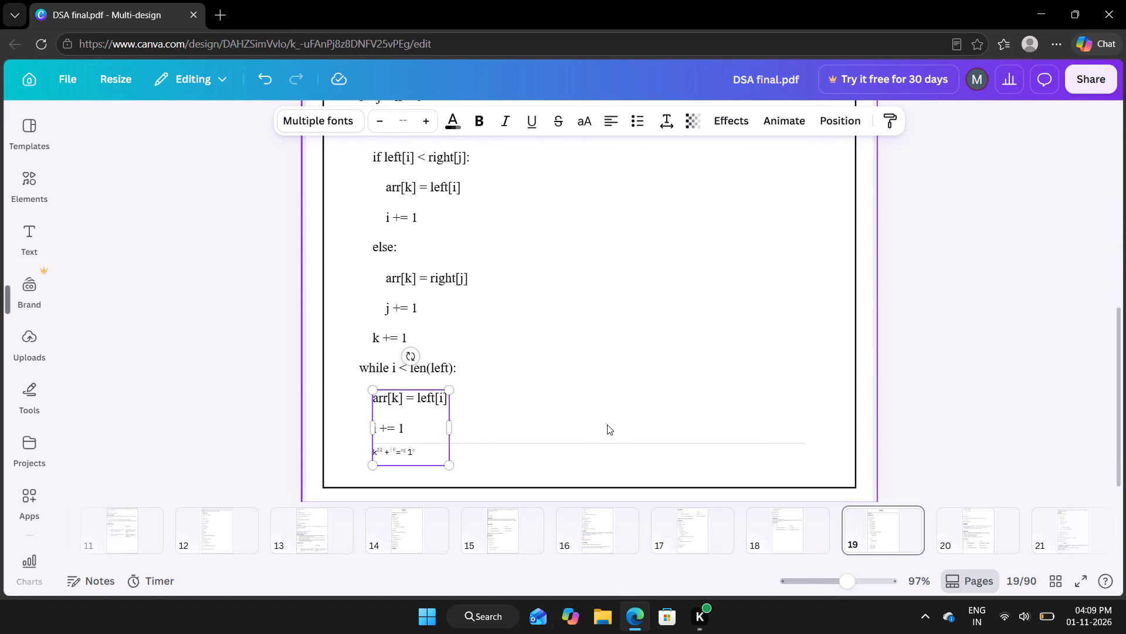
left_click(382, 460)
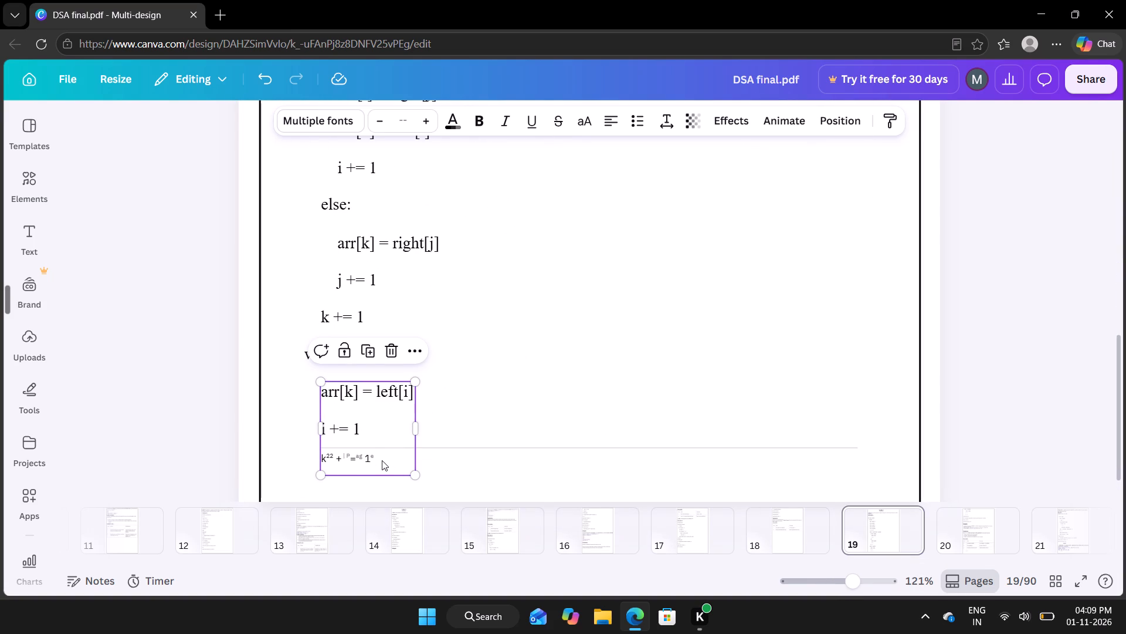
left_click(382, 460)
double_click(382, 460)
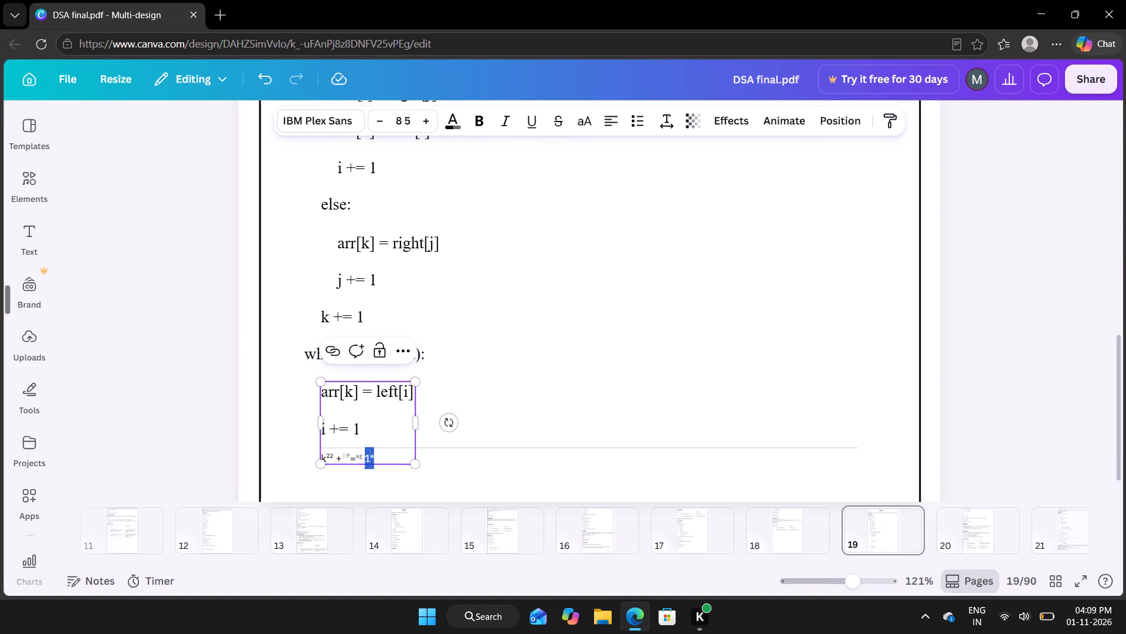
triple_click(382, 460)
left_click(382, 460)
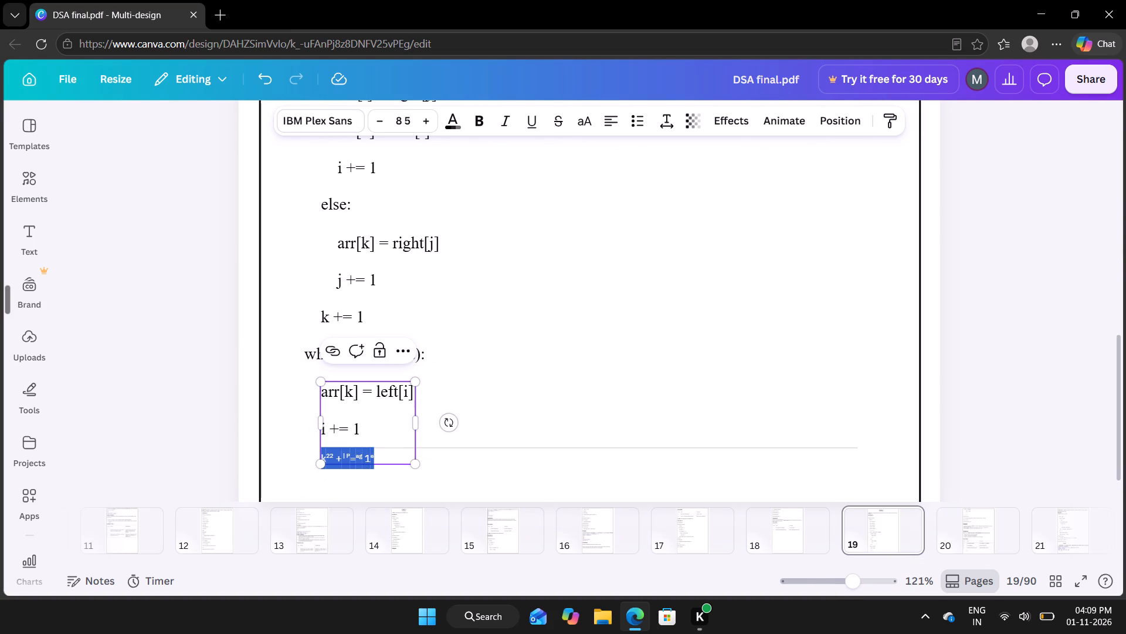
key("BackSpace")
left_click(630, 338)
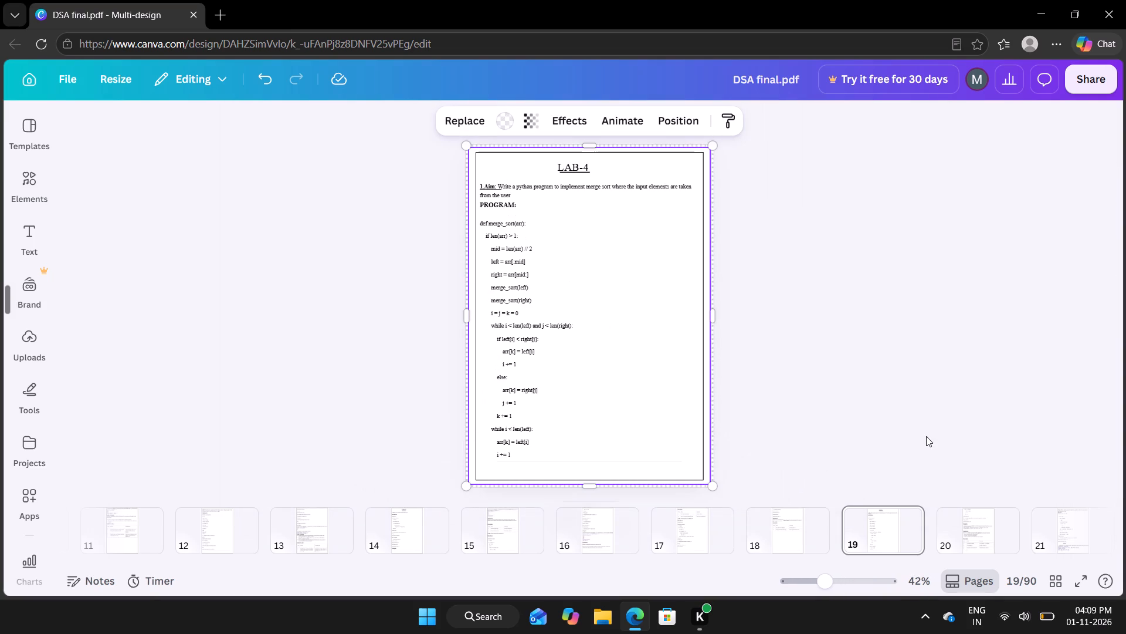
Delete the leftover page number text from the footers of pages 20 and 21.
left_click(959, 520)
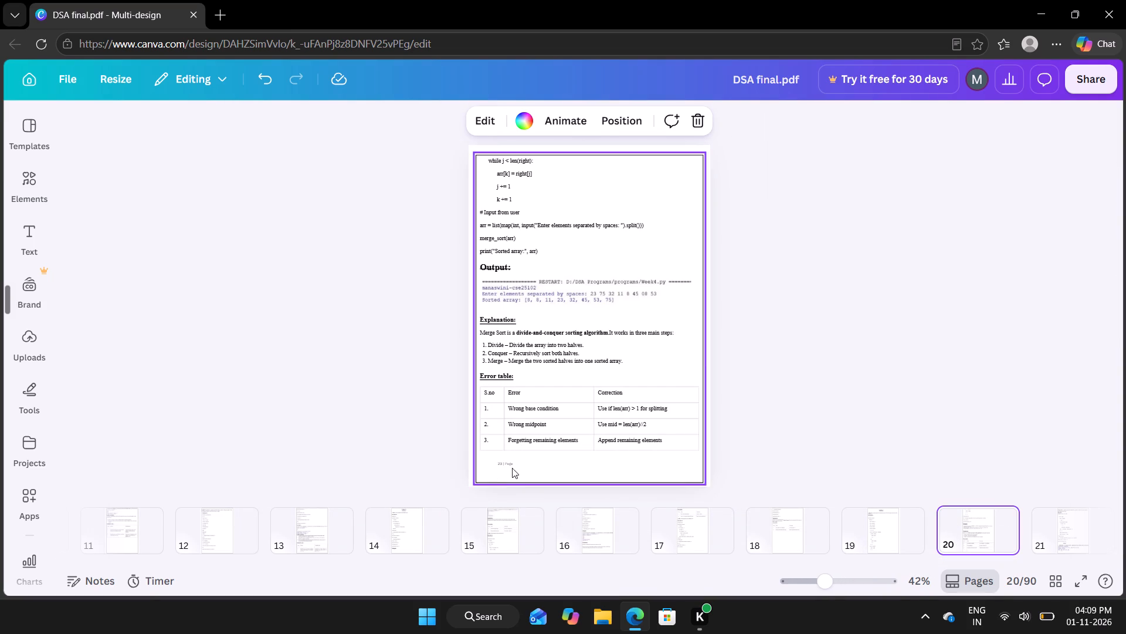
left_click(508, 463)
left_click(524, 434)
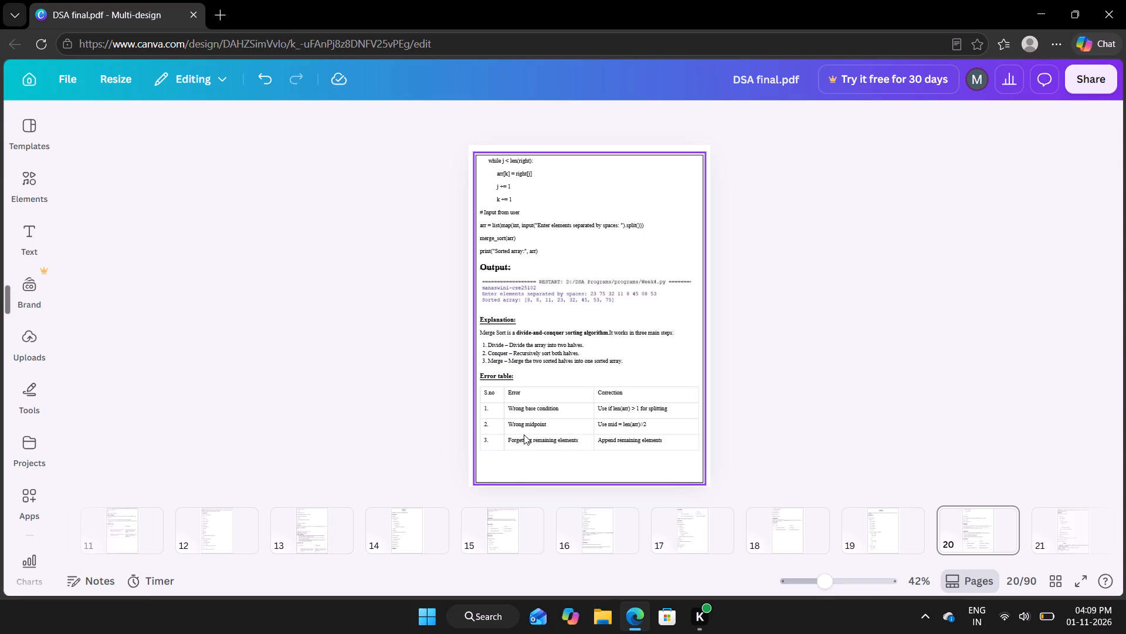
key("Right")
left_click(874, 307)
key("Right")
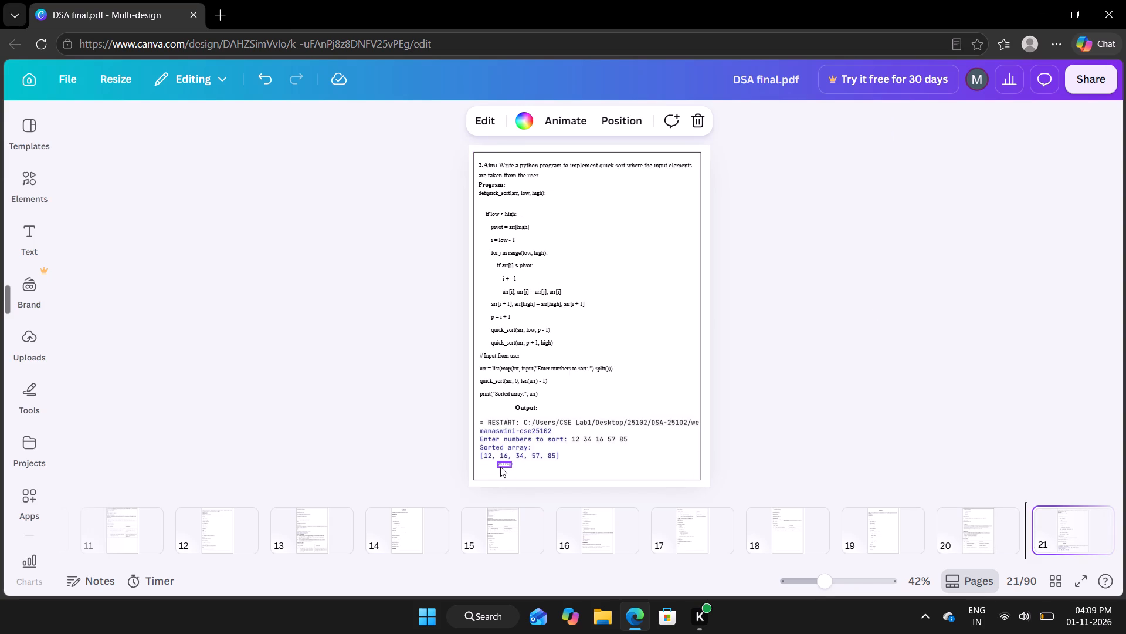
left_click(500, 466)
left_click(526, 432)
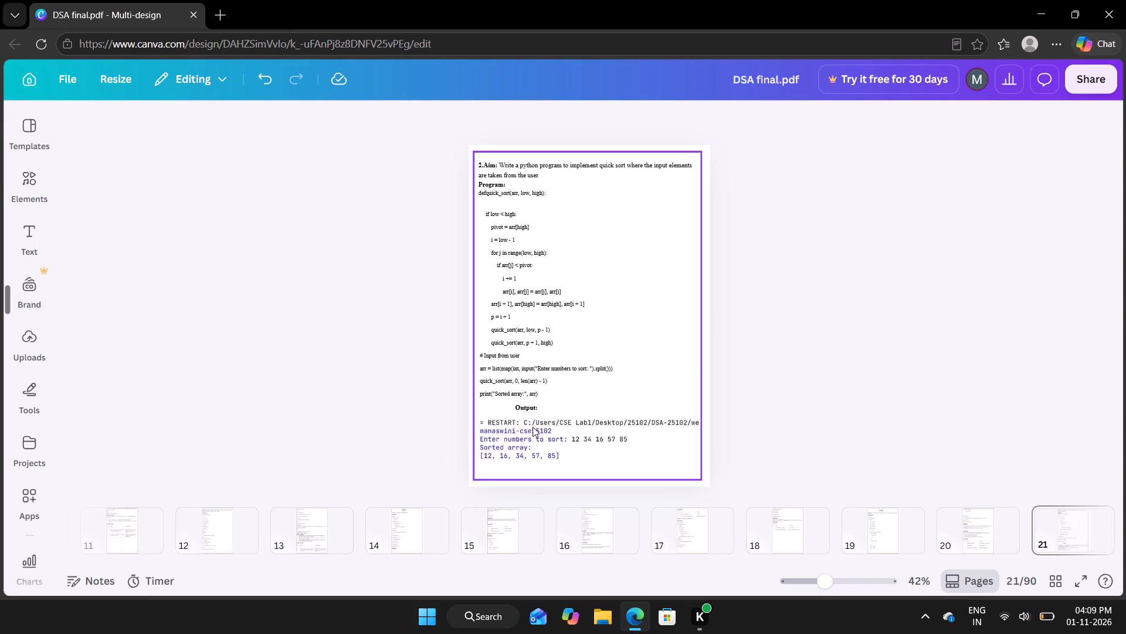
Delete the leftover page number text from the footers of pages 22 and 23.
key("Right")
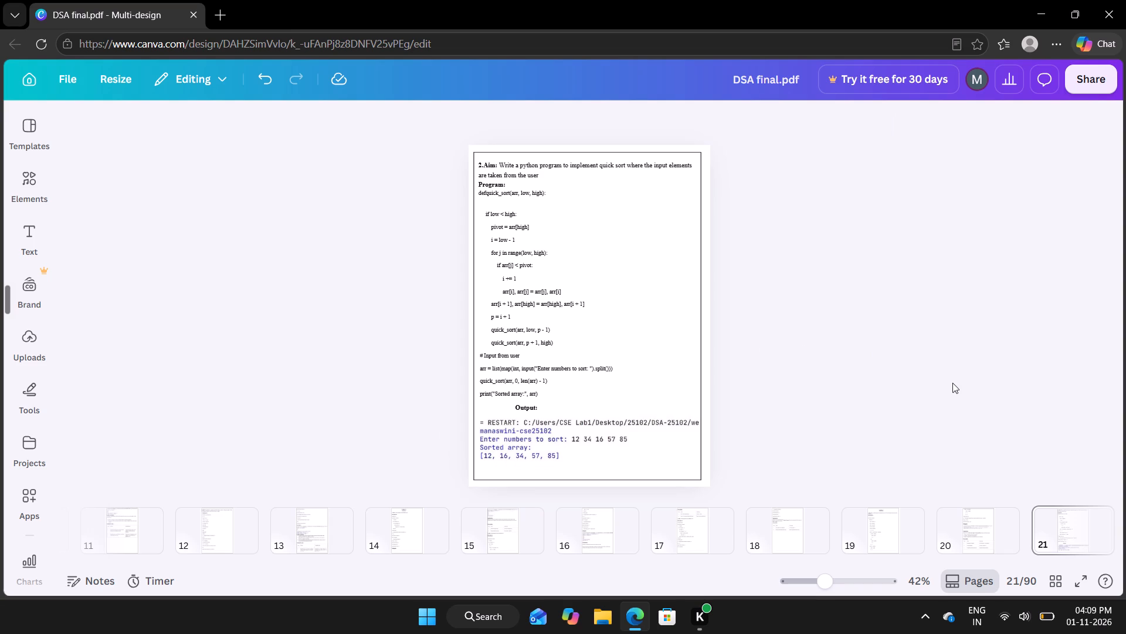
scroll(823, 523, "left", 10)
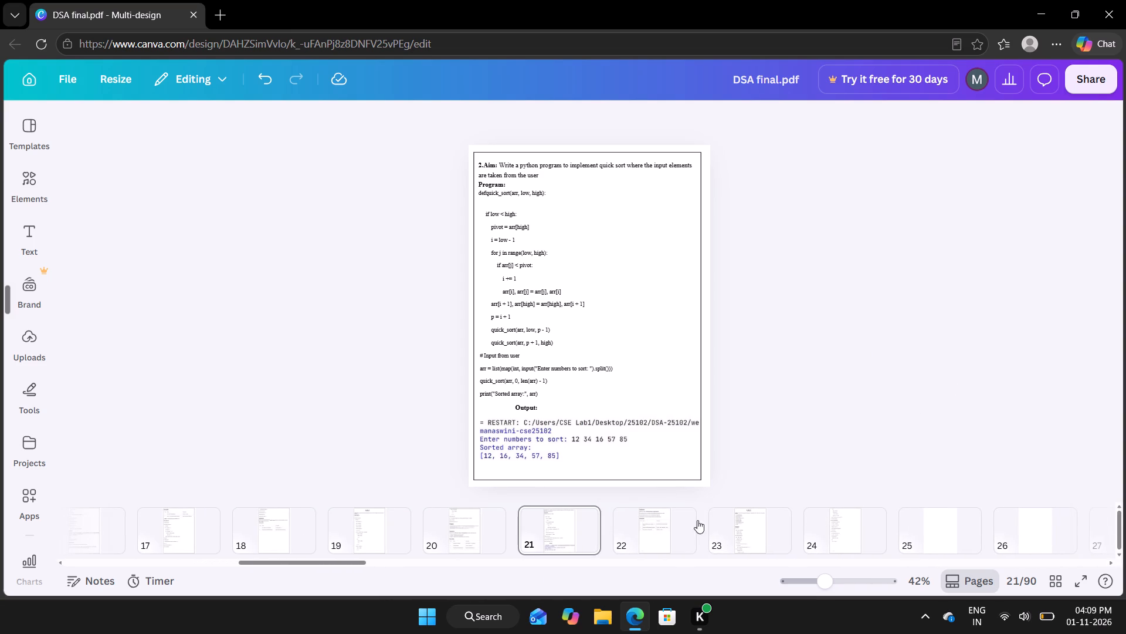
left_click(650, 525)
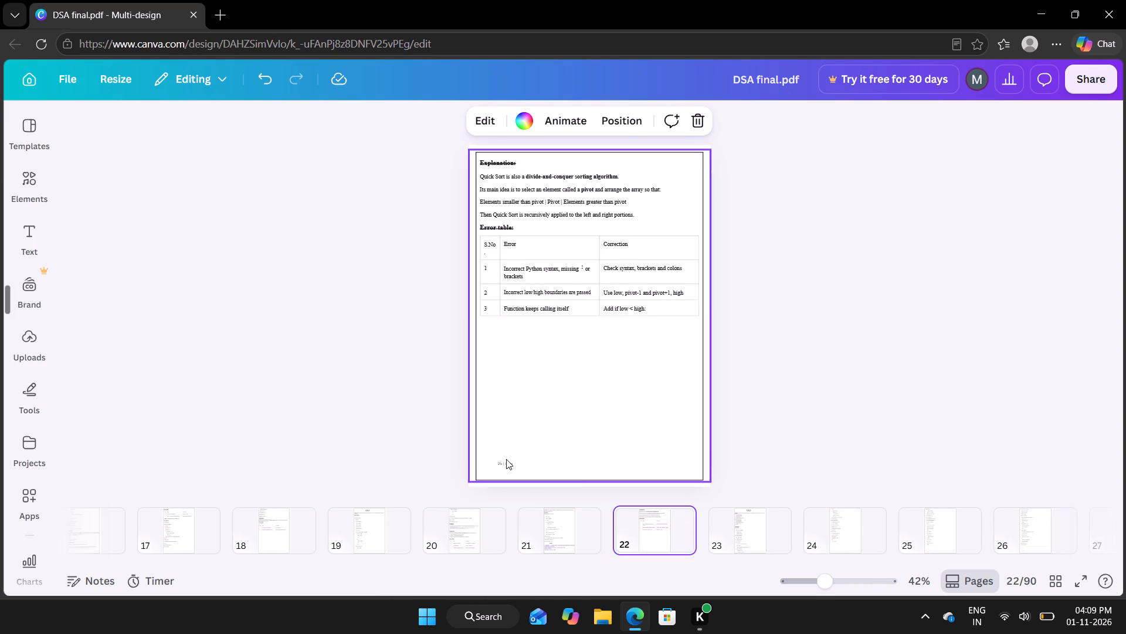
left_click(506, 459)
left_click(504, 467)
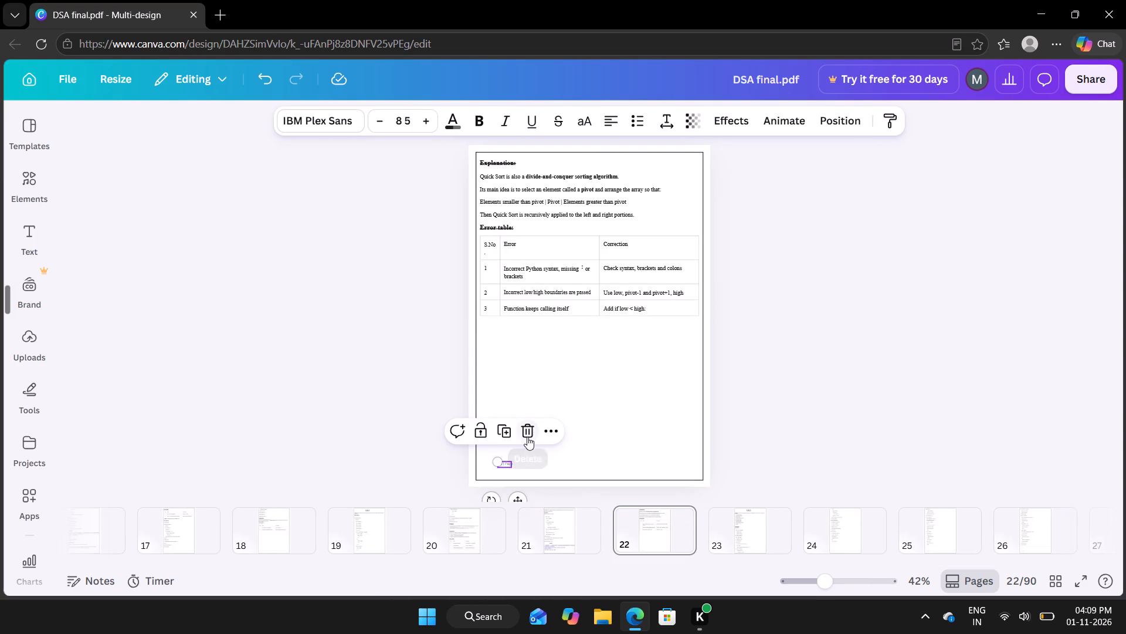
left_click(527, 437)
left_click(731, 541)
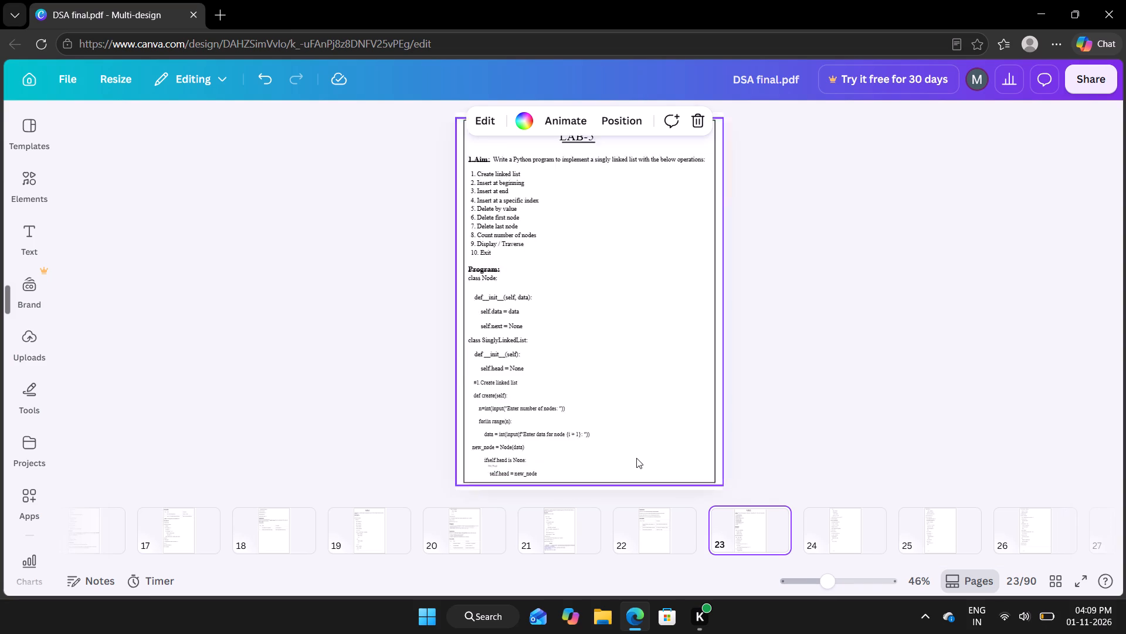
left_click(449, 470)
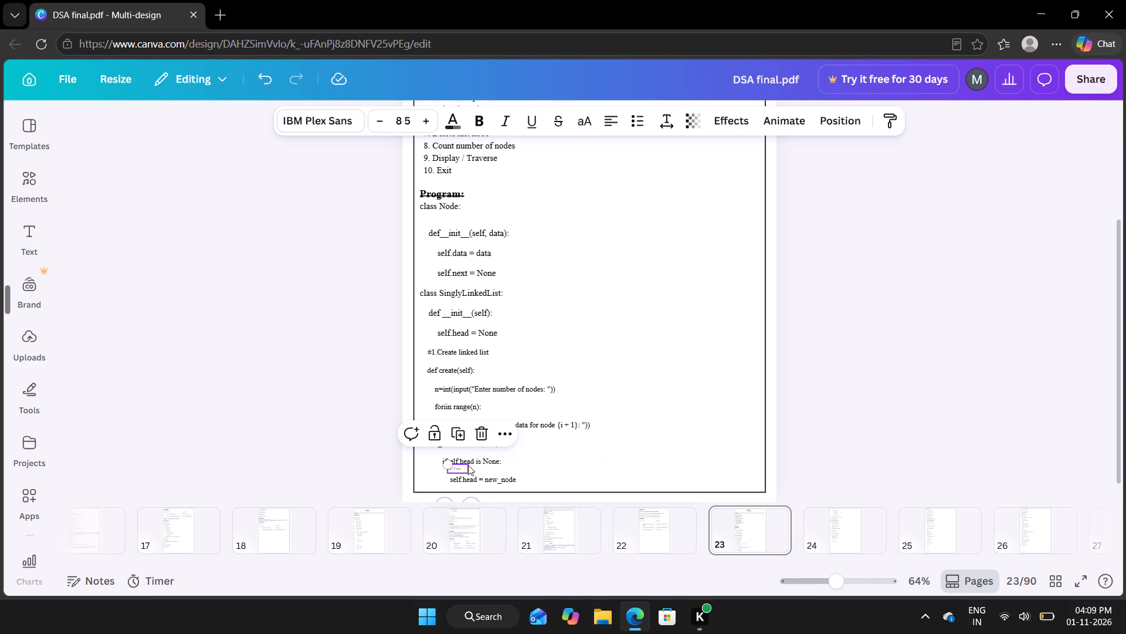
left_click(481, 435)
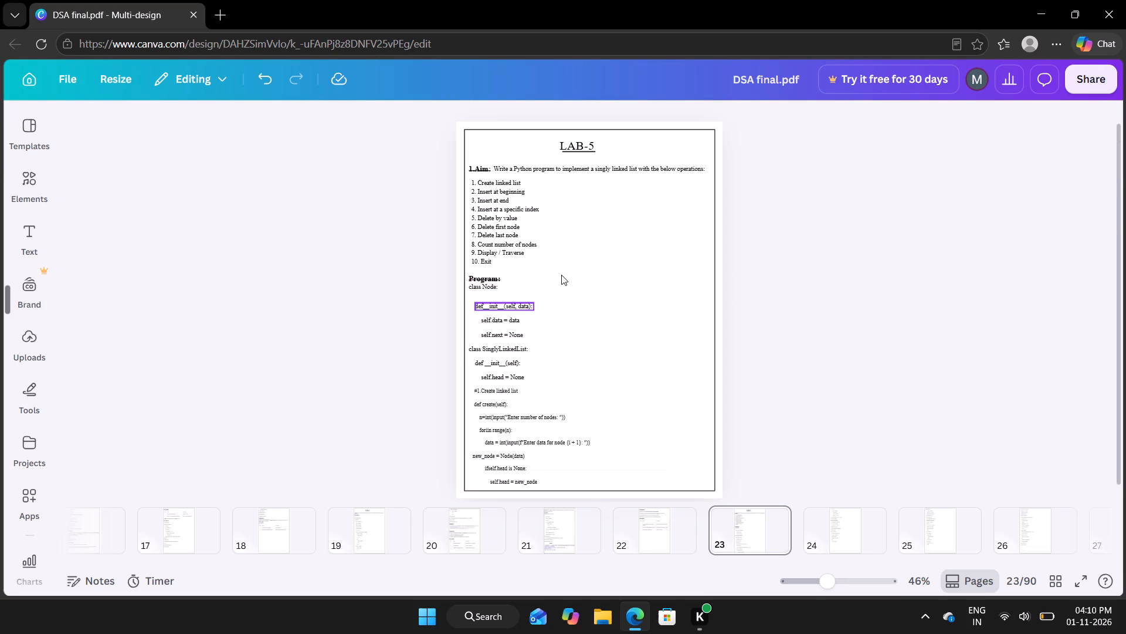
Move the "Program:" heading on page 23 up slightly so its line sits beneath the text as an underline.
left_click_drag(489, 276, 488, 271)
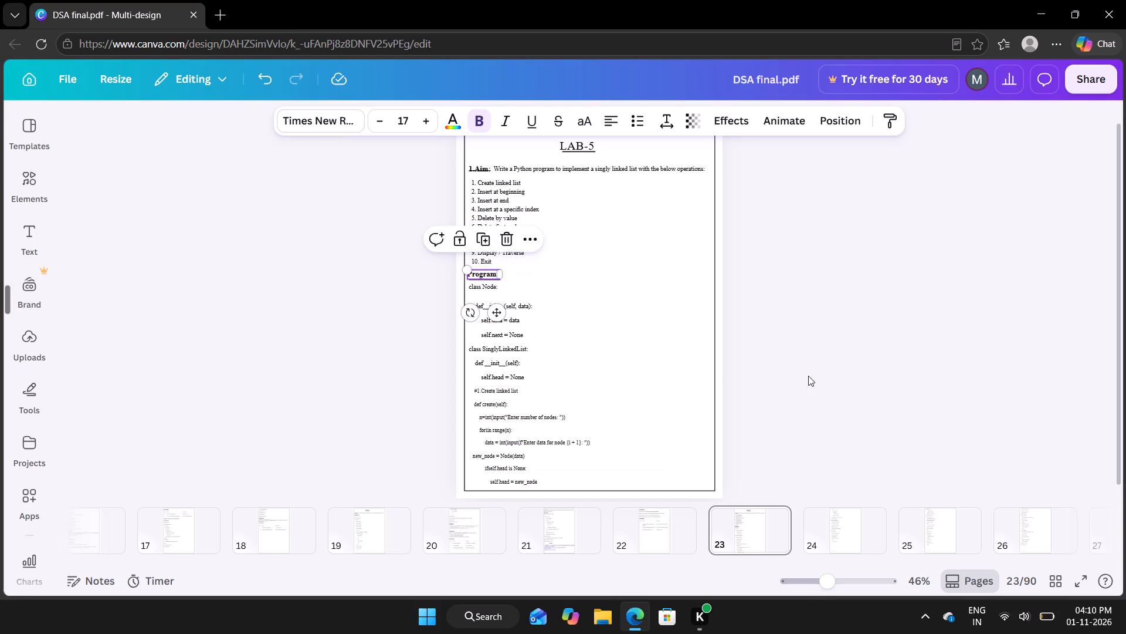
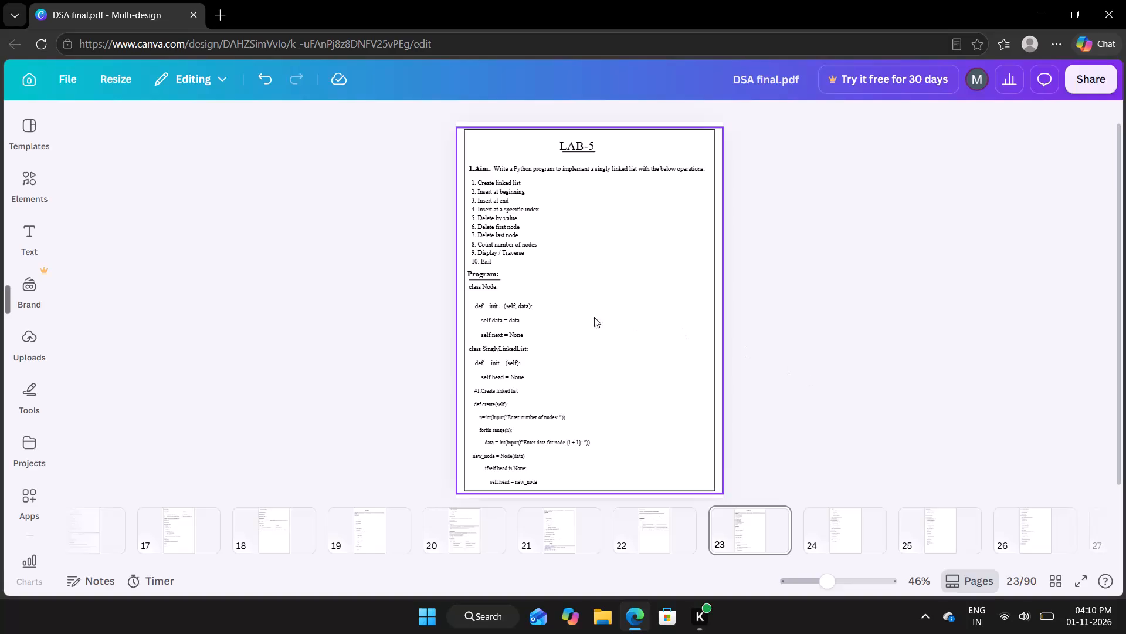
Nudge the "1.Aim:" heading on page 23 up onto its underline and raise the adjoining aim sentence to line up with it.
left_click(479, 167)
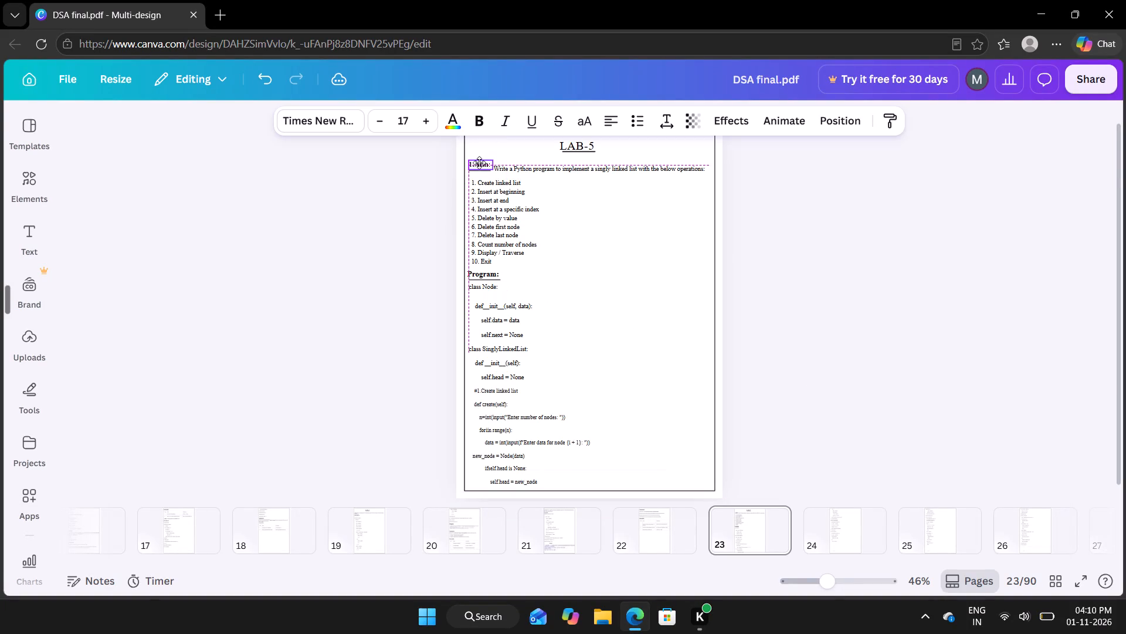
left_click(862, 302)
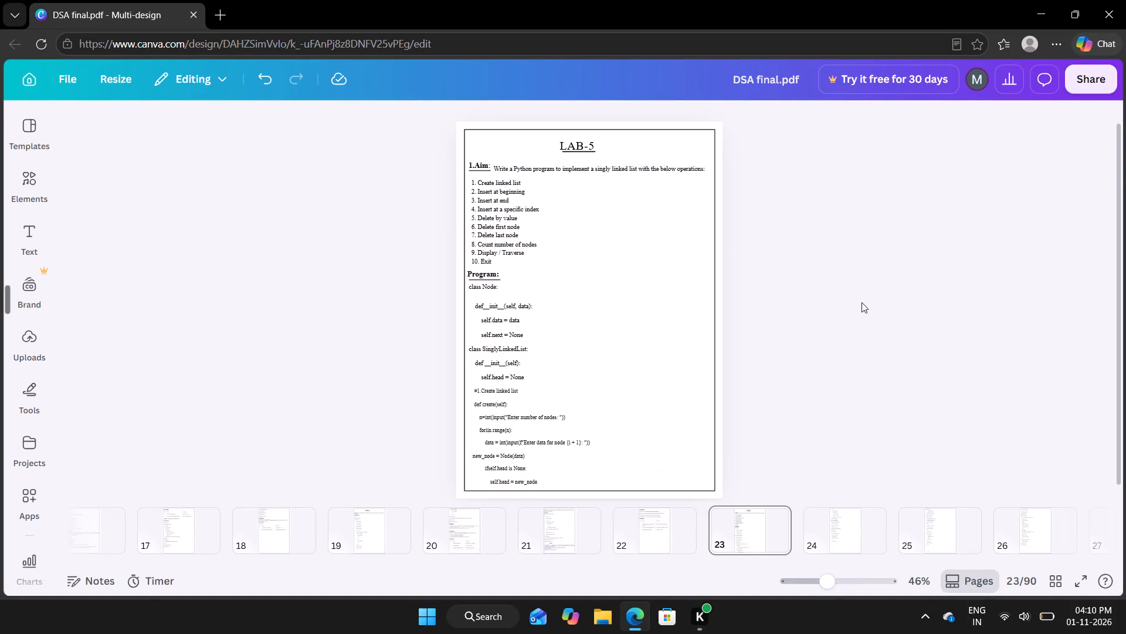
left_click(599, 168)
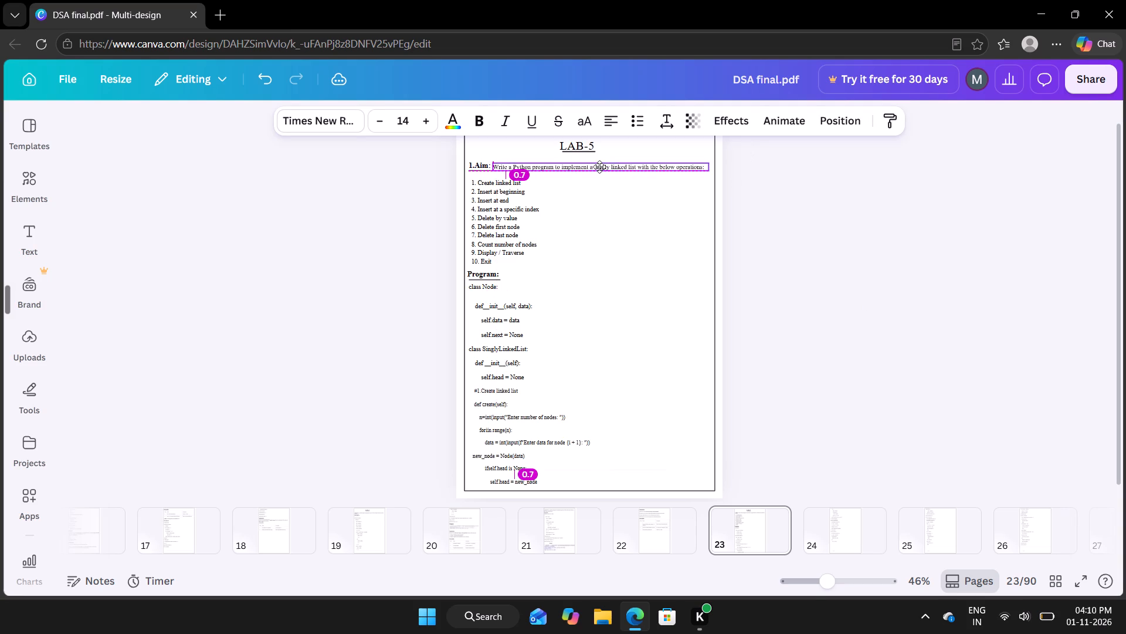
left_click(974, 302)
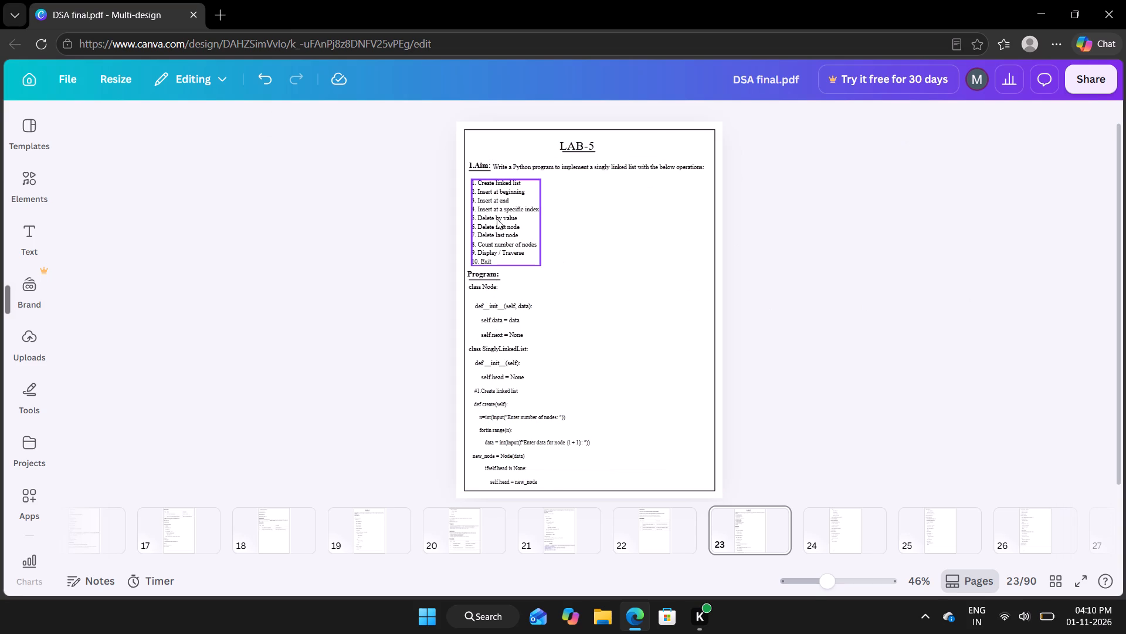
Move the numbered list of linked list operations on page 23 up so it sits closely beneath the aim sentence.
left_click_drag(497, 219, 498, 214)
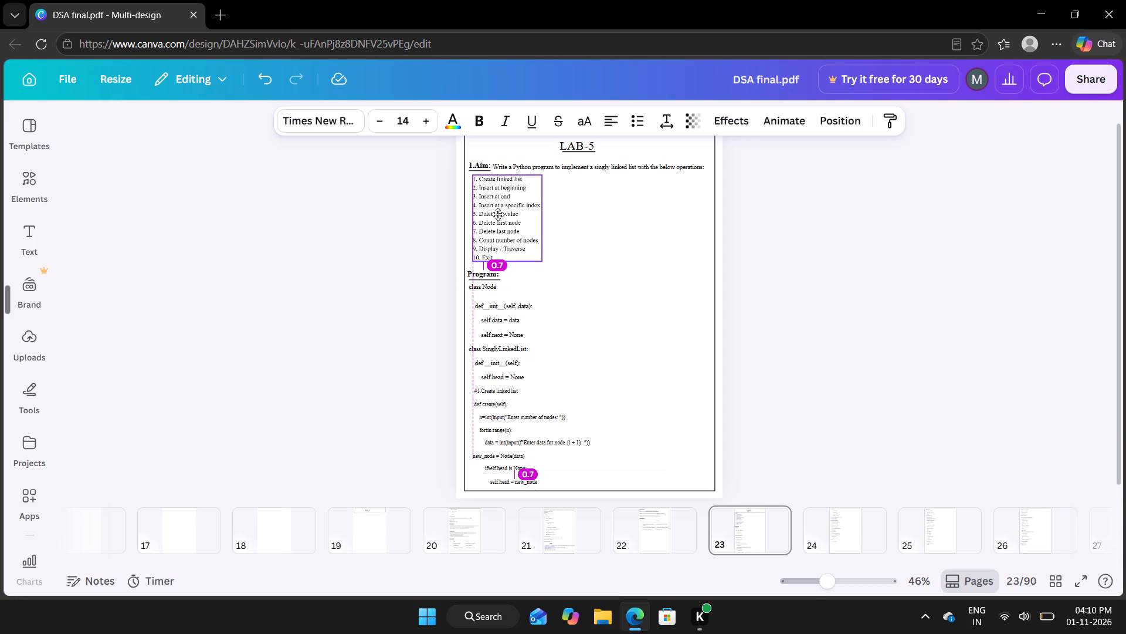
left_click_drag(498, 214, 497, 213)
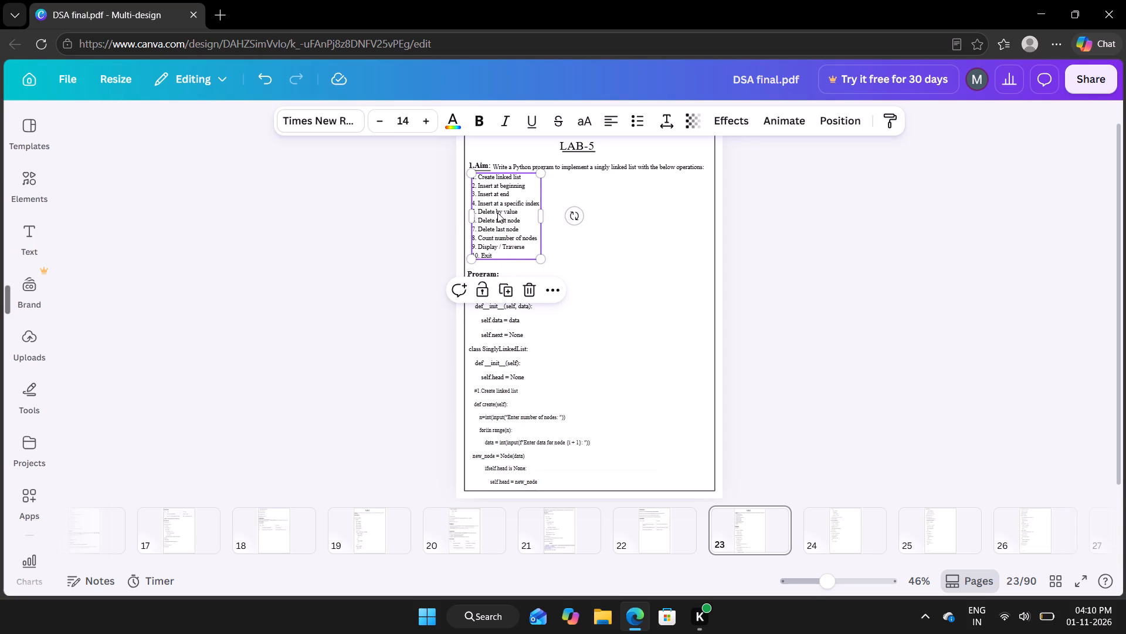
left_click(864, 316)
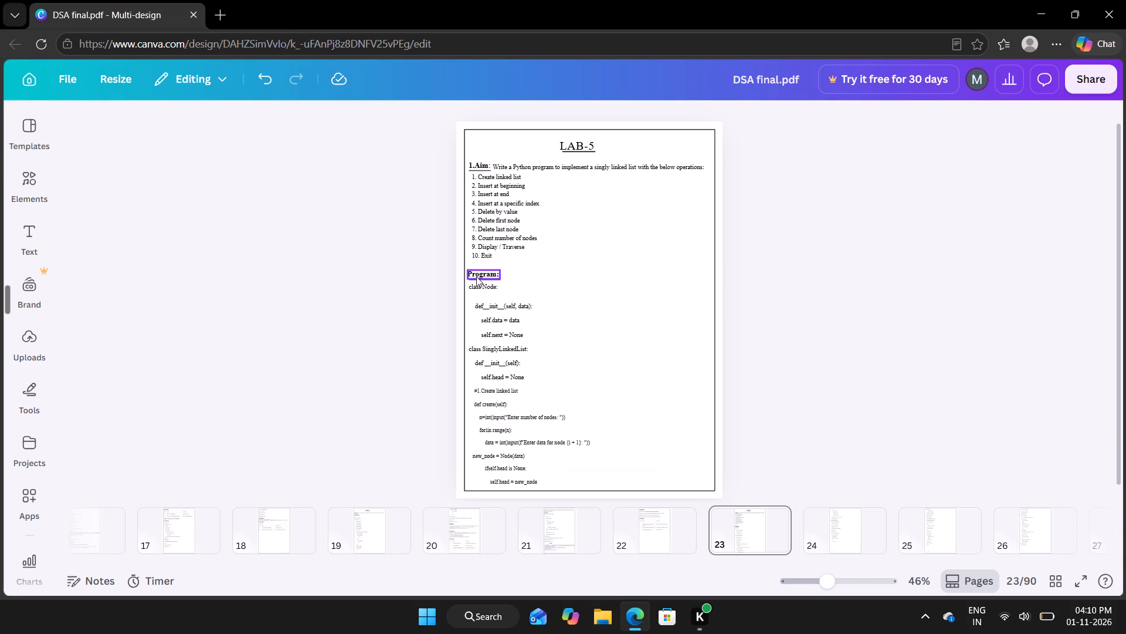
left_click_drag(473, 276, 473, 269)
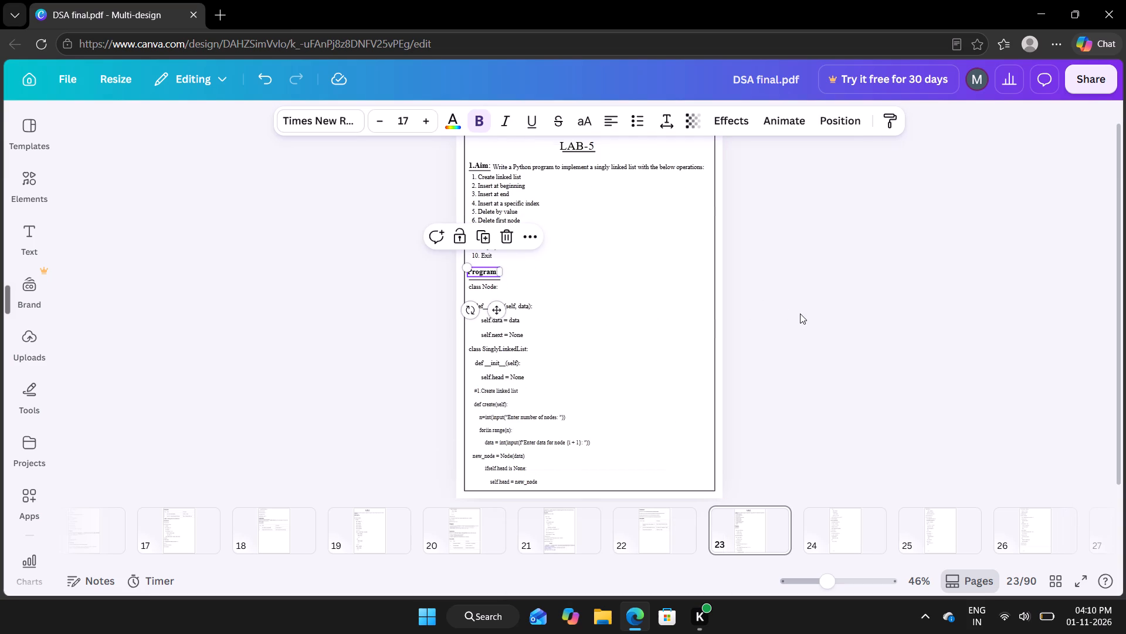
left_click(800, 313)
Move the "def__init__(self, data):" line and the self.data and self.next lines up beneath "class Node:".
right_click_drag(504, 305, 504, 291)
left_click(846, 437)
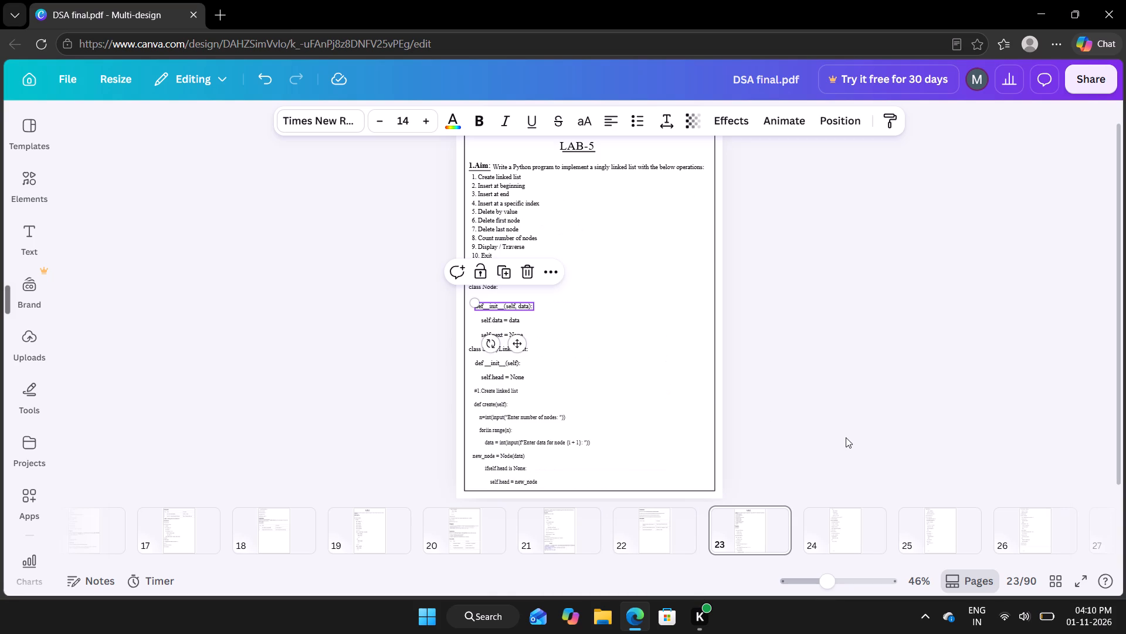
left_click_drag(519, 345, 519, 333)
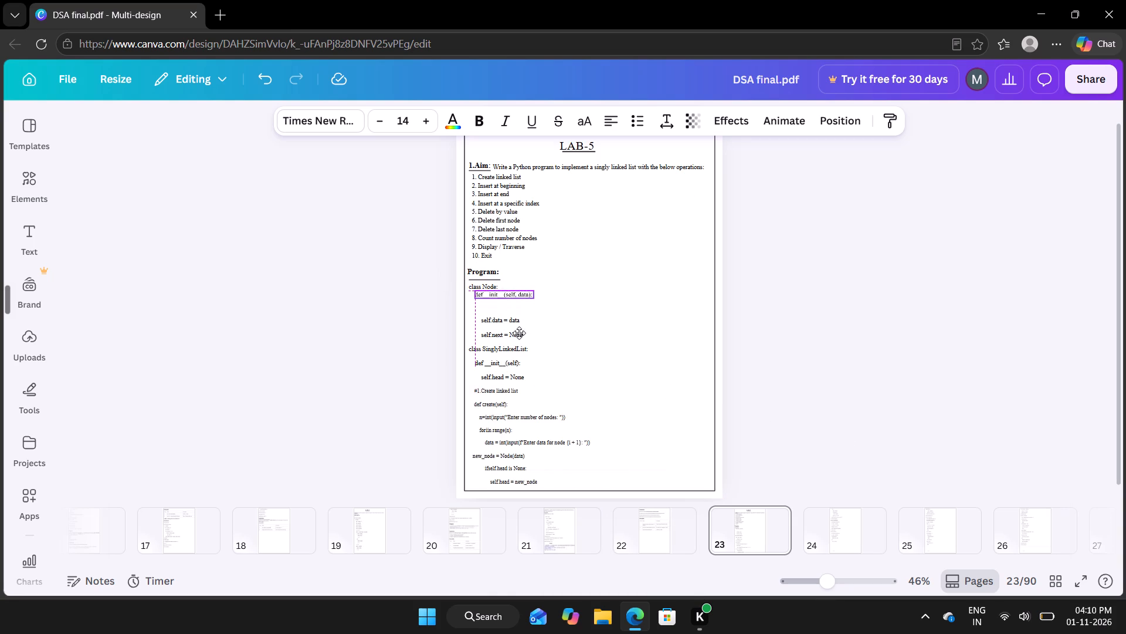
left_click_drag(519, 333, 519, 337)
left_click(843, 389)
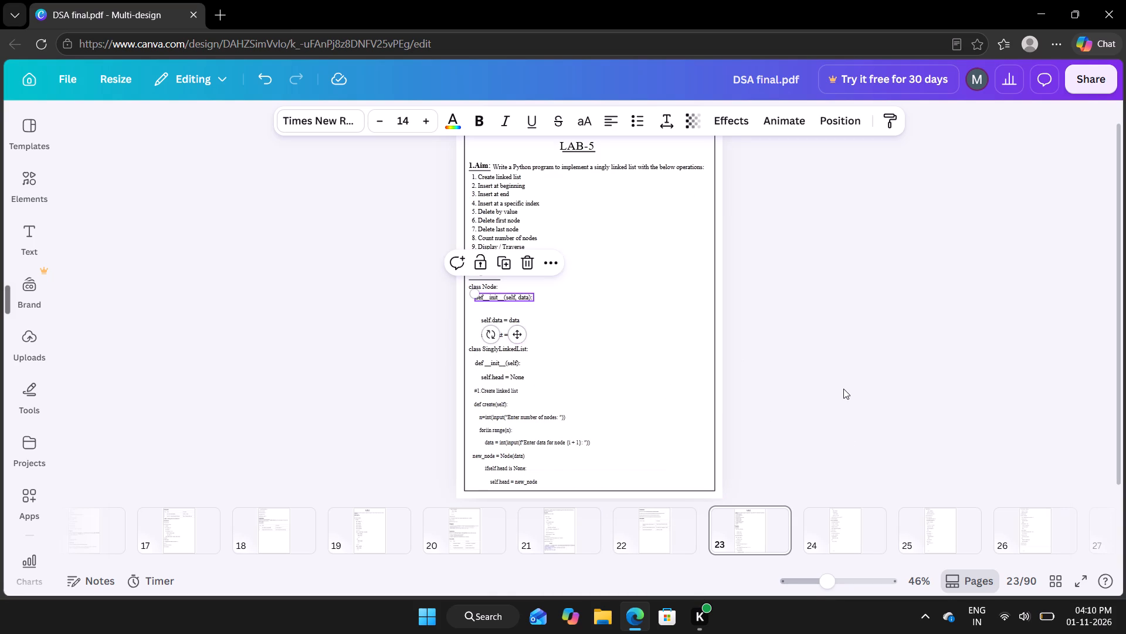
left_click_drag(508, 319, 510, 309)
left_click(777, 348)
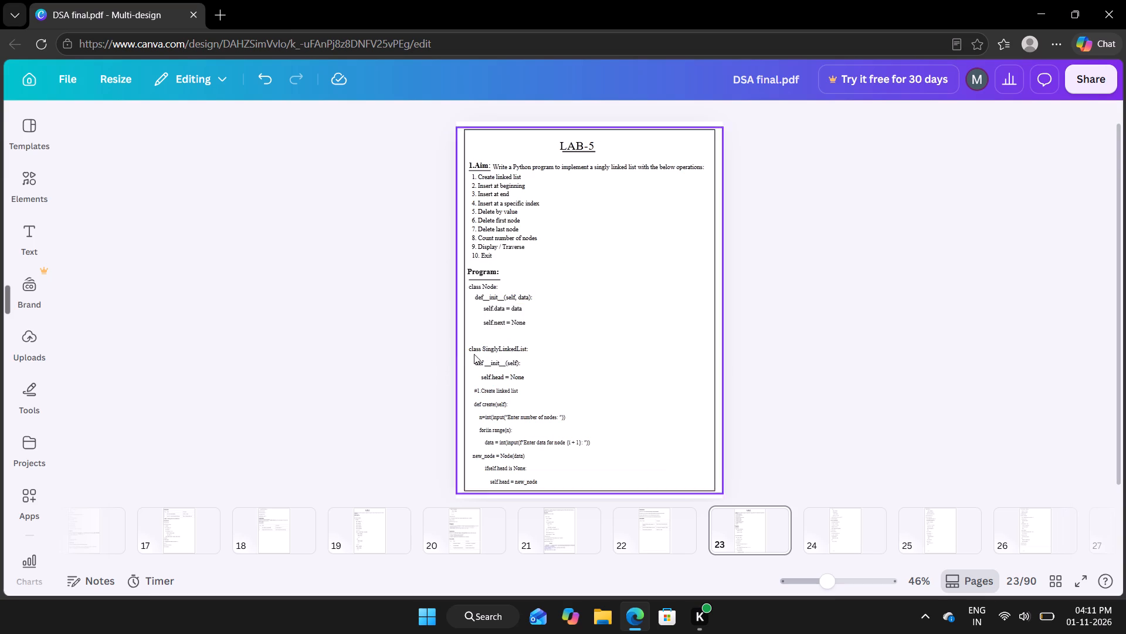
Move the "class SinglyLinkedList:" line up directly beneath "self.next = None".
right_click_drag(489, 352, 491, 335)
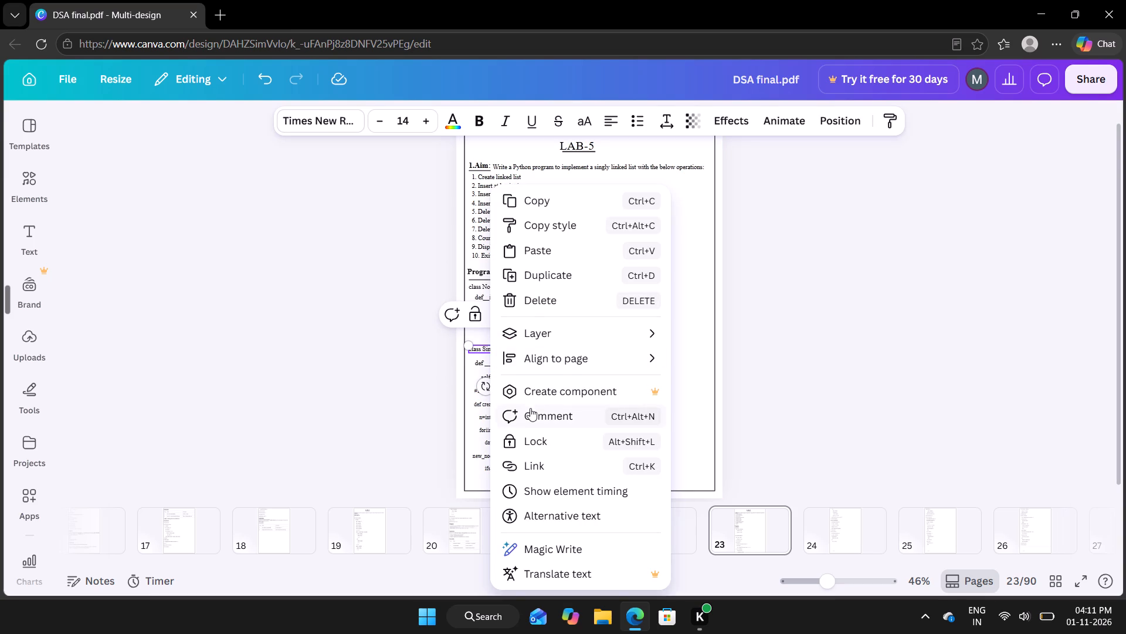
left_click(874, 450)
left_click_drag(508, 385, 508, 370)
left_click(764, 442)
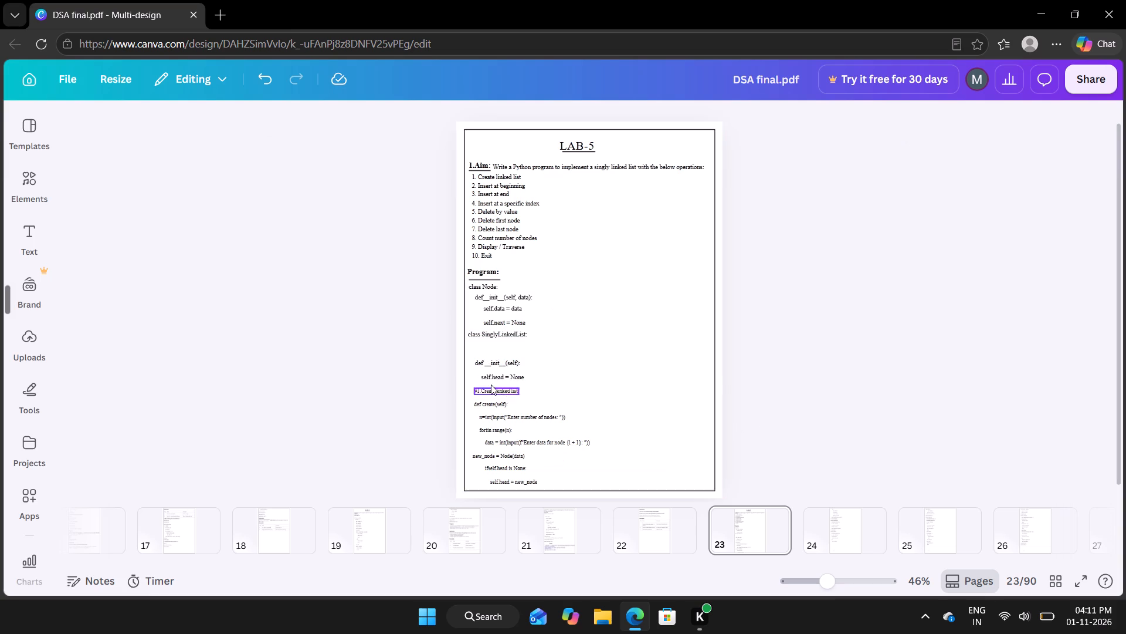
Shift the page border image on page 23 sideways, away from the remaining code lines.
right_click_drag(472, 349, 568, 464)
left_click(984, 375)
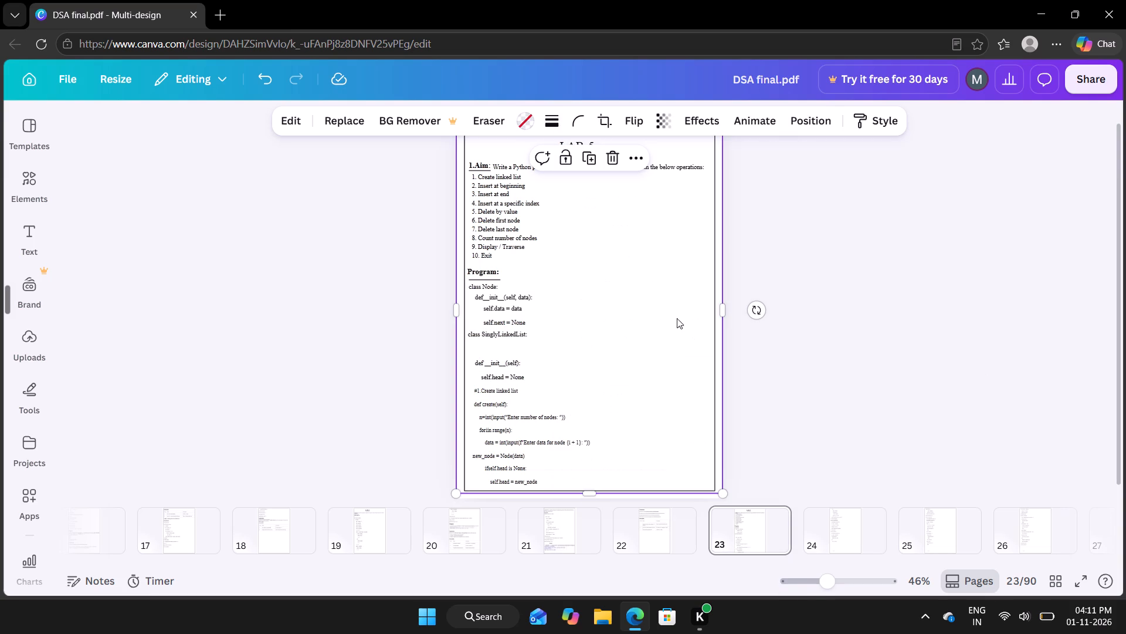
left_click_drag(618, 320, 808, 326)
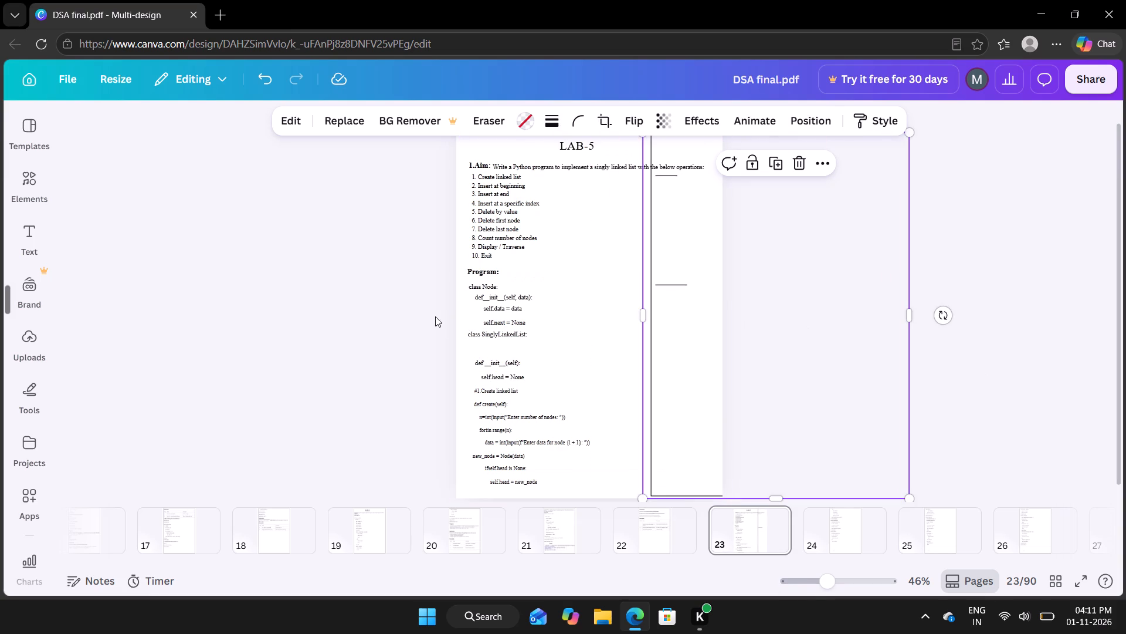
Select all lines from "def __init__(self):" to "self.head = new_node" together and move them up beneath "class SinglyLinkedList:".
right_click_drag(467, 353, 534, 403)
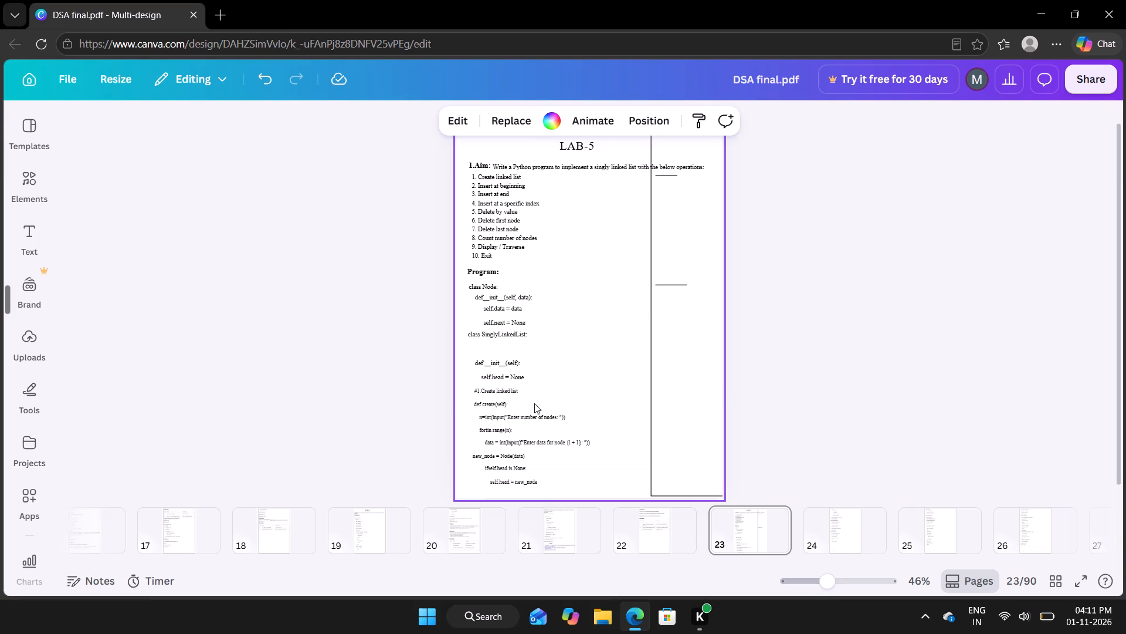
right_click_drag(534, 403, 535, 404)
left_click_drag(463, 346, 493, 367)
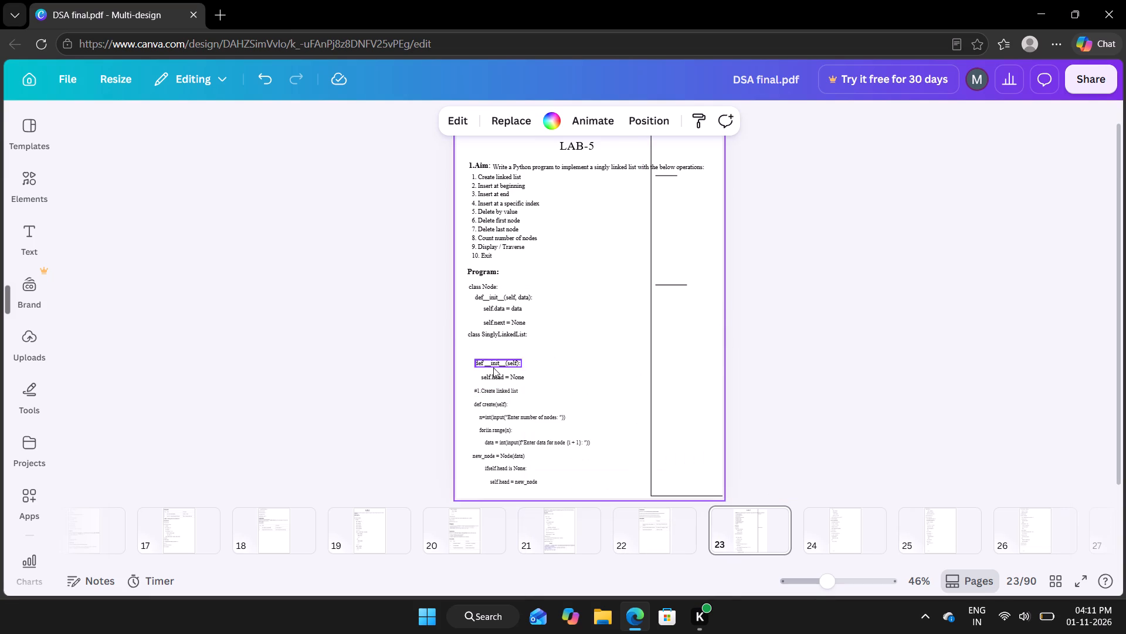
left_click_drag(493, 367, 548, 427)
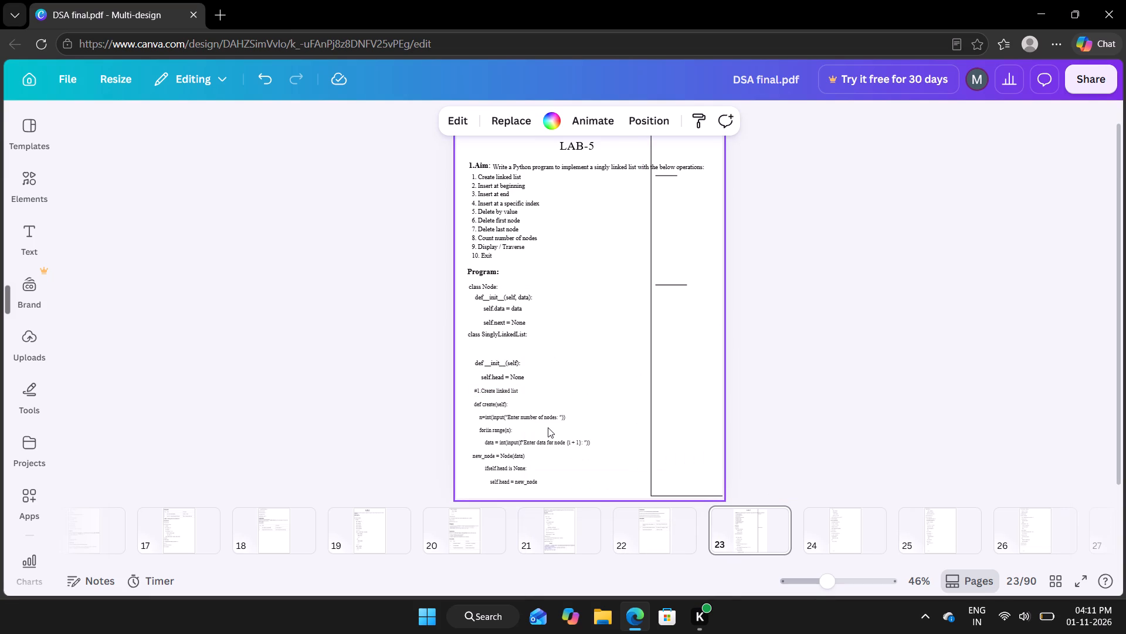
left_click(458, 340)
left_click_drag(457, 339, 487, 374)
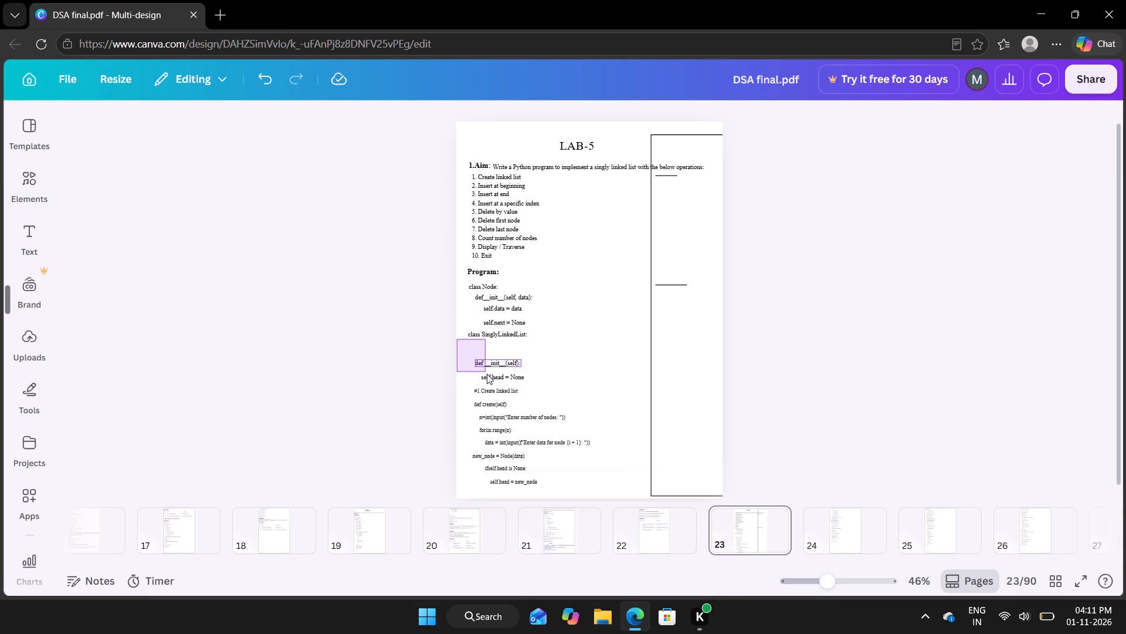
left_click_drag(487, 374, 598, 494)
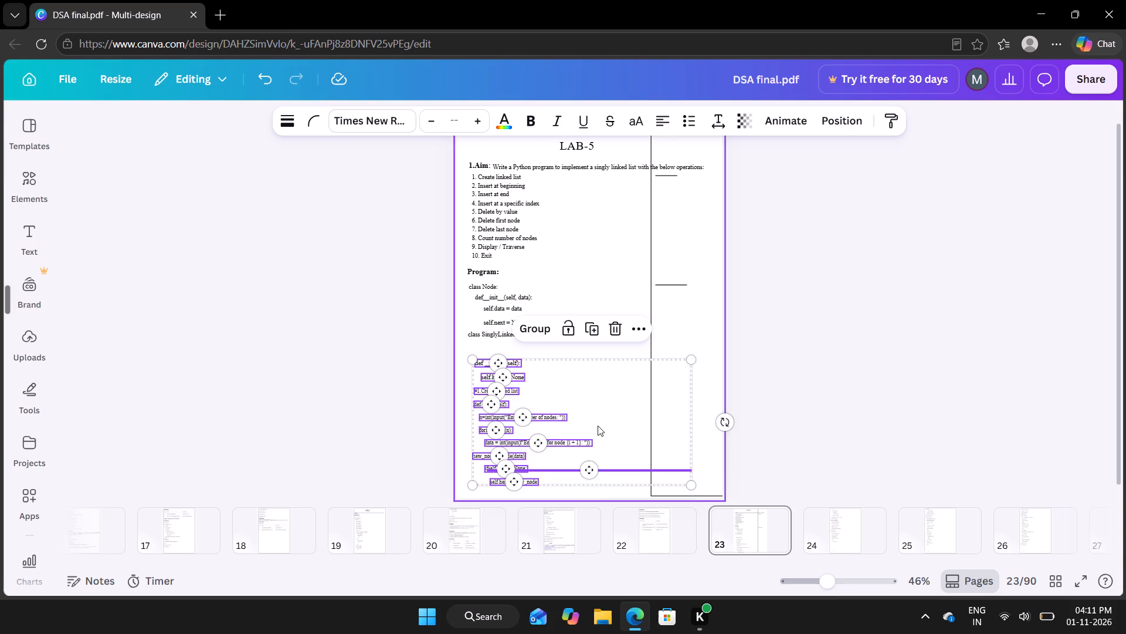
left_click_drag(599, 423, 596, 406)
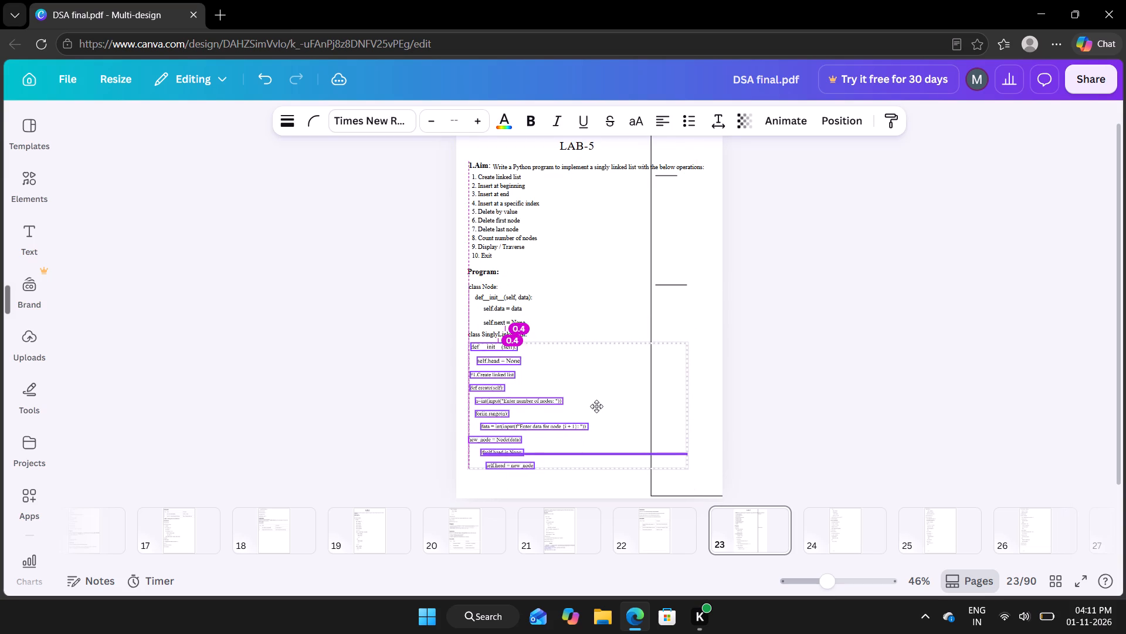
left_click_drag(596, 406, 586, 403)
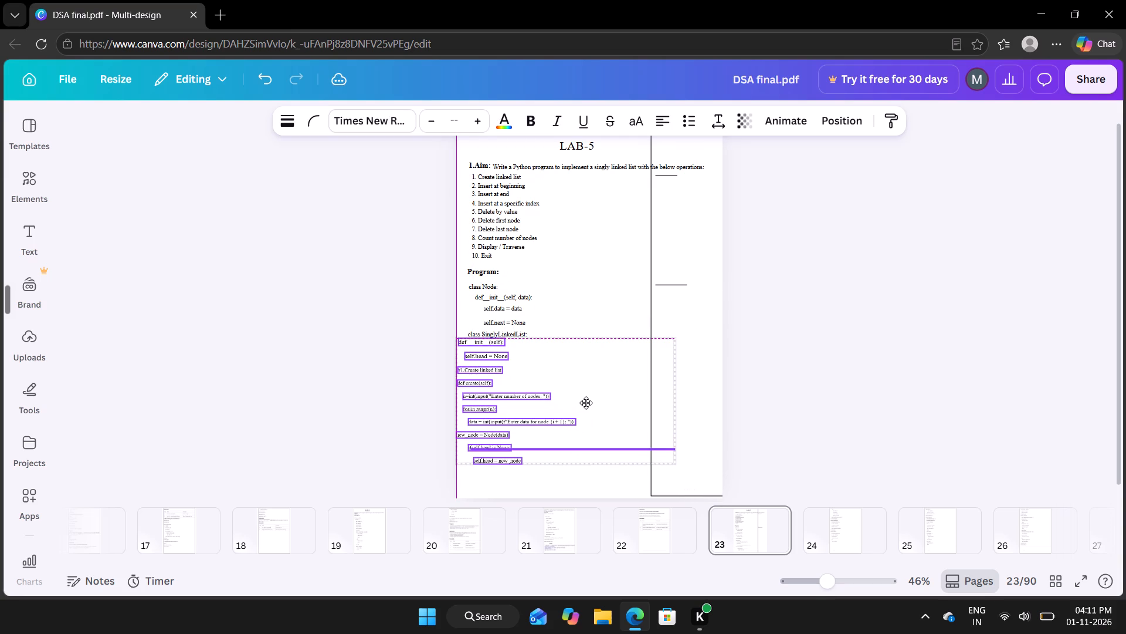
left_click_drag(586, 403, 590, 404)
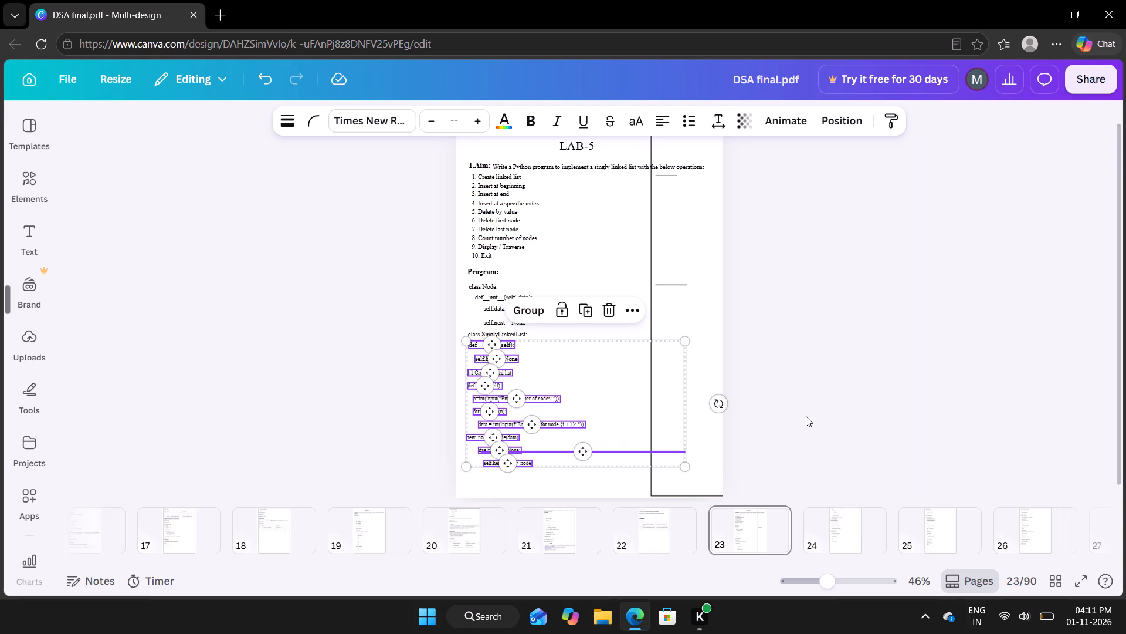
left_click(806, 416)
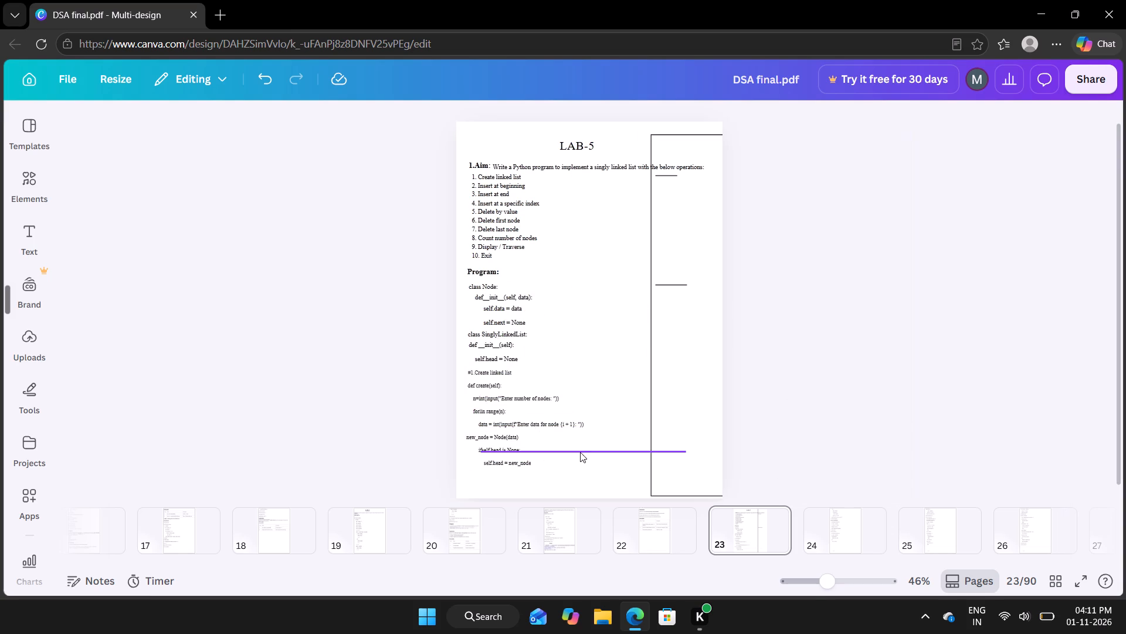
Move the thin horizontal line overlapping the last code lines down below "self.head = new_node".
left_click(580, 451)
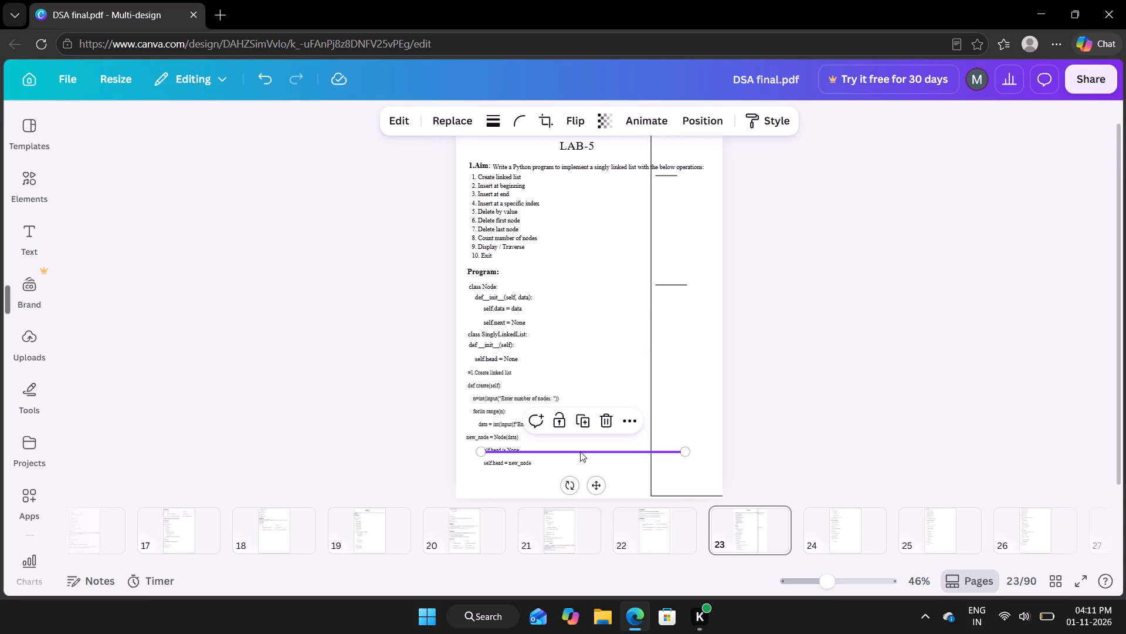
left_click_drag(580, 451, 578, 477)
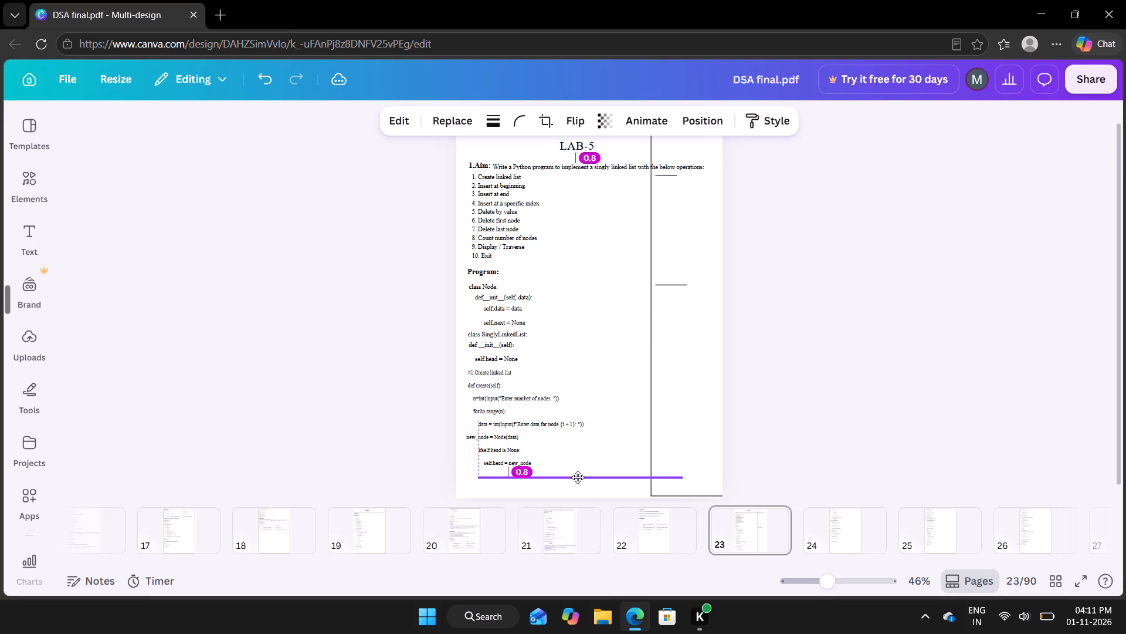
left_click_drag(578, 477, 571, 475)
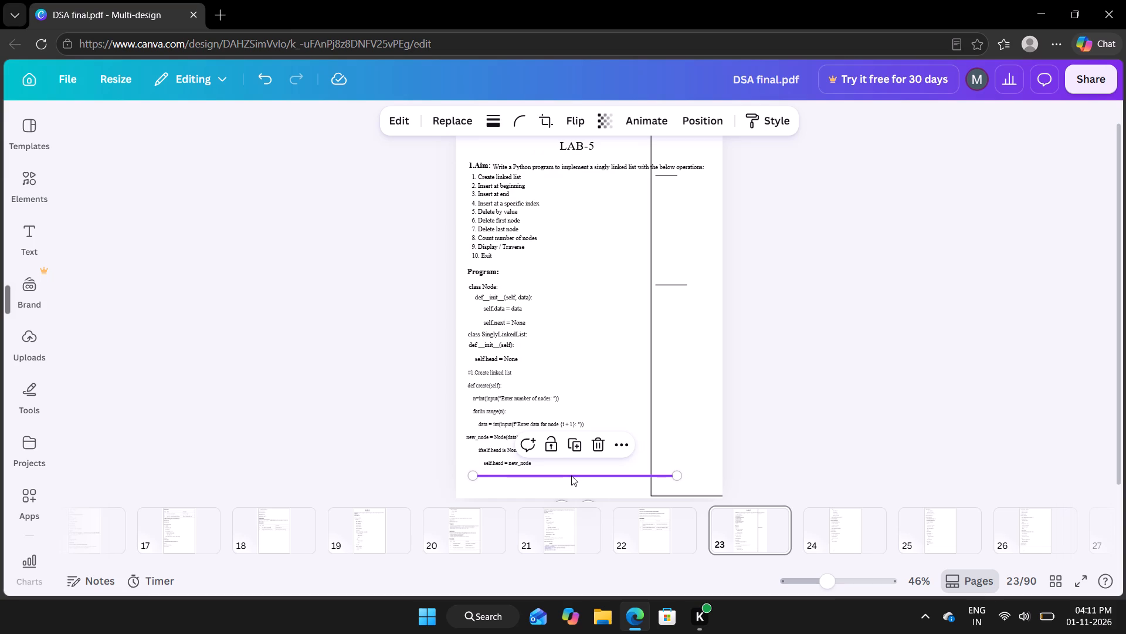
left_click(786, 384)
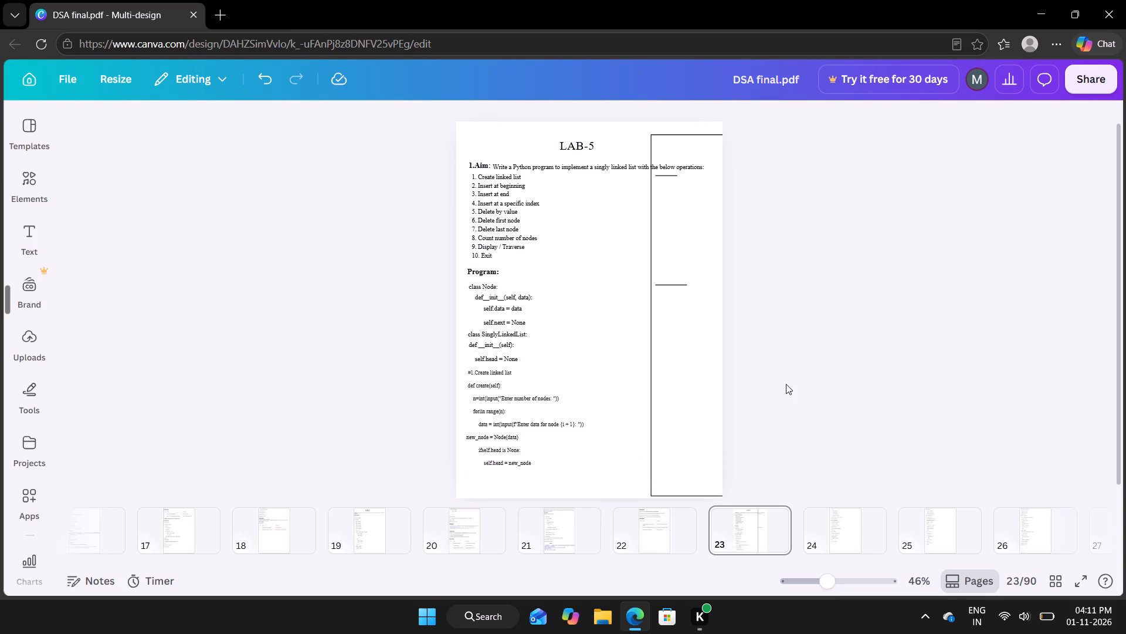
Move the page border image on page 23 back over the page so it frames the text and its underlines sit beneath the headings.
left_click_drag(707, 365, 524, 363)
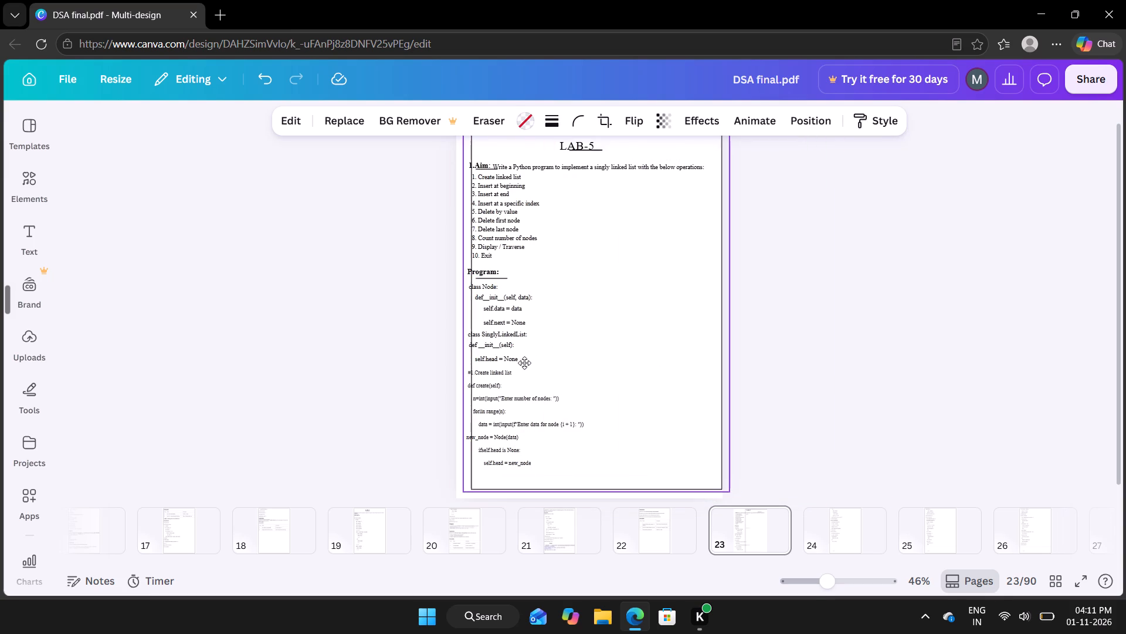
left_click_drag(524, 363, 522, 365)
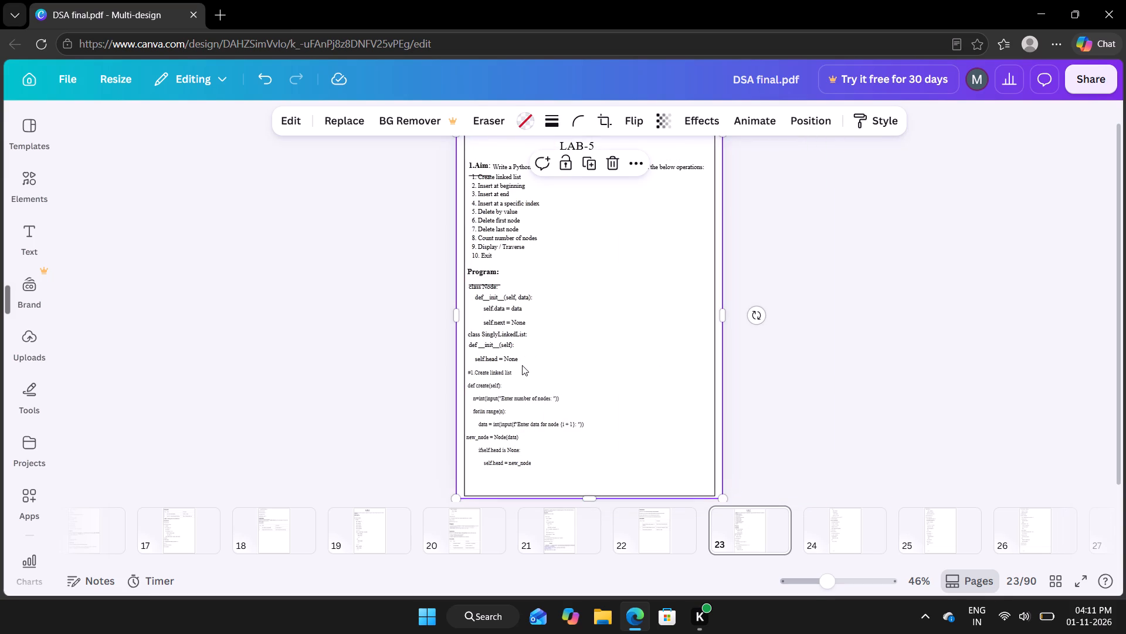
left_click(931, 365)
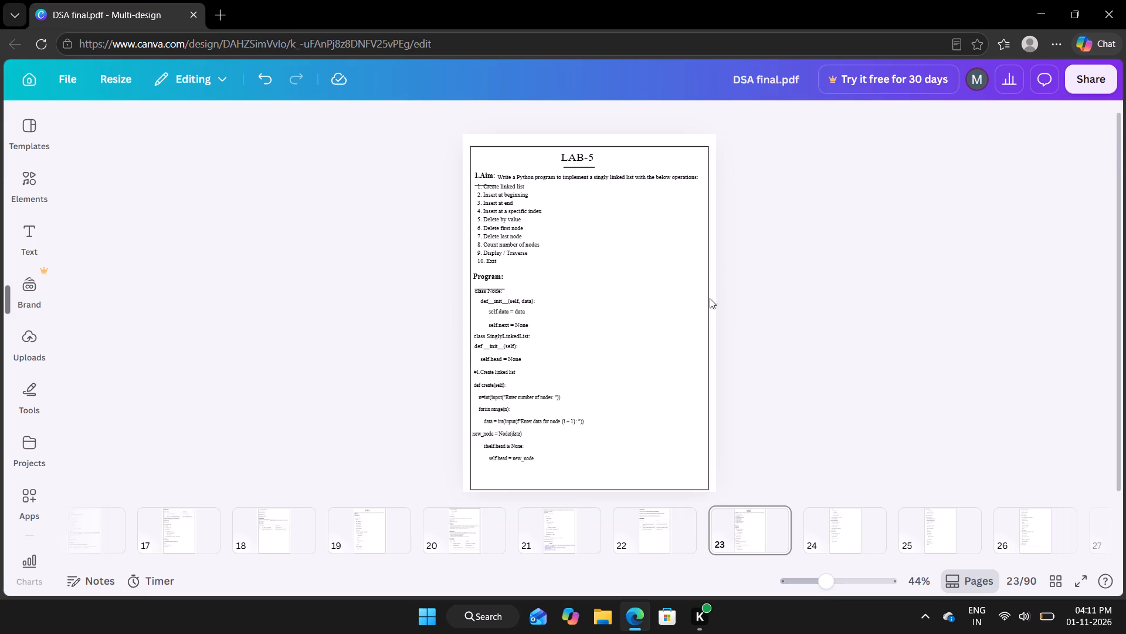
left_click(669, 299)
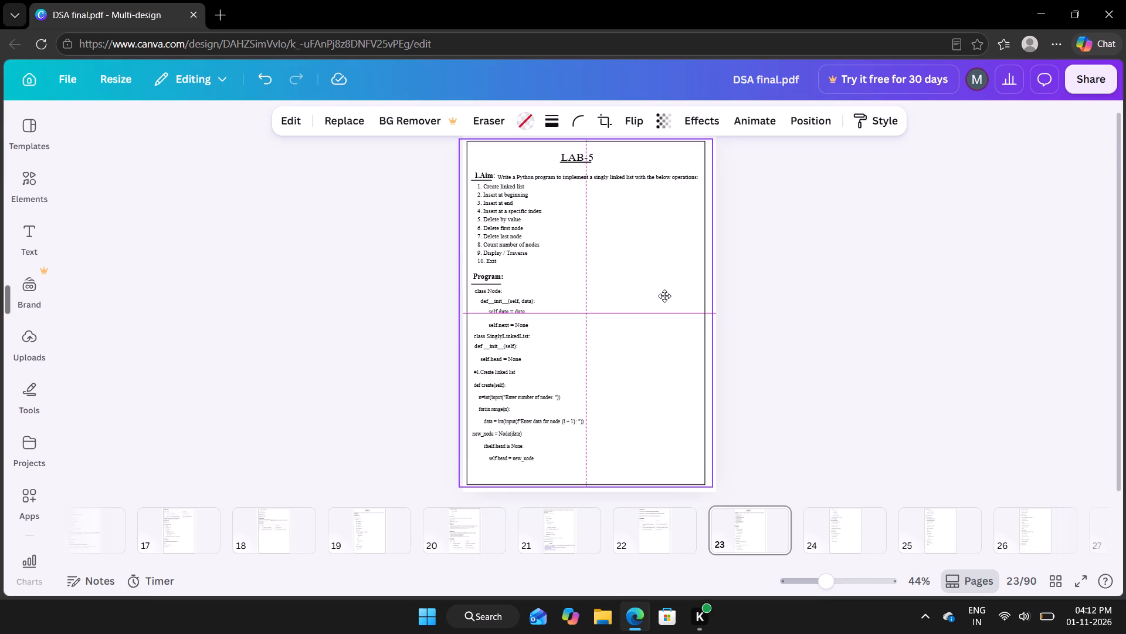
left_click(741, 339)
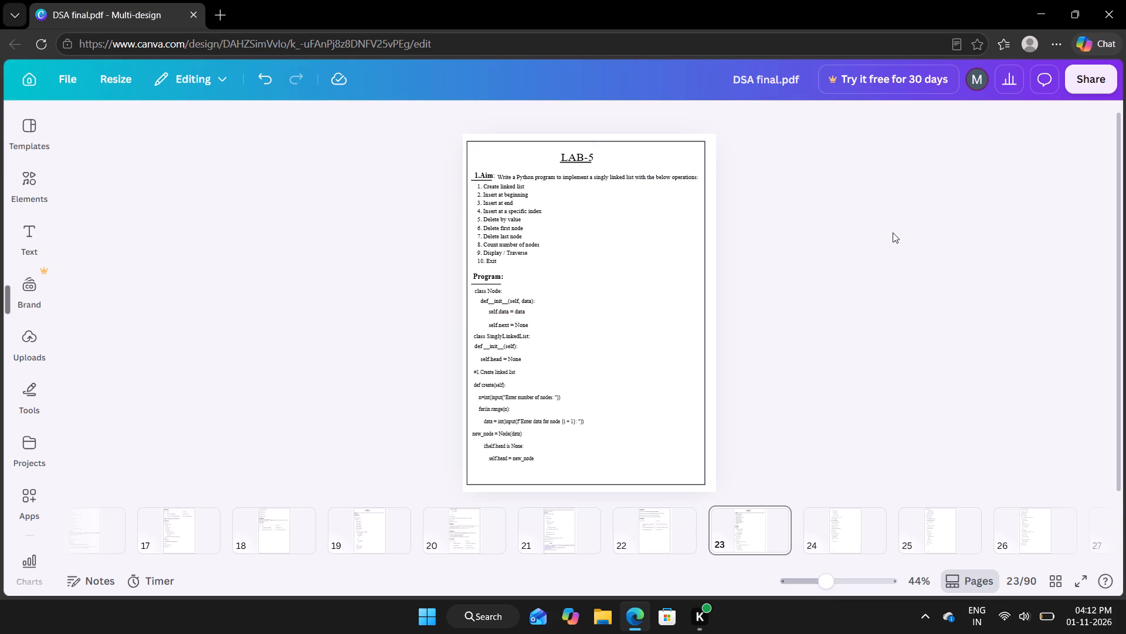
Delete the old footer page numbers on pages 24, 25 and 26.
key("Right")
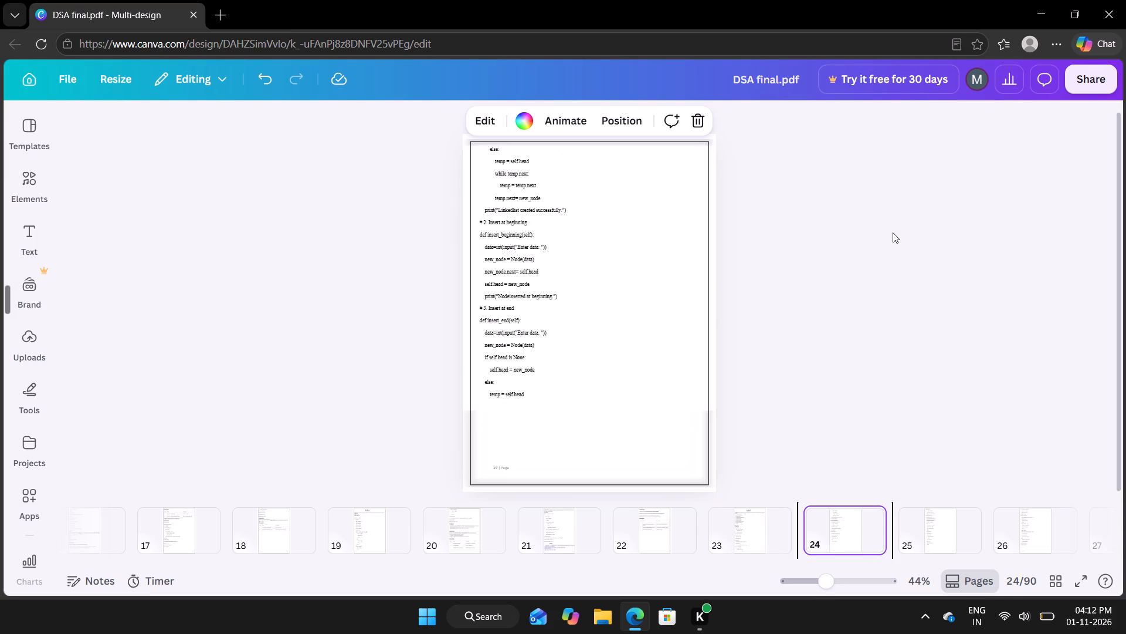
left_click(500, 469)
left_click(522, 439)
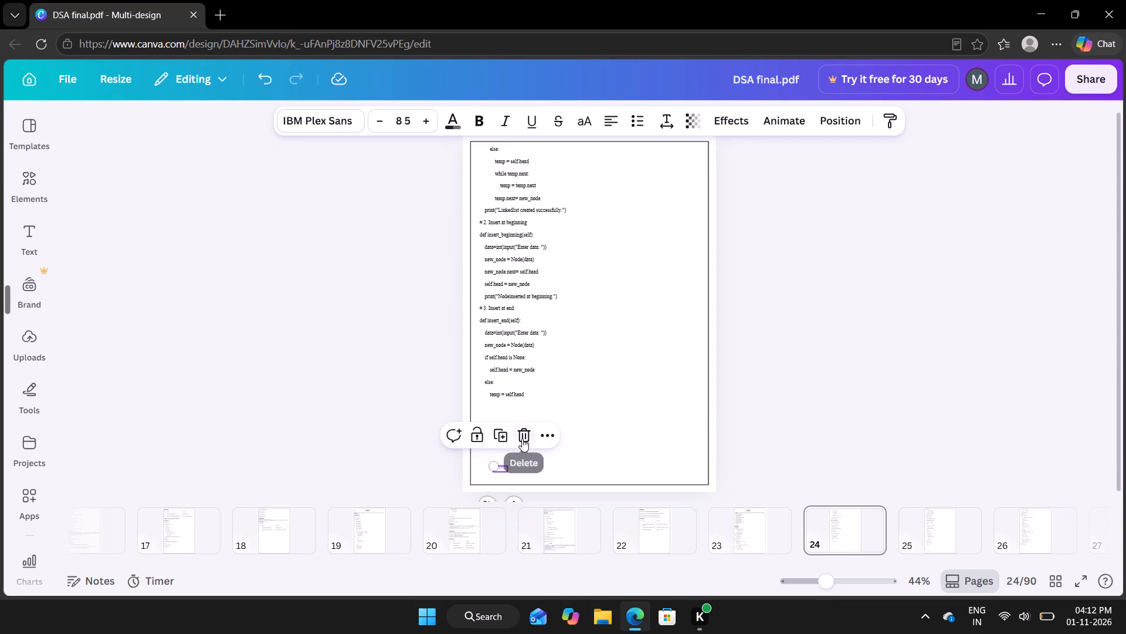
left_click(937, 522)
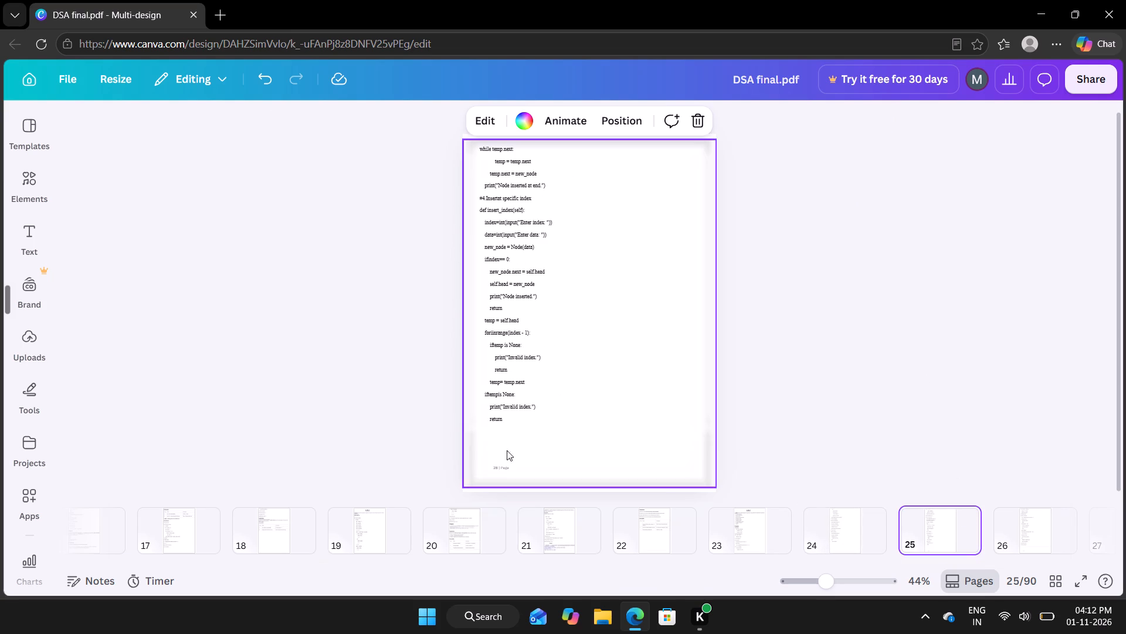
left_click(496, 469)
left_click(523, 436)
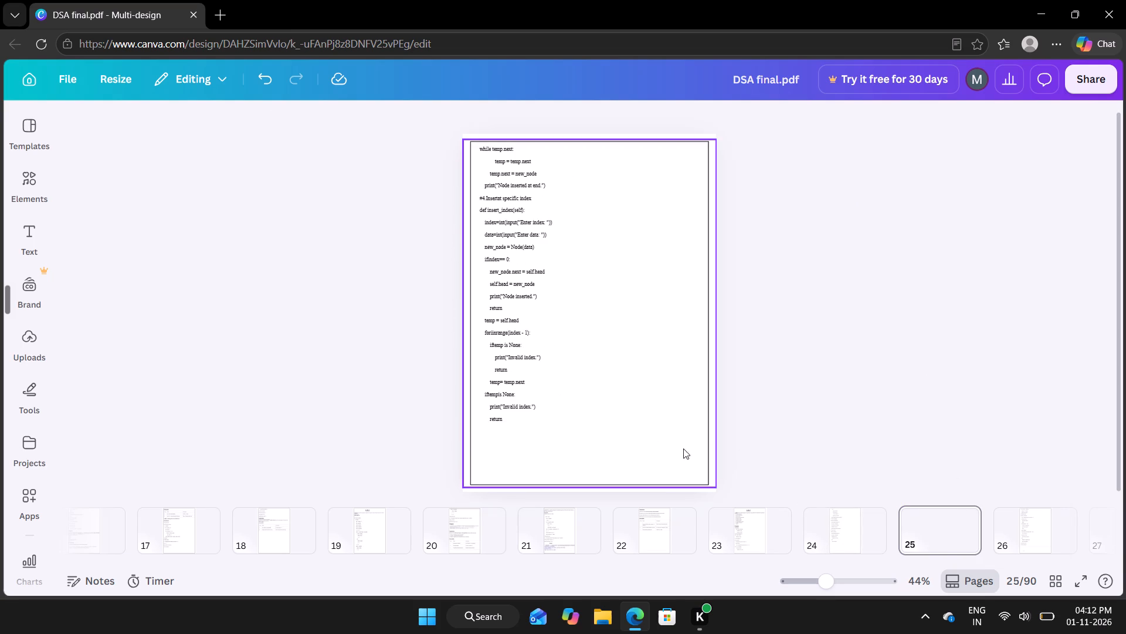
left_click(1044, 545)
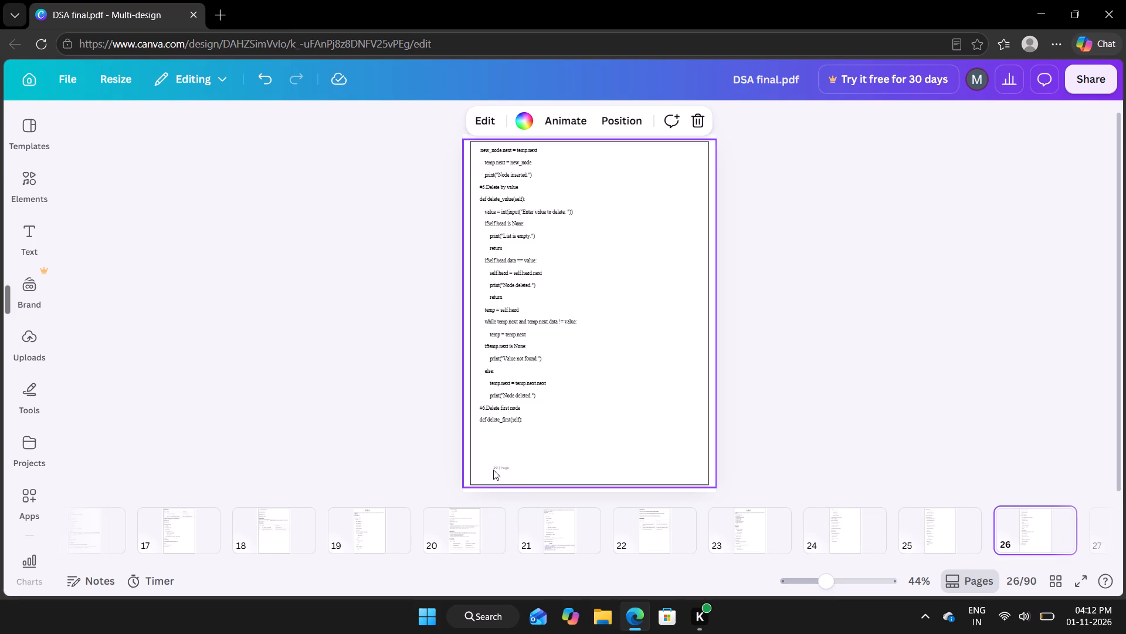
left_click(496, 467)
left_click(525, 433)
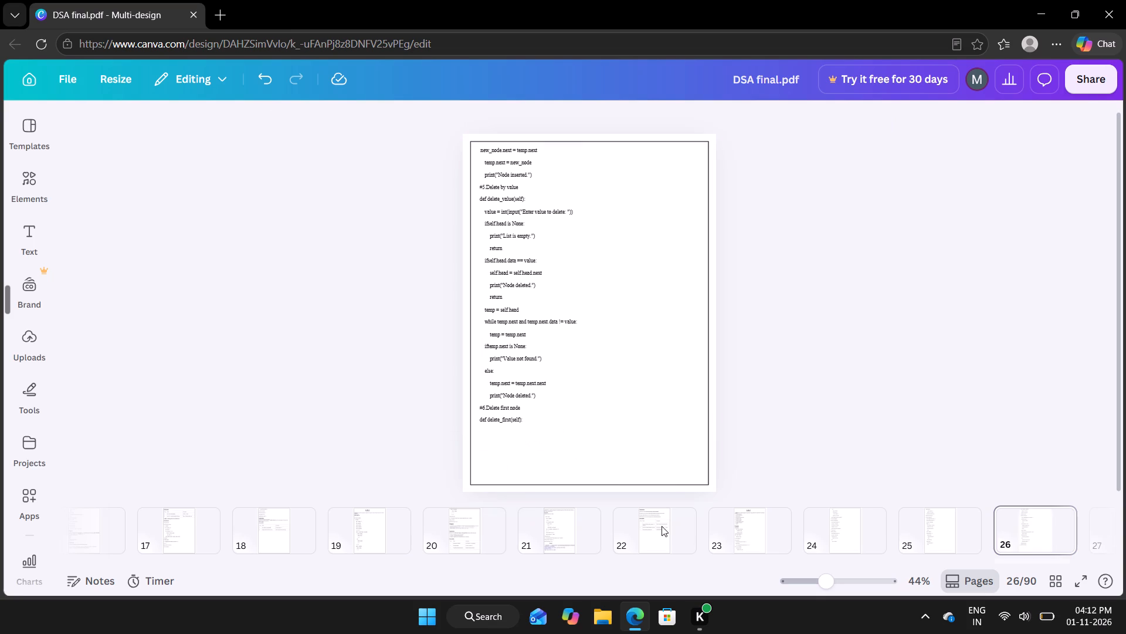
Delete the old footer page numbers on pages 27, 28 and 29.
scroll(686, 539, "left", 8)
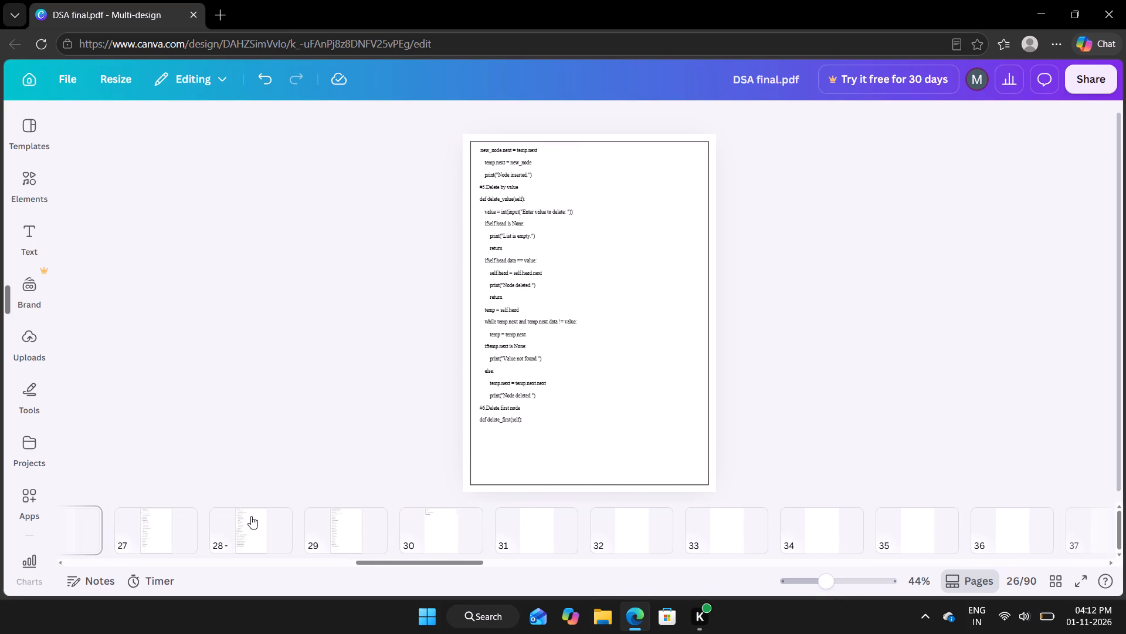
left_click(166, 522)
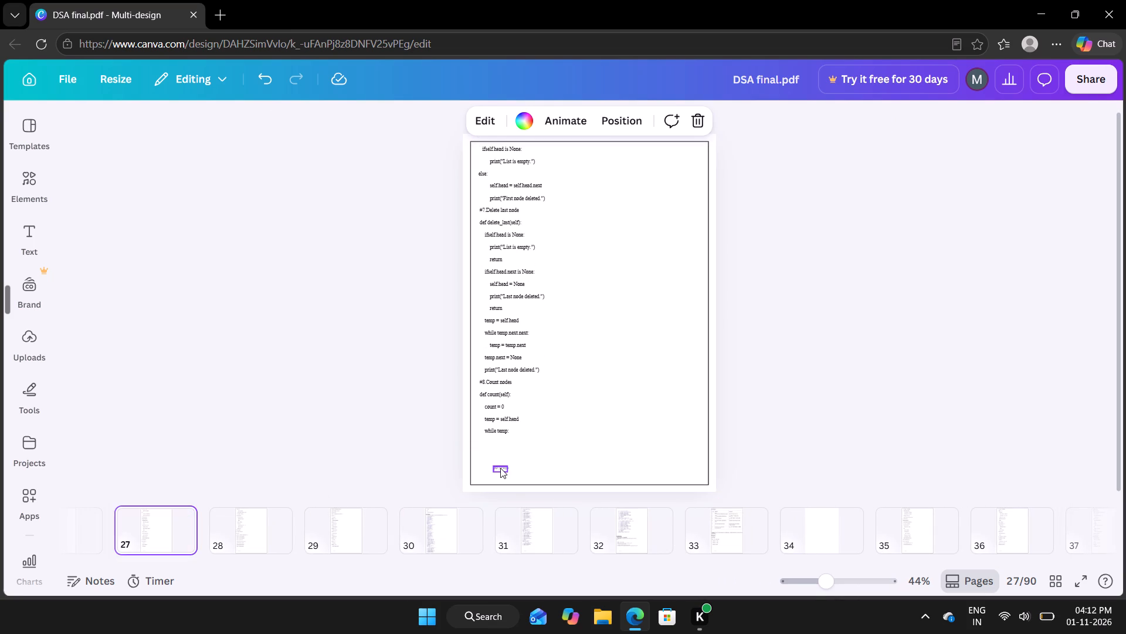
left_click(500, 468)
left_click(529, 437)
left_click(256, 515)
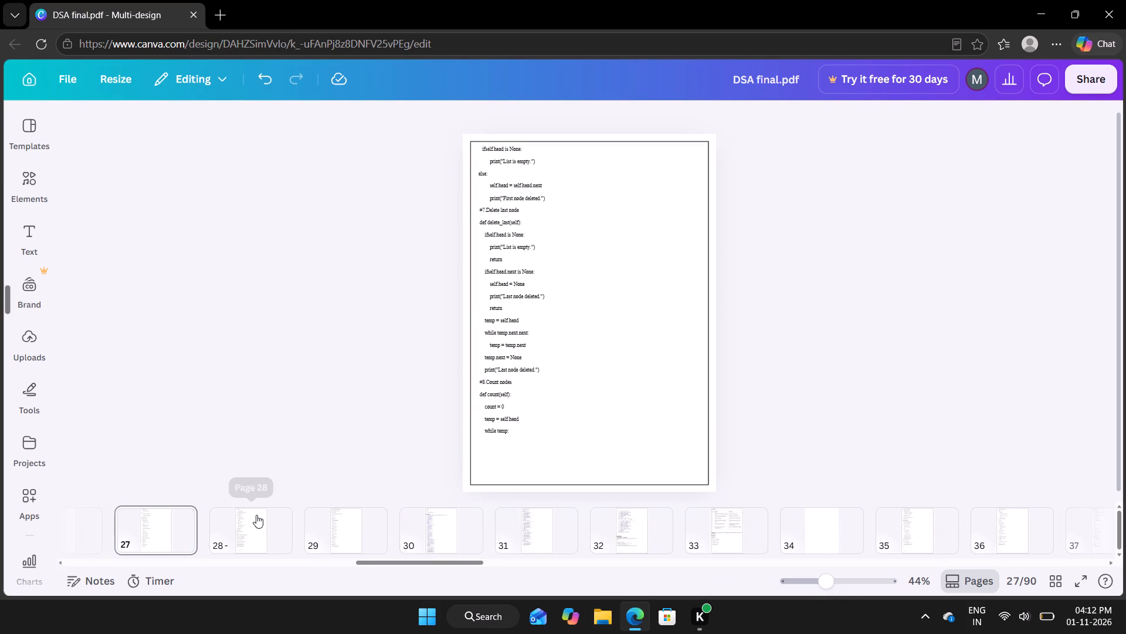
left_click(501, 468)
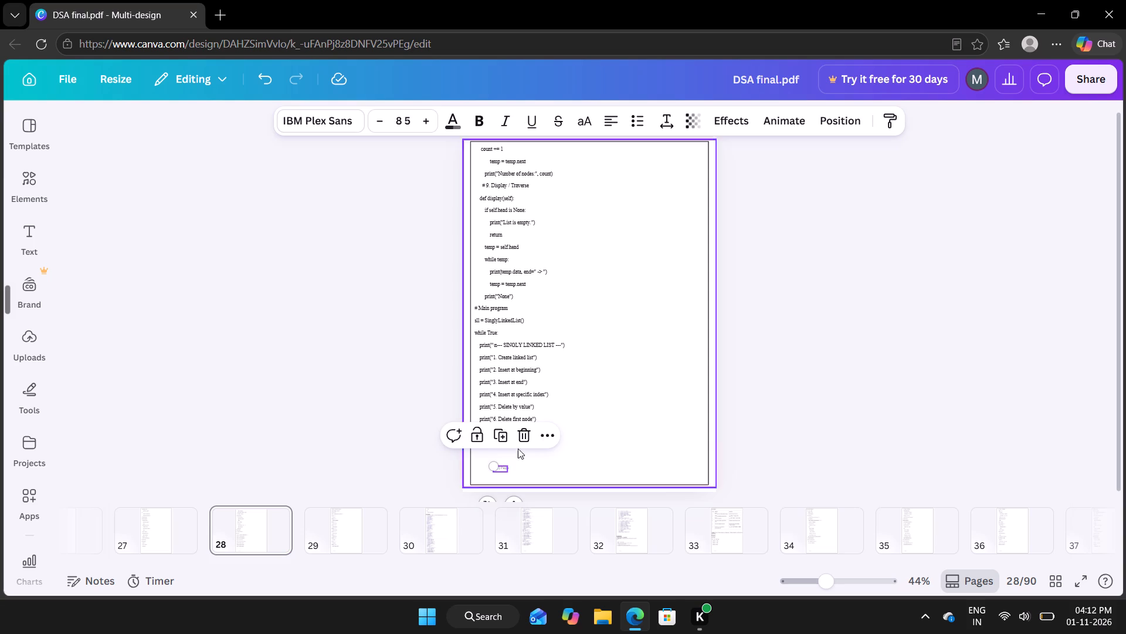
left_click(521, 436)
left_click(334, 539)
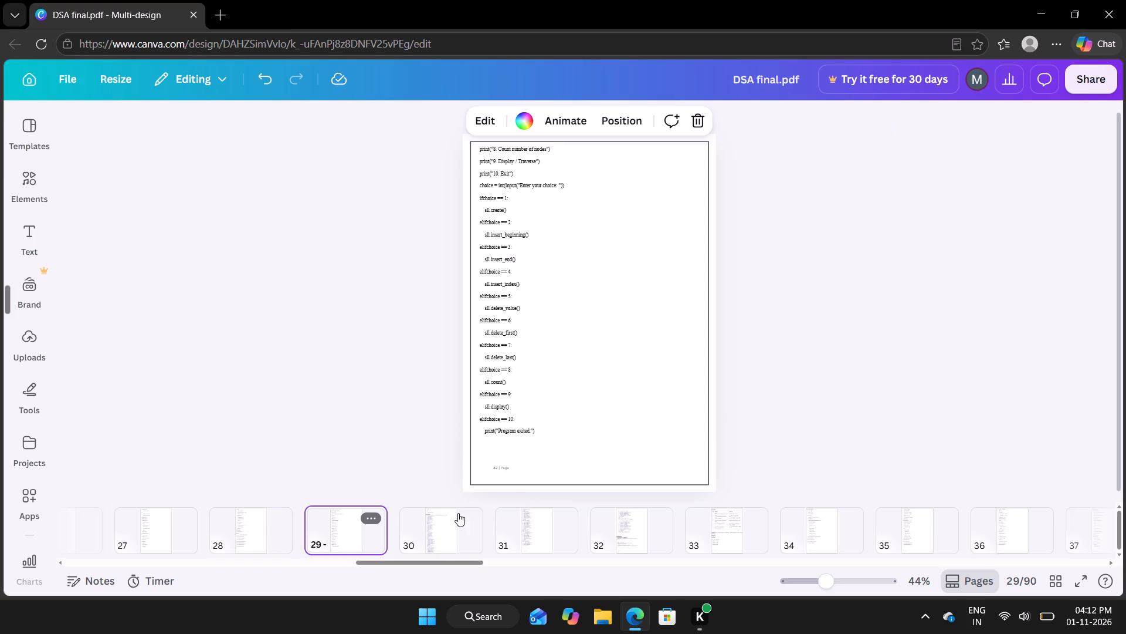
left_click(498, 469)
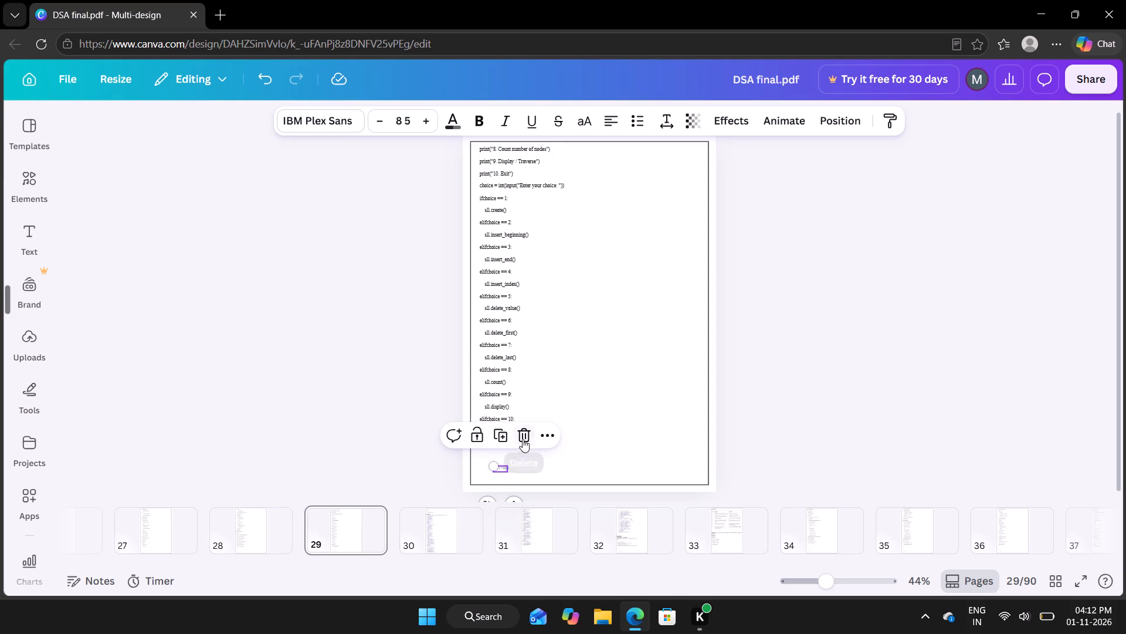
left_click(523, 439)
Delete the old footer page numbers on pages 30, 31 and 32, leaving the output images in place.
left_click(452, 519)
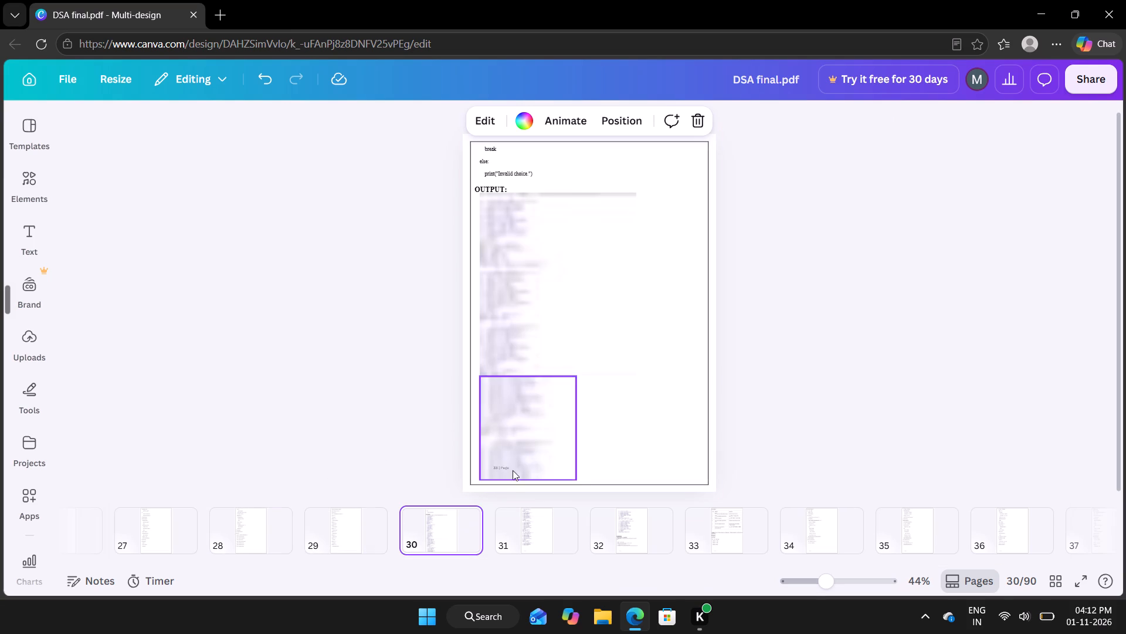
left_click(504, 468)
left_click(530, 433)
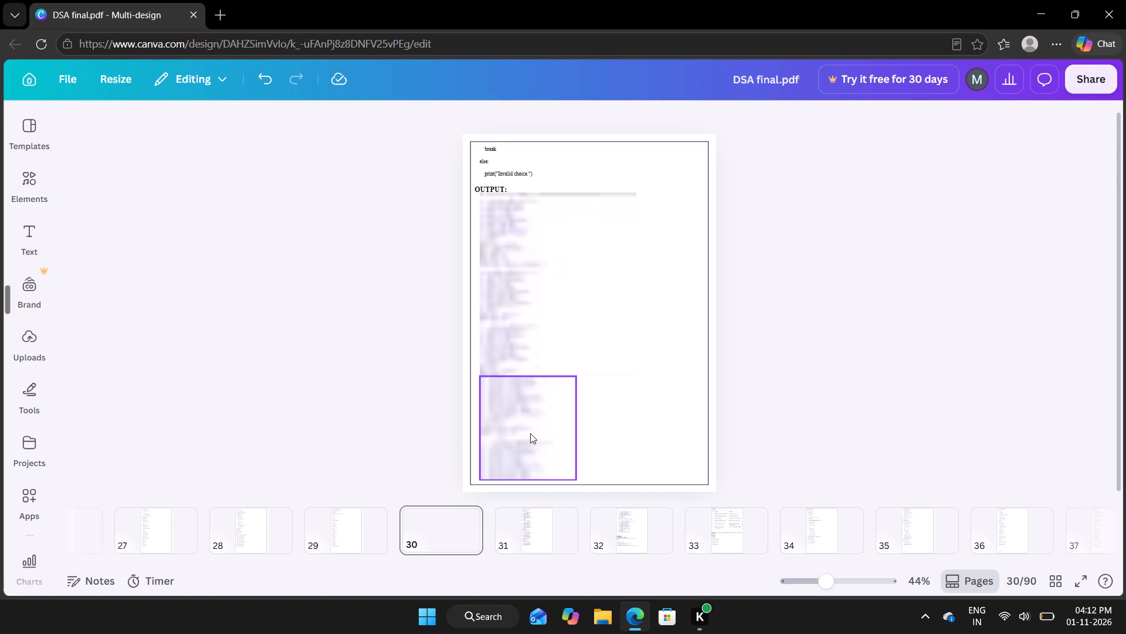
left_click(530, 529)
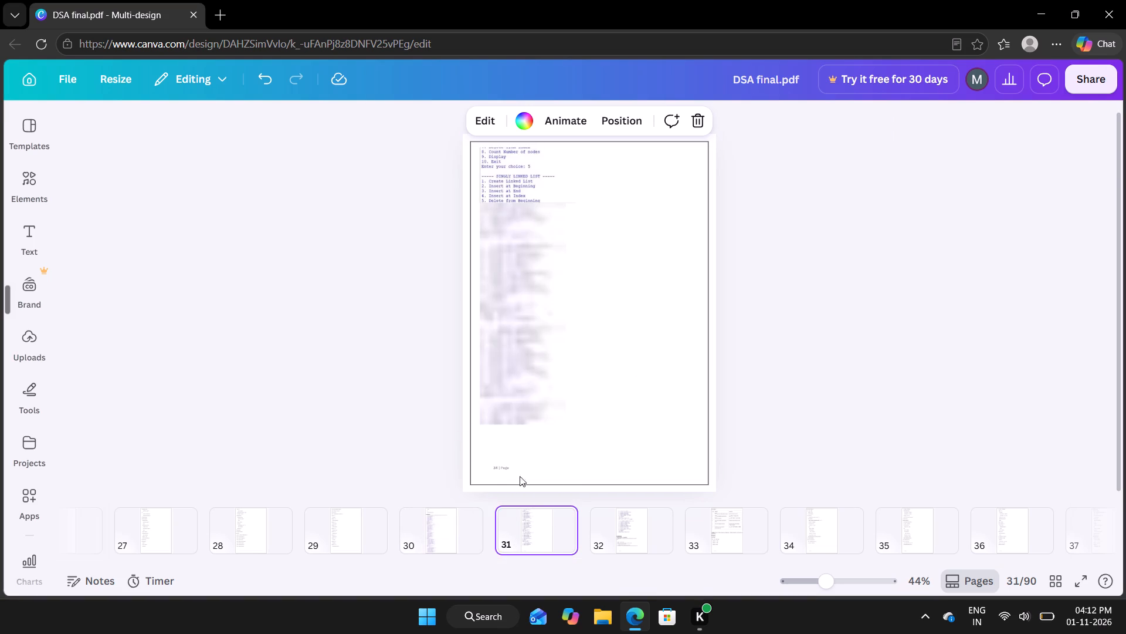
left_click(503, 468)
left_click(528, 437)
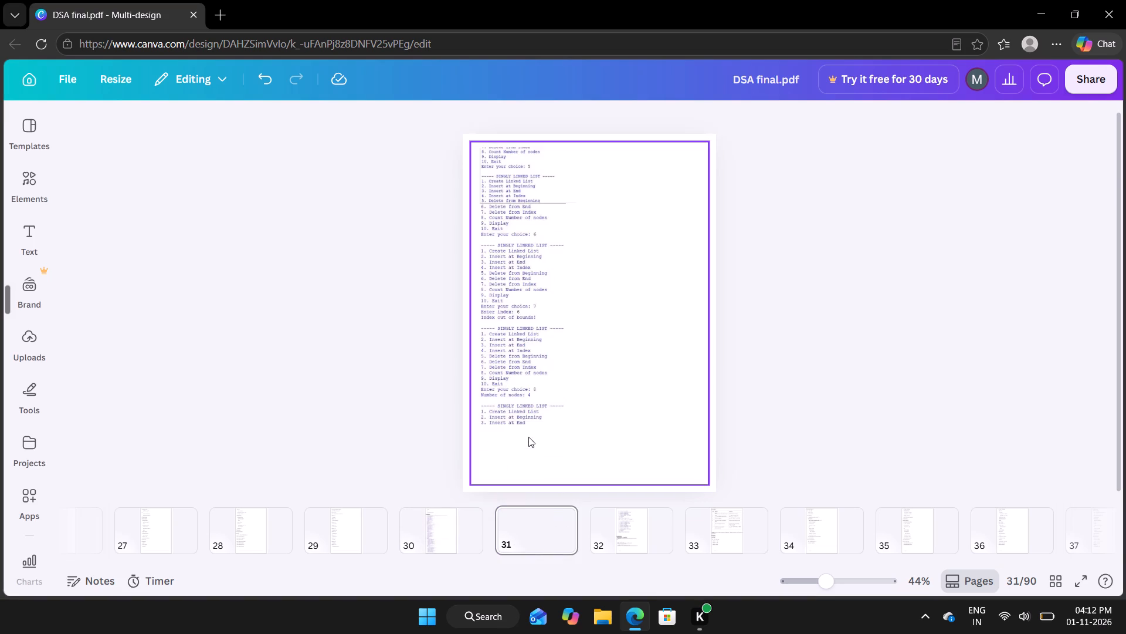
left_click(610, 531)
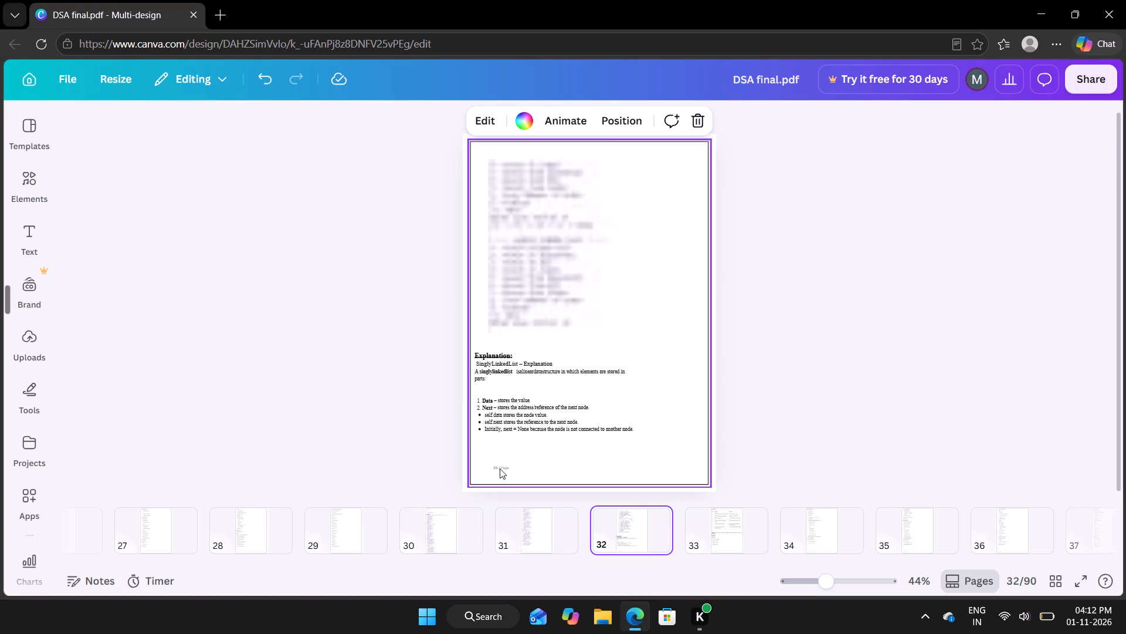
left_click(500, 468)
left_click(522, 439)
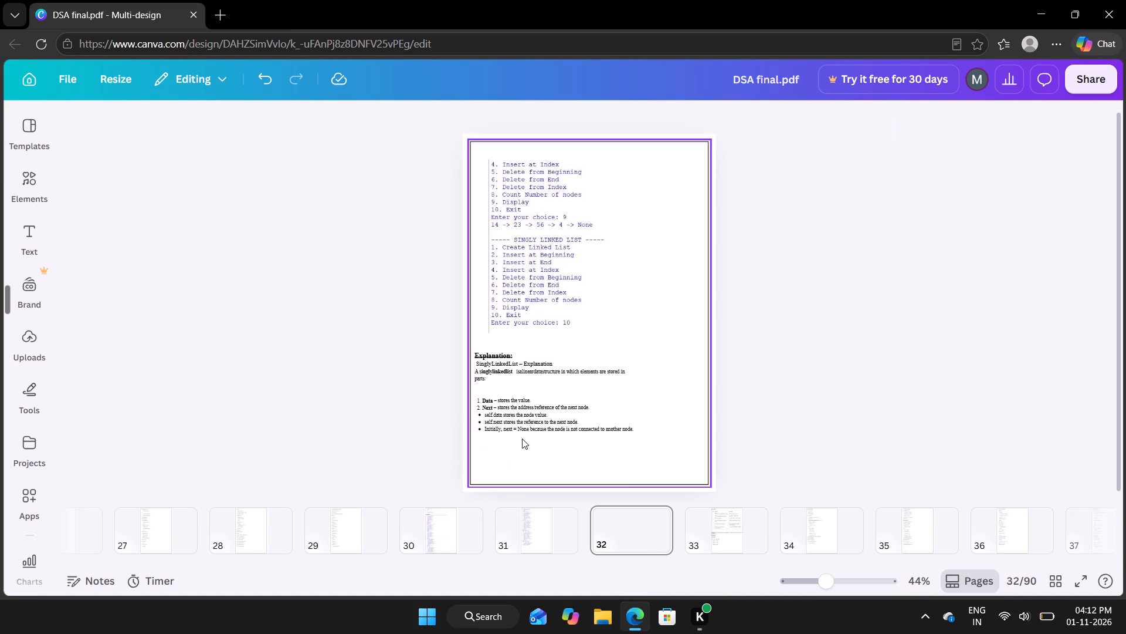
Delete the old footer page numbers on pages 33 and 34.
left_click(720, 532)
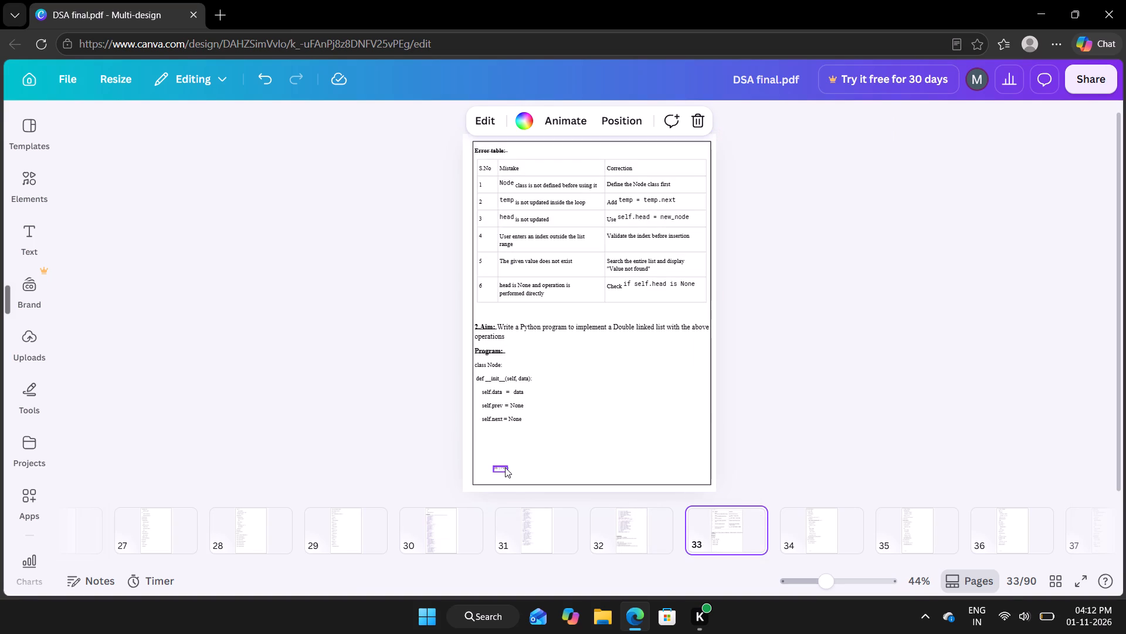
left_click(505, 467)
left_click(520, 444)
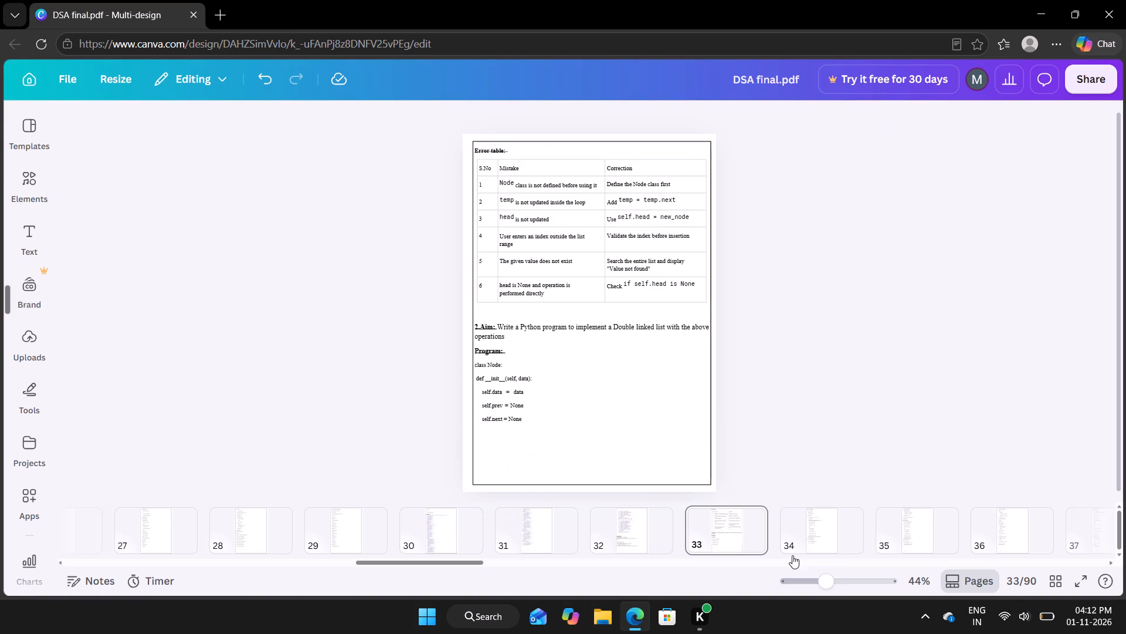
left_click(817, 537)
left_click(496, 465)
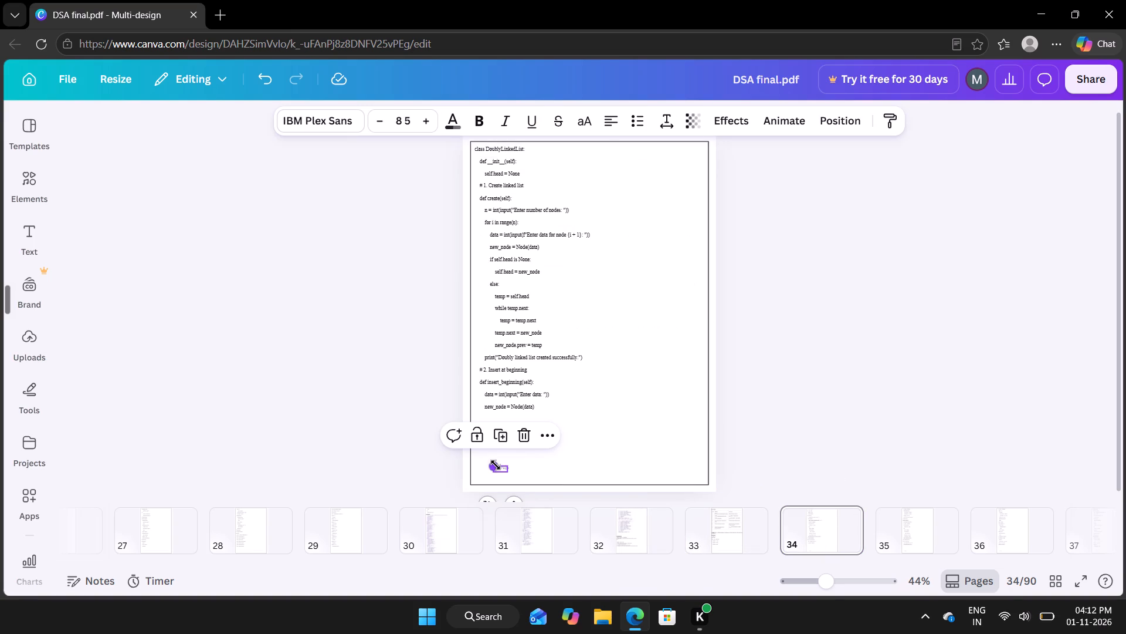
left_click(523, 439)
Delete the old footer page numbers on pages 35, 36 and 37.
scroll(717, 547, "left", 4)
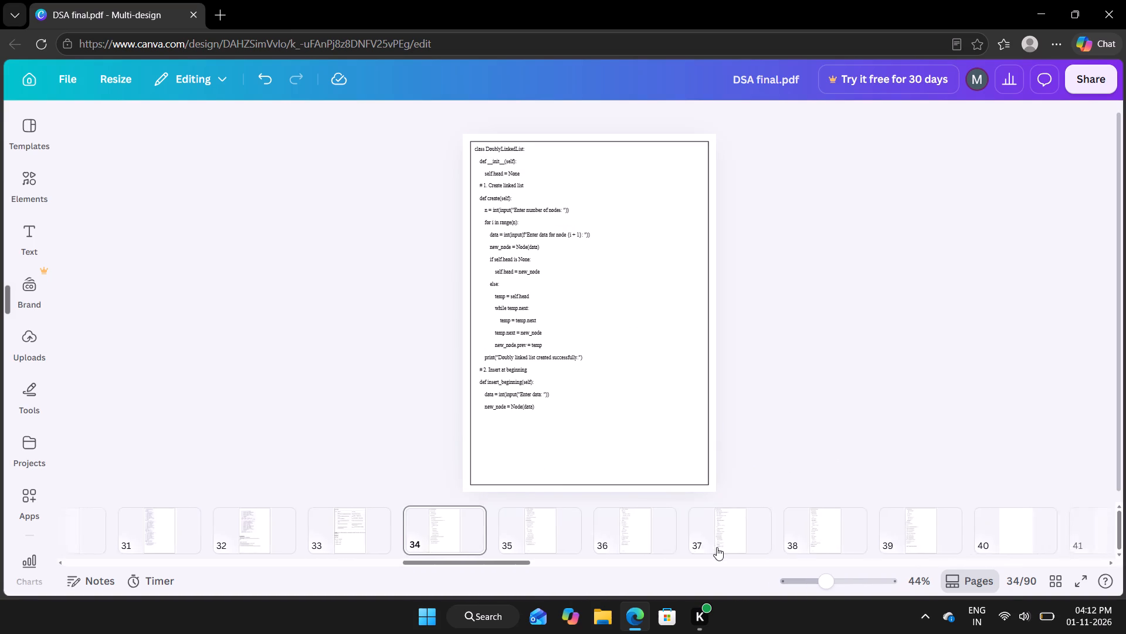
scroll(717, 547, "left", 4)
scroll(459, 512, "right", 1)
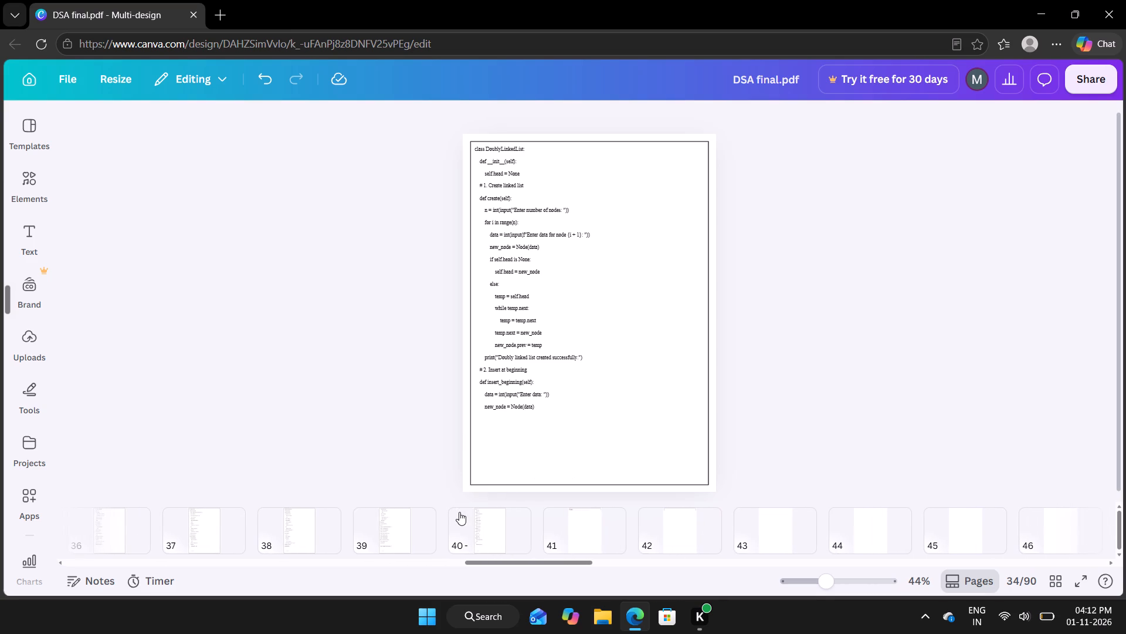
scroll(218, 511, "right", 3)
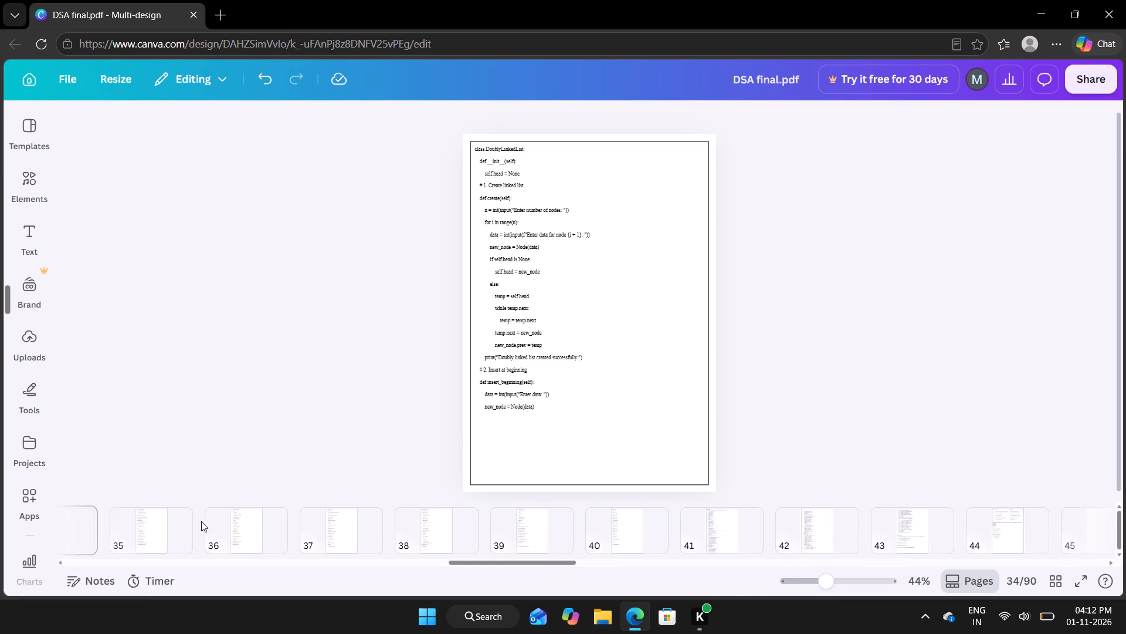
scroll(201, 521, "right", 1)
left_click(201, 521)
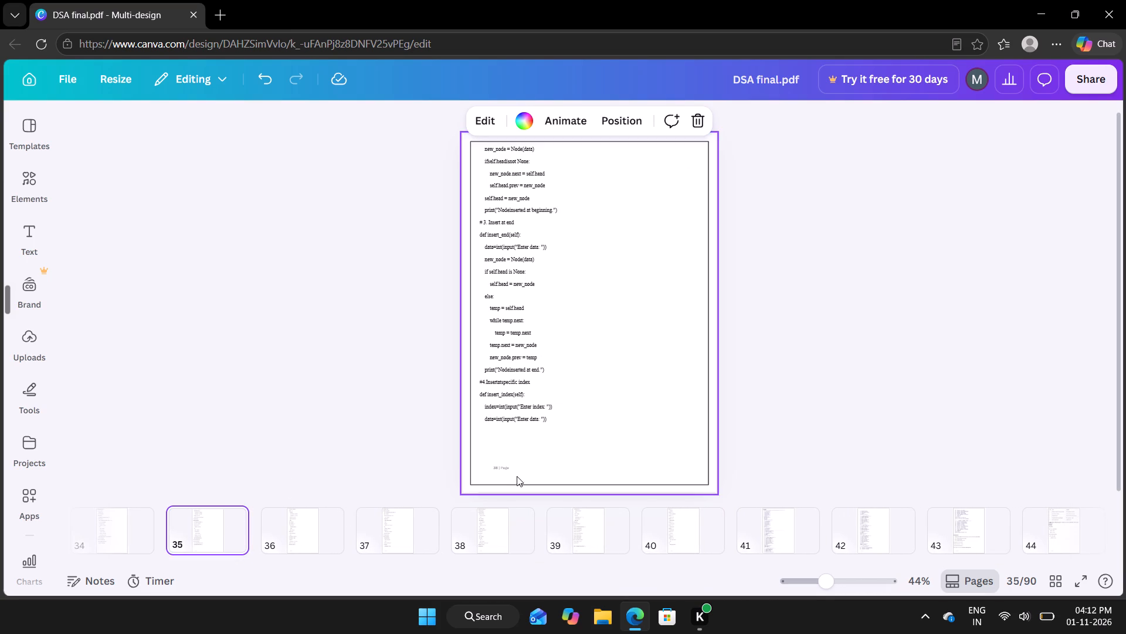
left_click(504, 466)
left_click(518, 437)
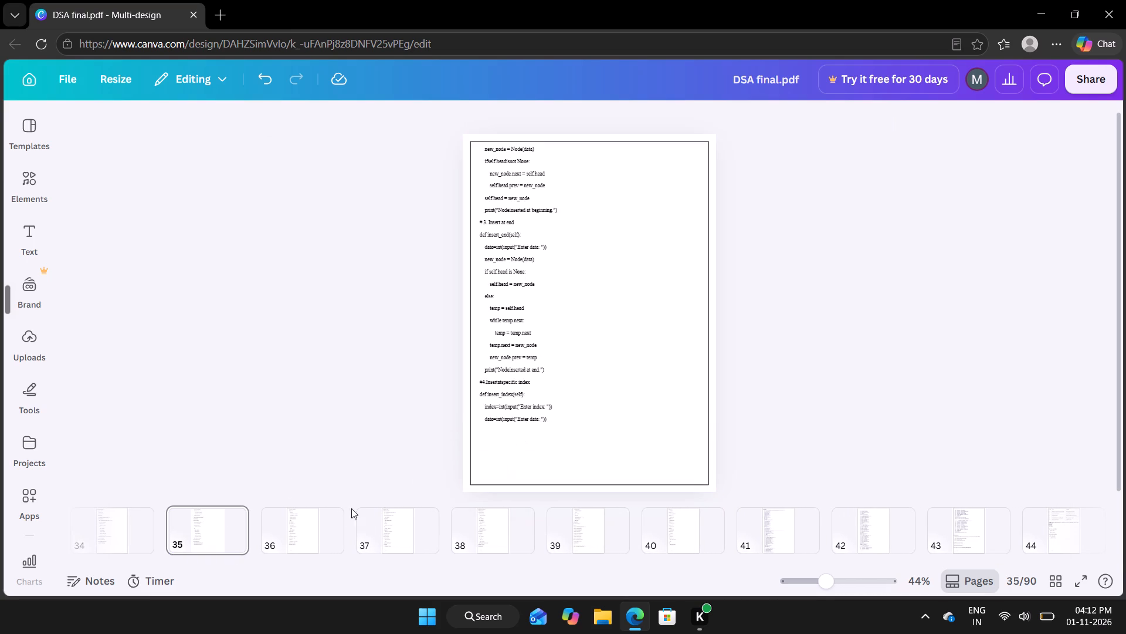
left_click(309, 532)
left_click(503, 466)
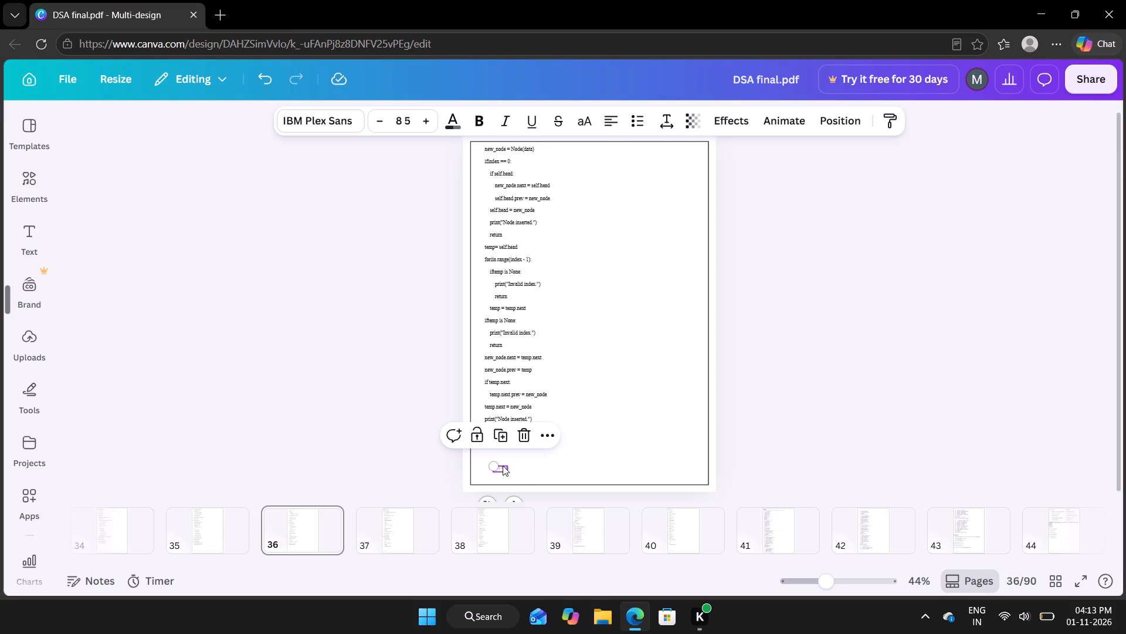
left_click(521, 436)
left_click(399, 528)
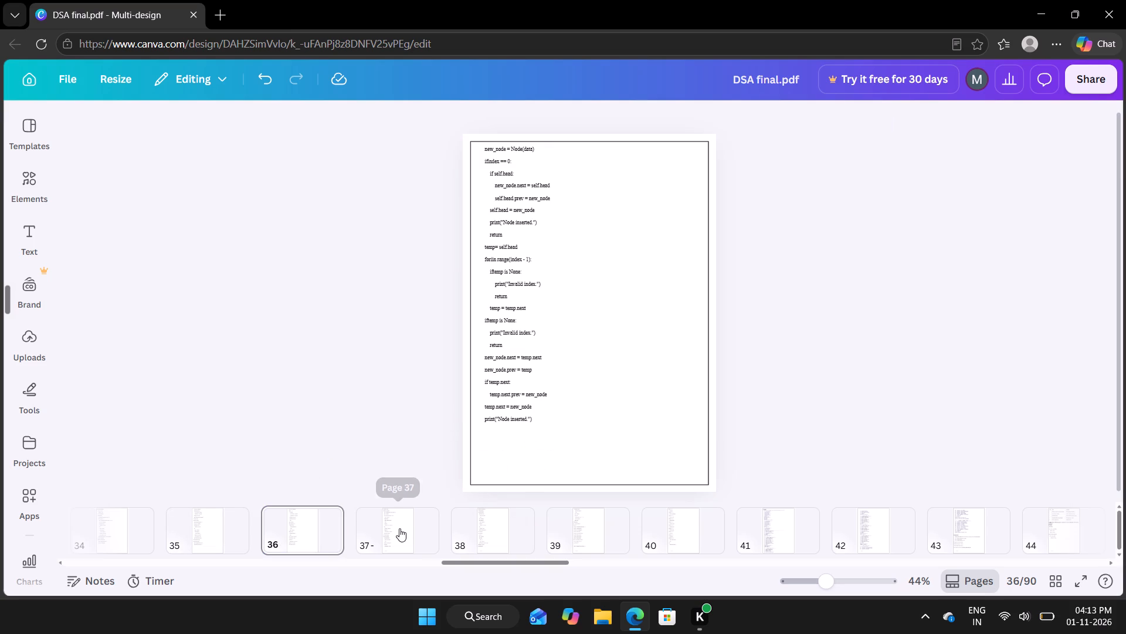
left_click(504, 469)
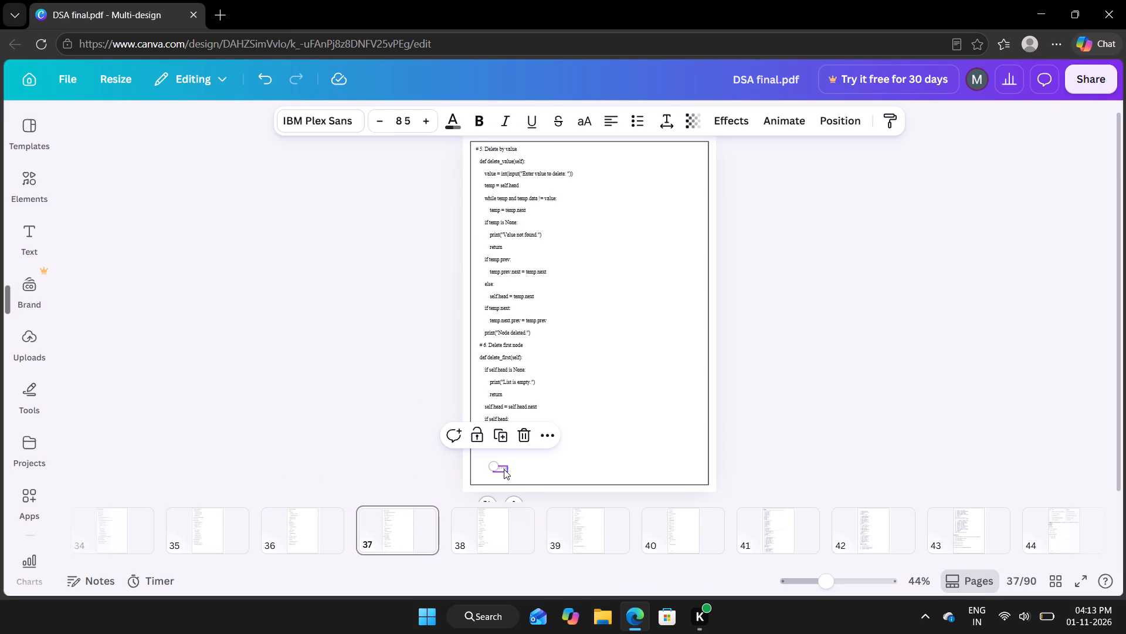
left_click(523, 438)
Delete the old footer page numbers on pages 38, 39 and 40.
left_click(473, 517)
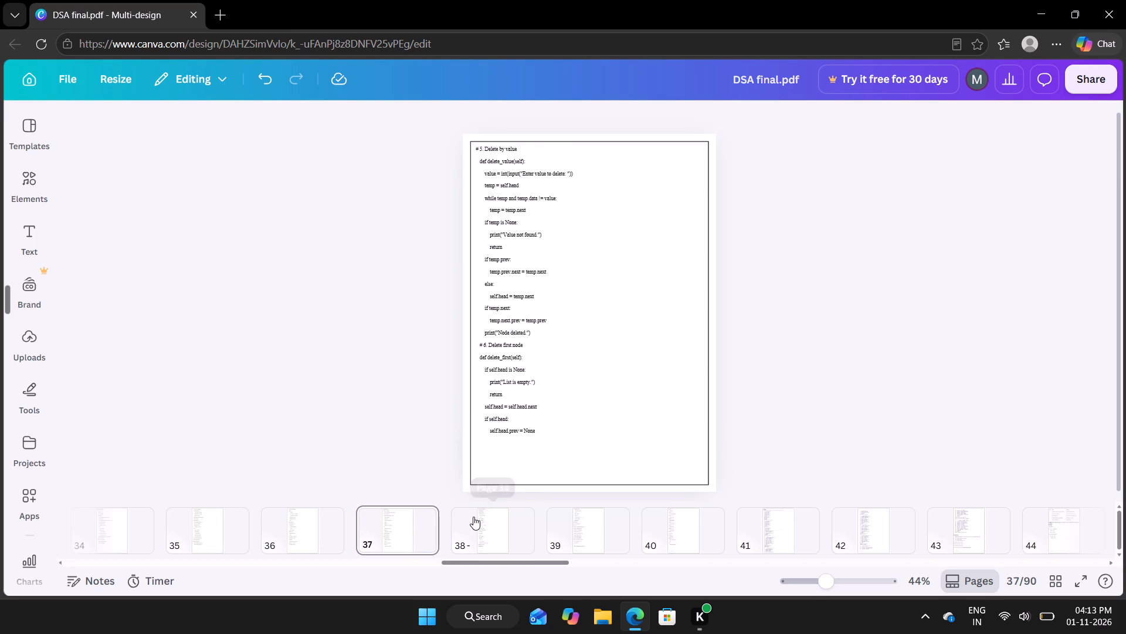
left_click(499, 470)
left_click(530, 437)
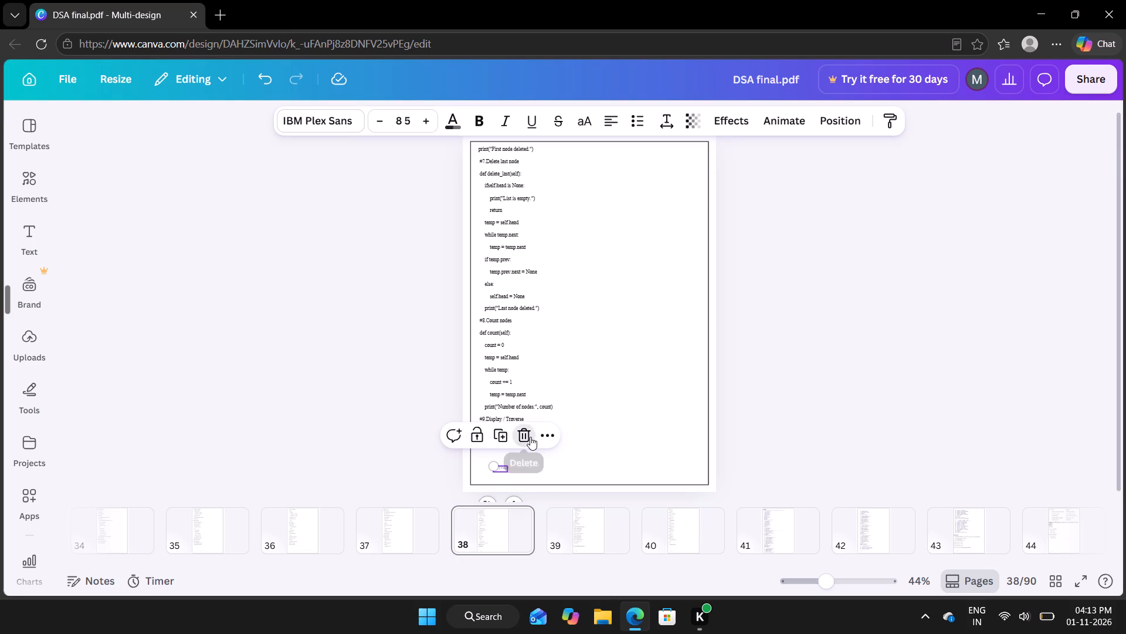
left_click(579, 530)
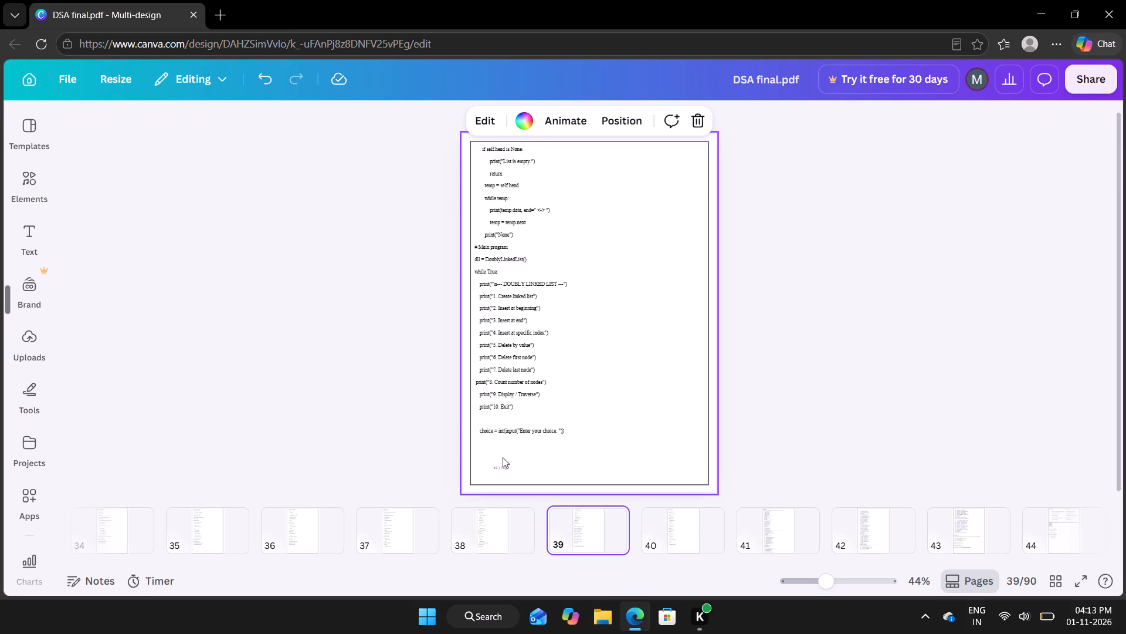
left_click(500, 470)
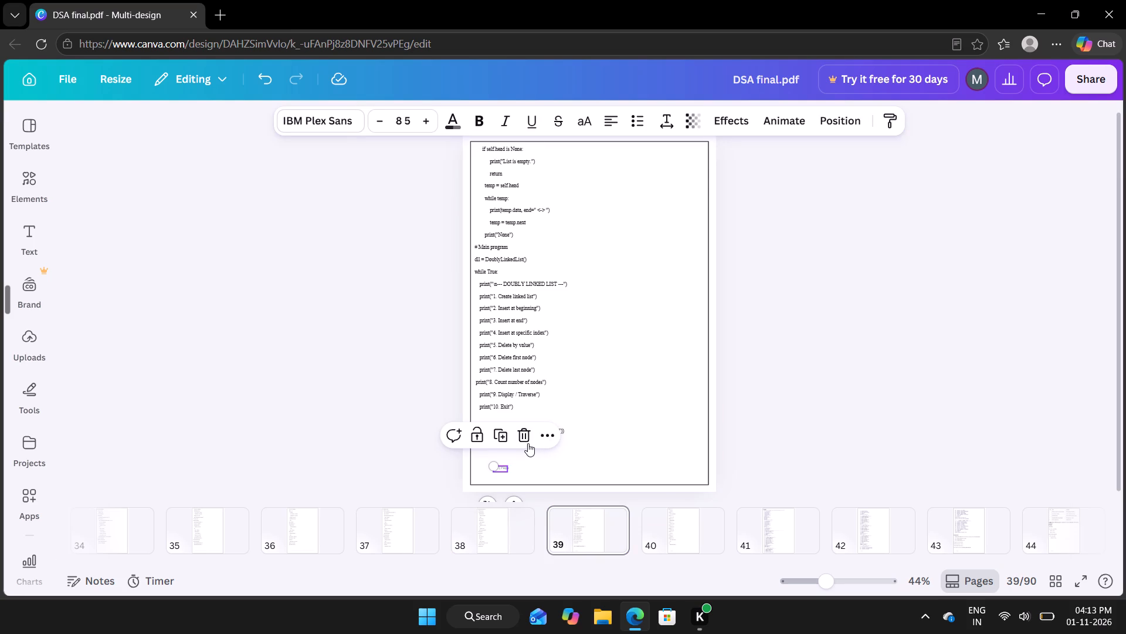
left_click(527, 443)
left_click(678, 529)
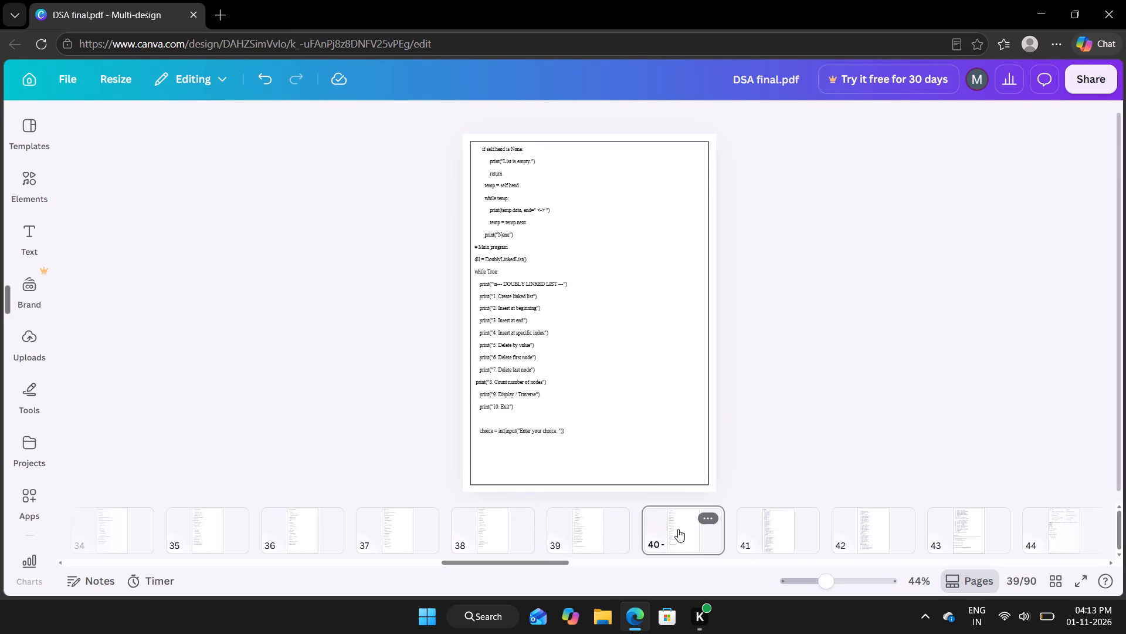
left_click(498, 468)
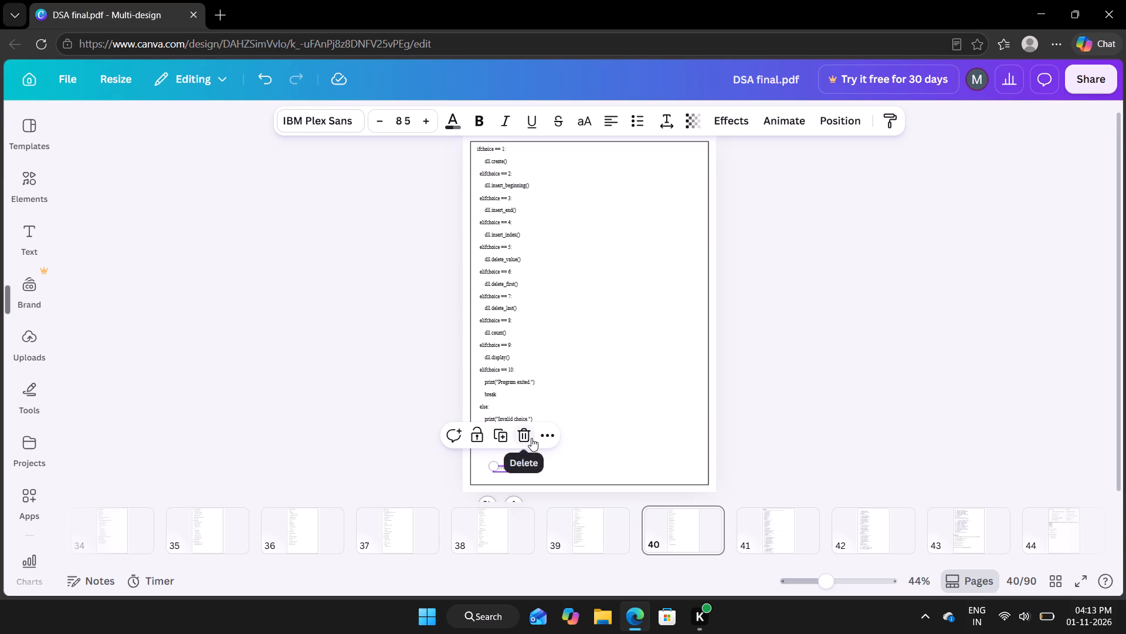
left_click(531, 438)
Shrink the border frame on page 41 slightly from its lower corner and nudge it sideways to even the side margins.
scroll(637, 515, "left", 6)
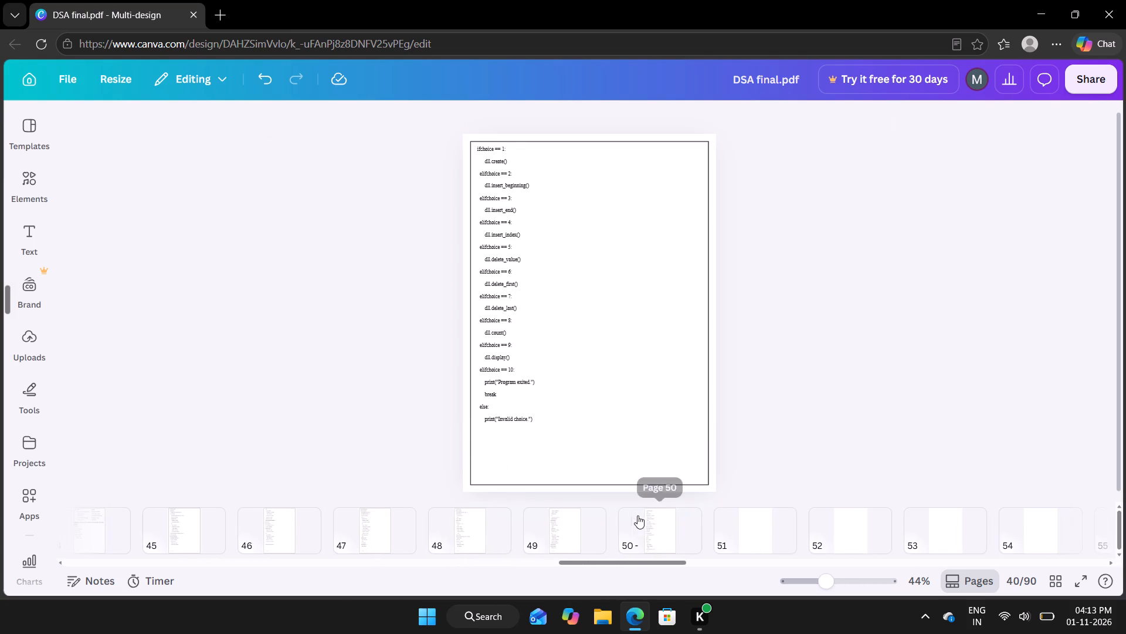
scroll(271, 529, "right", 3)
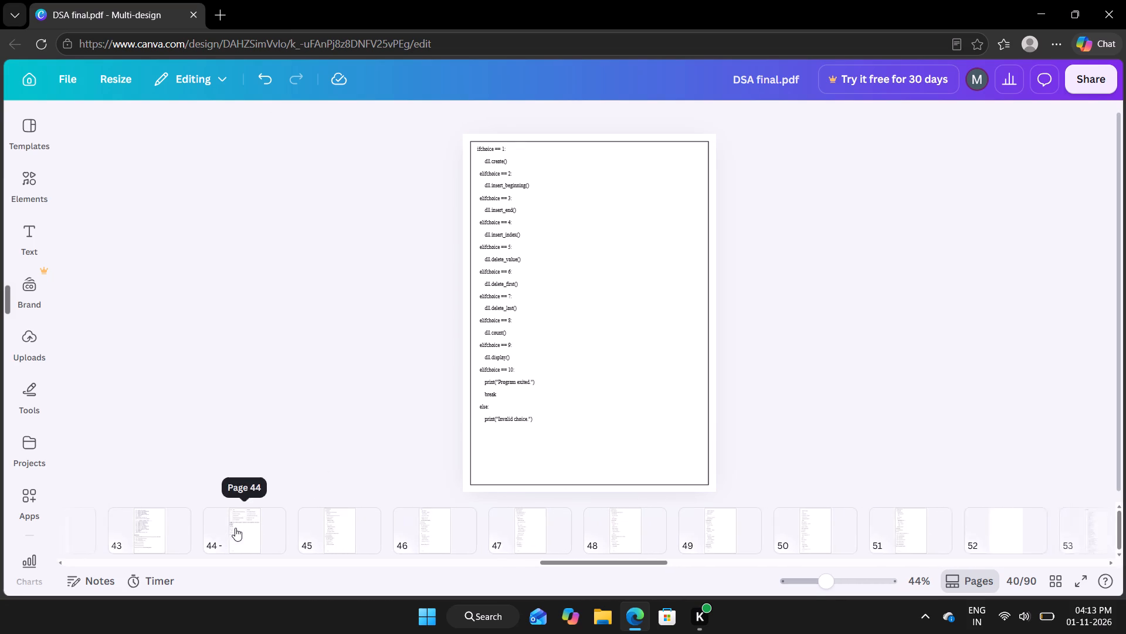
scroll(235, 528, "right", 3)
key("Right")
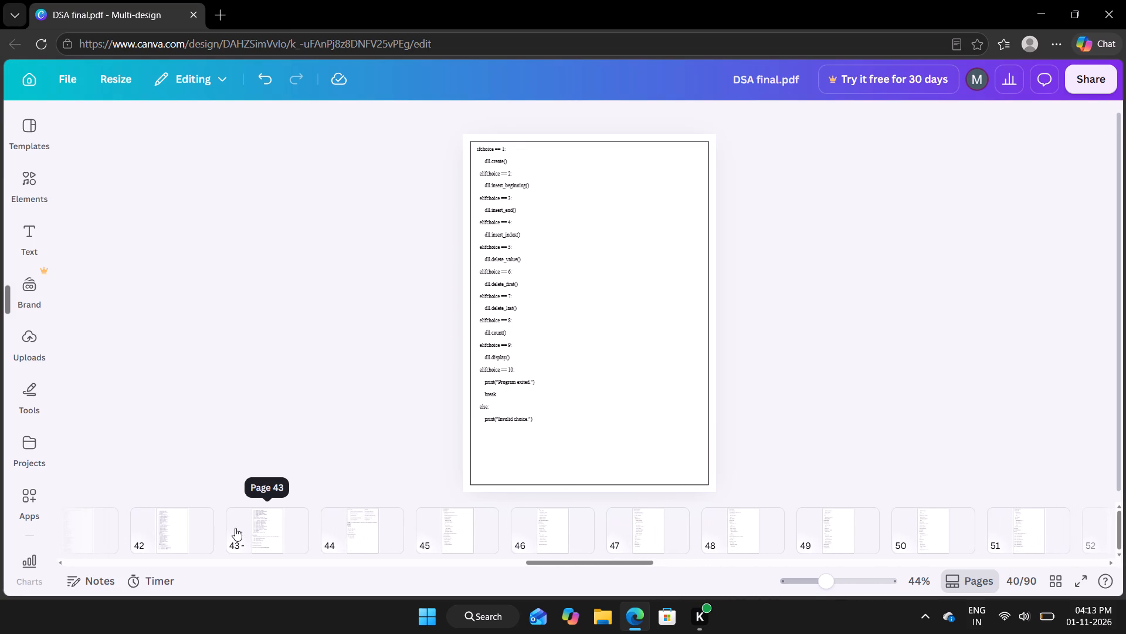
scroll(310, 536, "right", 2)
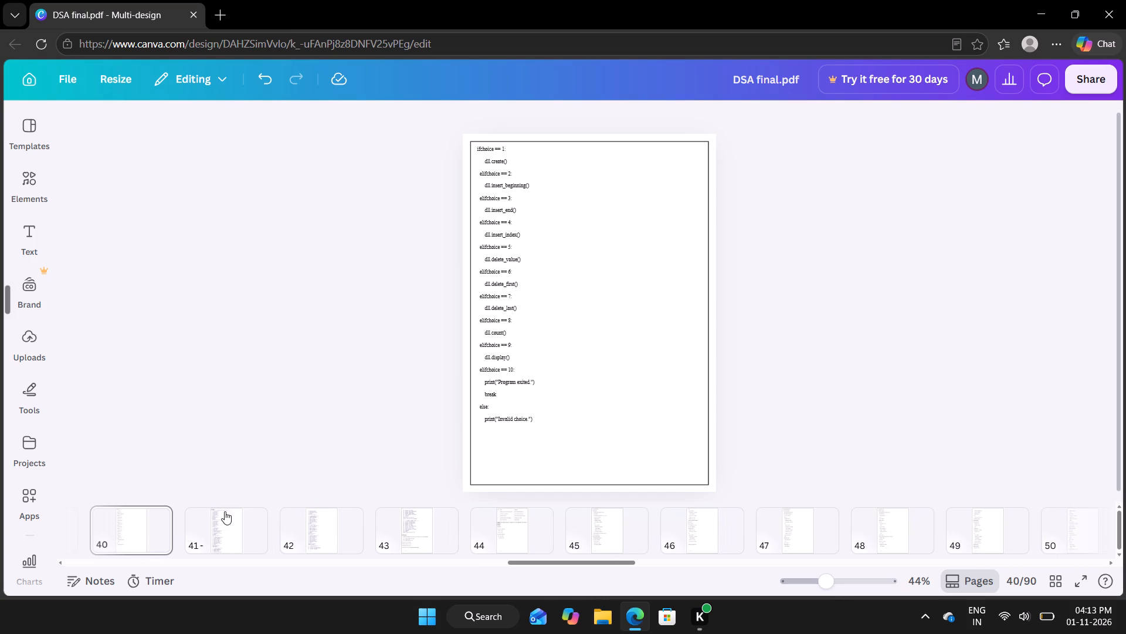
left_click(234, 525)
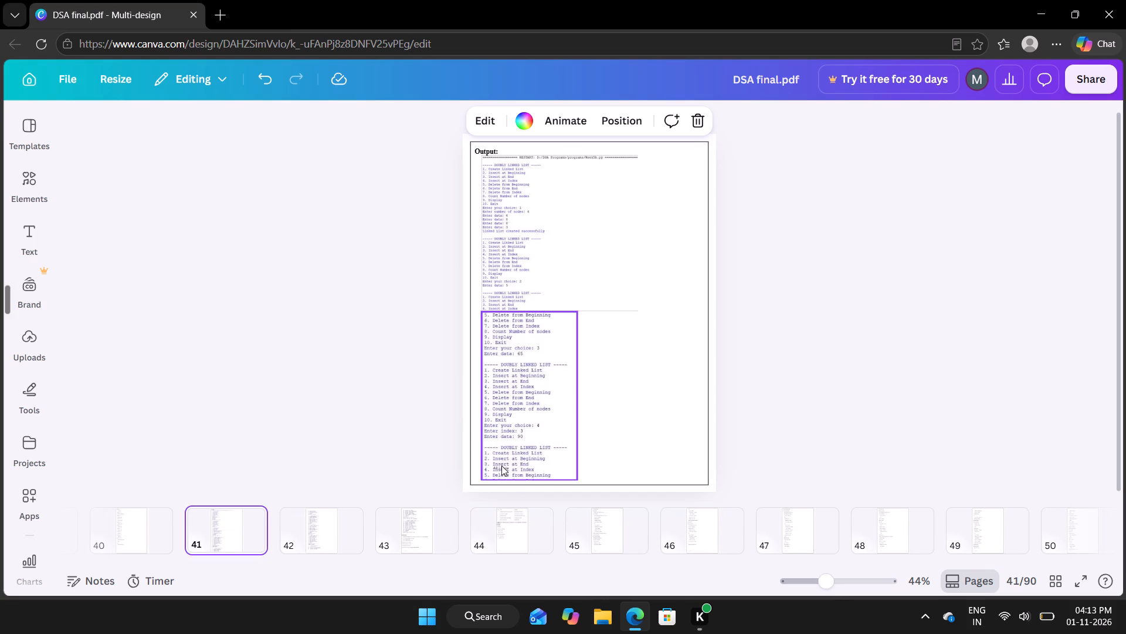
left_click(501, 466)
left_click(527, 430)
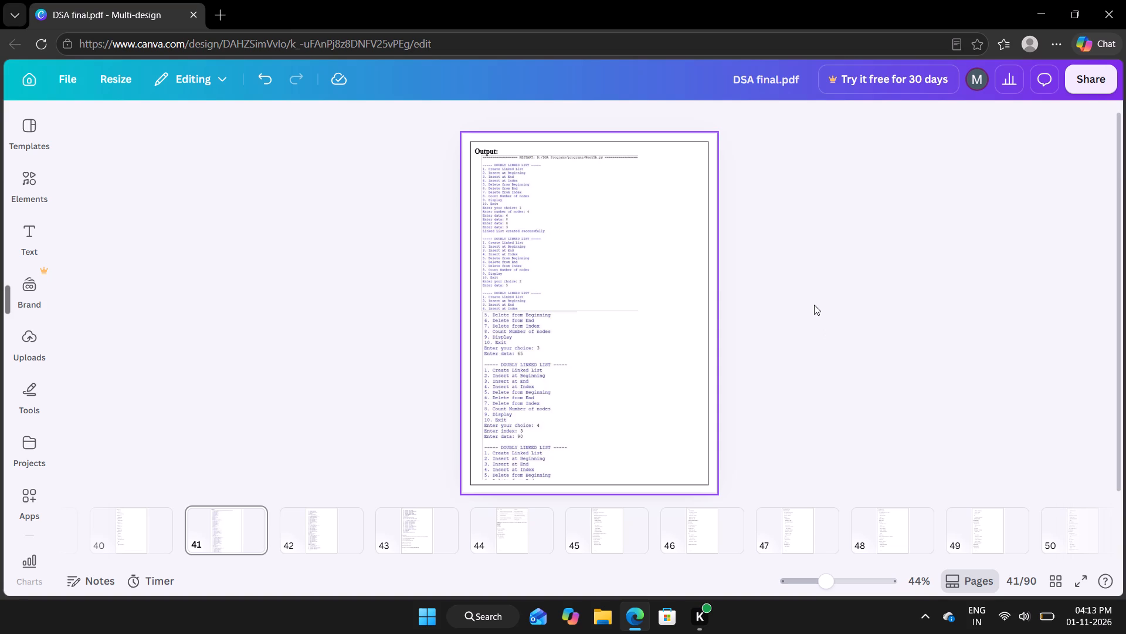
scroll(767, 346, "down", 1)
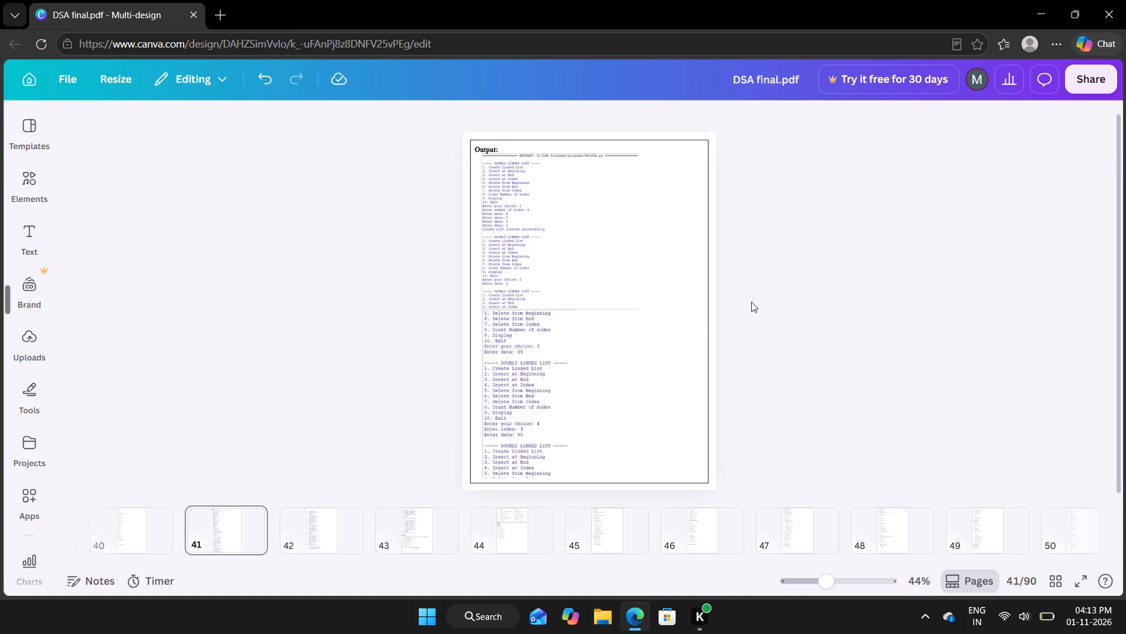
left_click(707, 311)
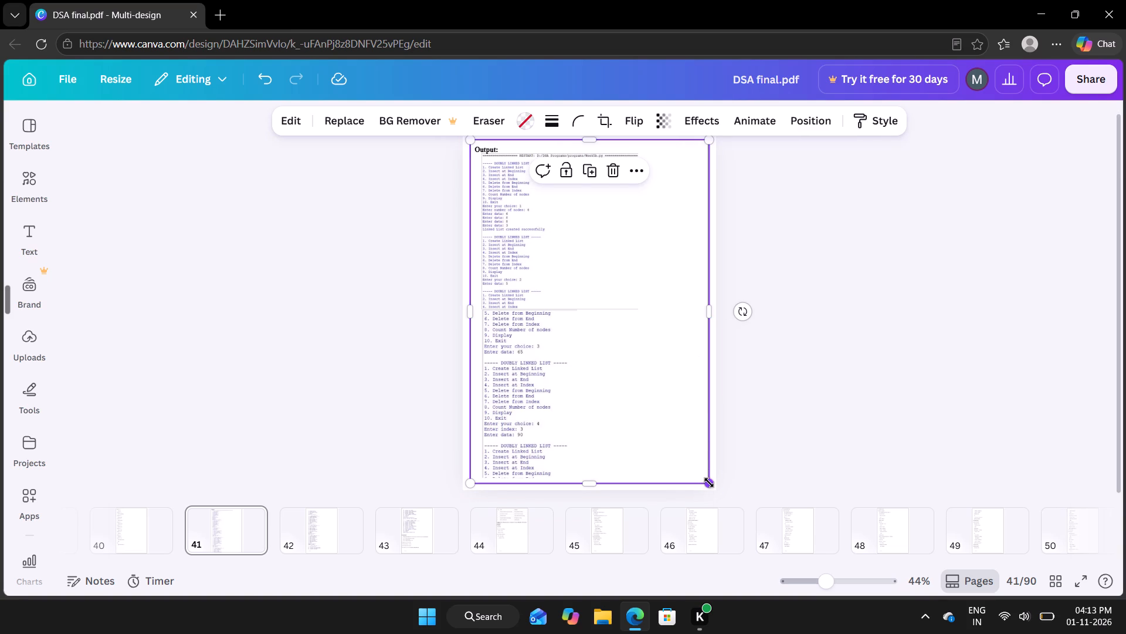
left_click_drag(708, 481, 706, 485)
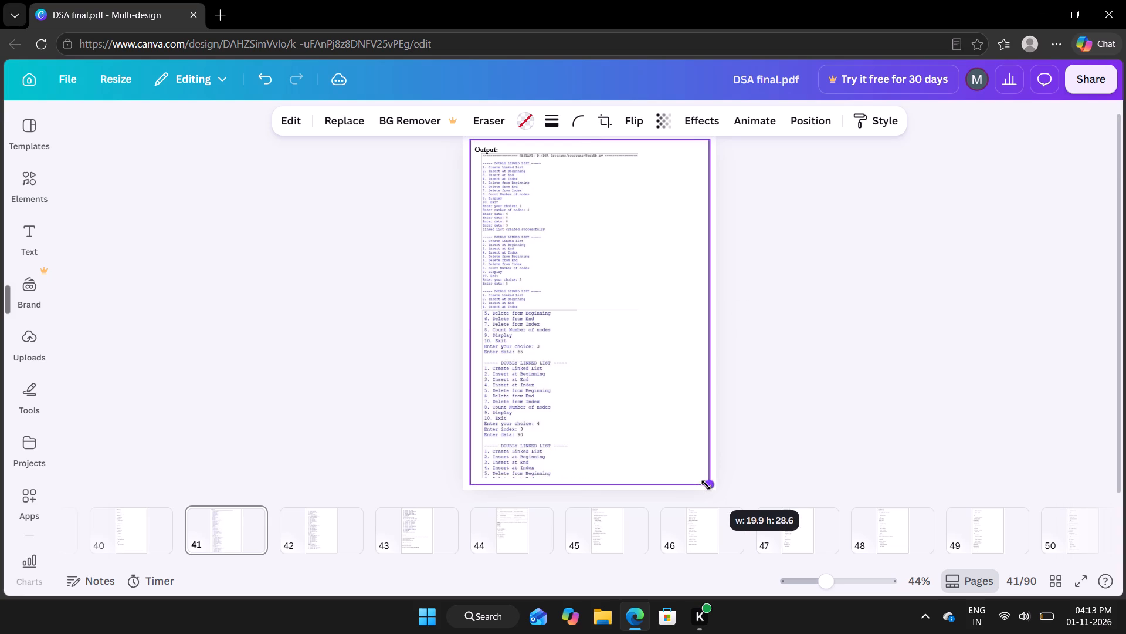
left_click_drag(706, 485, 706, 475)
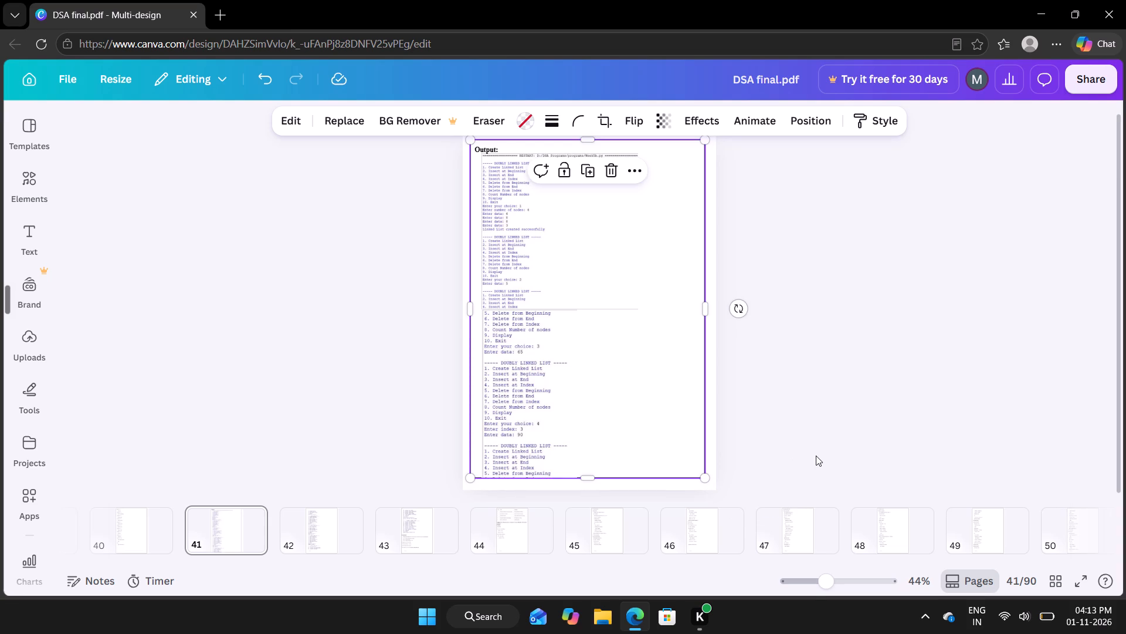
left_click(816, 456)
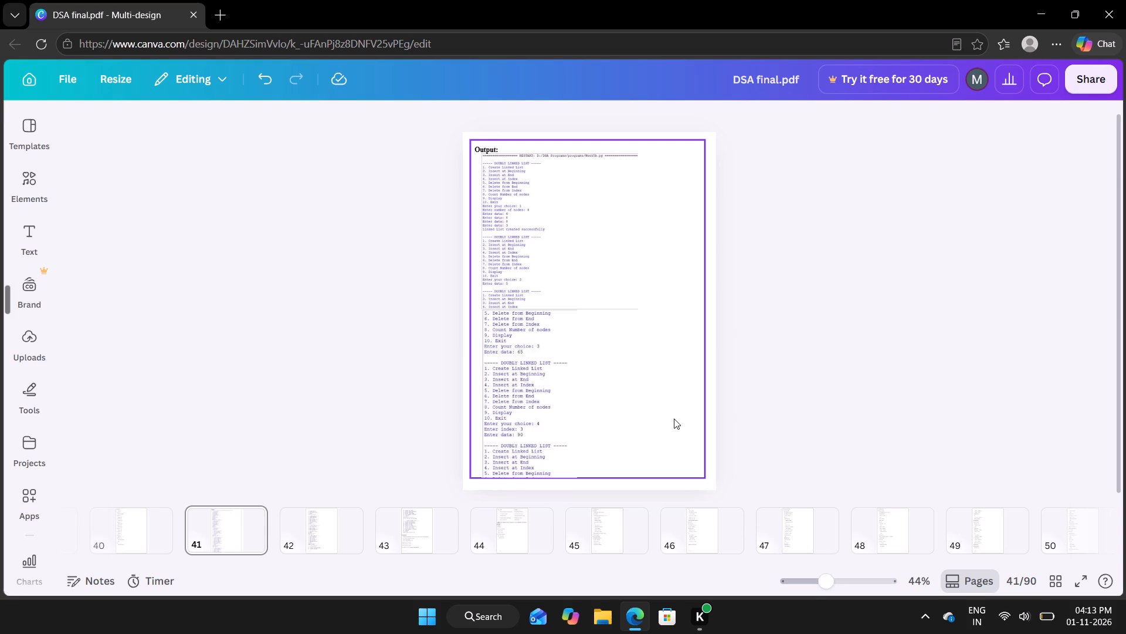
left_click(674, 419)
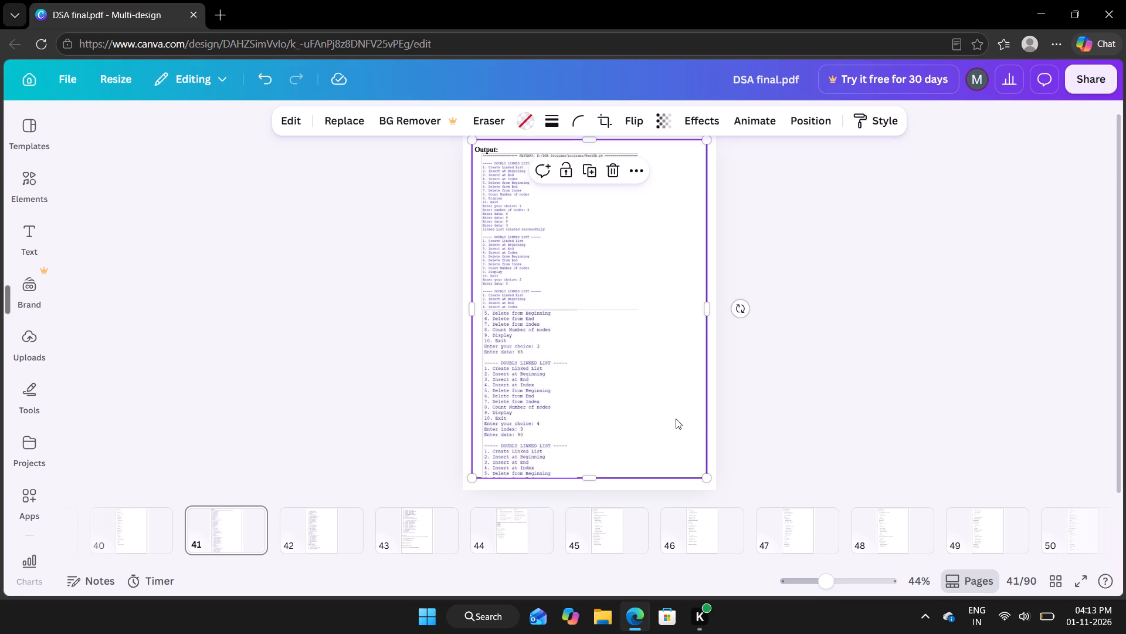
left_click(900, 393)
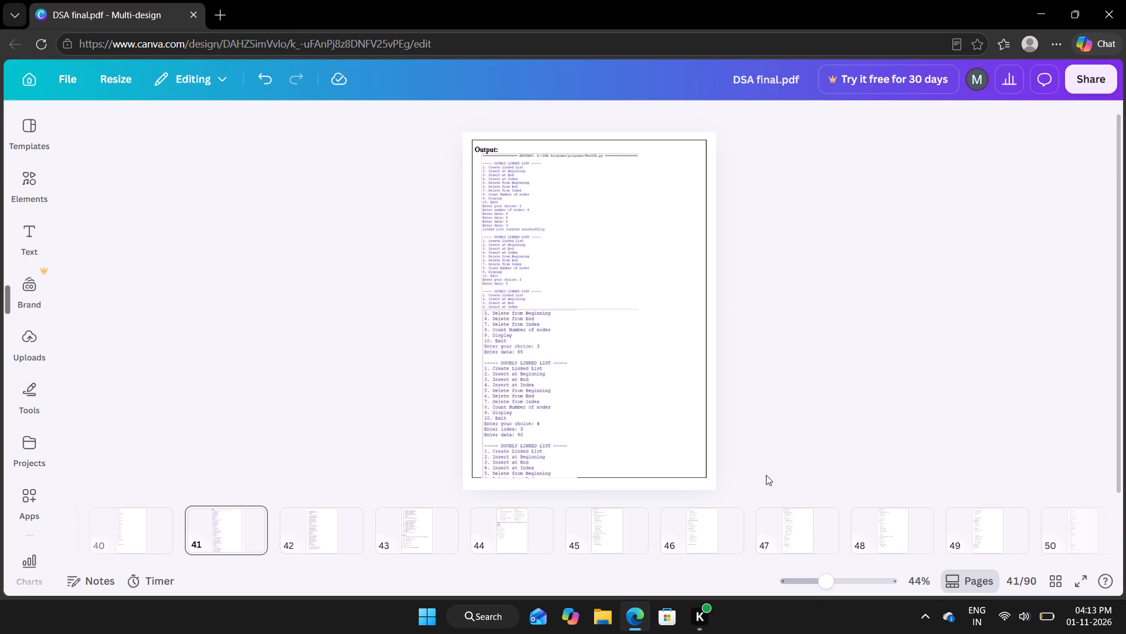
Shrink the upper output image on page 41 proportionally to about 12.2 wide by 12.1 high.
left_click(310, 523)
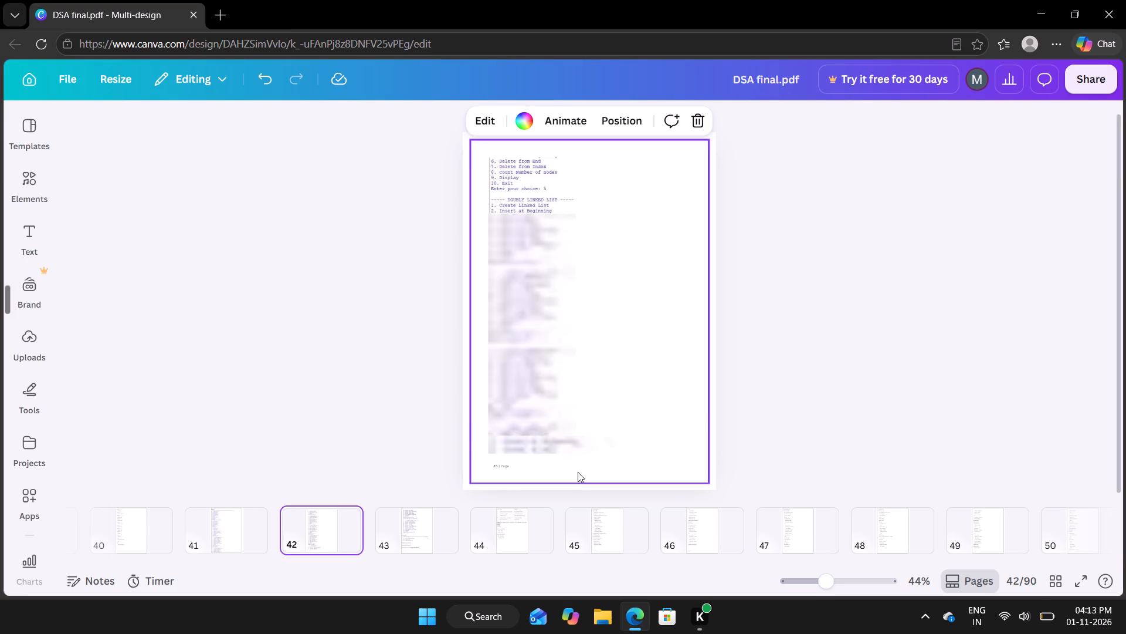
left_click(245, 524)
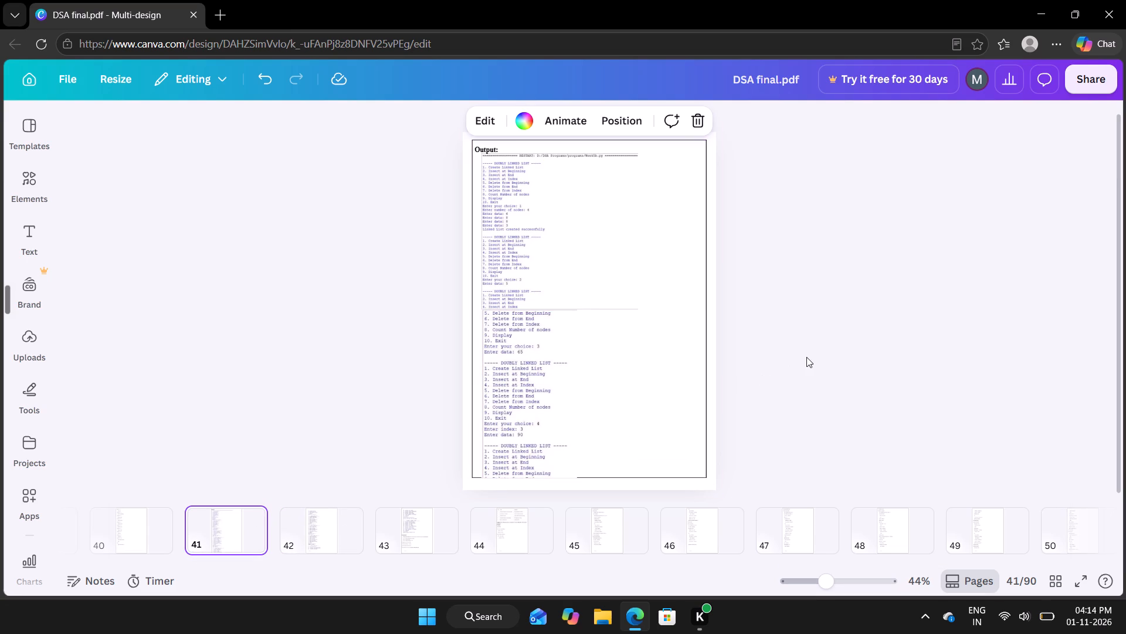
left_click(527, 218)
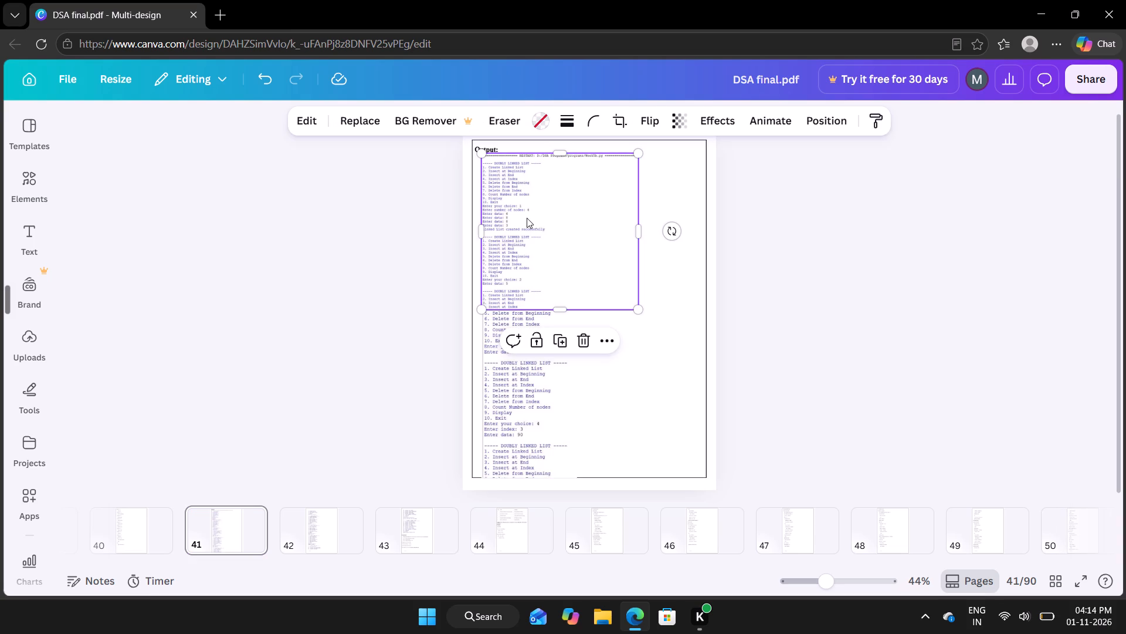
left_click_drag(637, 311, 632, 295)
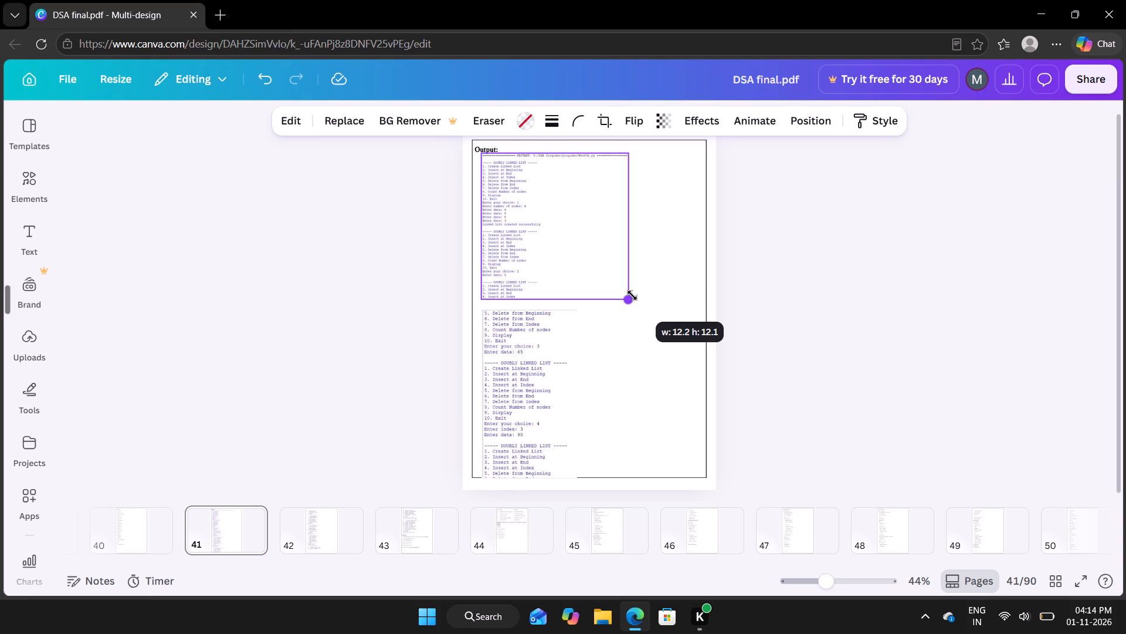
left_click_drag(632, 295, 632, 296)
left_click(952, 291)
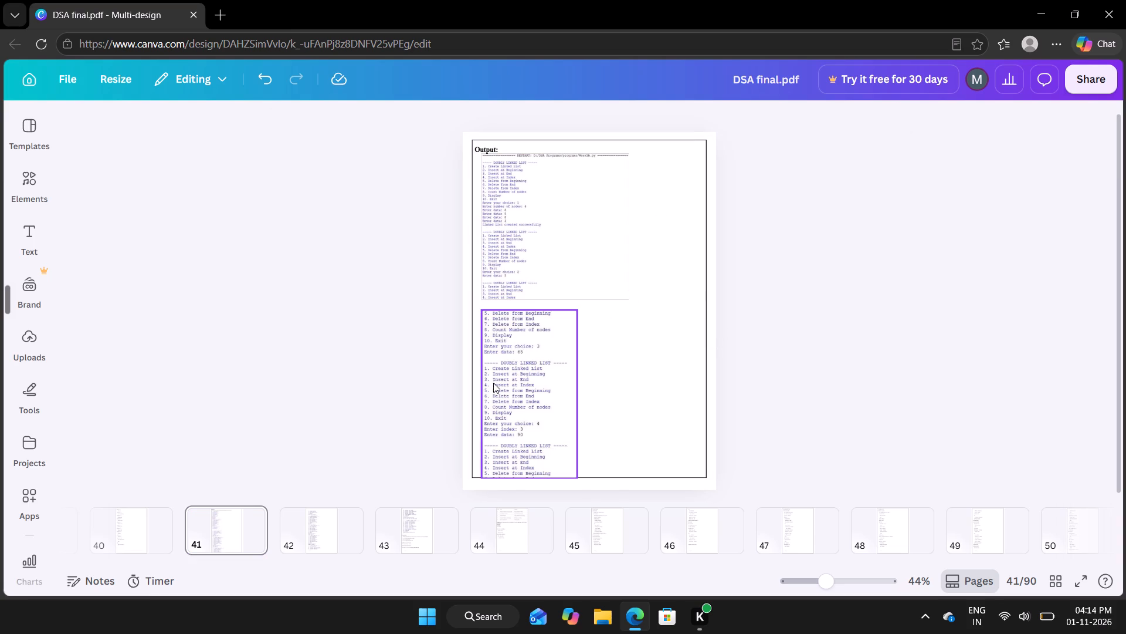
Move the lower output image on page 41 up against the upper image's bottom edge, keeping it inside the border.
left_click(515, 383)
left_click_drag(515, 383, 515, 370)
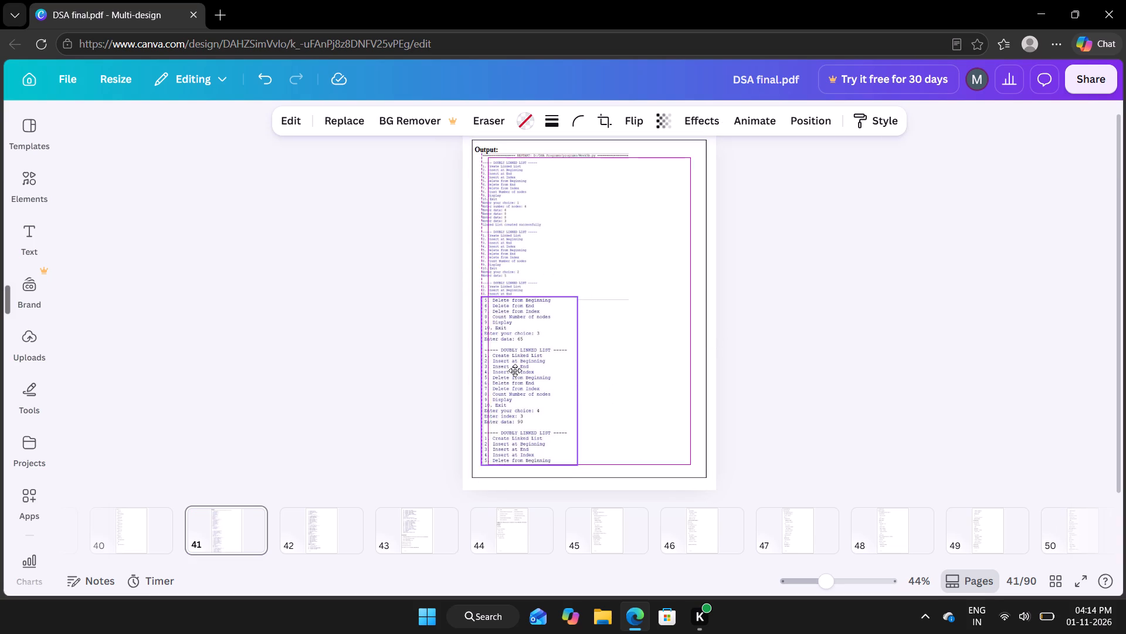
left_click_drag(515, 370, 515, 374)
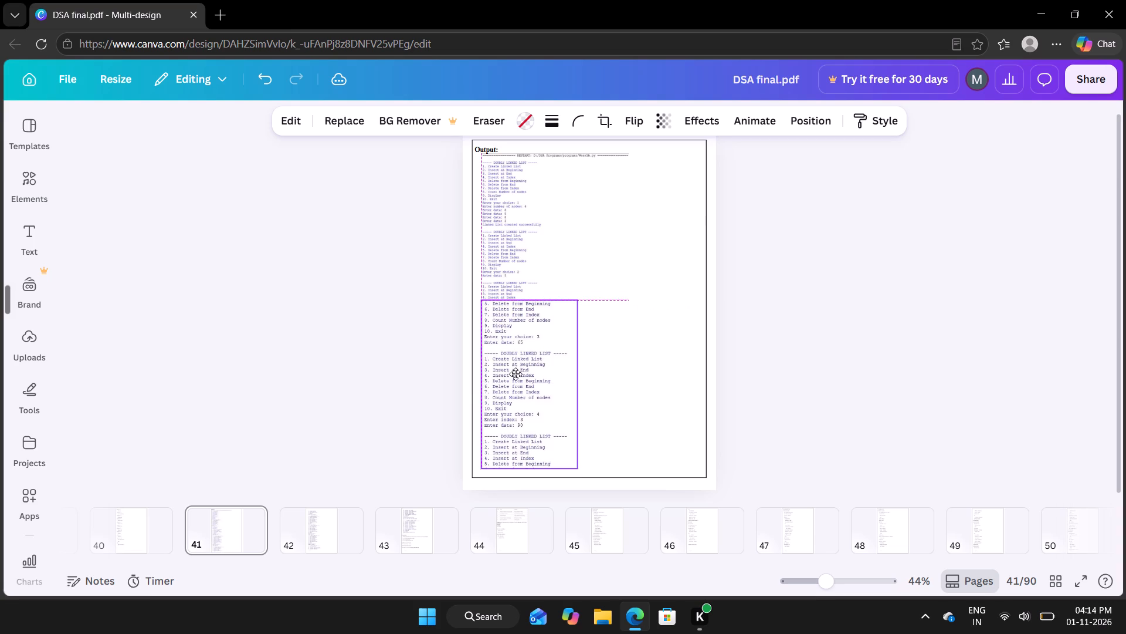
left_click_drag(515, 374, 515, 376)
left_click(856, 474)
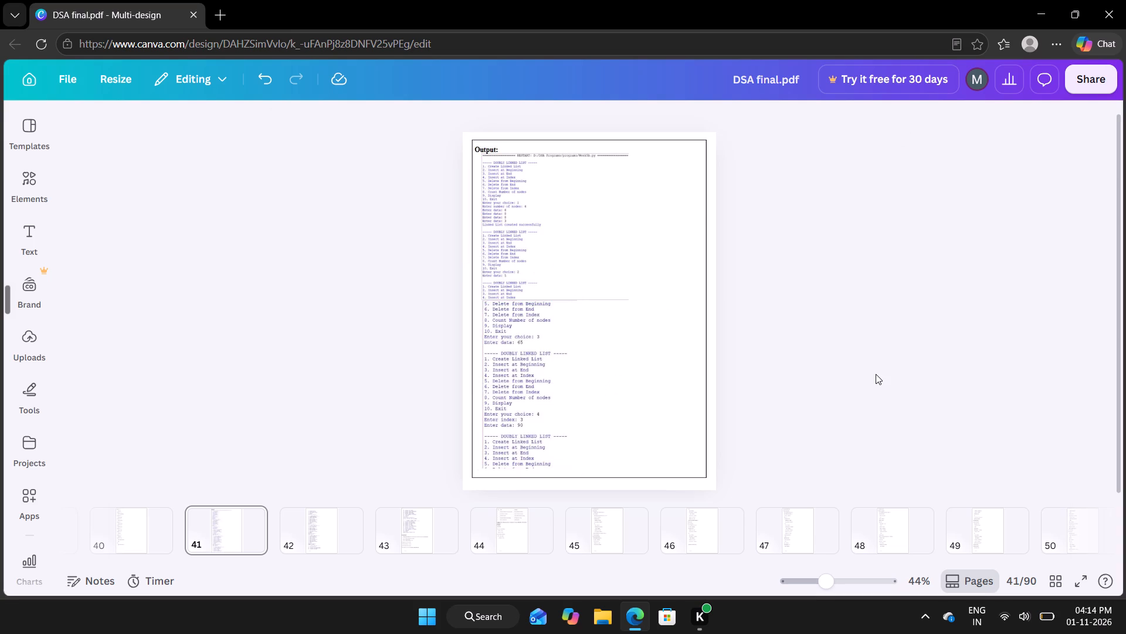
left_click(876, 374)
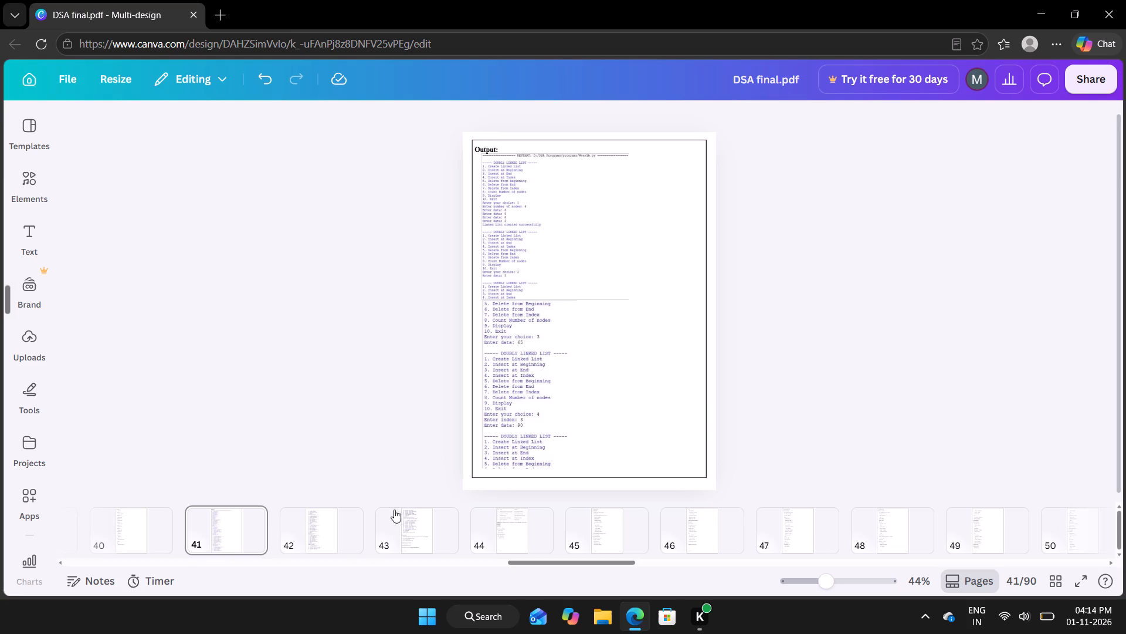
Delete the old footer page numbers on pages 42, 43 and 44.
left_click(329, 532)
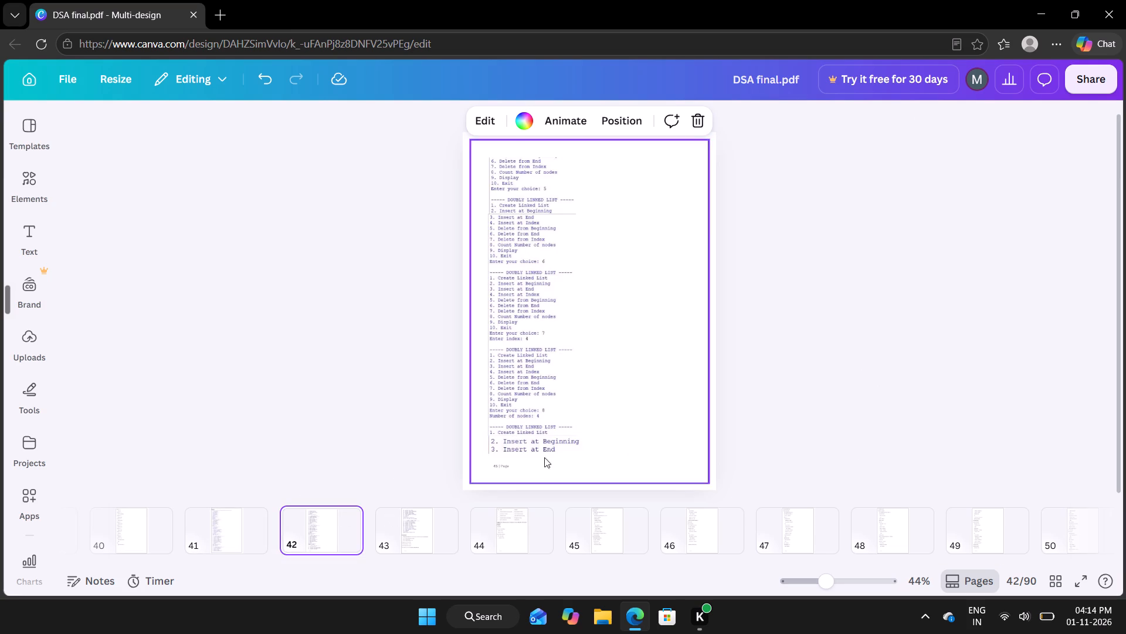
left_click(507, 466)
left_click(531, 431)
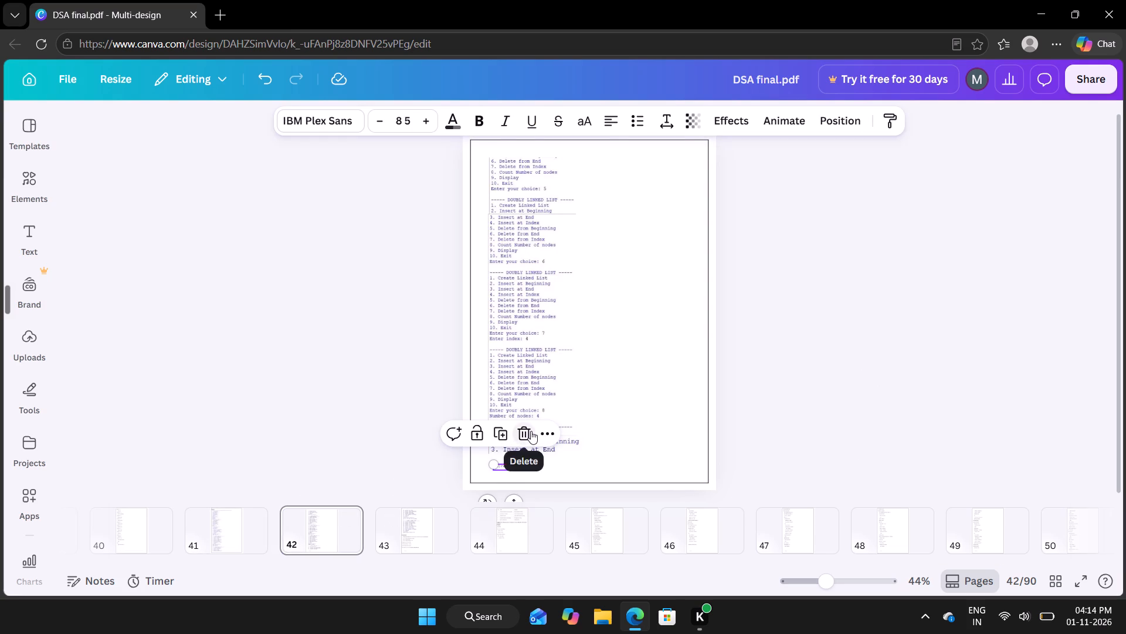
left_click(424, 525)
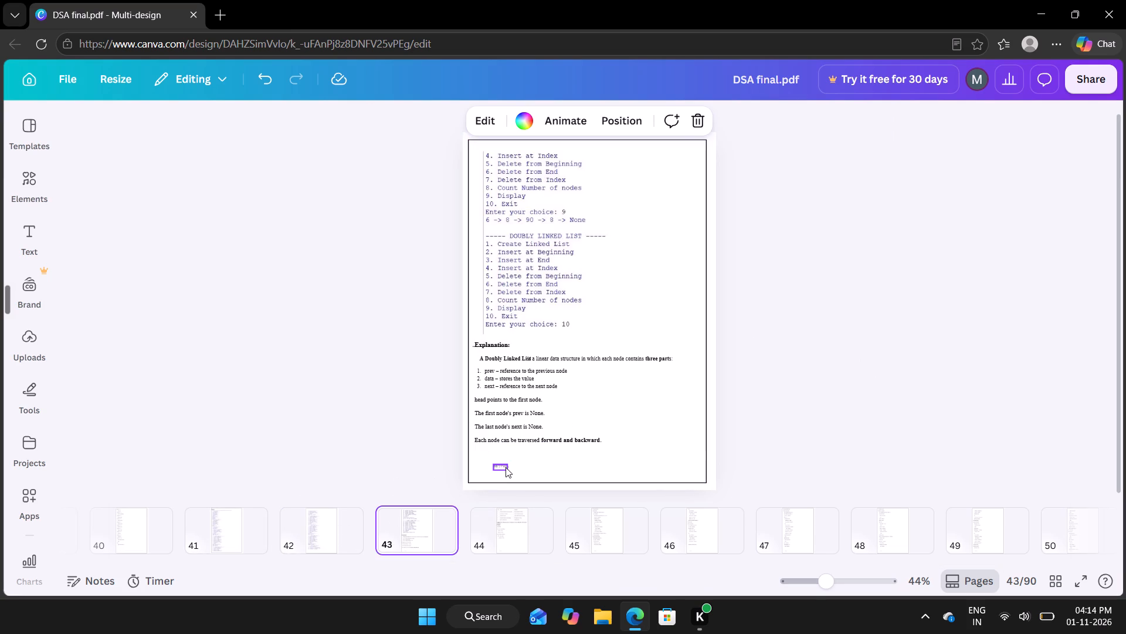
left_click(506, 465)
left_click(530, 435)
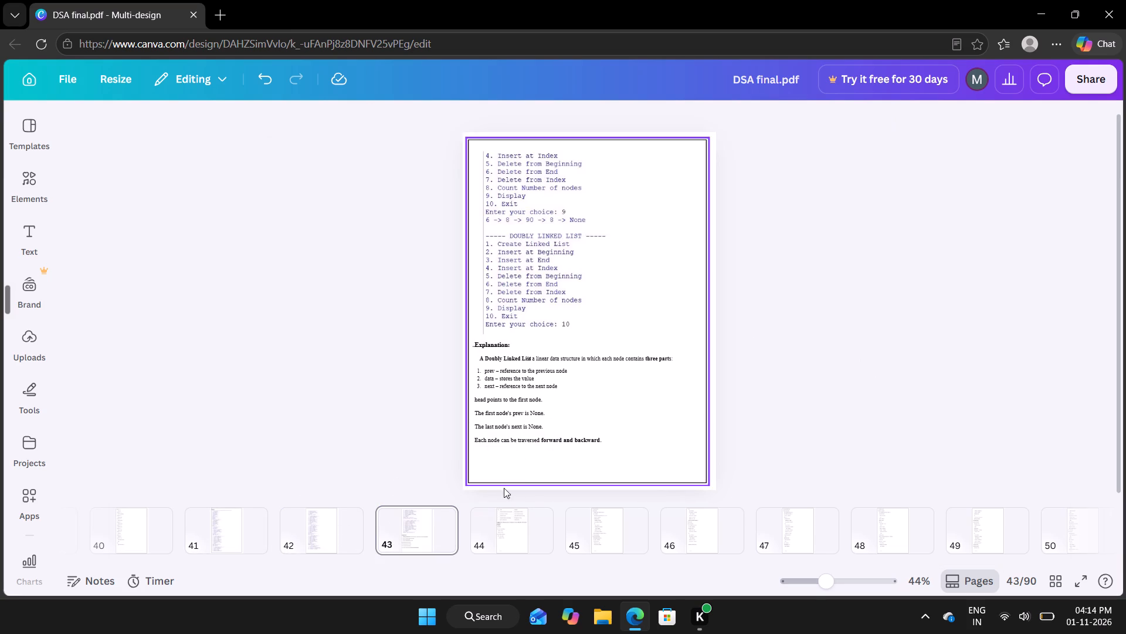
left_click(494, 525)
left_click(503, 467)
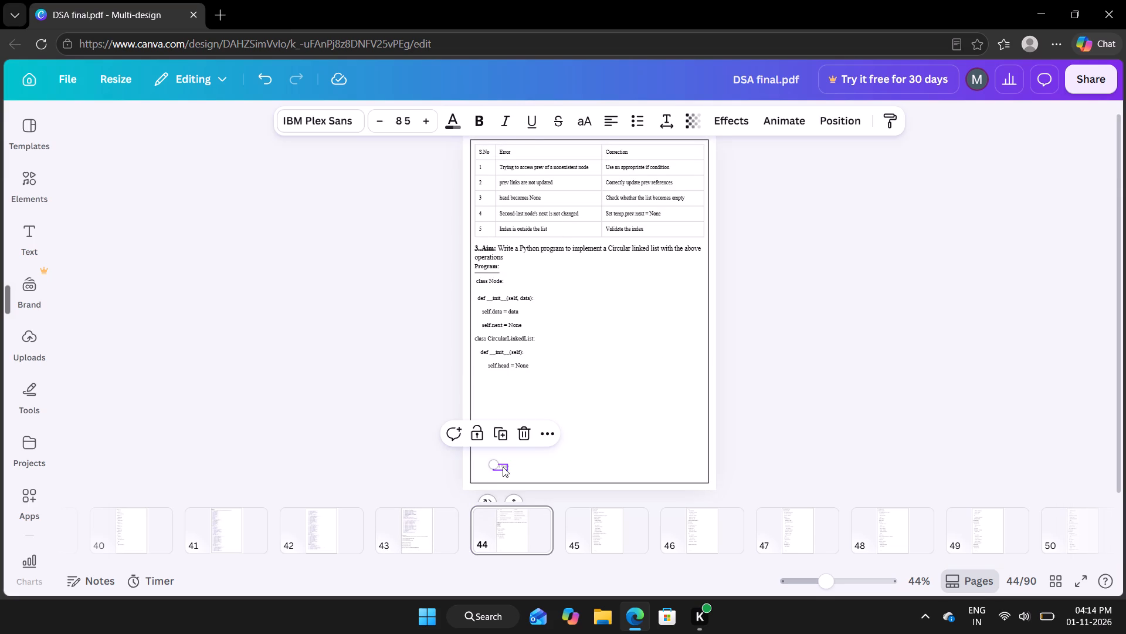
left_click(528, 438)
Delete the old footer page numbers on pages 45, 46 and 47.
left_click(599, 524)
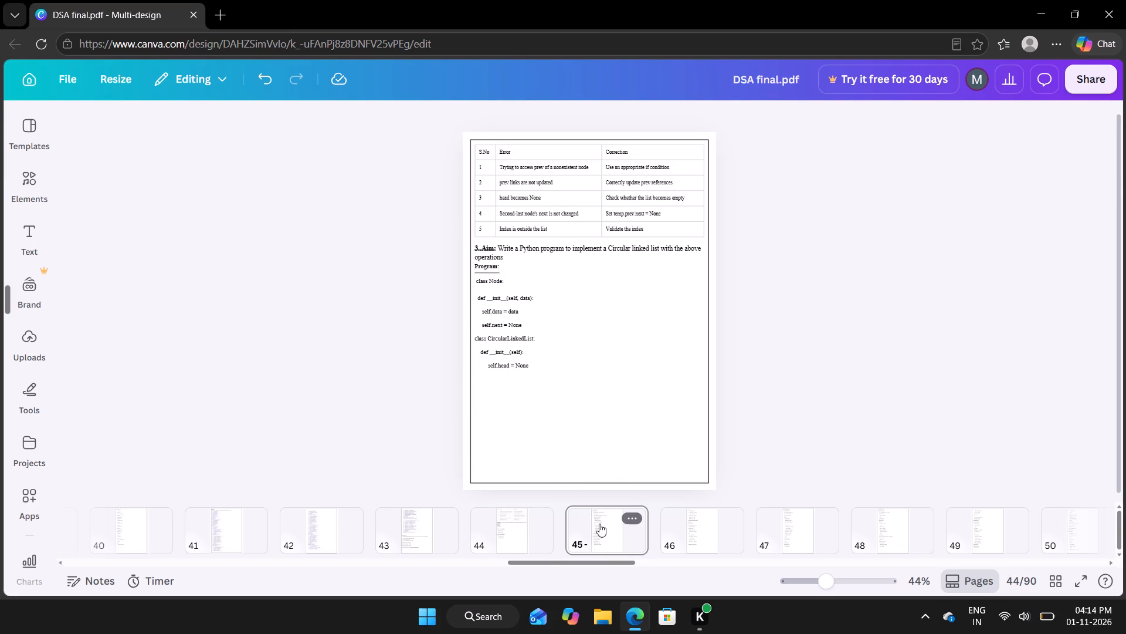
left_click(499, 467)
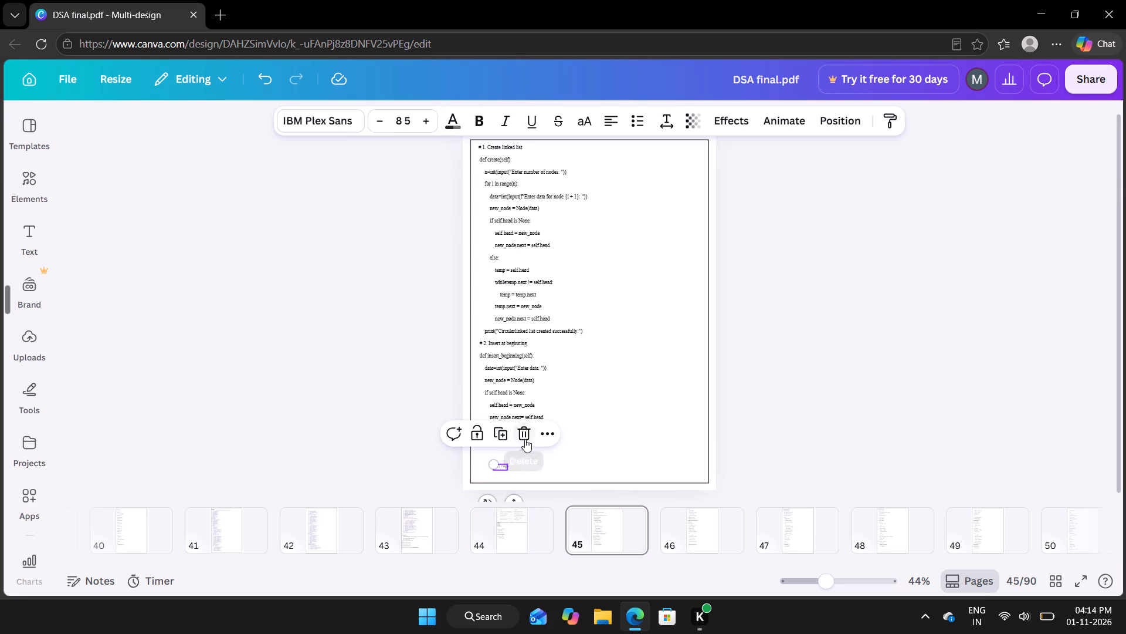
left_click(525, 439)
left_click(686, 535)
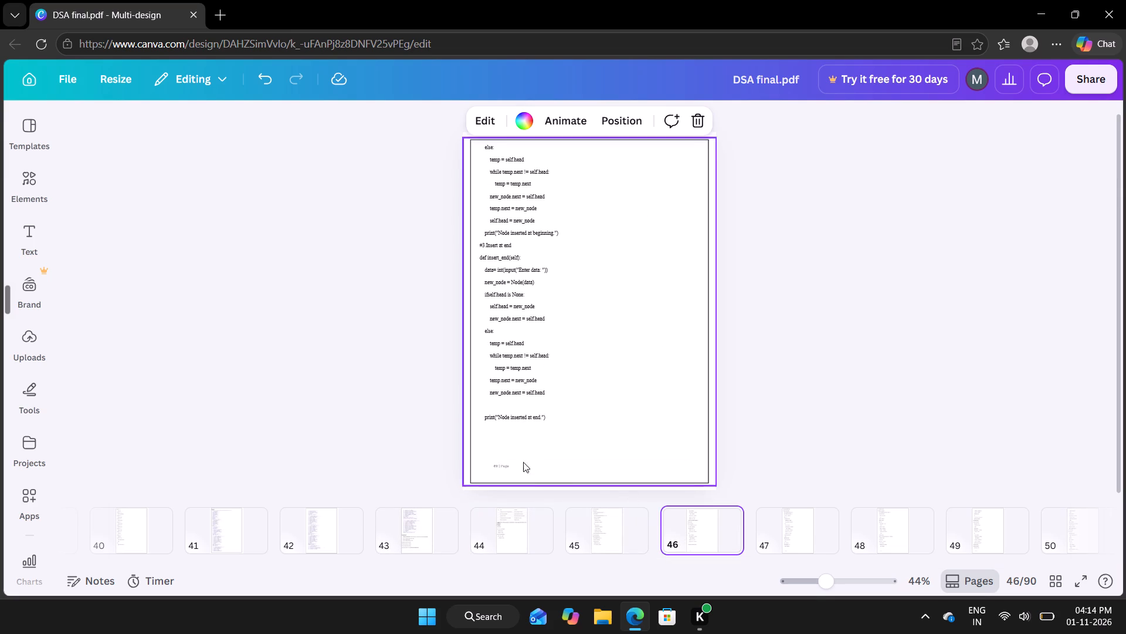
left_click(502, 466)
left_click(526, 436)
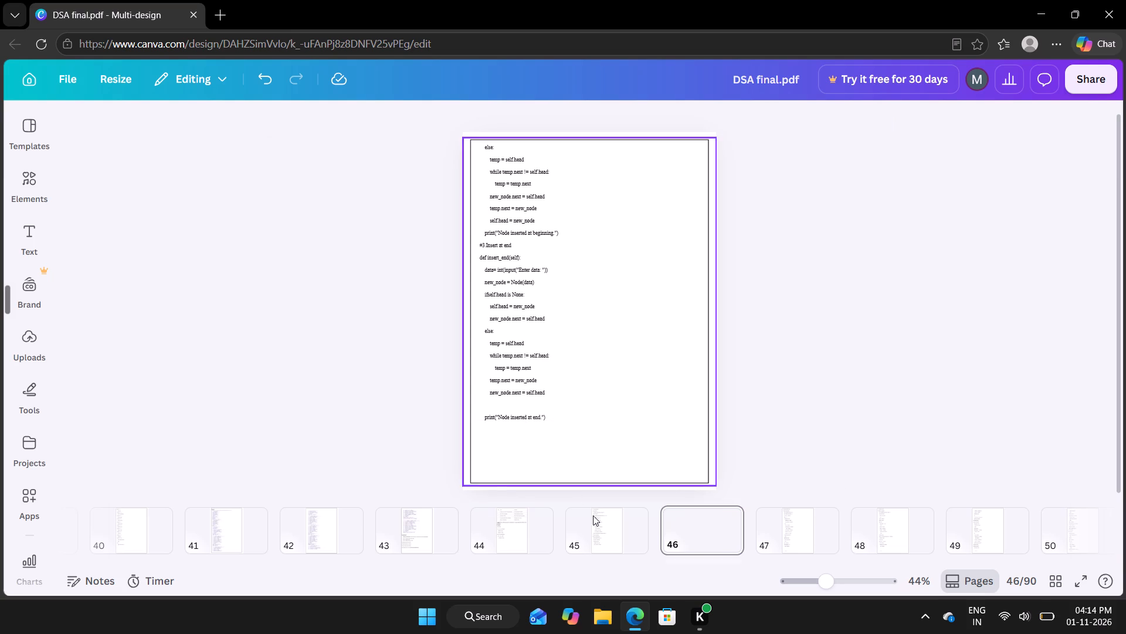
scroll(597, 521, "left", 5)
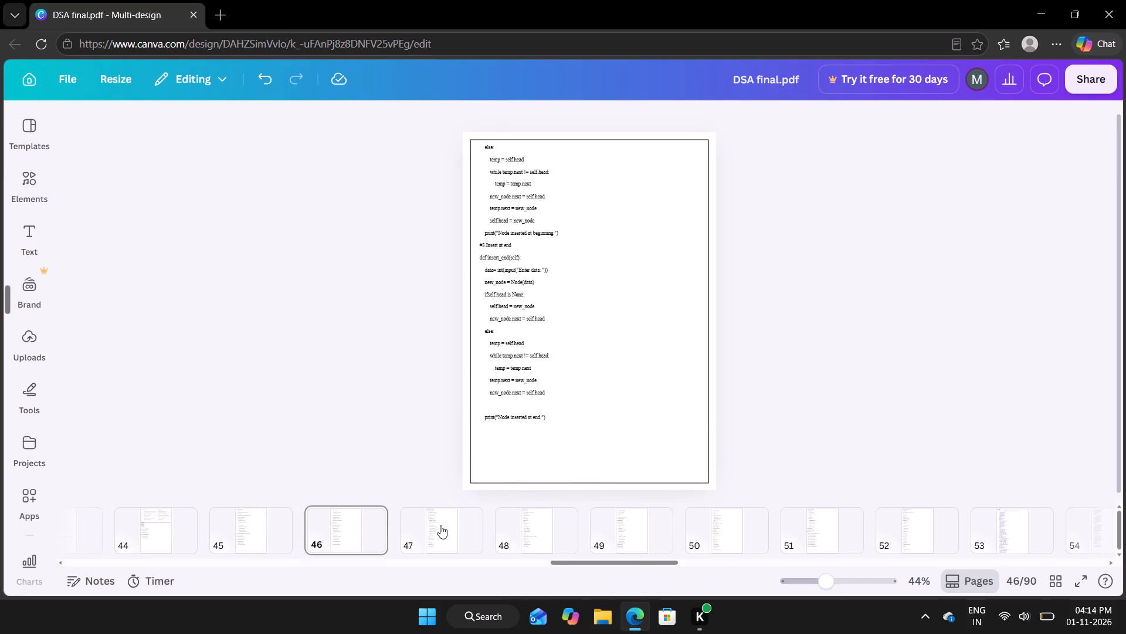
left_click(440, 525)
left_click(504, 466)
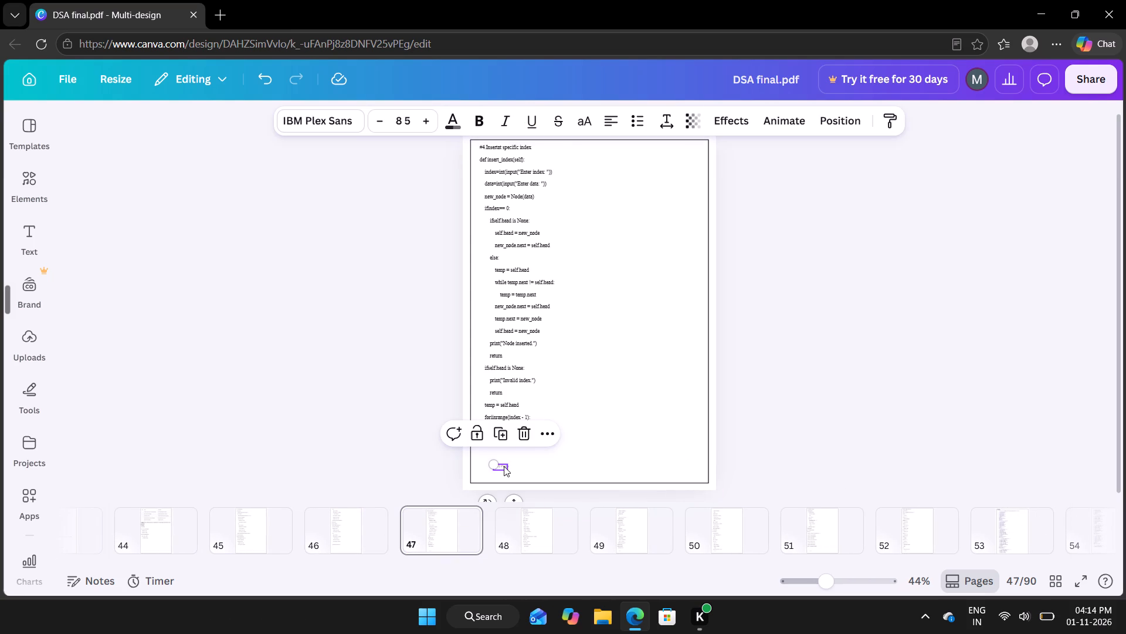
left_click(527, 436)
Delete the old footer page numbers on pages 48, 49 and 50.
left_click(524, 522)
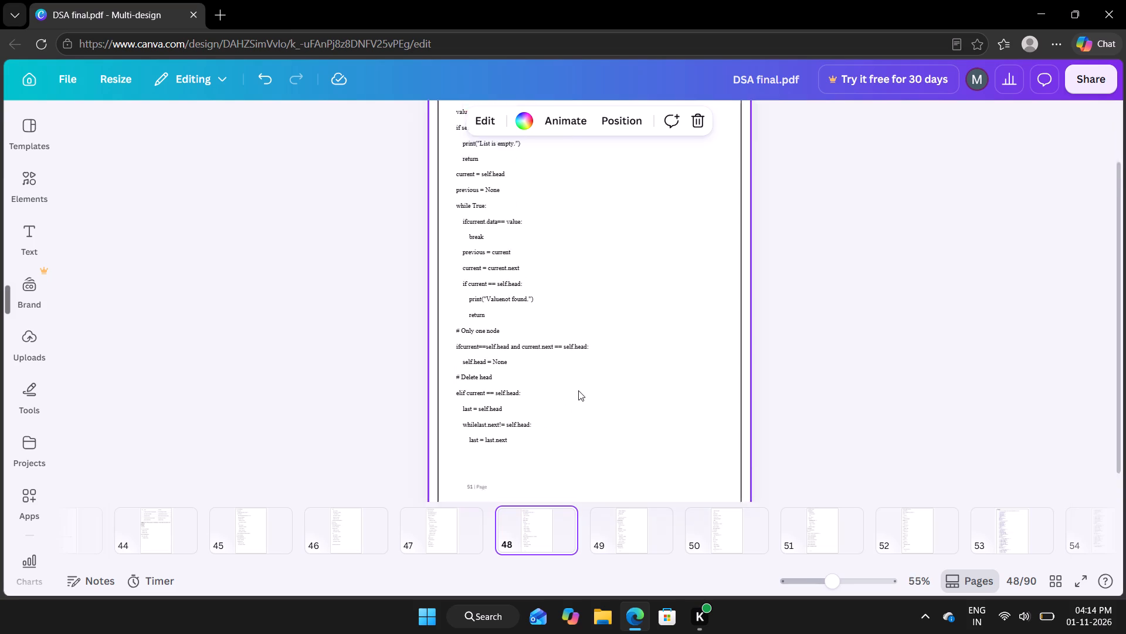
scroll(578, 390, "down", 1)
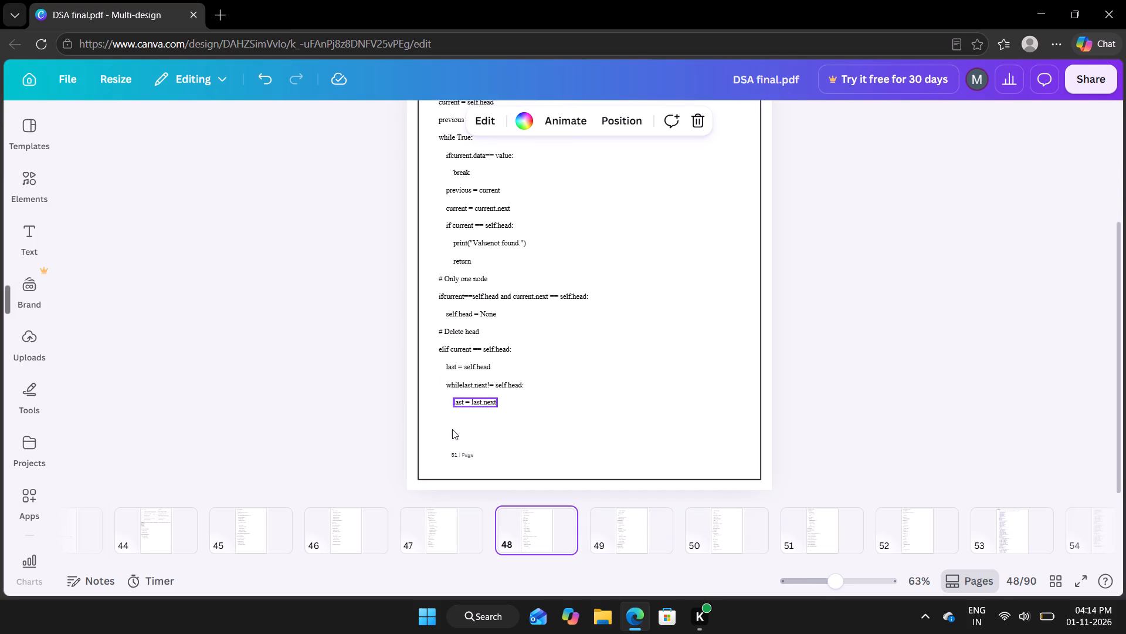
left_click(456, 457)
left_click(486, 426)
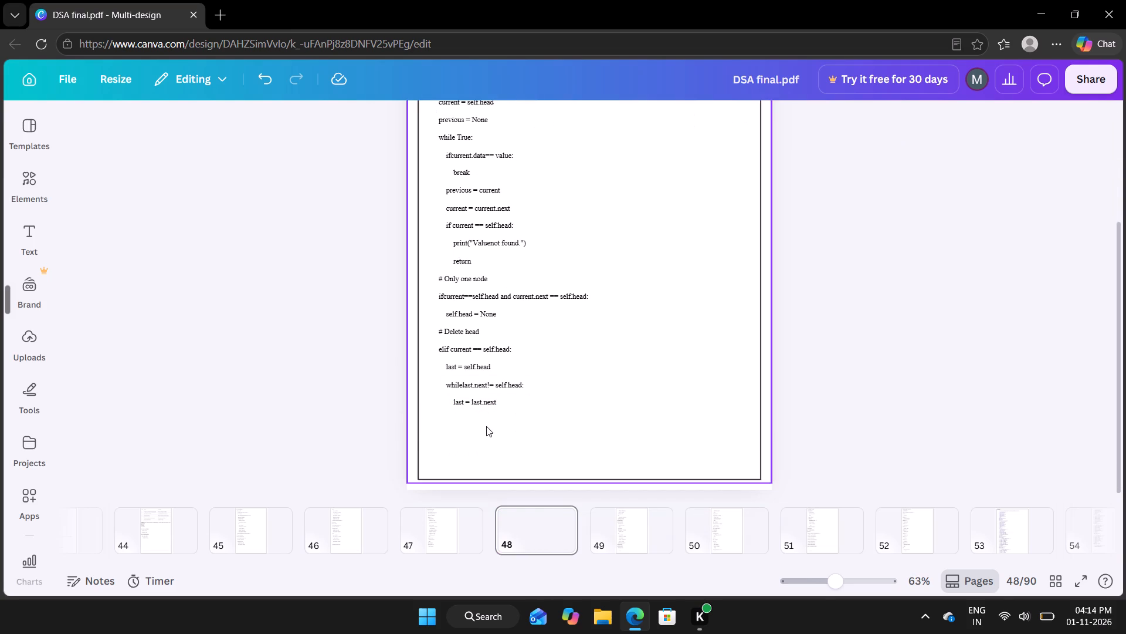
left_click(620, 520)
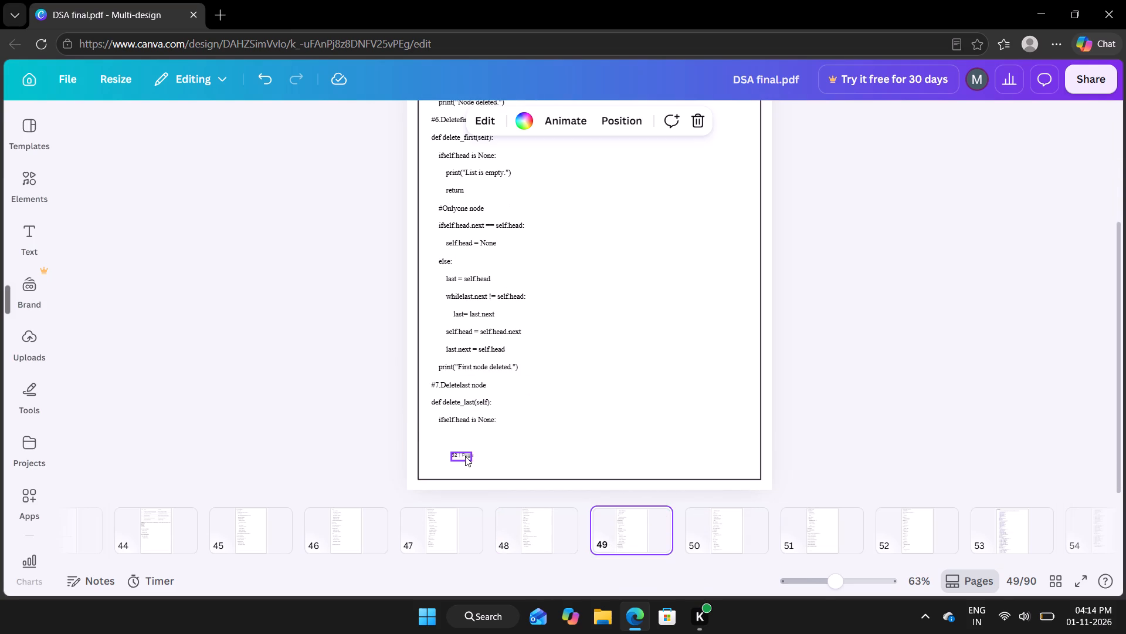
left_click(463, 456)
left_click(482, 426)
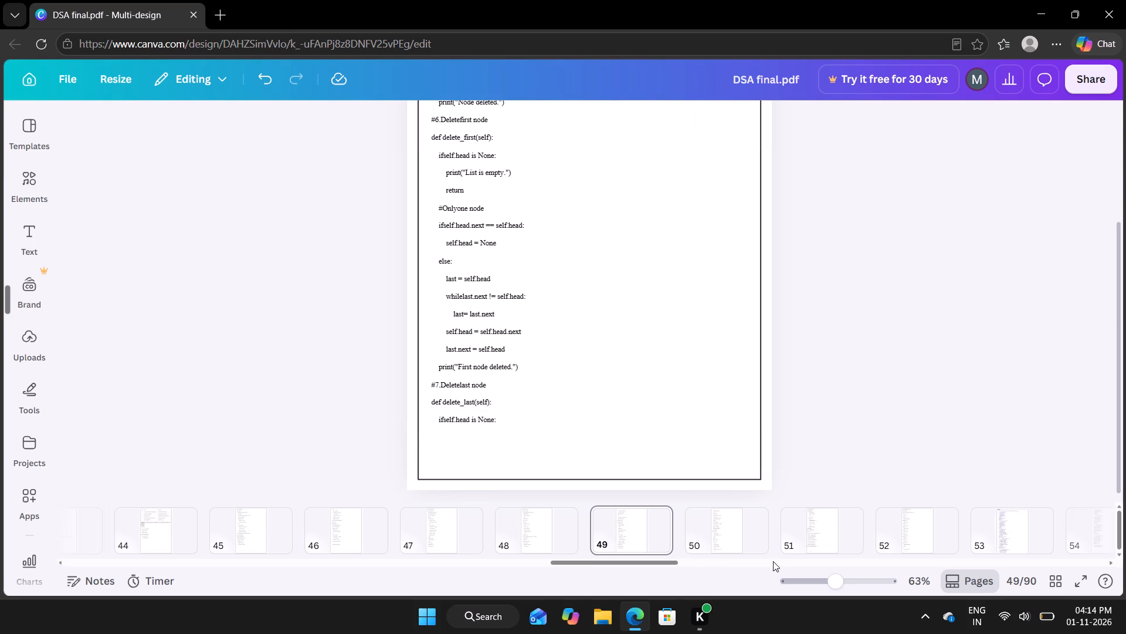
left_click(725, 535)
left_click(459, 457)
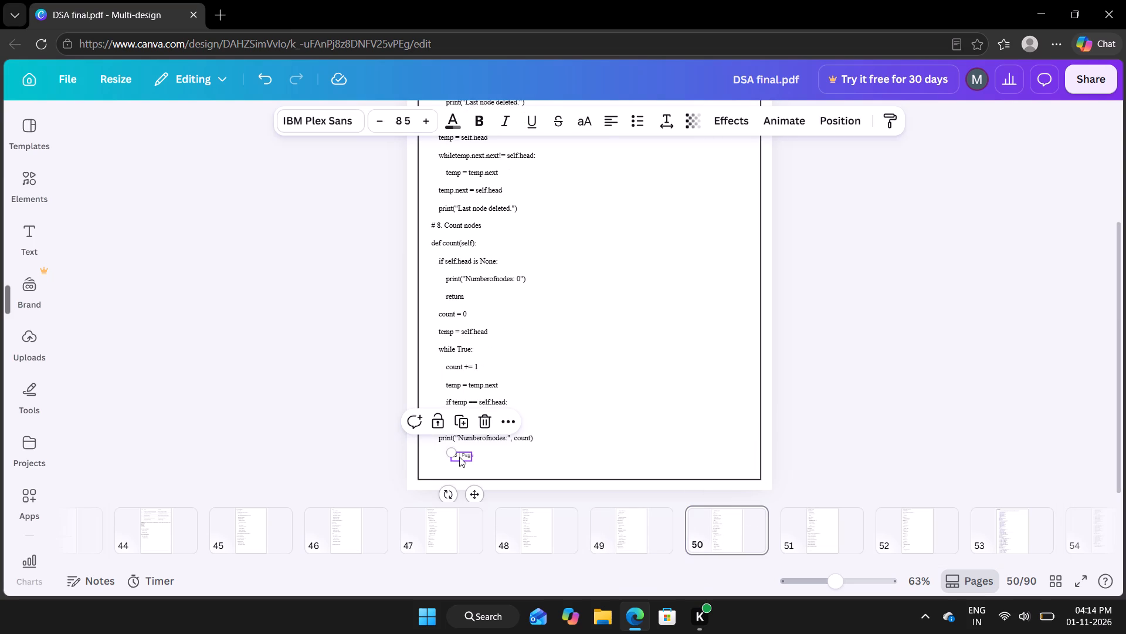
left_click(481, 428)
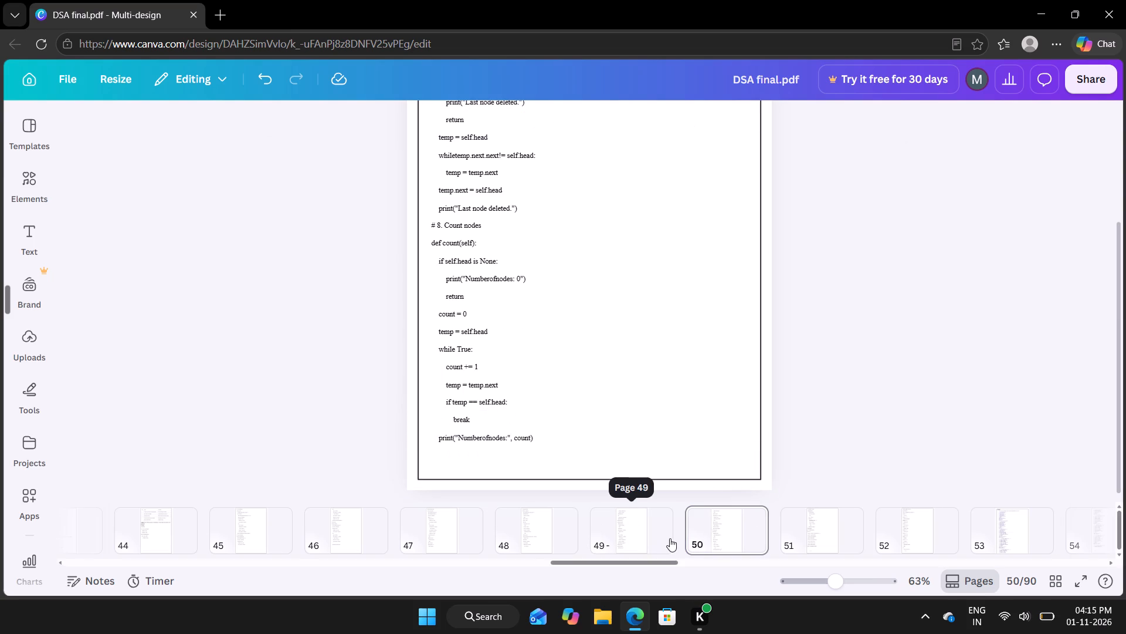
Delete the old footer page numbers on pages 51 and 52.
scroll(670, 538, "left", 4)
left_click(609, 531)
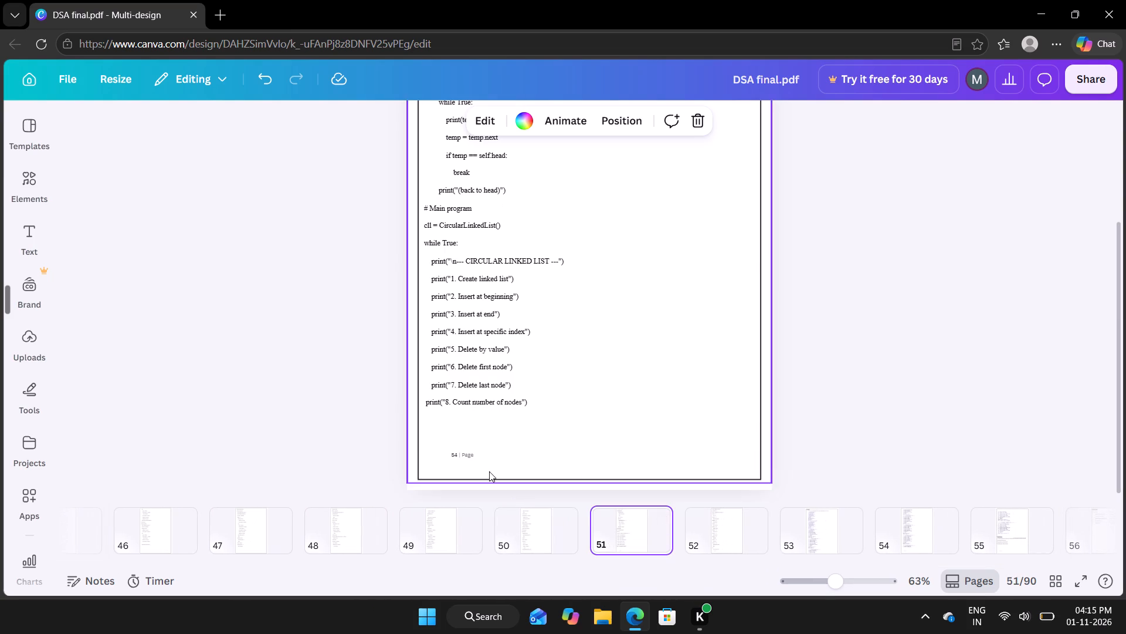
left_click(454, 455)
left_click(461, 453)
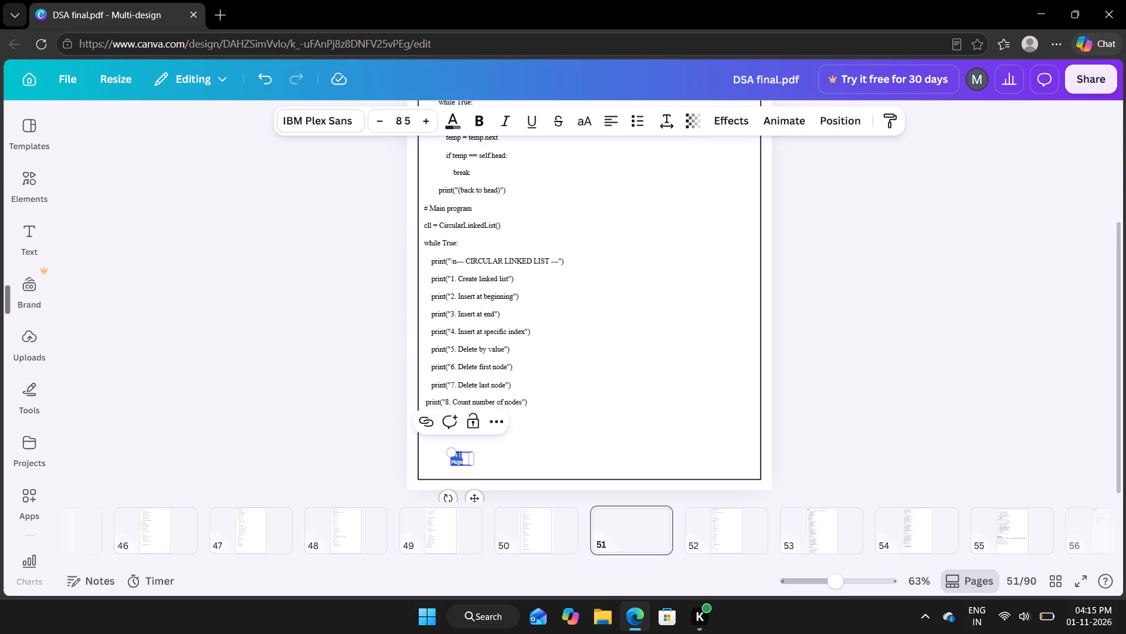
left_click(461, 453)
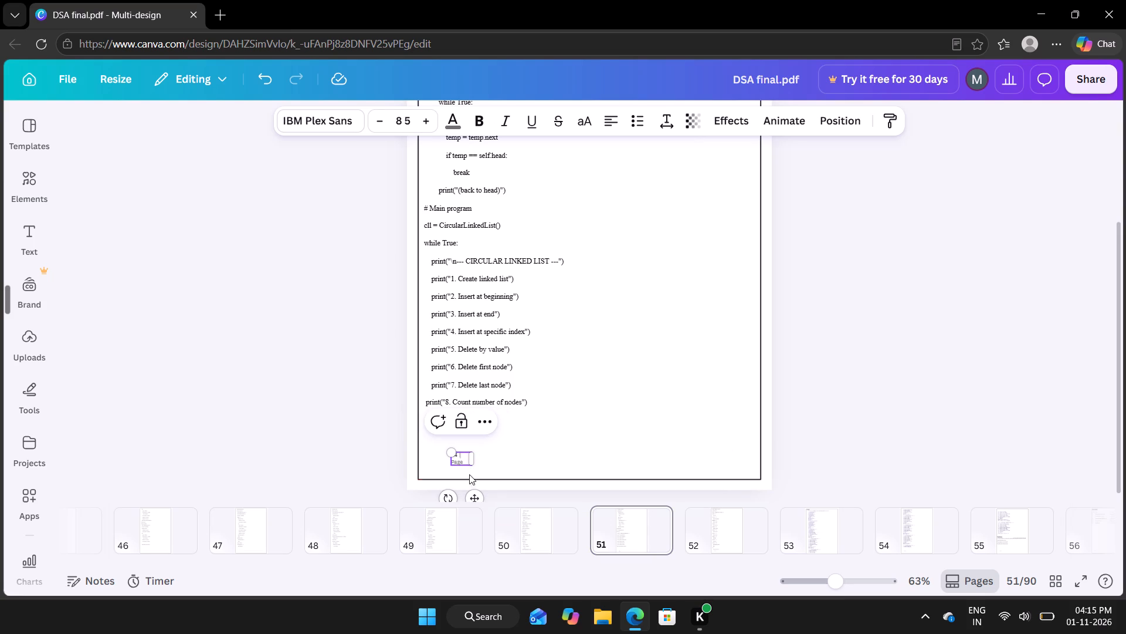
left_click(542, 462)
left_click(451, 458)
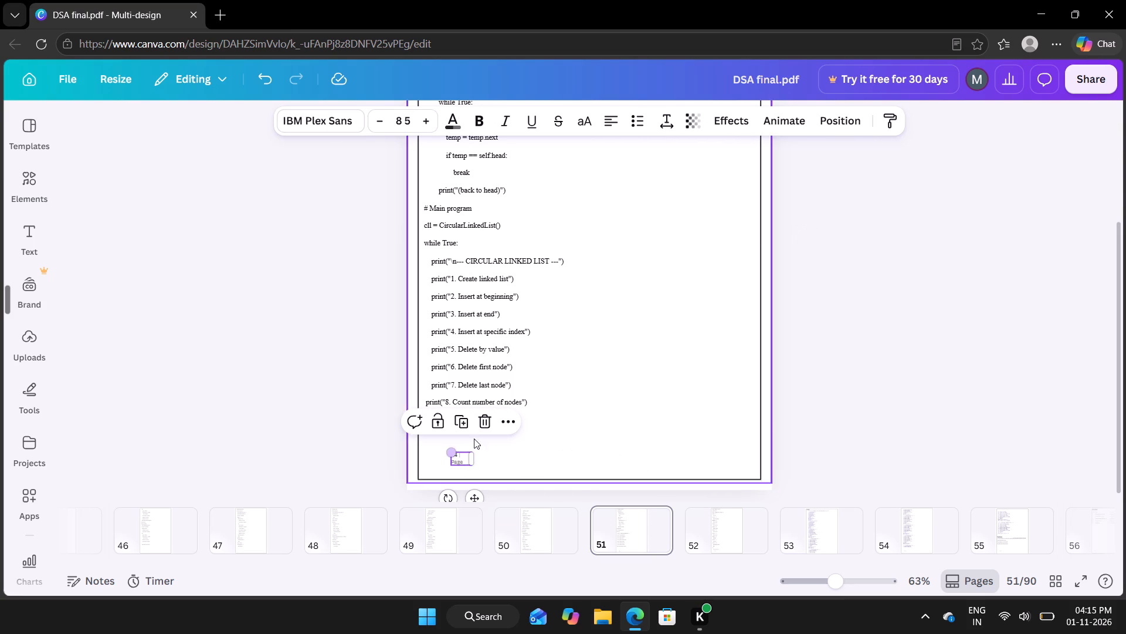
left_click(480, 427)
left_click(714, 534)
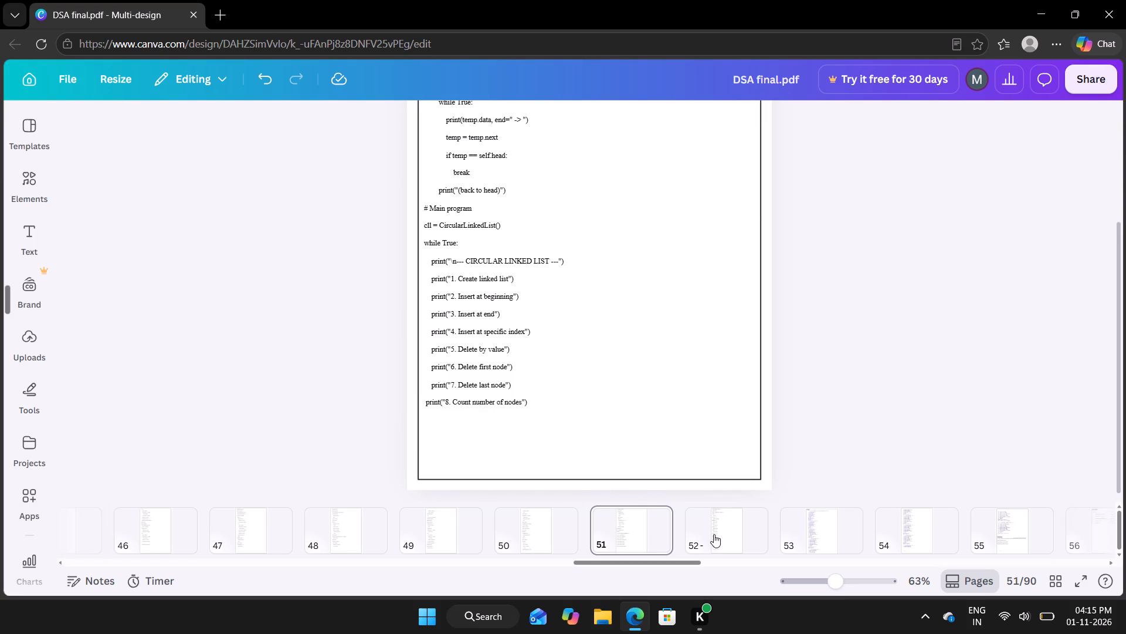
left_click(467, 453)
left_click(483, 429)
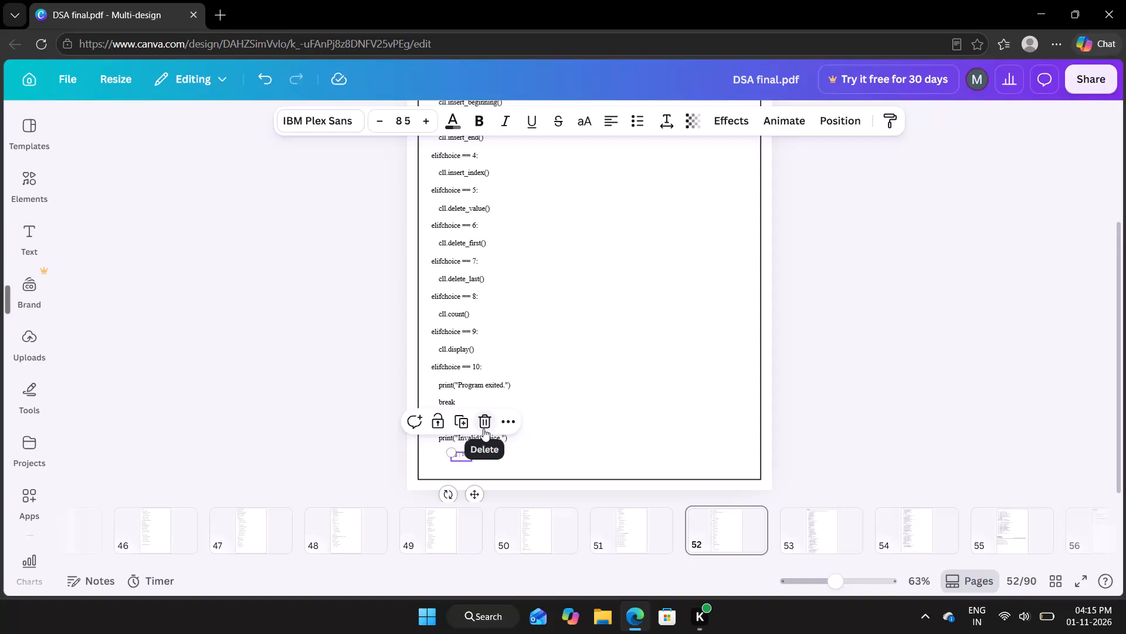
Delete the old footer page number overlapping the output image on page 53.
scroll(621, 530, "left", 3)
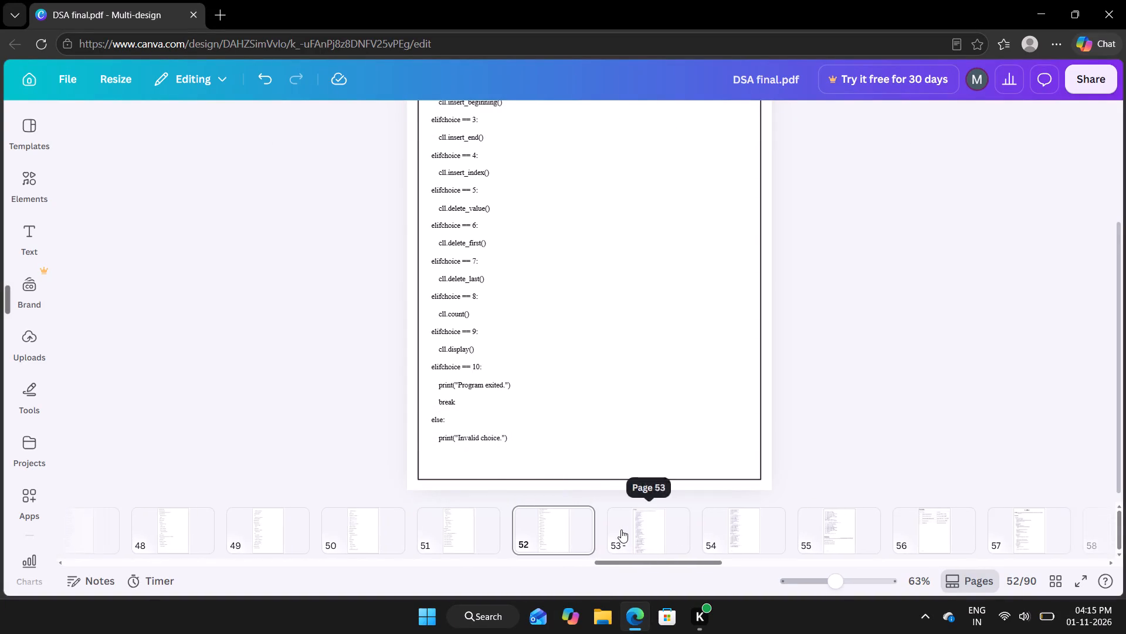
scroll(621, 530, "left", 2)
left_click(504, 510)
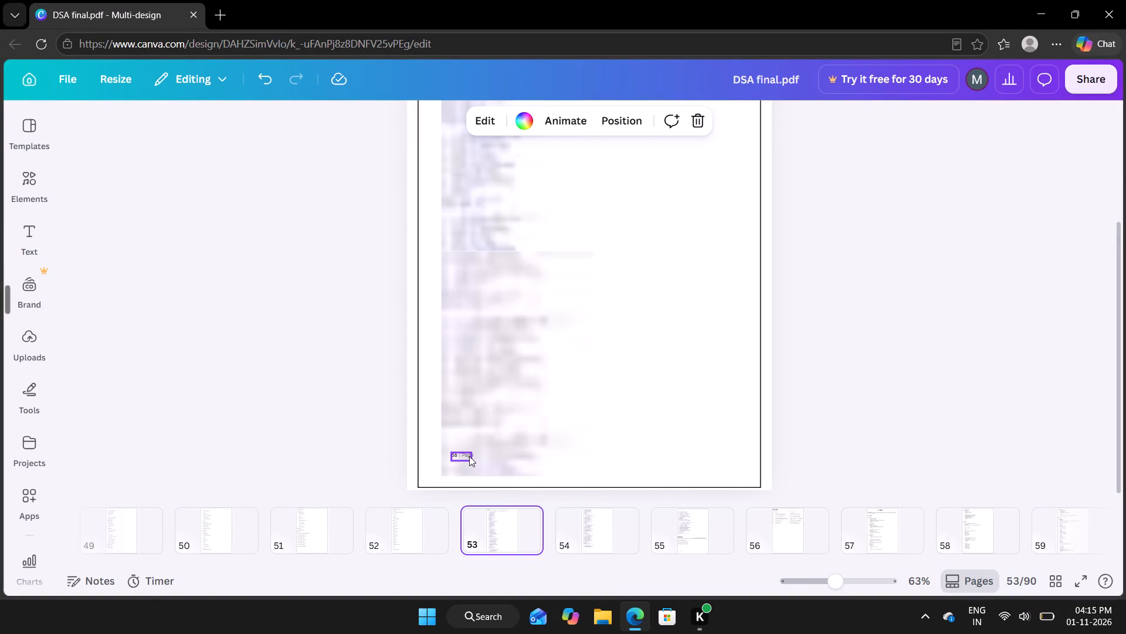
left_click(462, 452)
left_click(485, 426)
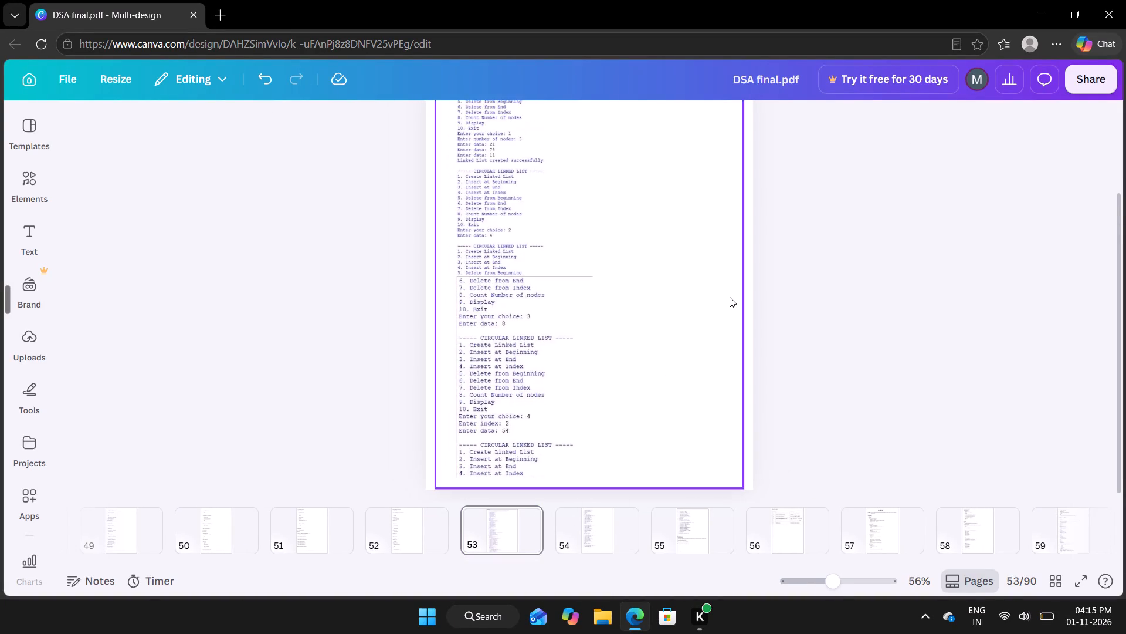
Shrink the upper output image on page 53 slightly and proportionally from its lower corner.
left_click(597, 220)
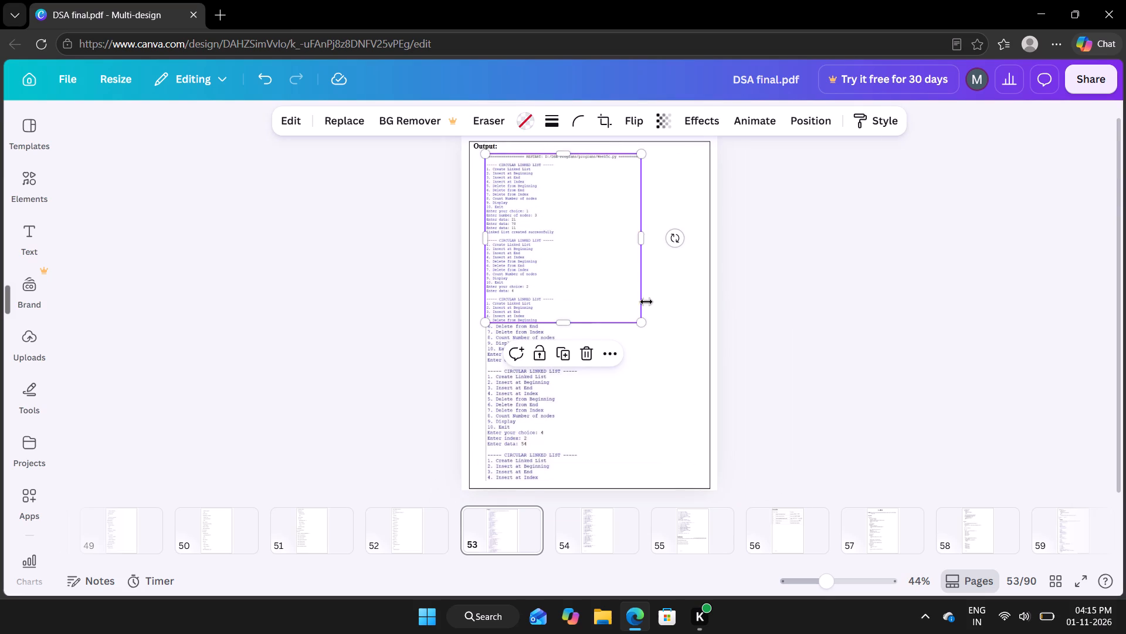
left_click_drag(639, 325, 629, 312)
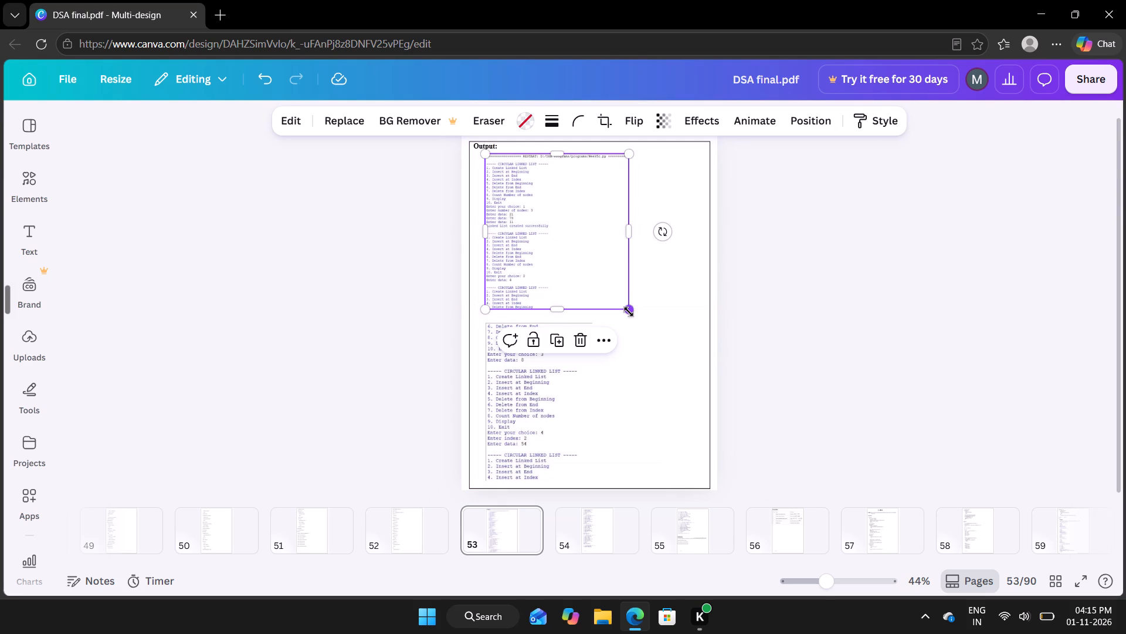
left_click(909, 351)
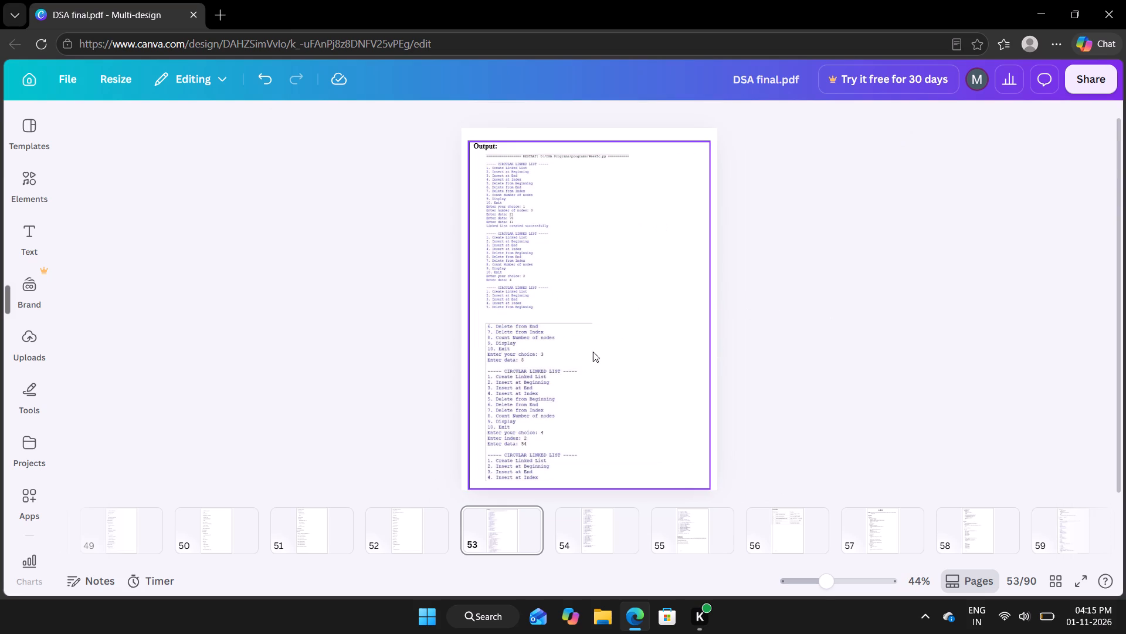
Move the lower output image on page 53 up against the upper image's bottom edge.
left_click_drag(566, 390, 566, 378)
left_click(905, 383)
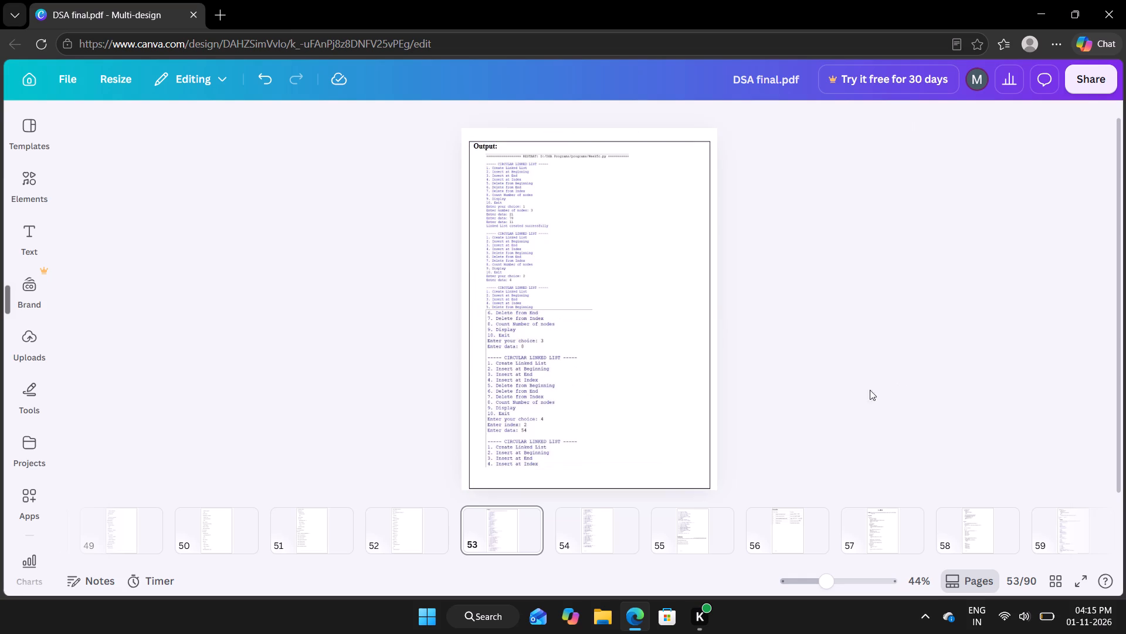
Move the border frame on page 53 up so it is centred on the page.
left_click_drag(677, 462, 679, 454)
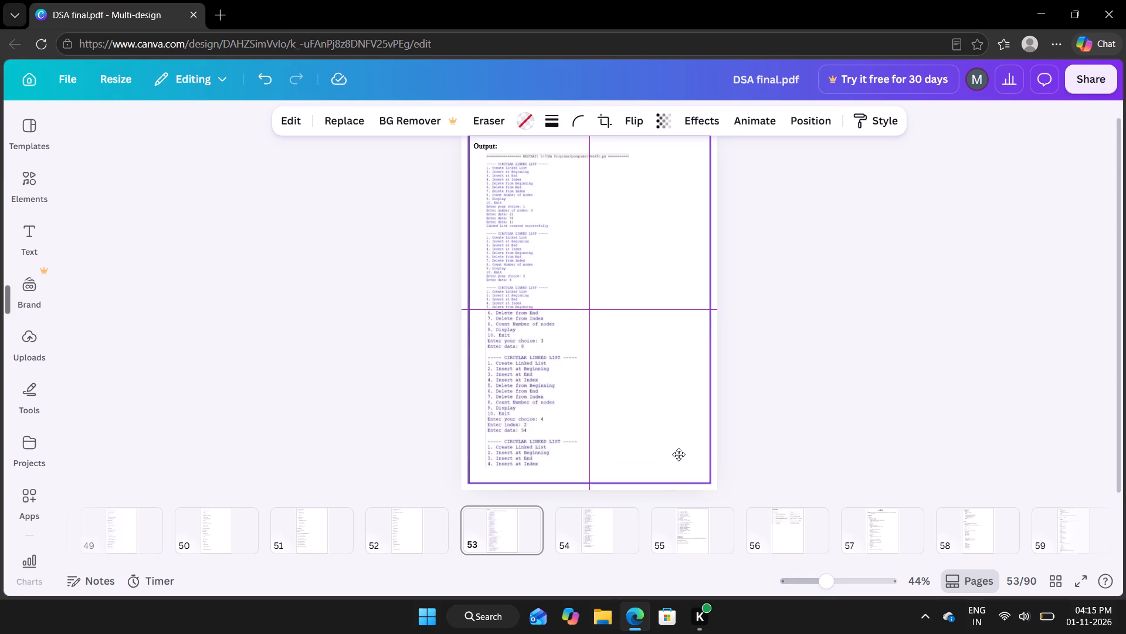
left_click_drag(679, 454, 679, 454)
left_click(881, 376)
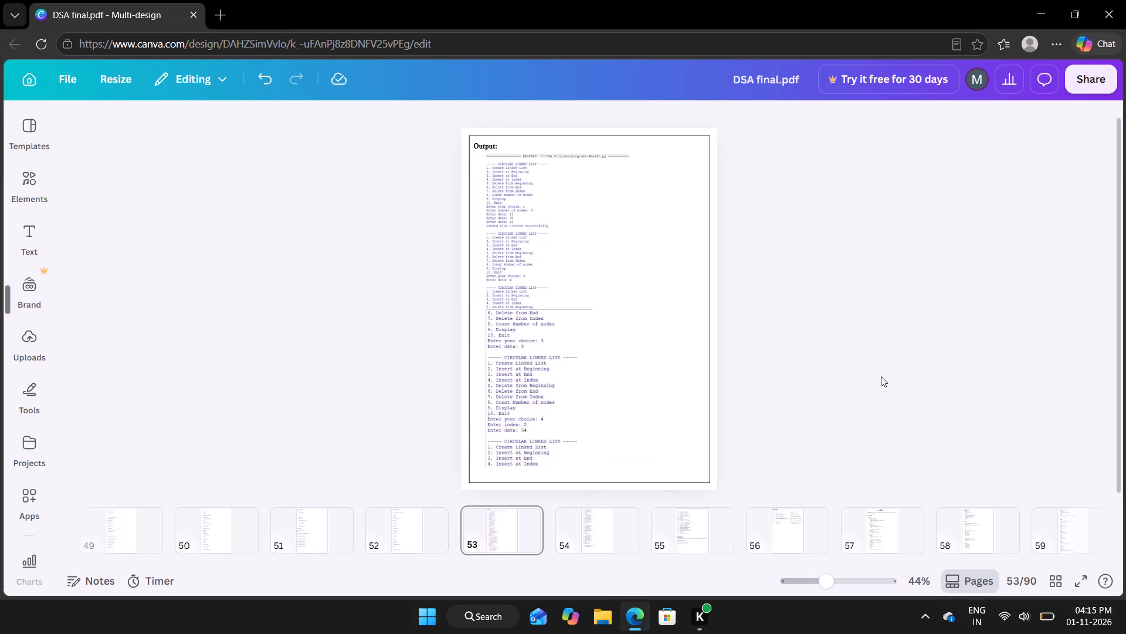
Shrink the border frame on page 53 slightly from both lower corners to widen the page margins.
left_click(704, 479)
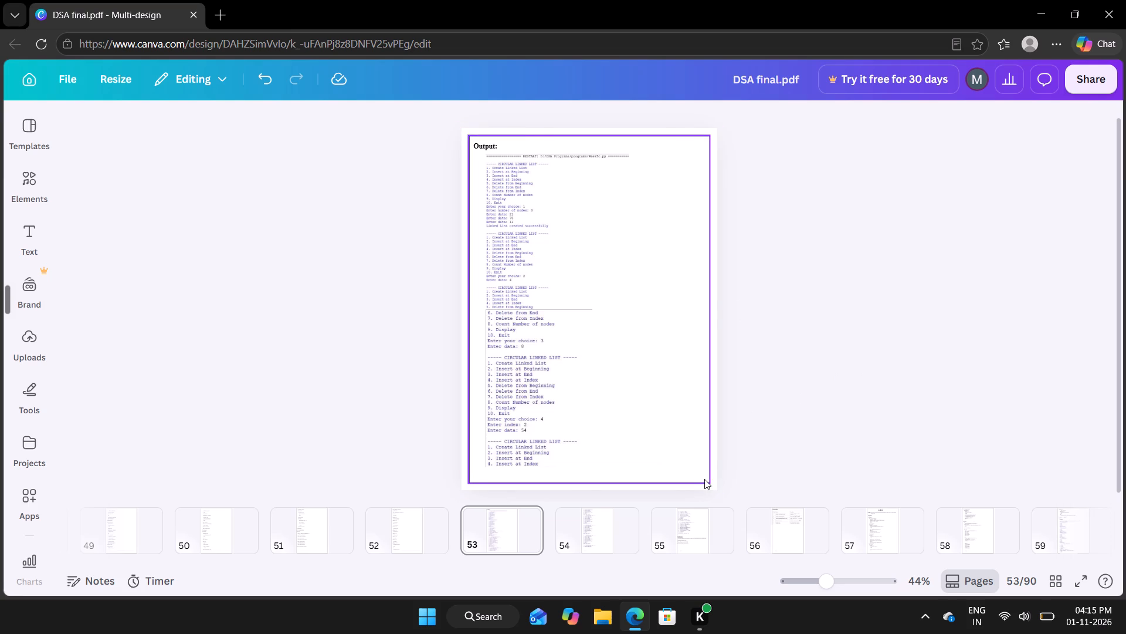
left_click_drag(712, 482, 712, 471)
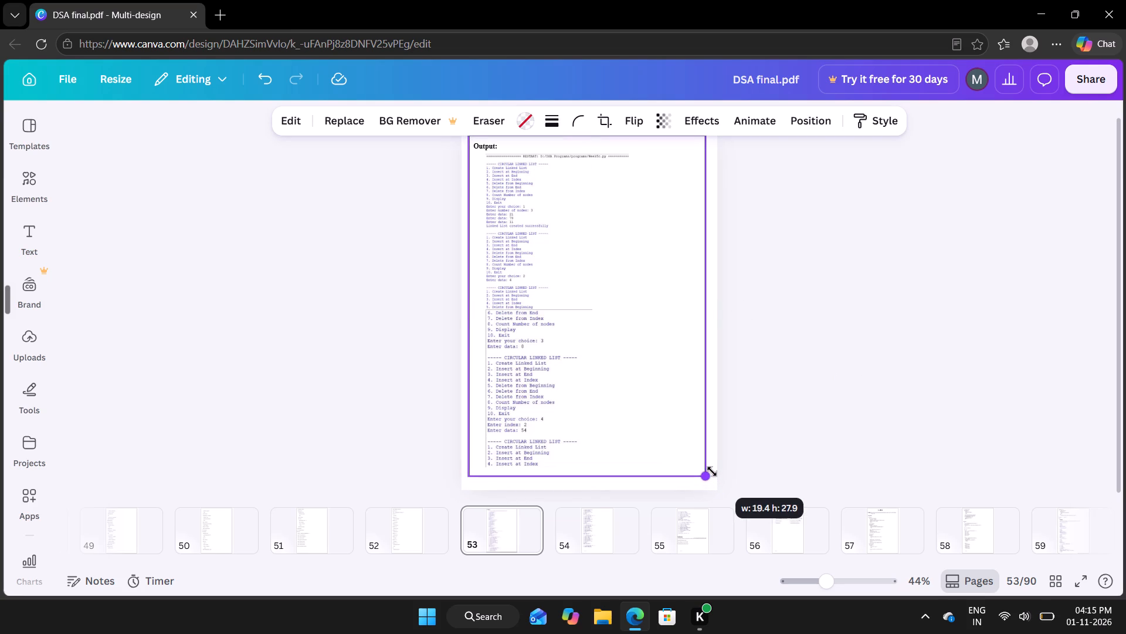
left_click_drag(712, 471, 712, 470)
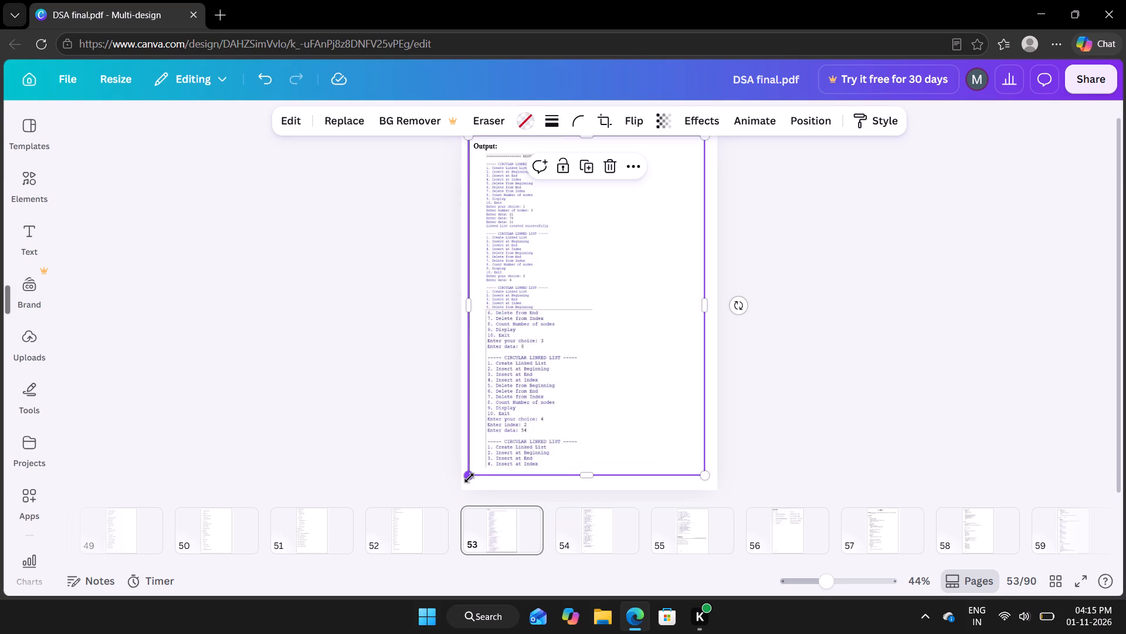
left_click_drag(469, 478, 477, 475)
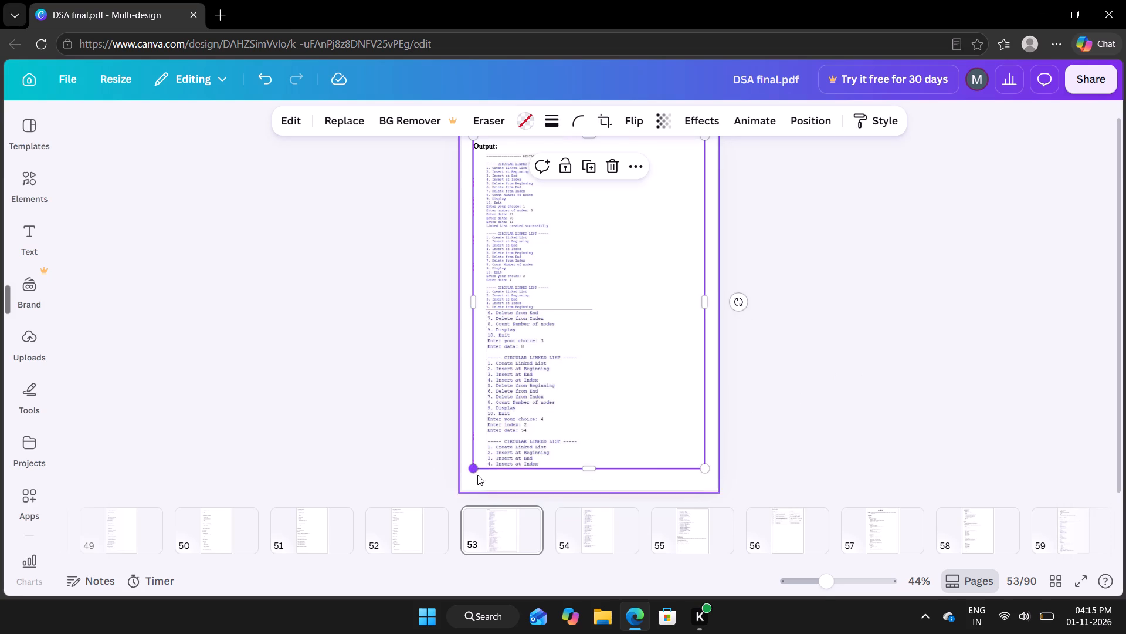
left_click(767, 476)
Move the border frame on page 53 down slightly so it encloses the bottom of the lower output image.
scroll(767, 476, "up", 1)
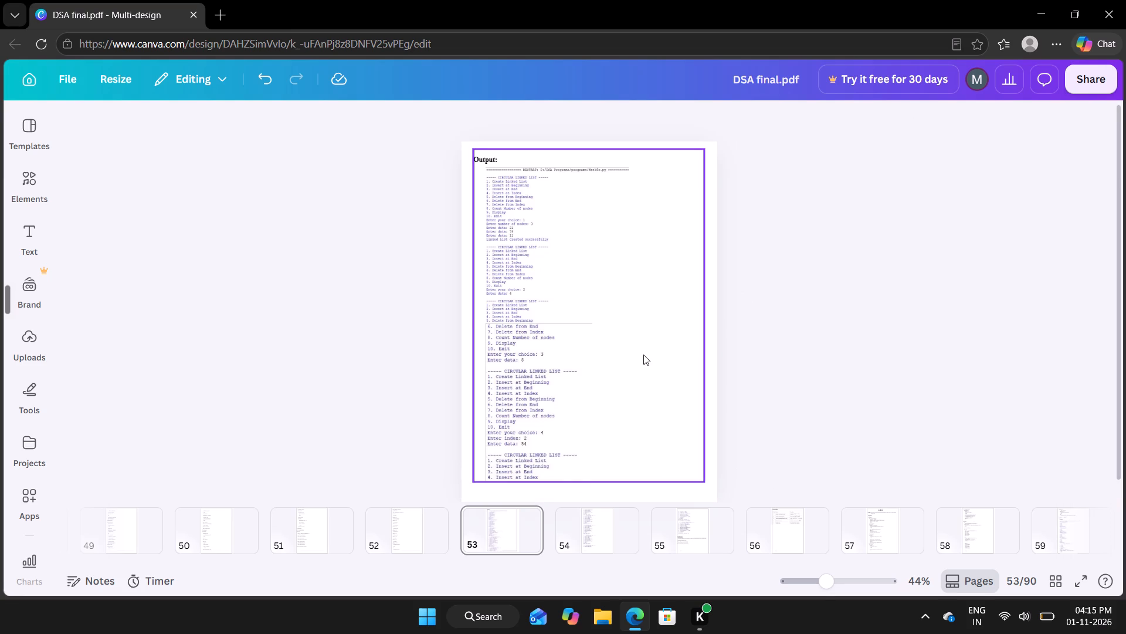
left_click(642, 353)
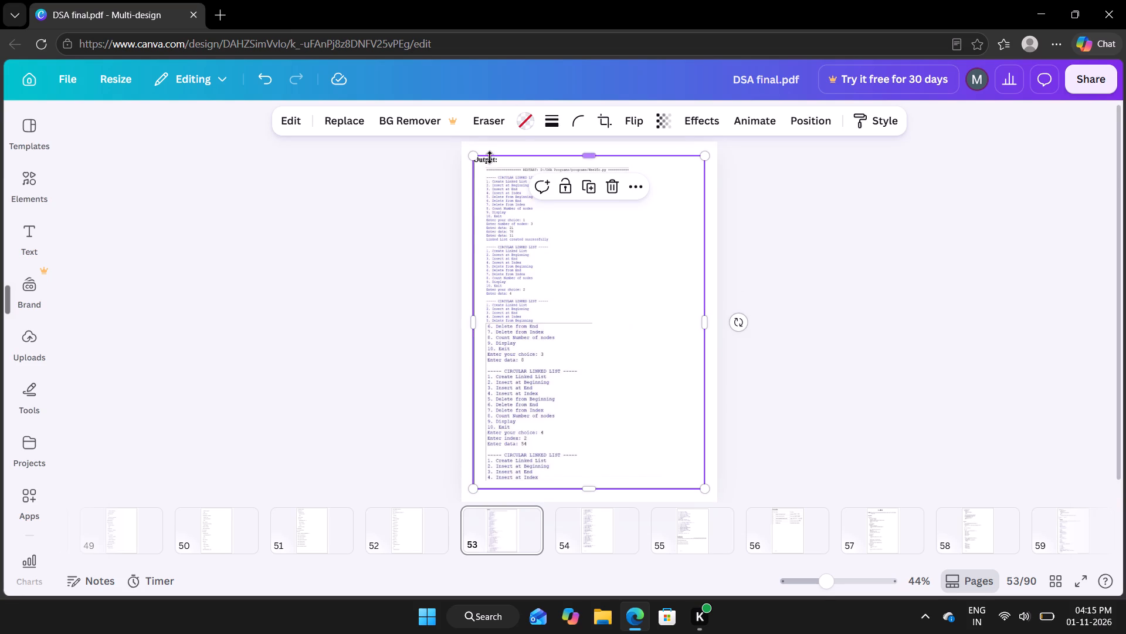
left_click(824, 284)
scroll(824, 284, "down", 1)
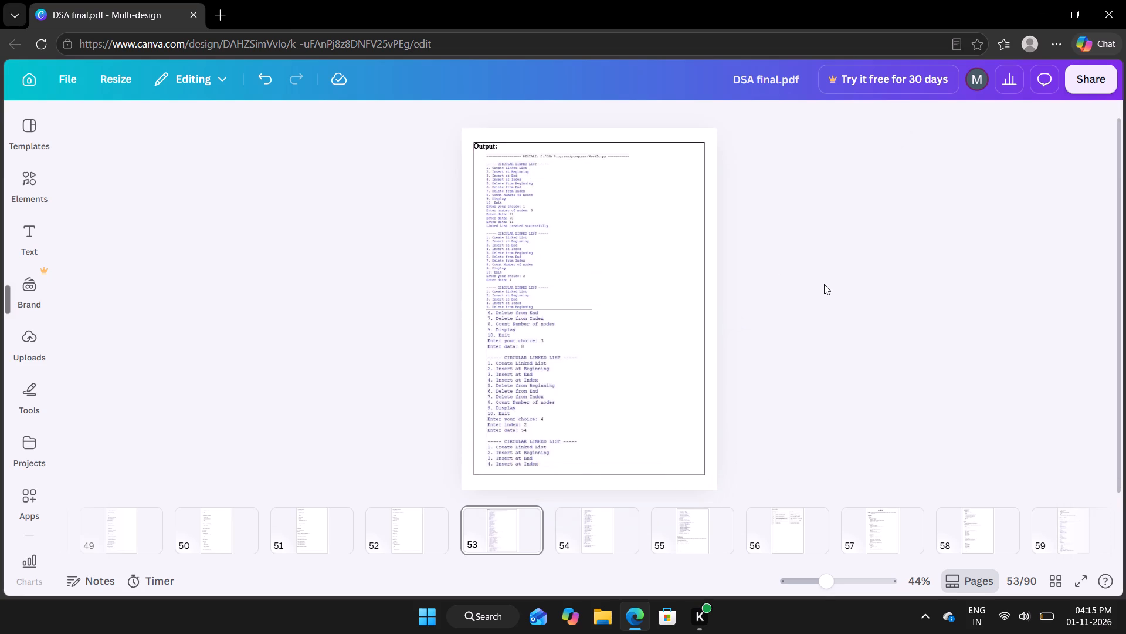
Move the "Output:" heading on page 53 slightly inward and down so it sits clear inside the border frame.
scroll(824, 284, "down", 1)
left_click_drag(489, 147, 497, 150)
left_click(796, 259)
Delete the old footer page numbers at the bottom of pages 54 and 55.
left_click(586, 533)
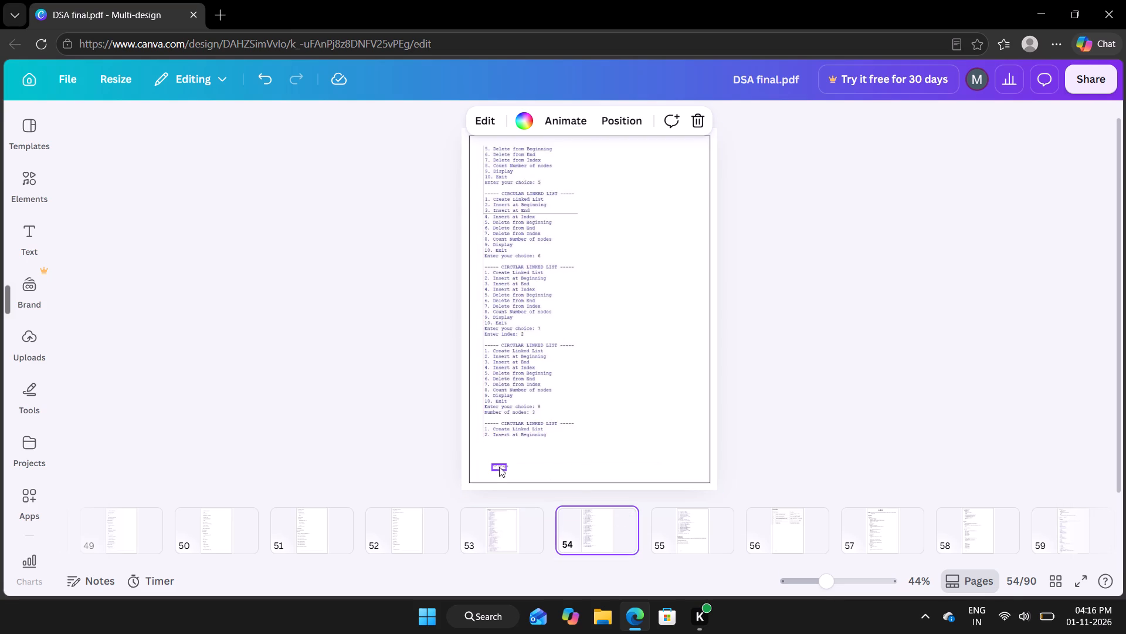
left_click(499, 466)
left_click(524, 433)
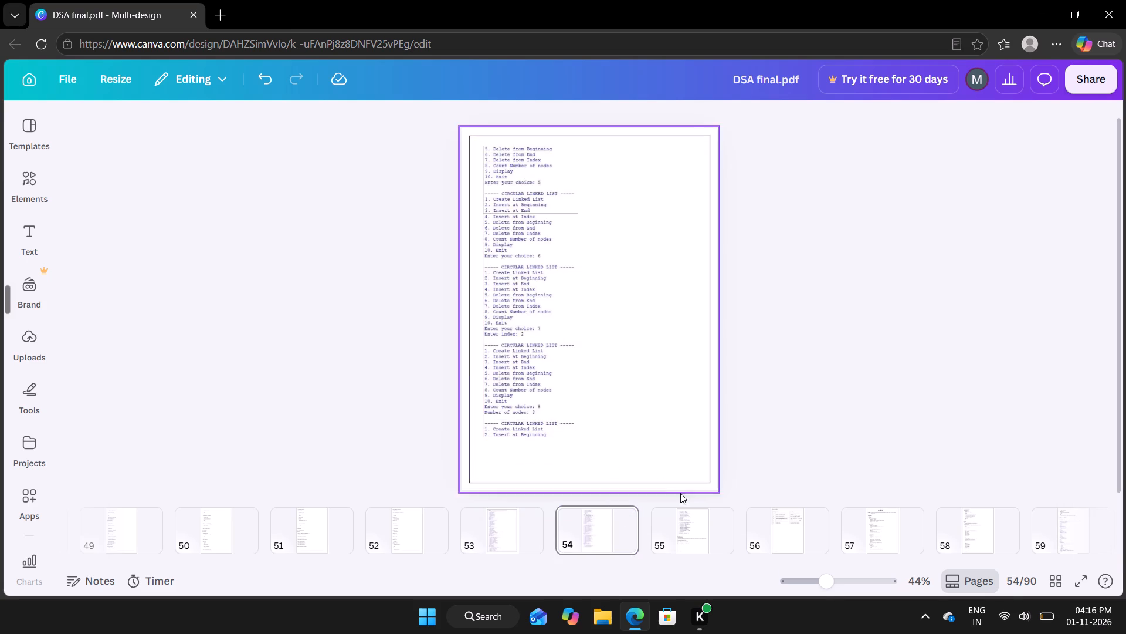
left_click(689, 531)
left_click(500, 465)
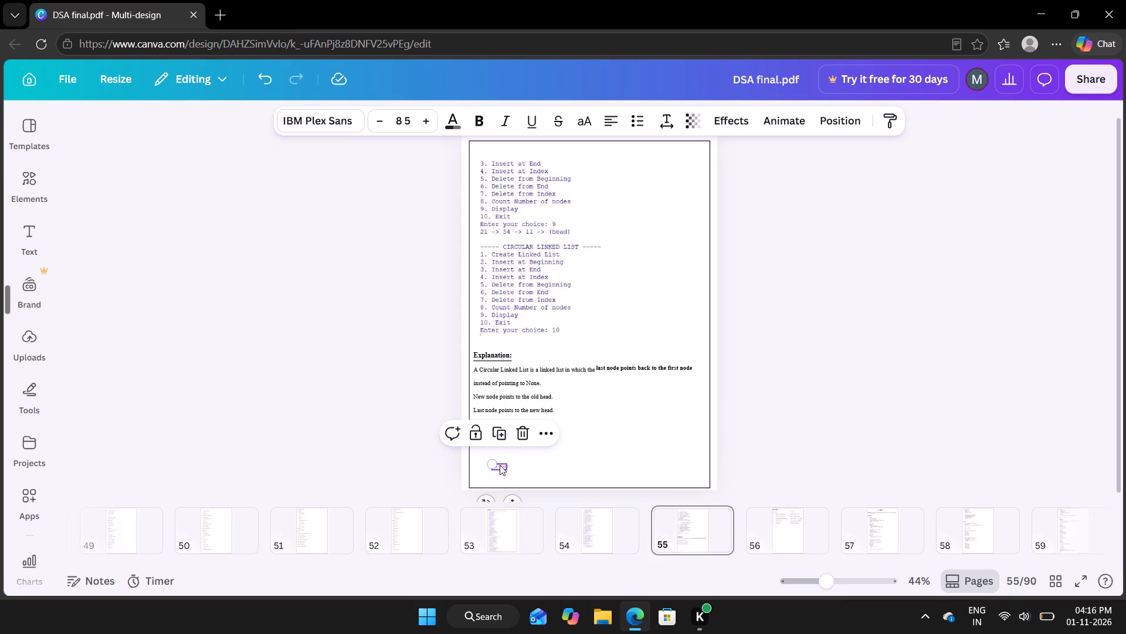
left_click(527, 433)
Delete the old footer page numbers at the bottom of pages 56, 57 and 58.
scroll(610, 534, "left", 2)
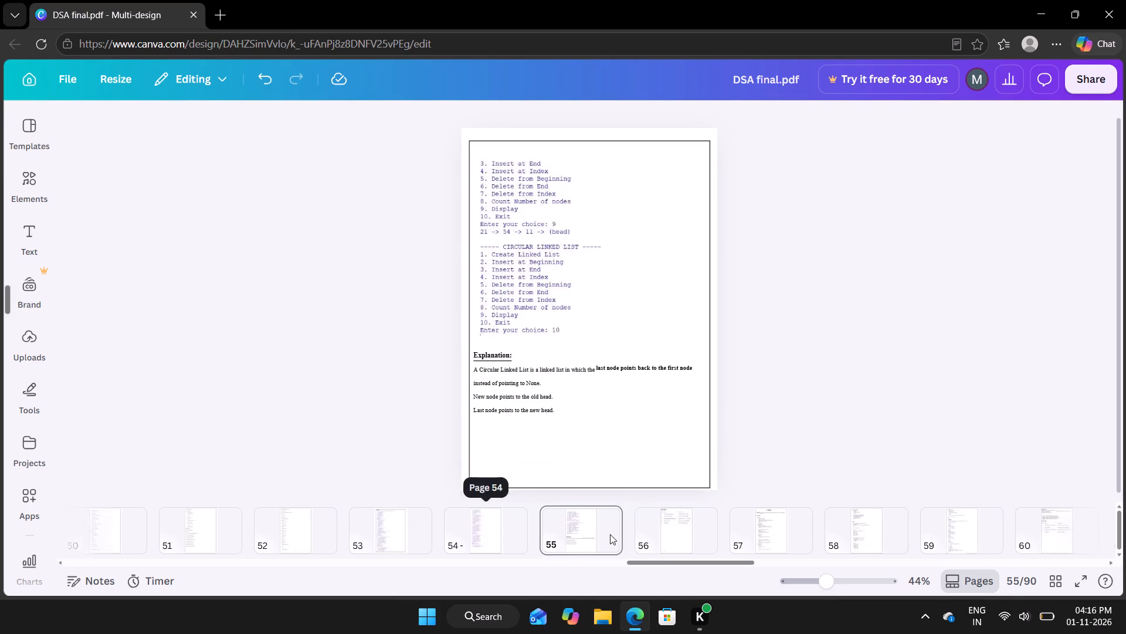
scroll(610, 534, "left", 5)
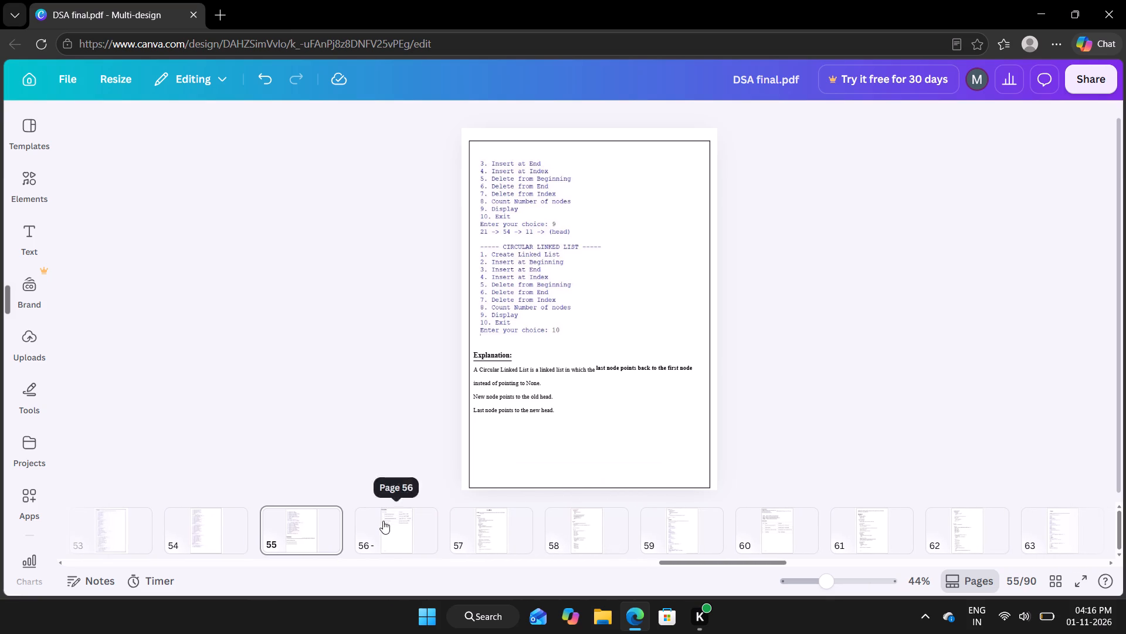
left_click(383, 521)
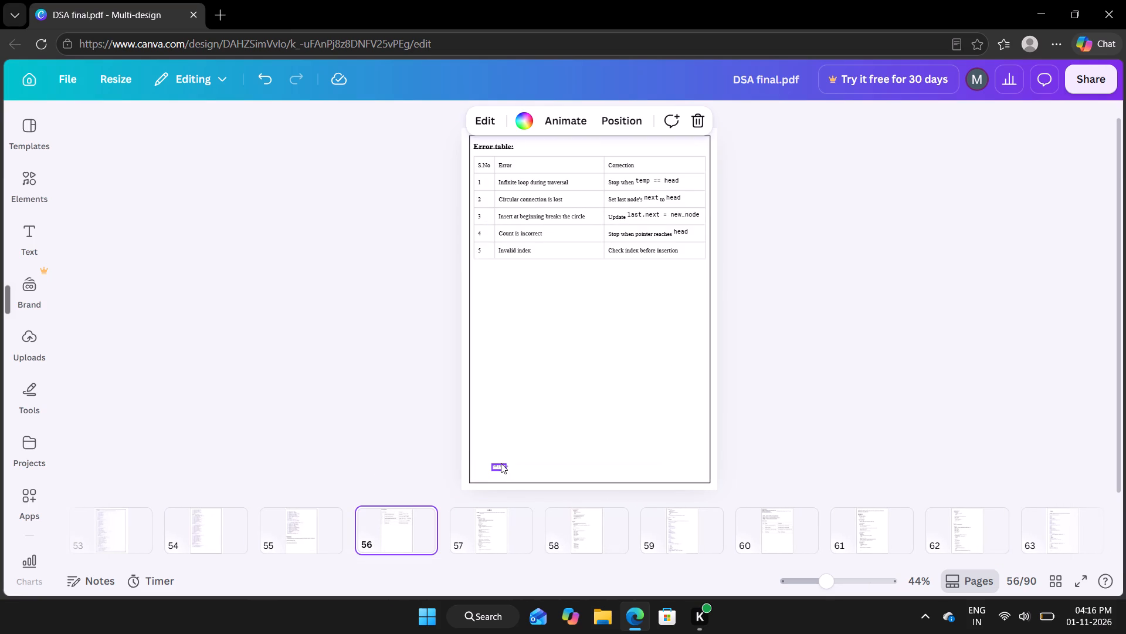
left_click(501, 463)
left_click(524, 433)
left_click(501, 531)
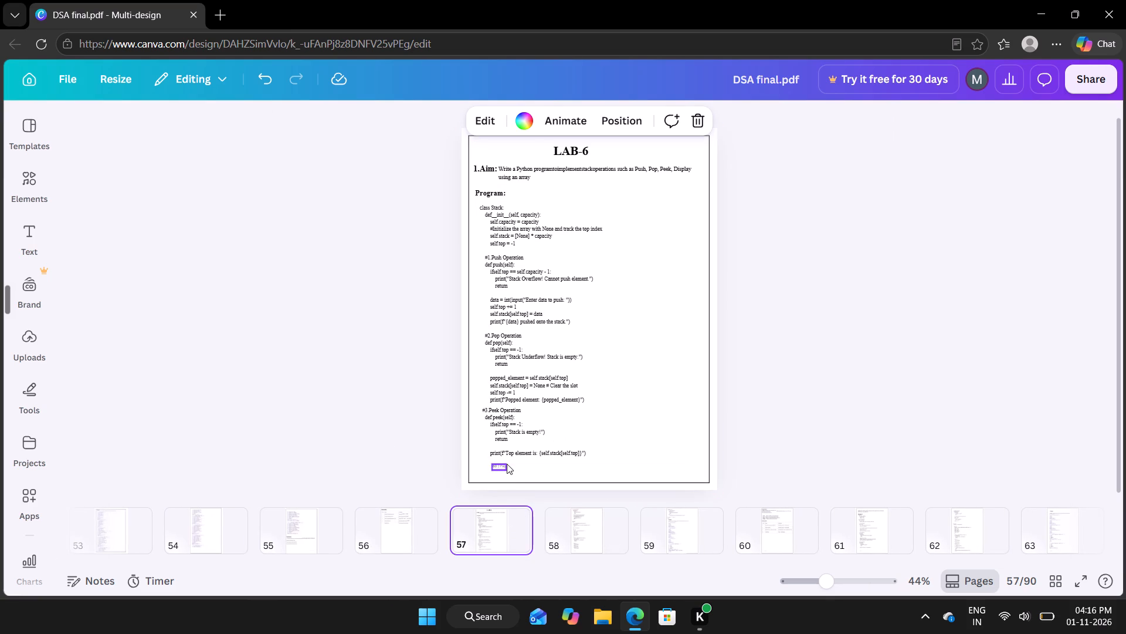
left_click(507, 464)
left_click(523, 441)
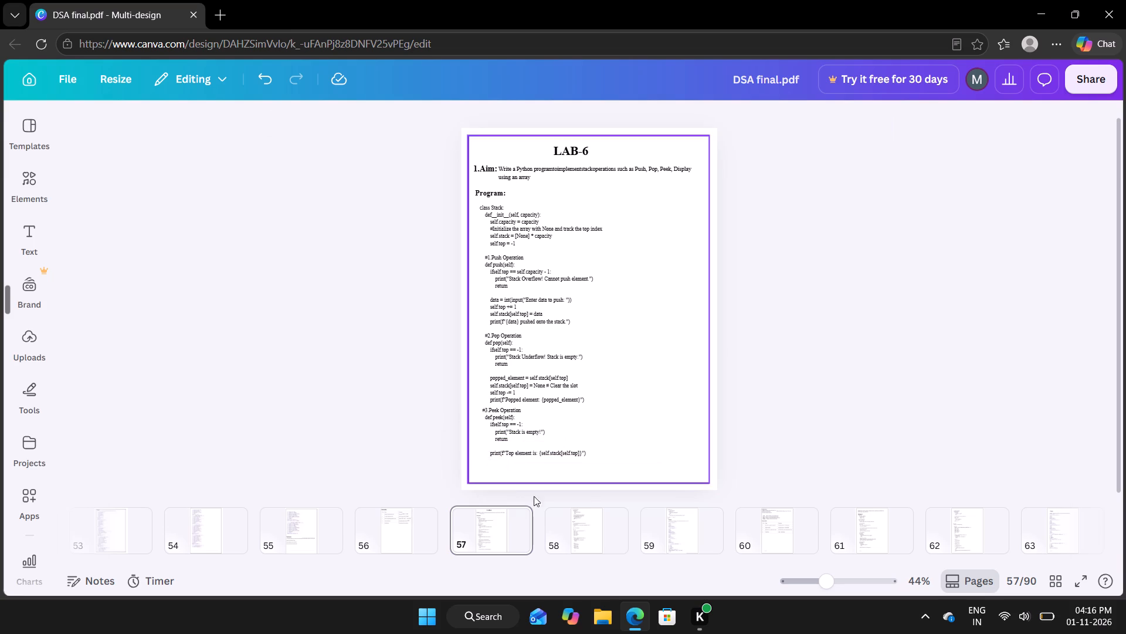
left_click(574, 535)
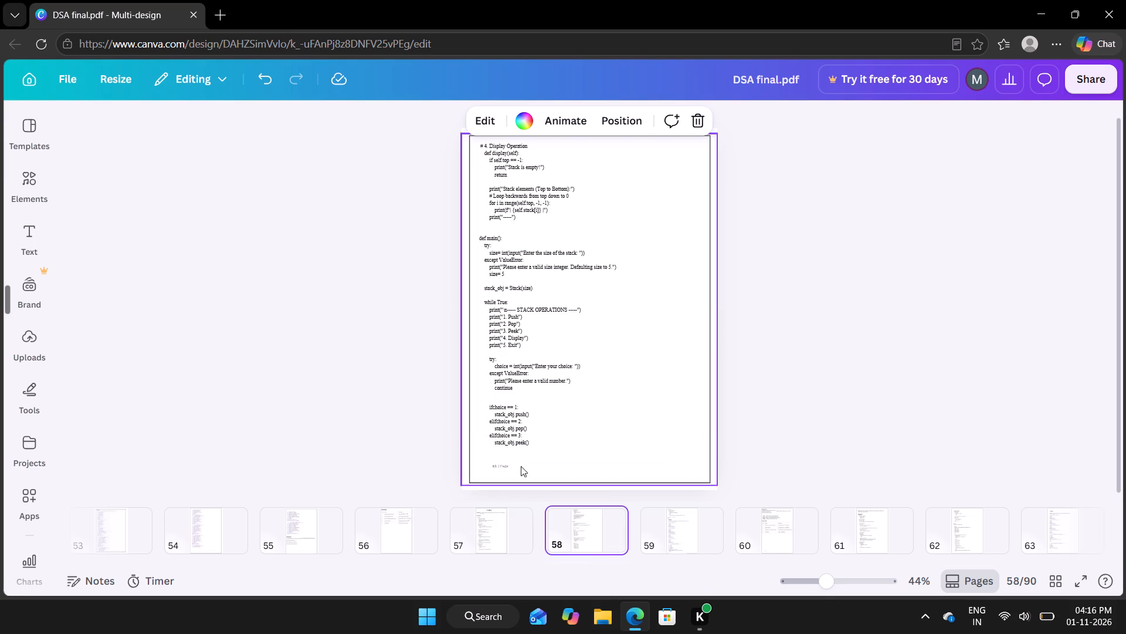
left_click(498, 464)
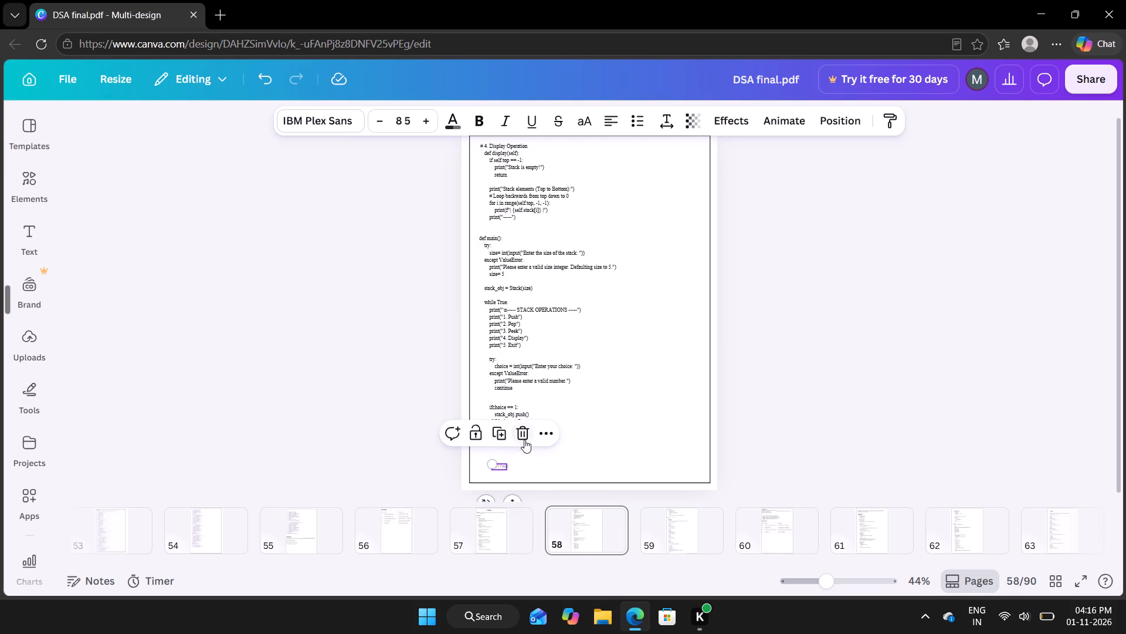
left_click(524, 440)
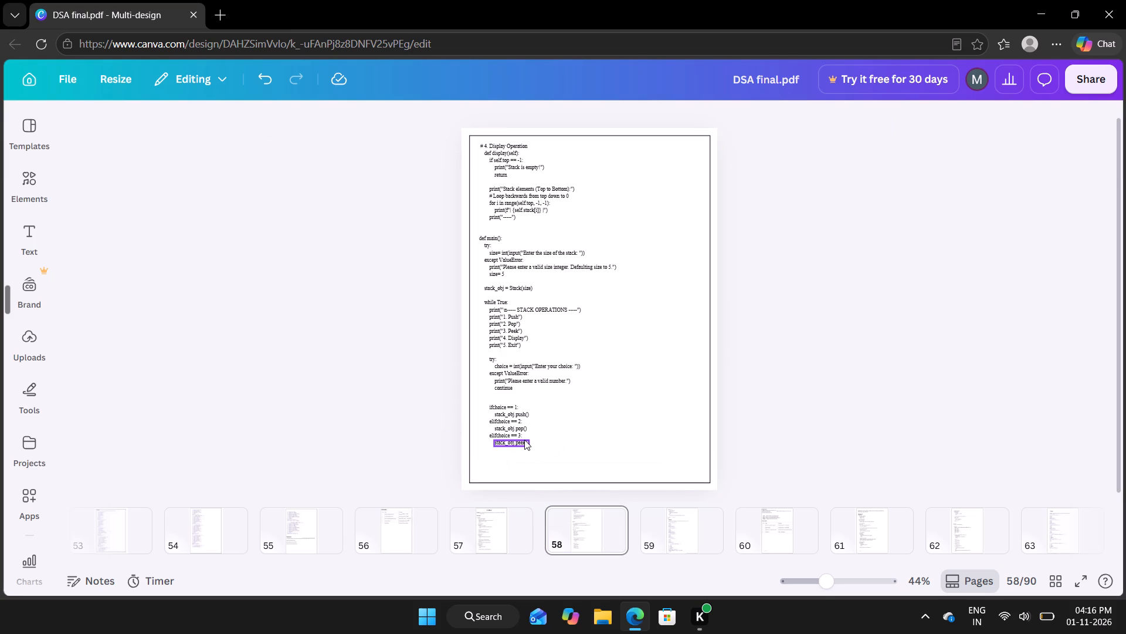
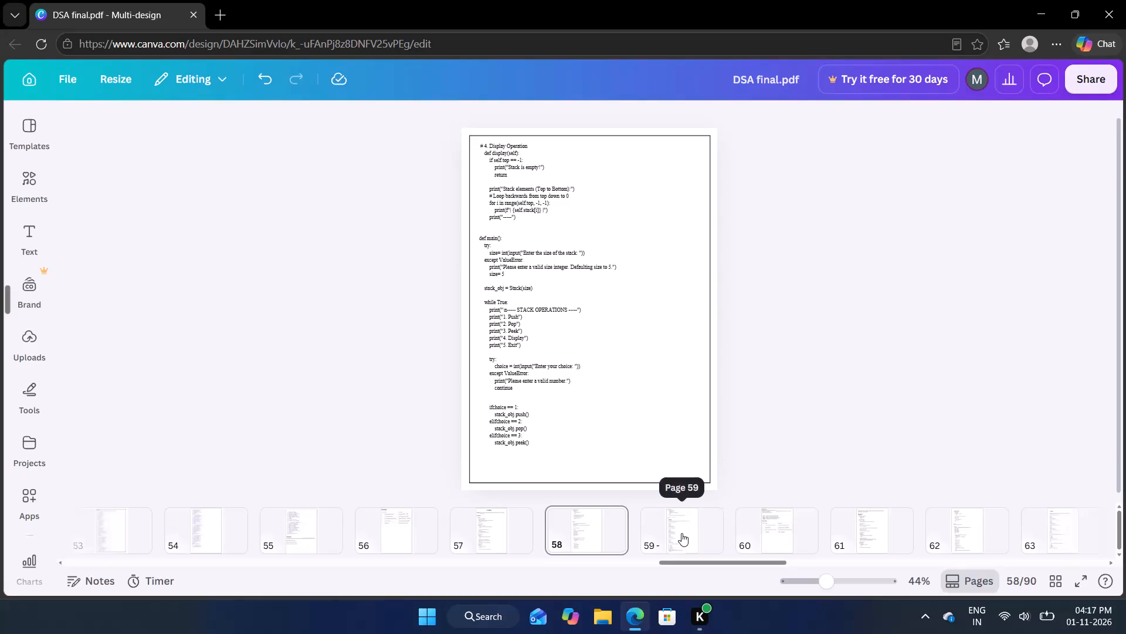
Delete the old footer page number at the bottom of page 59.
left_click(681, 533)
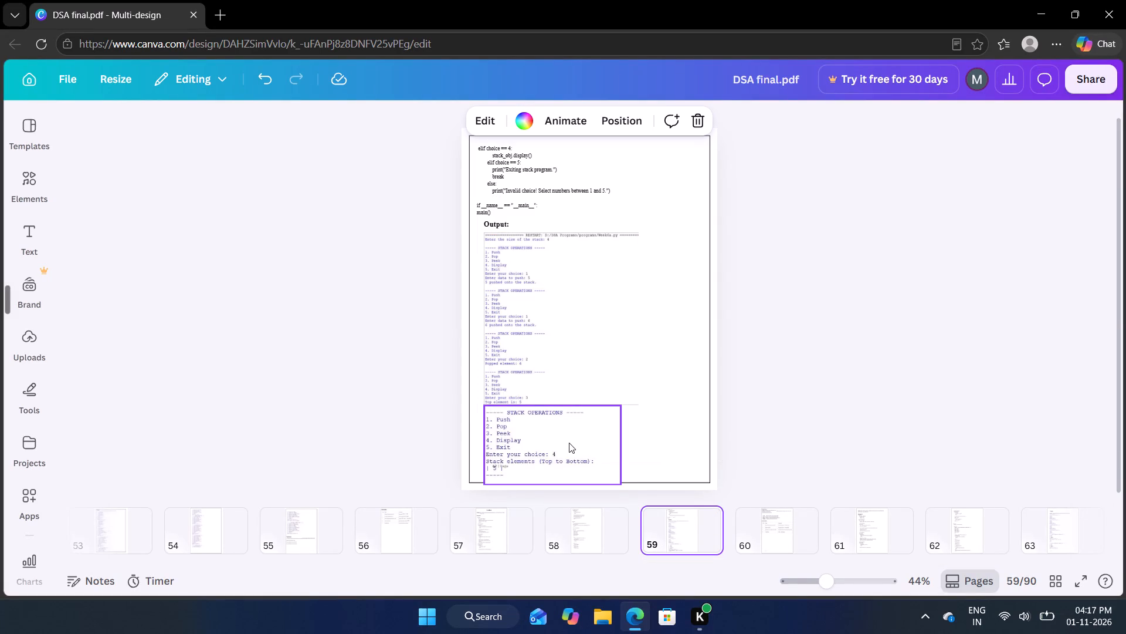
left_click(495, 466)
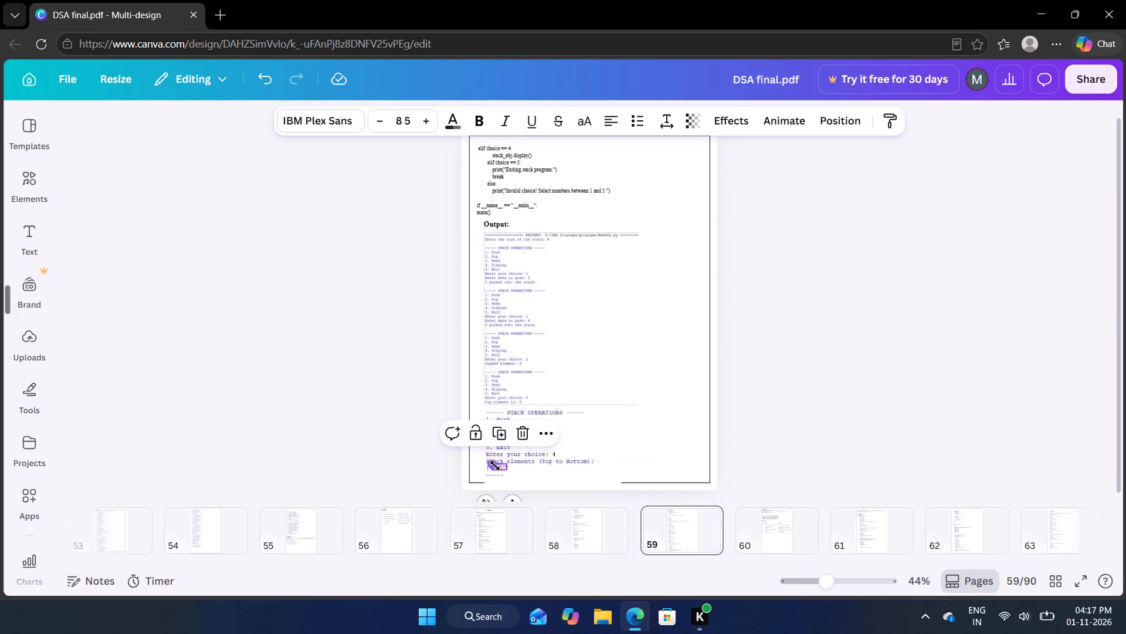
left_click(522, 433)
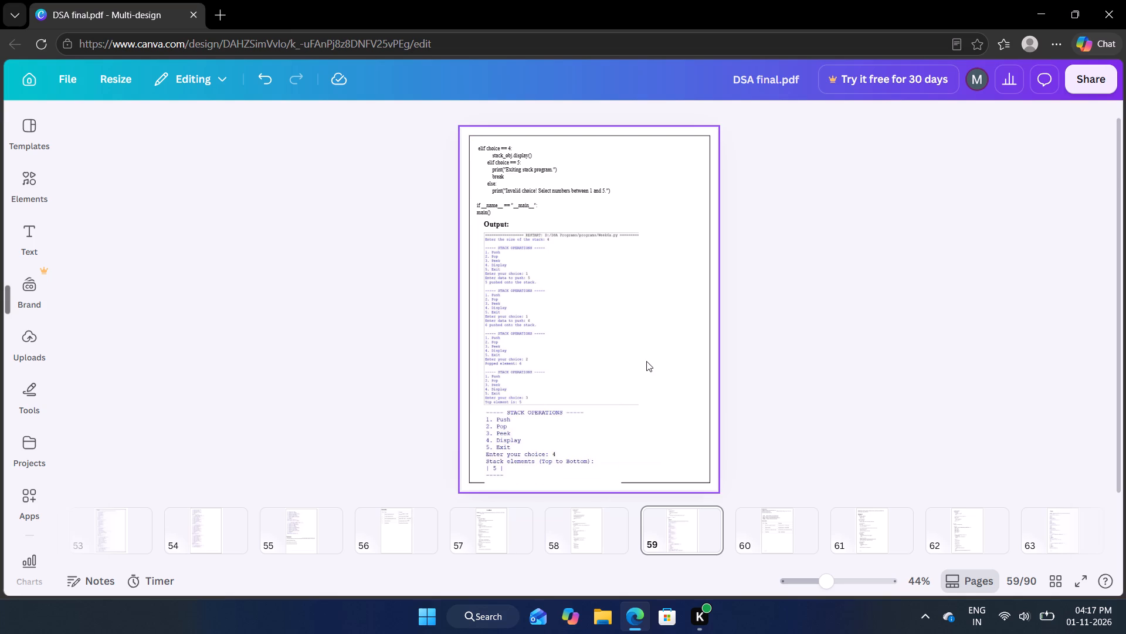
Shrink the upper output image on page 59 slightly and move the lower output image up directly beneath it.
left_click(571, 331)
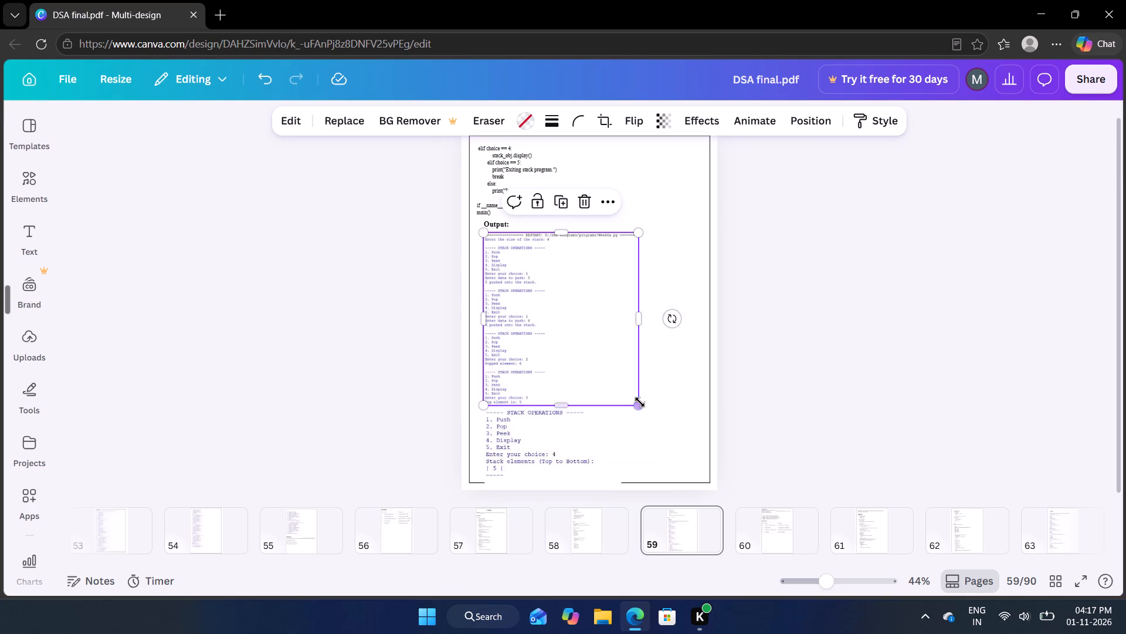
left_click_drag(641, 401, 633, 376)
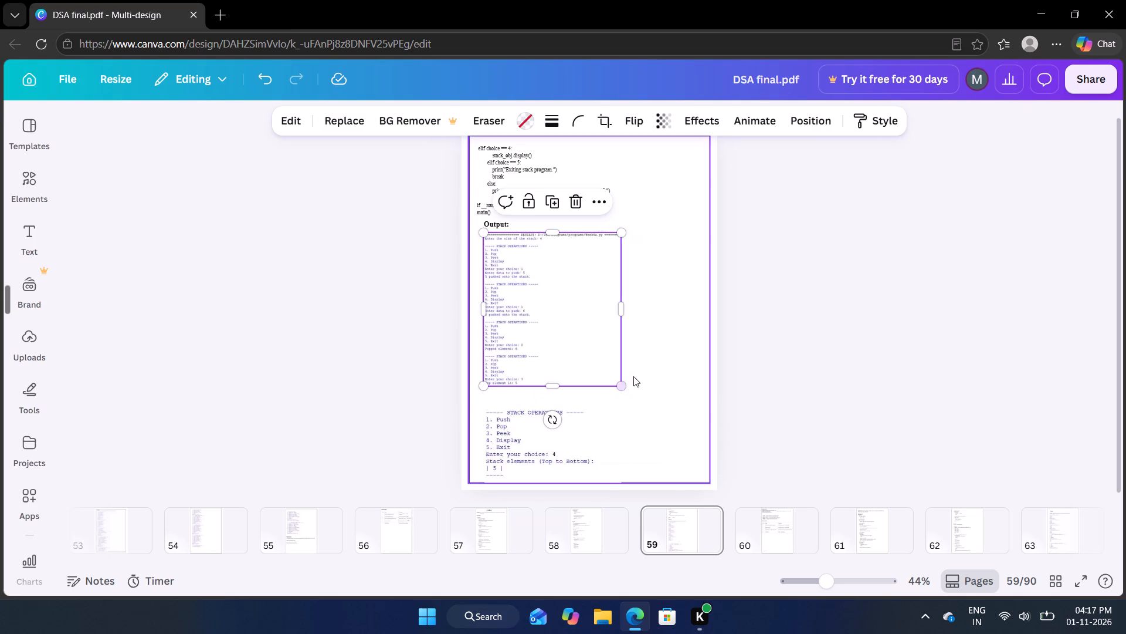
left_click_drag(581, 435, 581, 416)
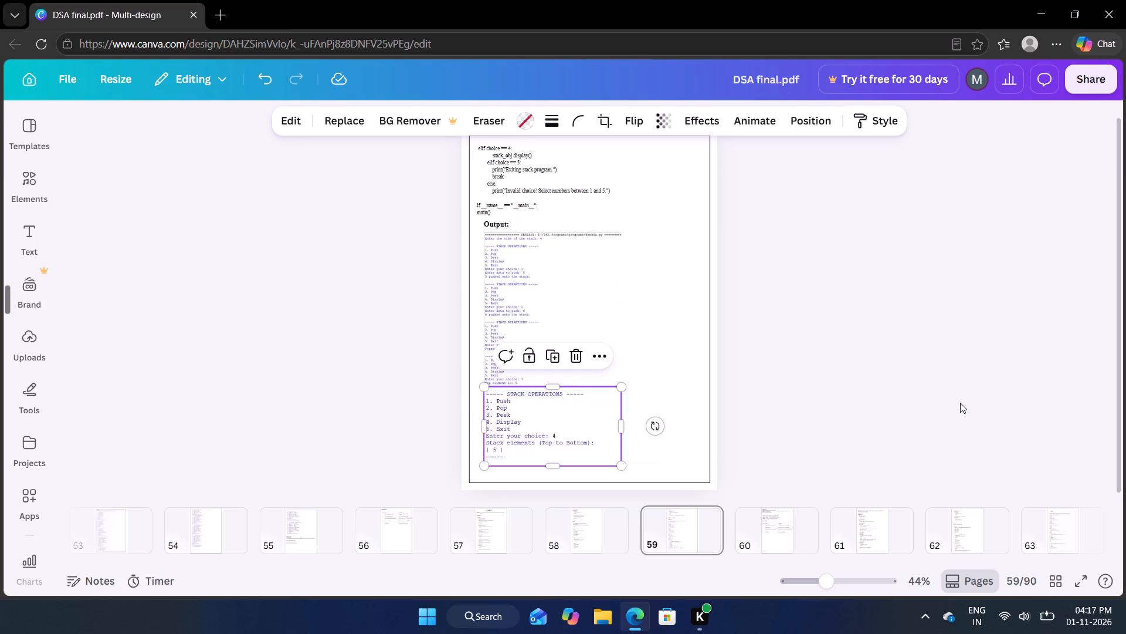
left_click(960, 403)
Shrink the border frame on page 59 slightly from its two bottom corners.
left_click(686, 403)
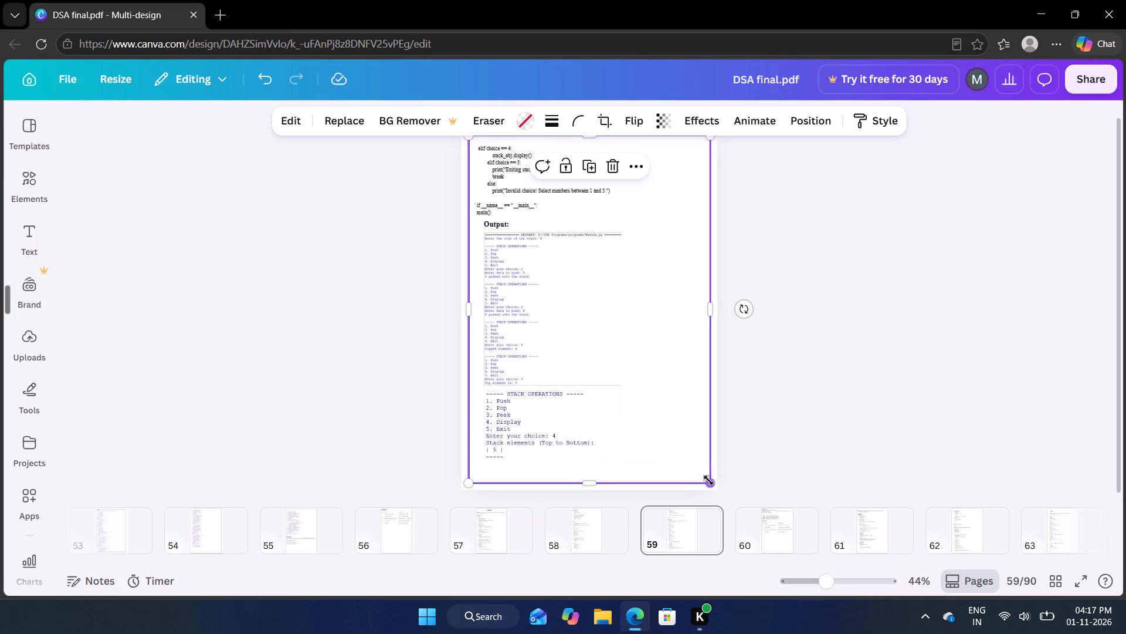
left_click_drag(708, 481, 705, 467)
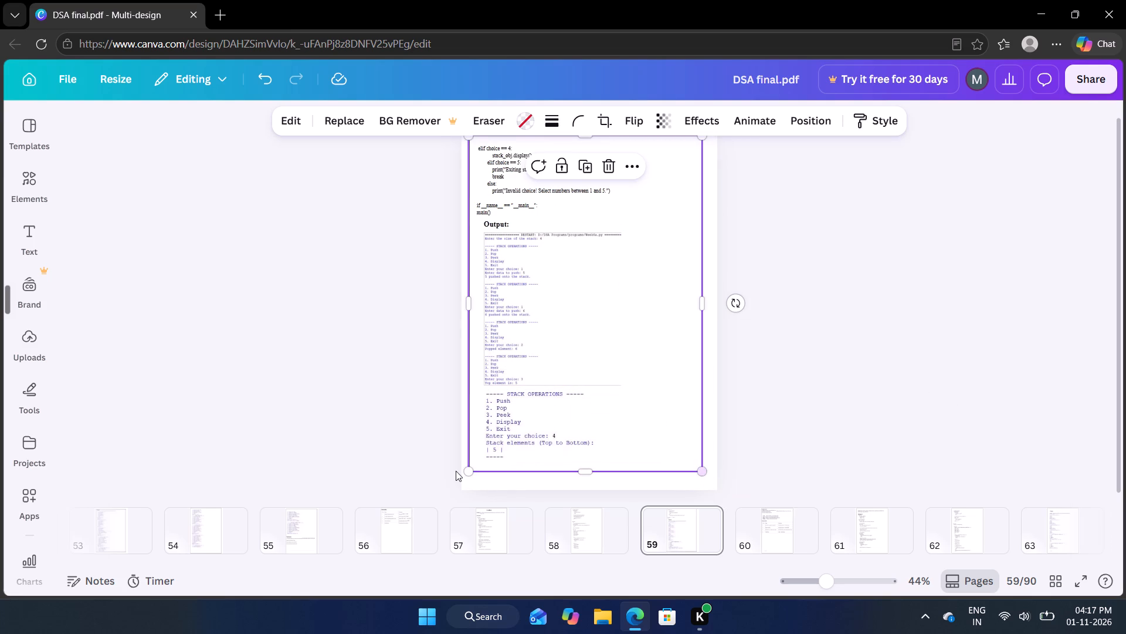
left_click_drag(470, 472, 480, 471)
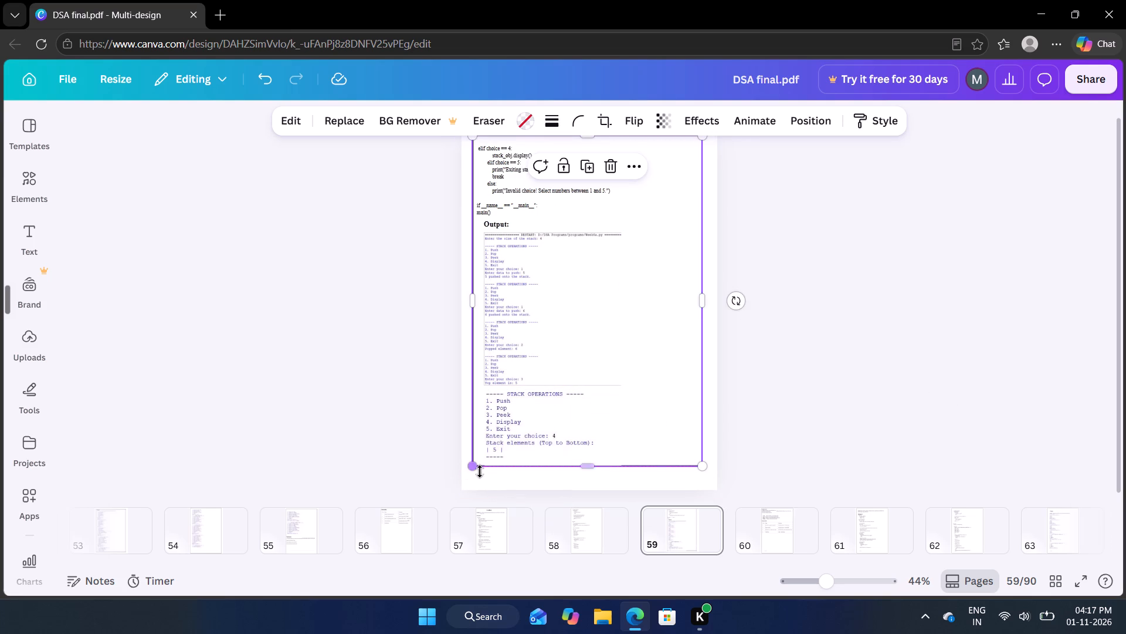
left_click(859, 382)
Center the border frame on page 59 horizontally and move it down slightly so its bottom edge clears the lower output image.
scroll(859, 382, "up", 1)
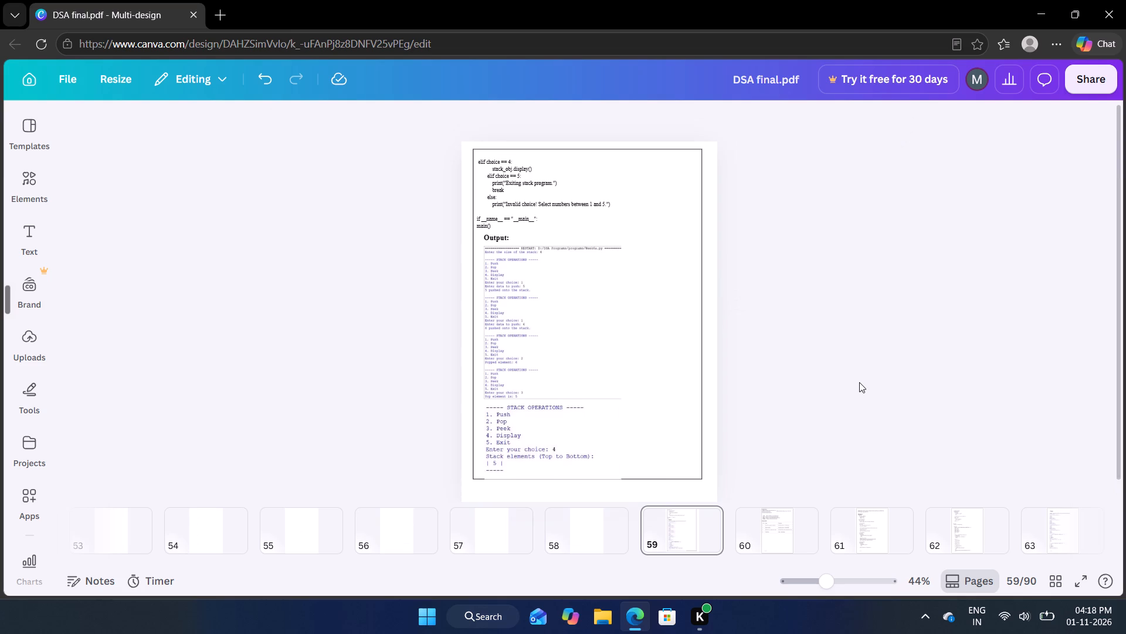
scroll(859, 382, "up", 1)
scroll(667, 276, "down", 1)
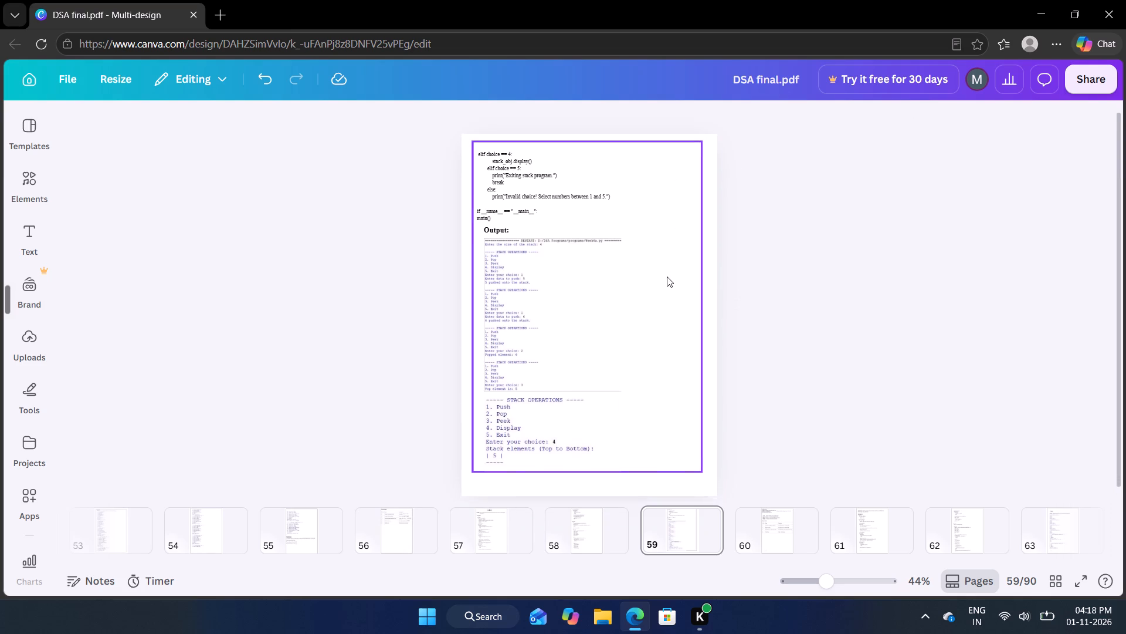
scroll(667, 276, "down", 1)
left_click(676, 211)
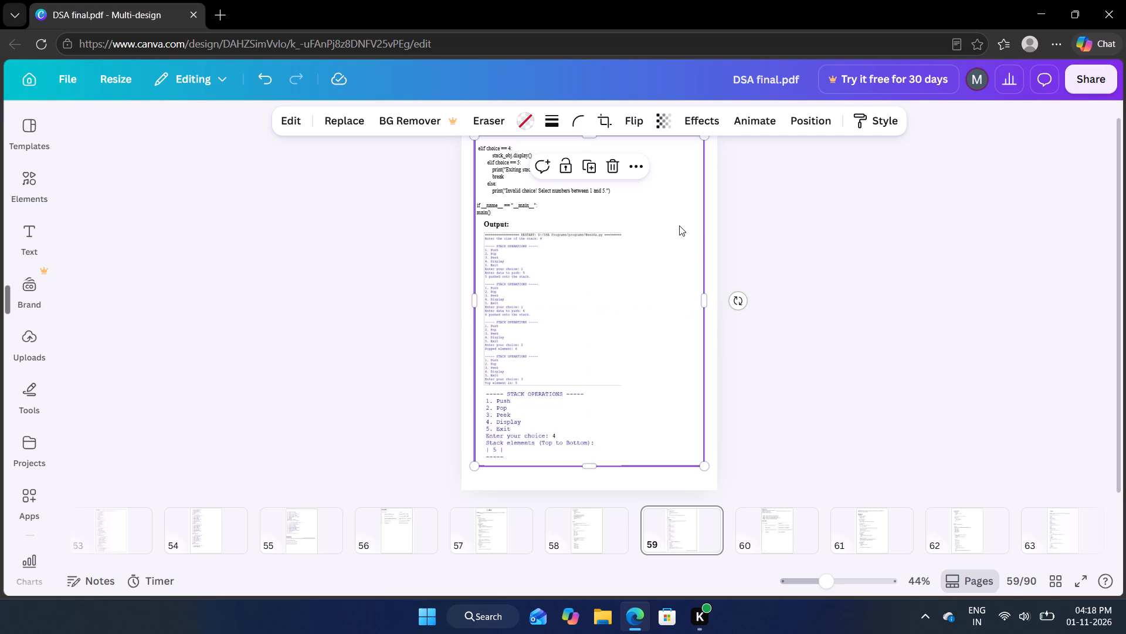
left_click(701, 232)
left_click(898, 224)
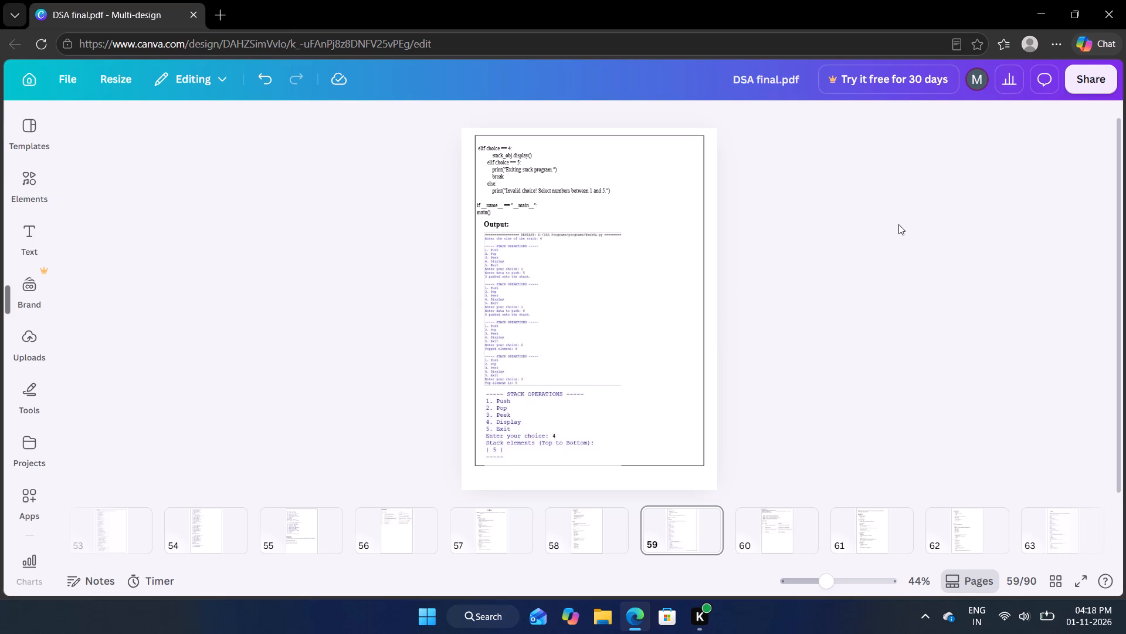
left_click_drag(658, 206, 658, 211)
left_click(887, 256)
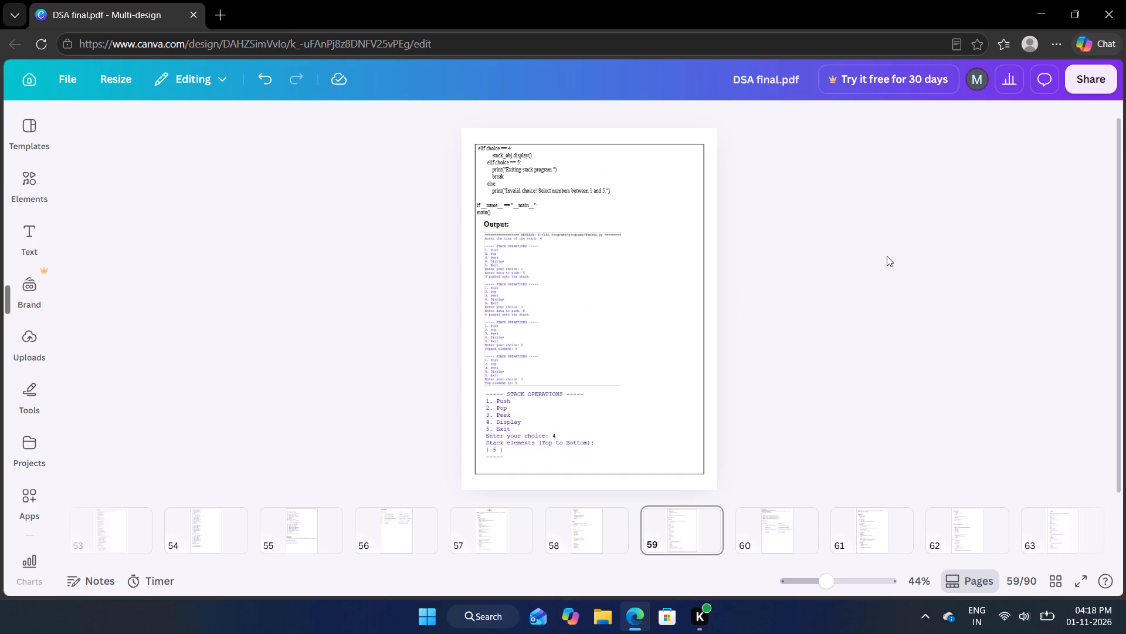
Delete the old footer page numbers at the bottom of pages 60, 61 and 62.
left_click(785, 517)
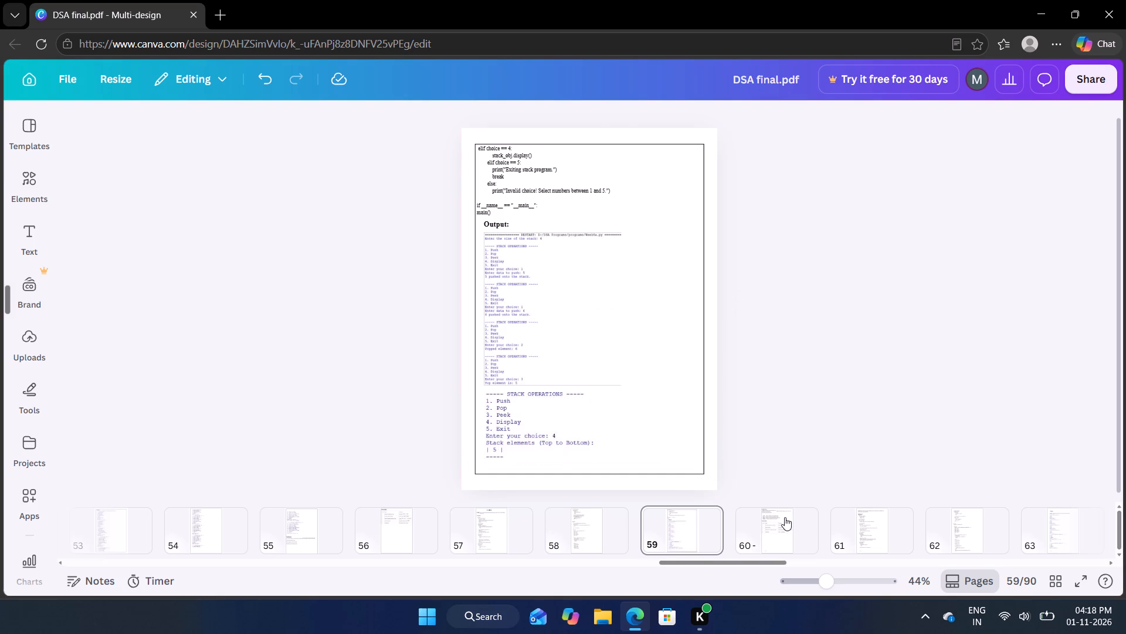
left_click(500, 467)
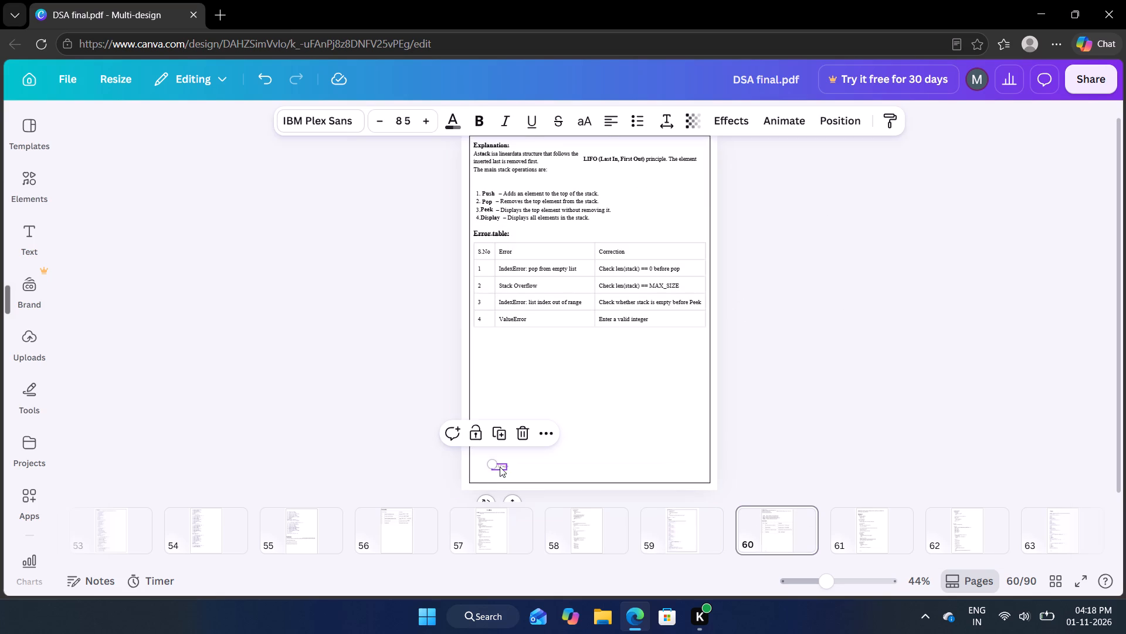
left_click(524, 431)
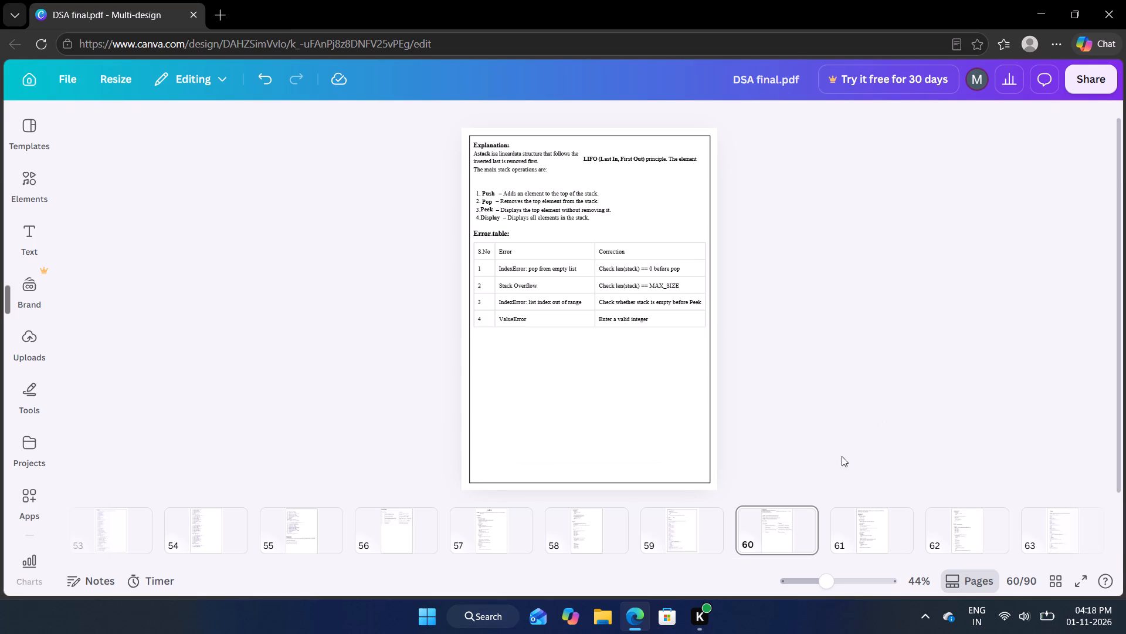
left_click(877, 532)
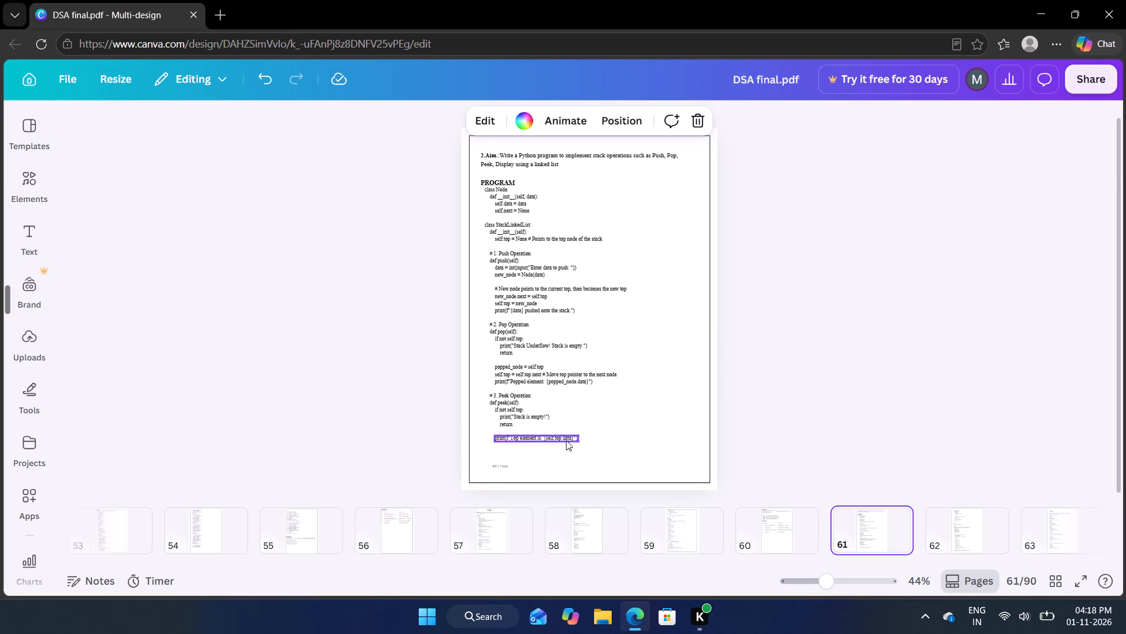
left_click(500, 467)
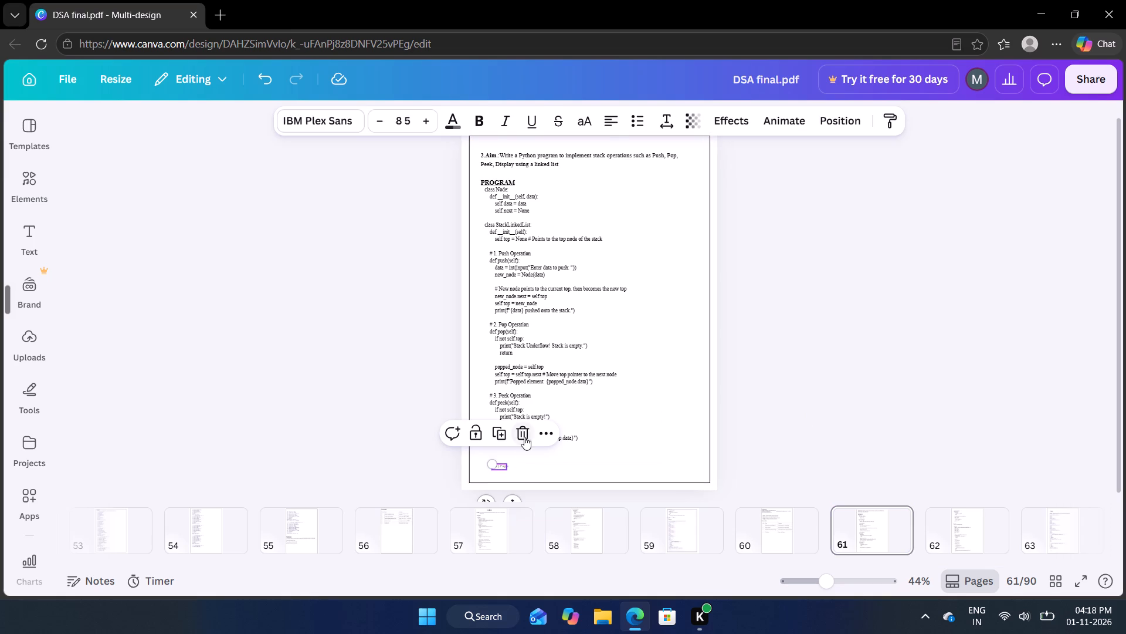
left_click(525, 436)
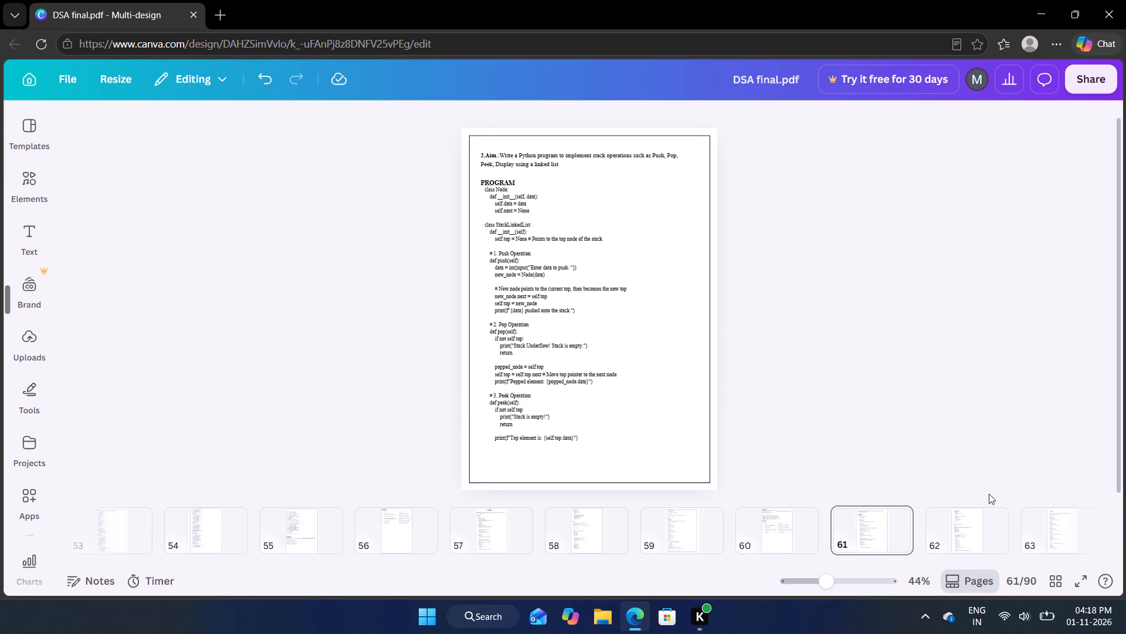
left_click(969, 524)
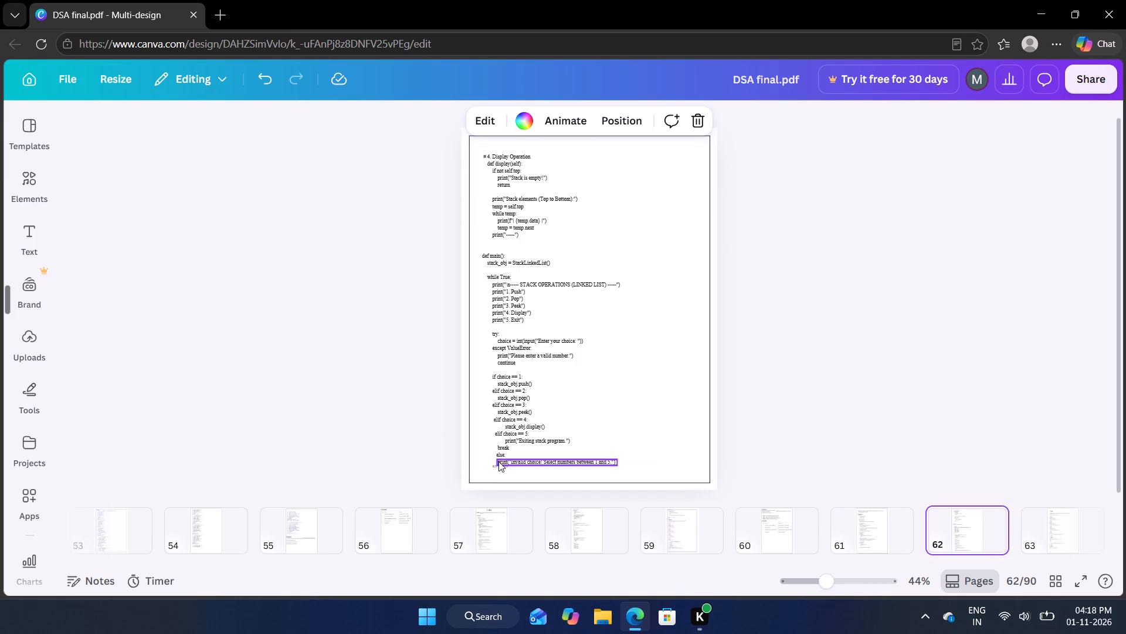
left_click(496, 466)
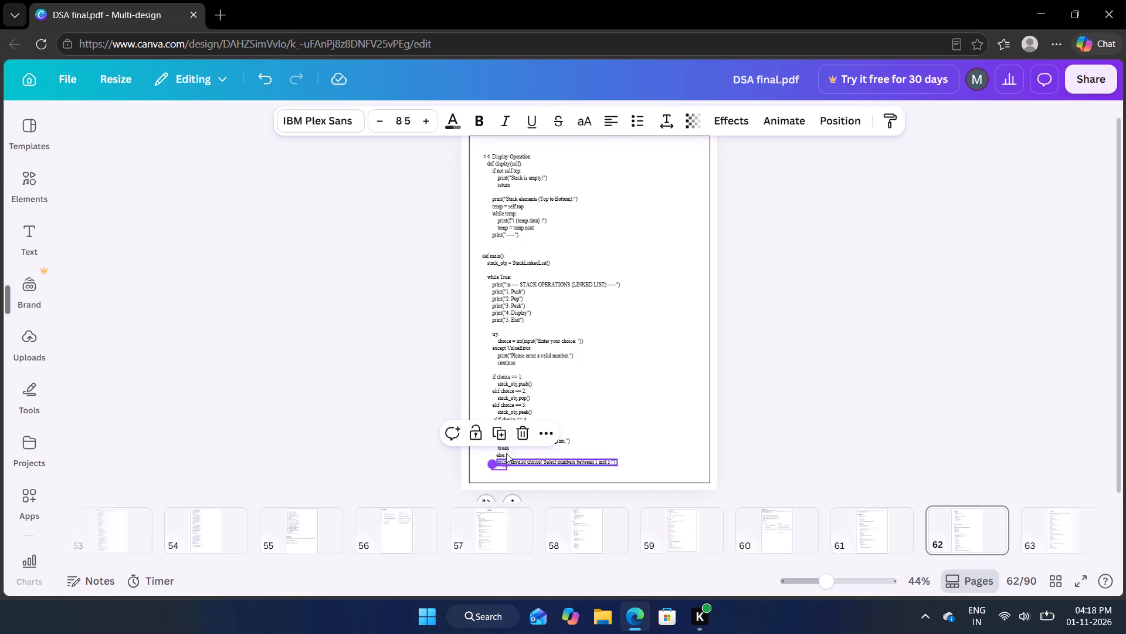
left_click(523, 440)
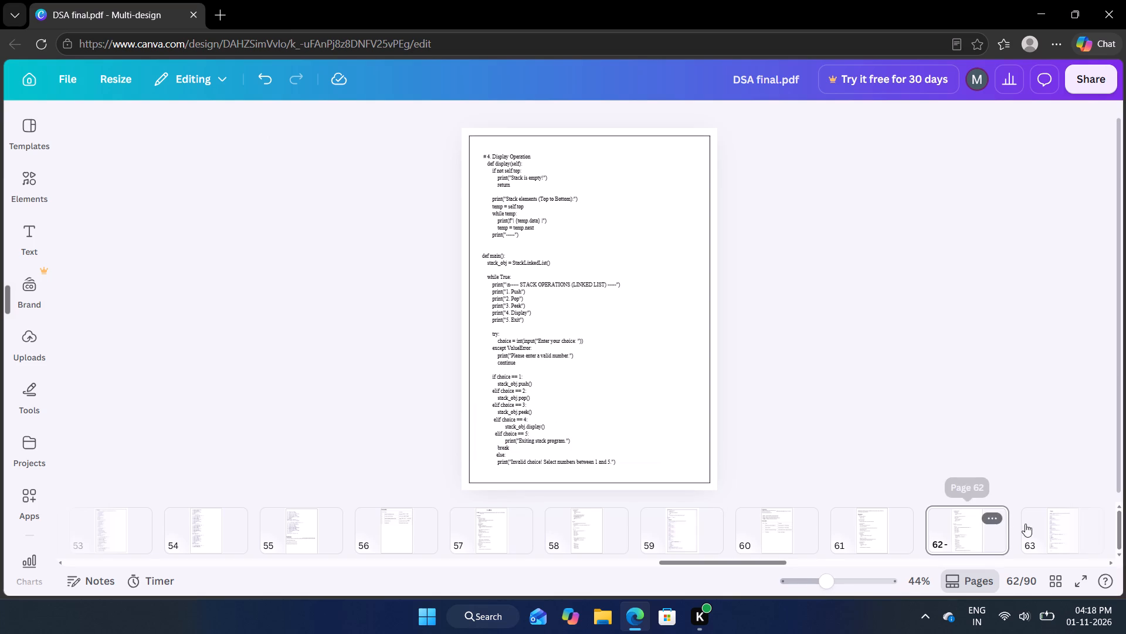
Delete the old footer page numbers at the bottom of pages 63 and 64.
left_click(1043, 529)
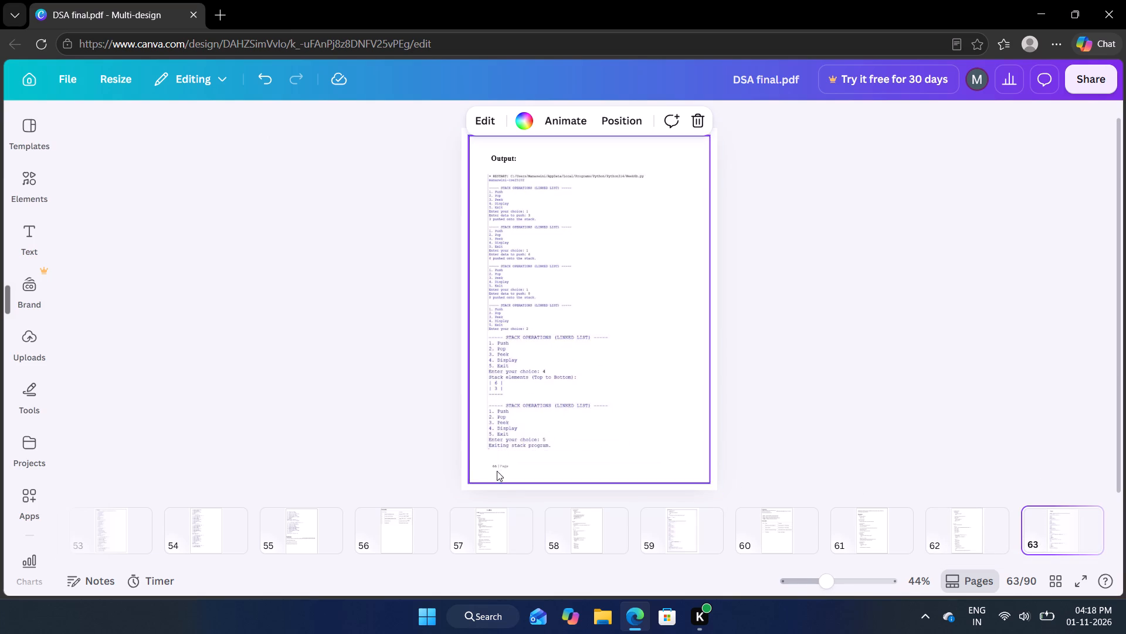
left_click(503, 465)
left_click(524, 441)
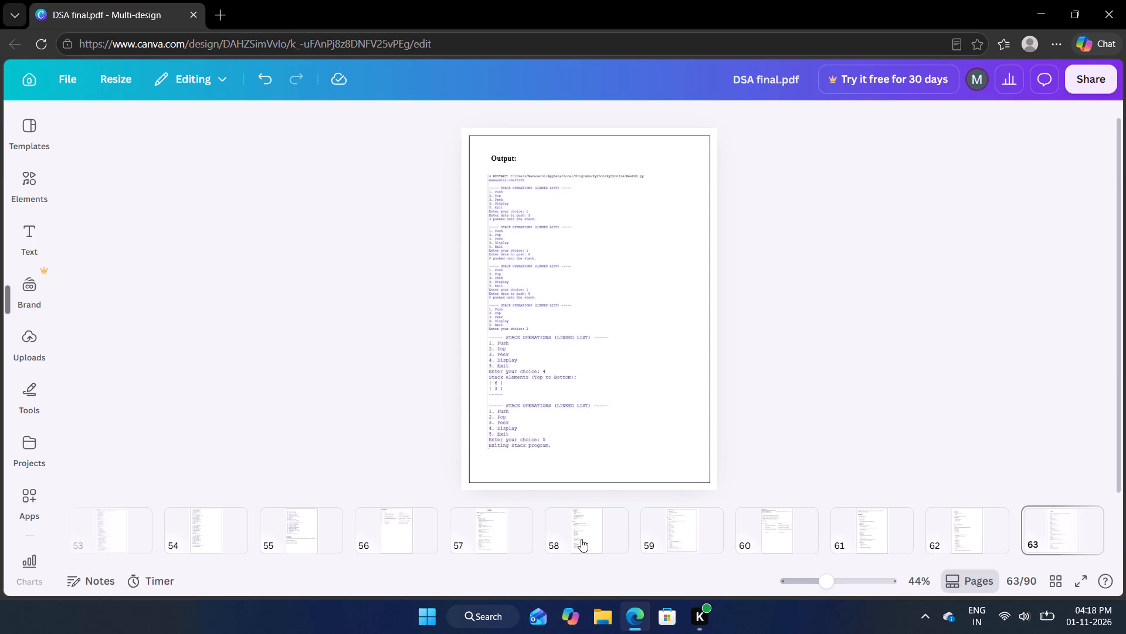
scroll(581, 539, "left", 5)
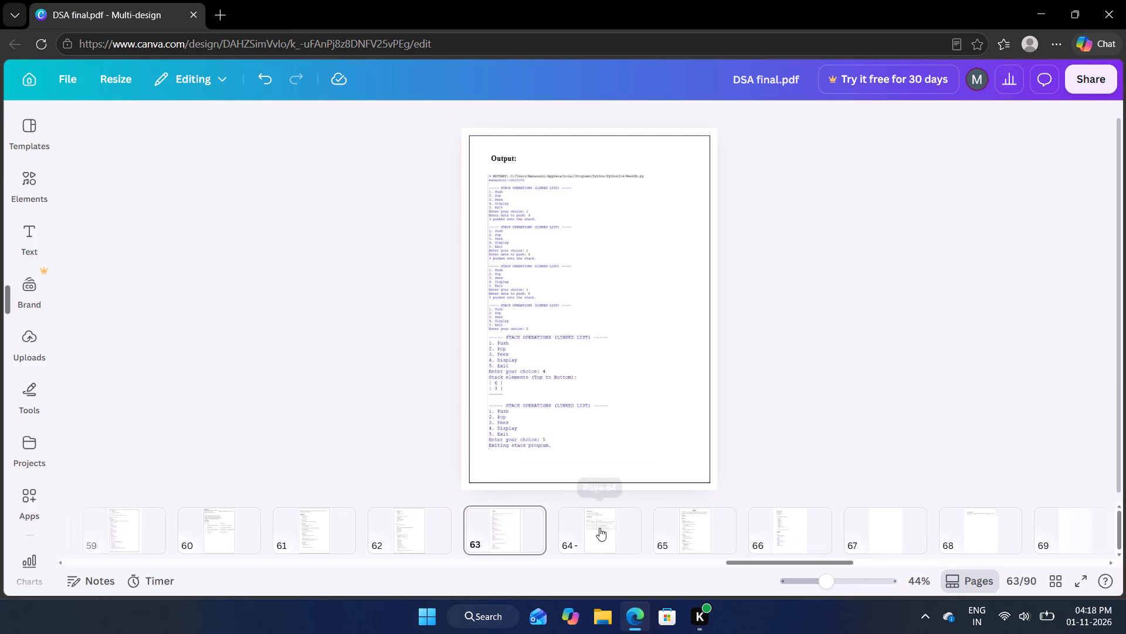
left_click(599, 528)
left_click(496, 466)
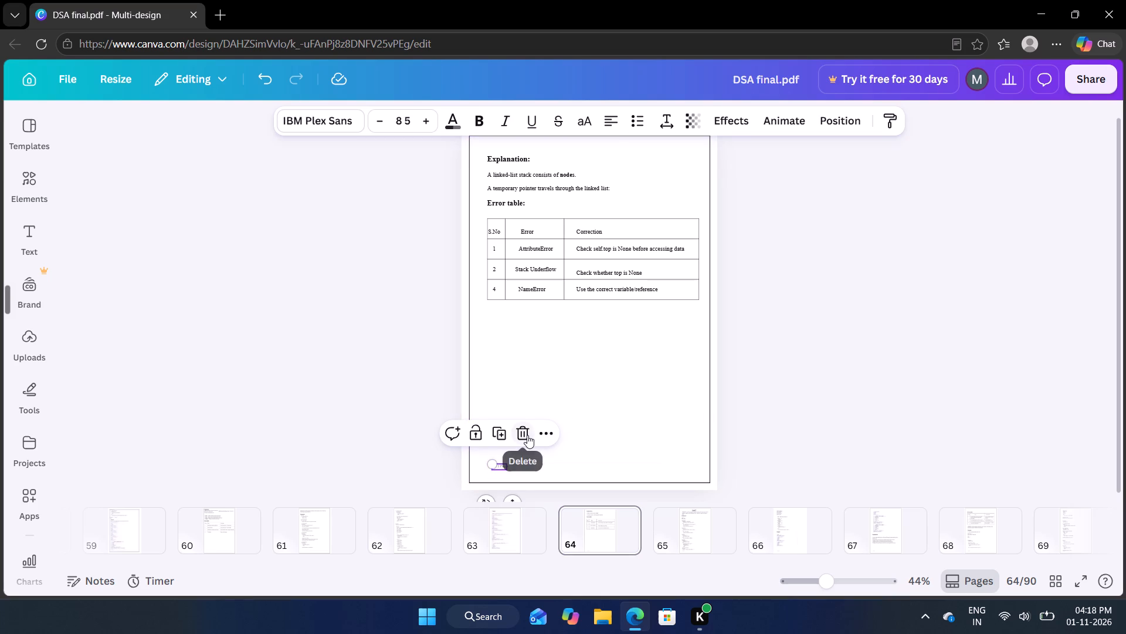
left_click(527, 435)
Delete the old footer page numbers at the bottom of pages 65, 66 and 67.
left_click(680, 532)
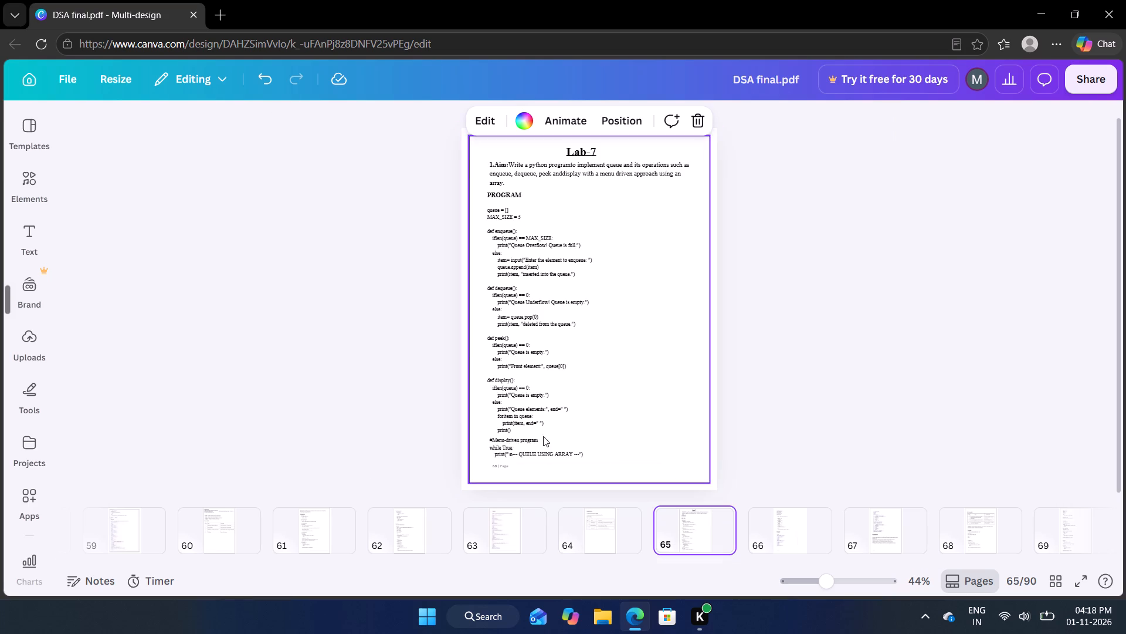
left_click(495, 466)
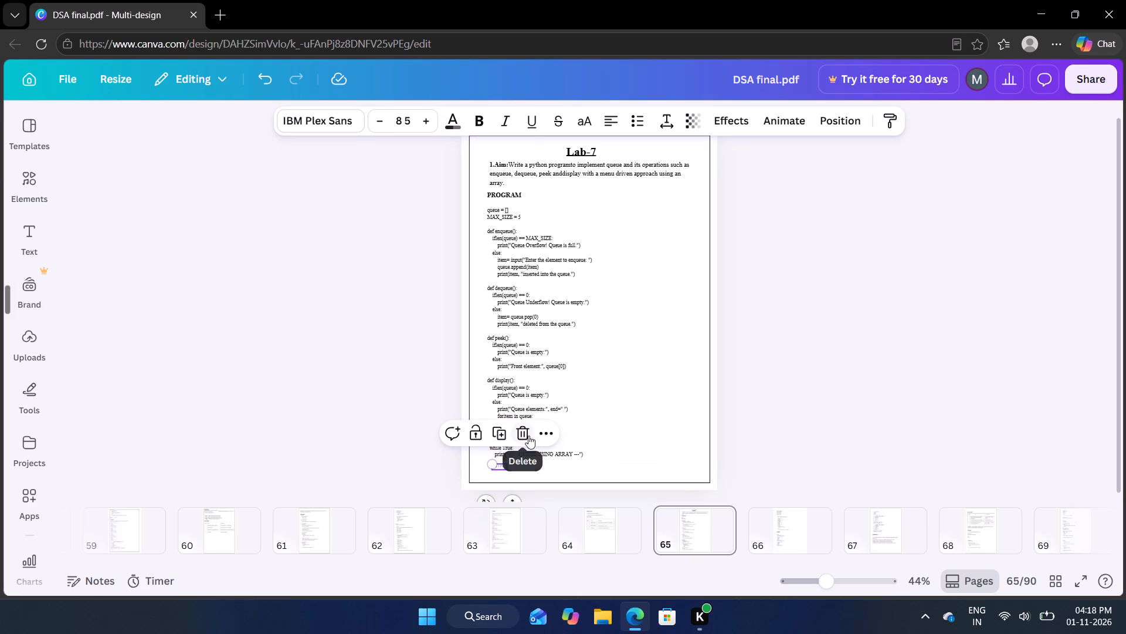
left_click(528, 436)
left_click(791, 534)
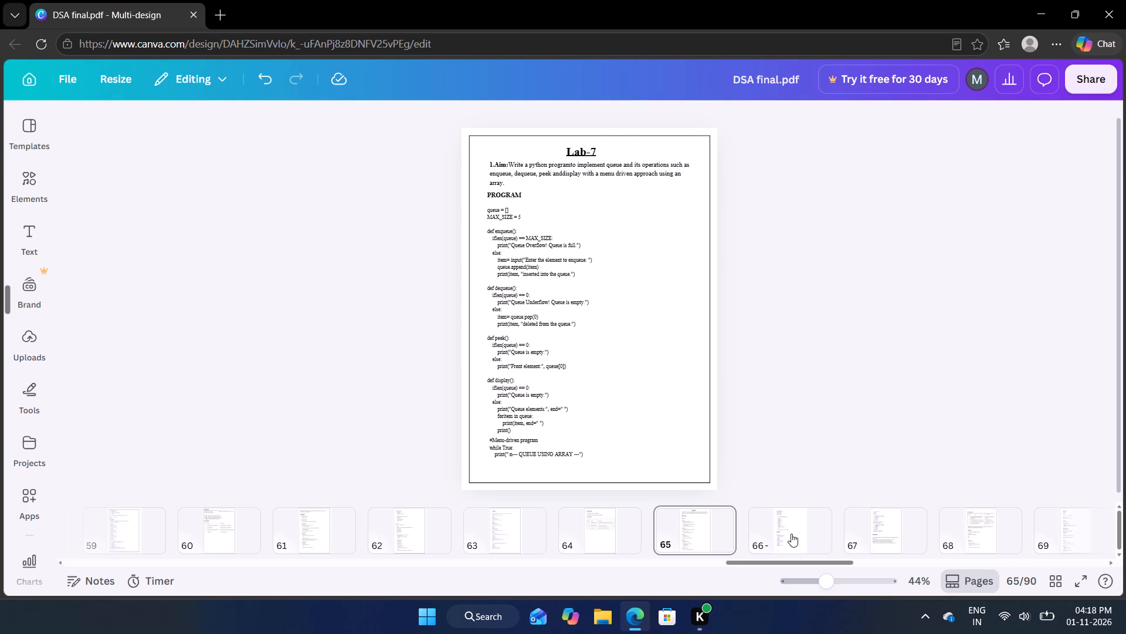
left_click(497, 468)
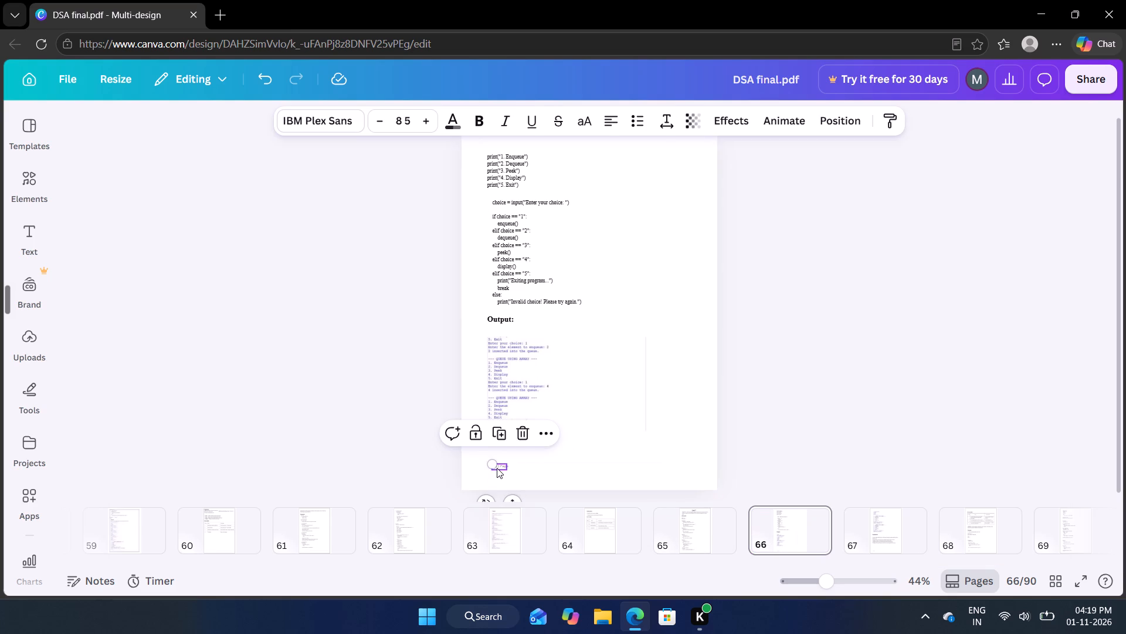
left_click(524, 440)
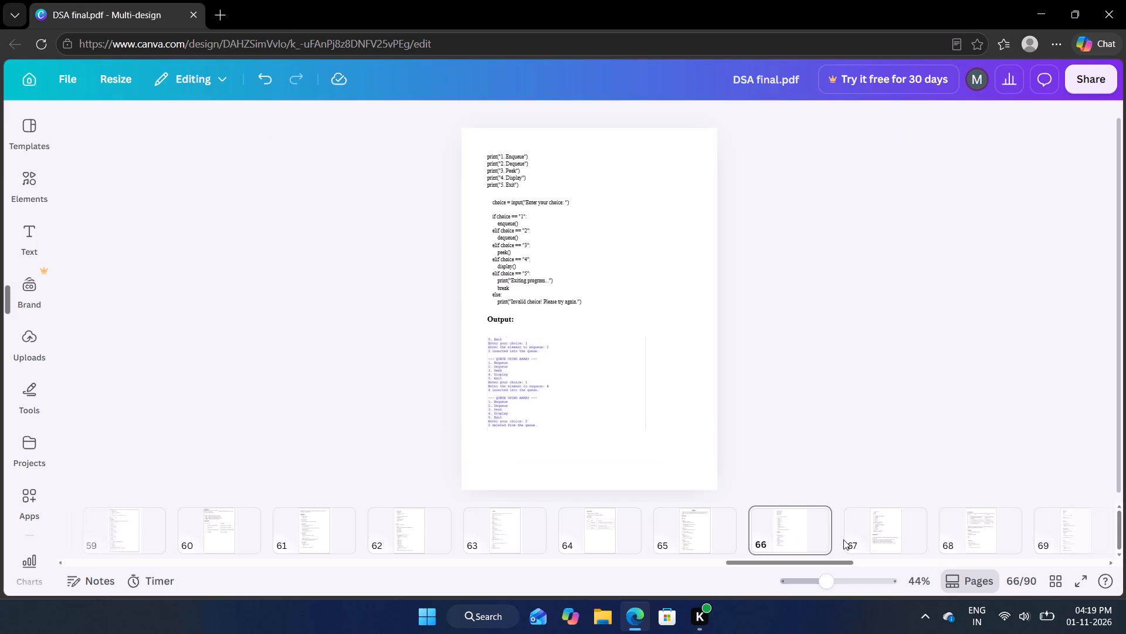
left_click(881, 522)
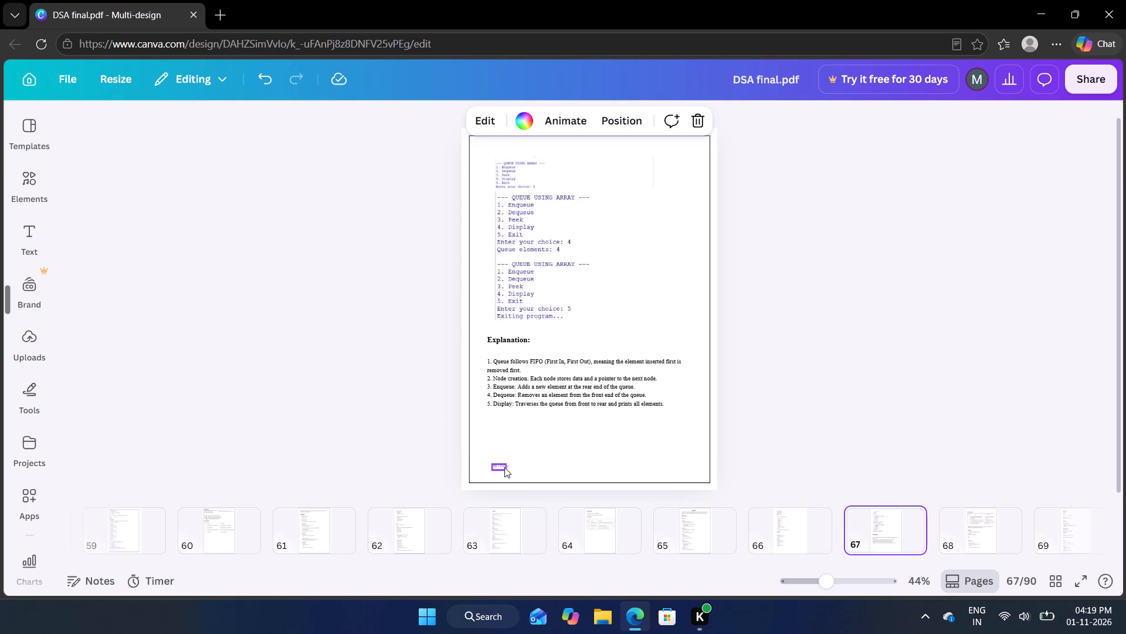
left_click(502, 466)
left_click(521, 435)
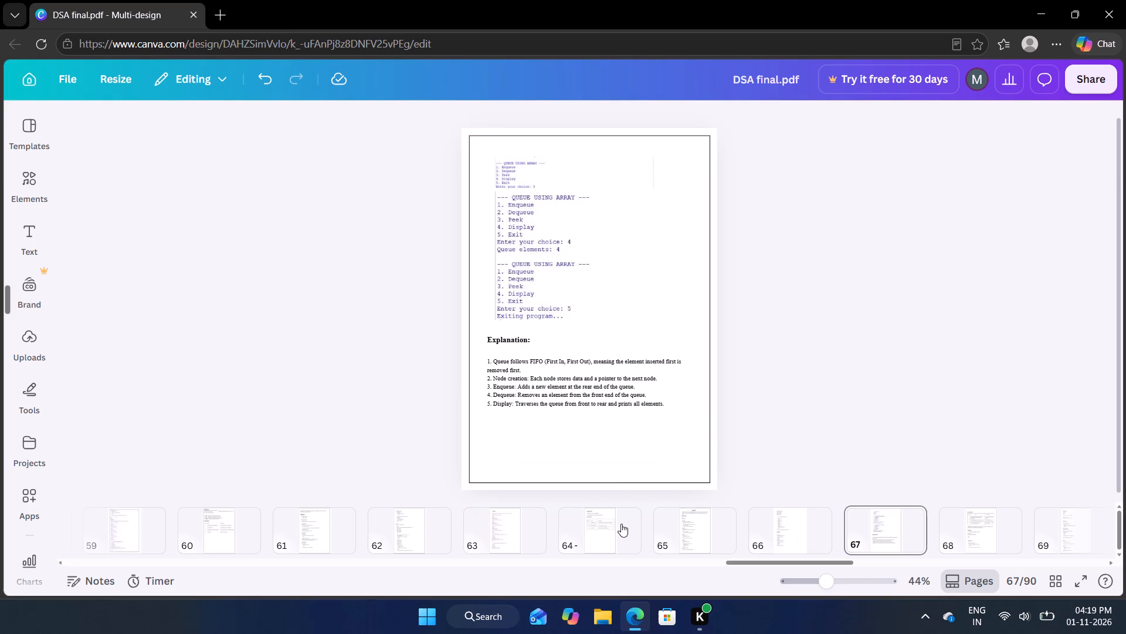
scroll(621, 524, "left", 6)
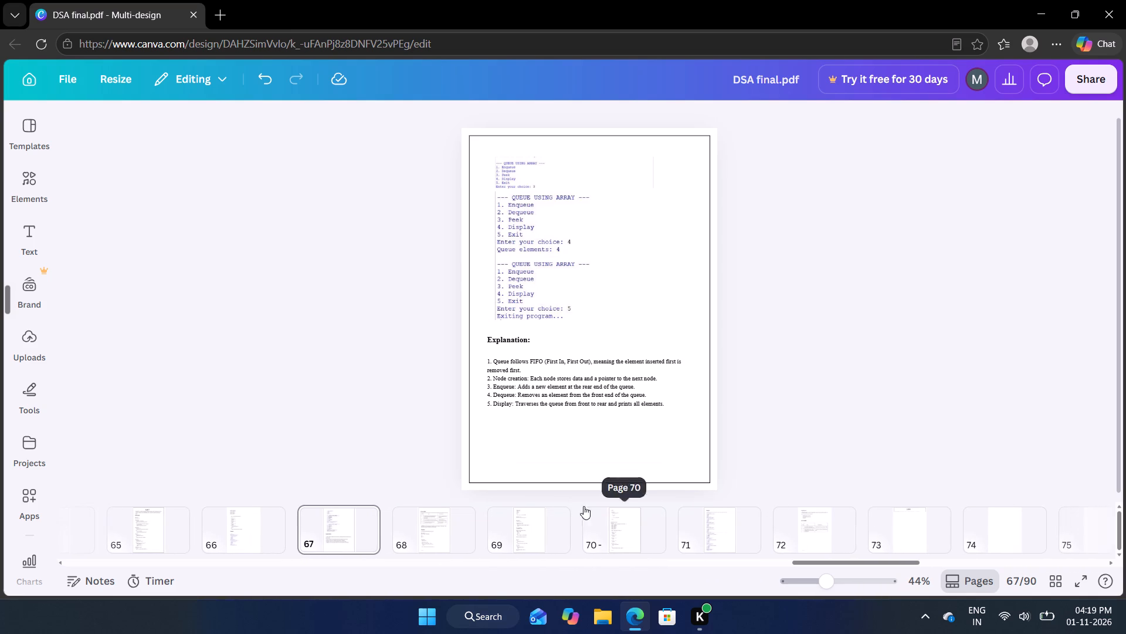
Delete the old footer page numbers at the bottom of pages 68 and 69.
left_click(436, 526)
left_click(503, 465)
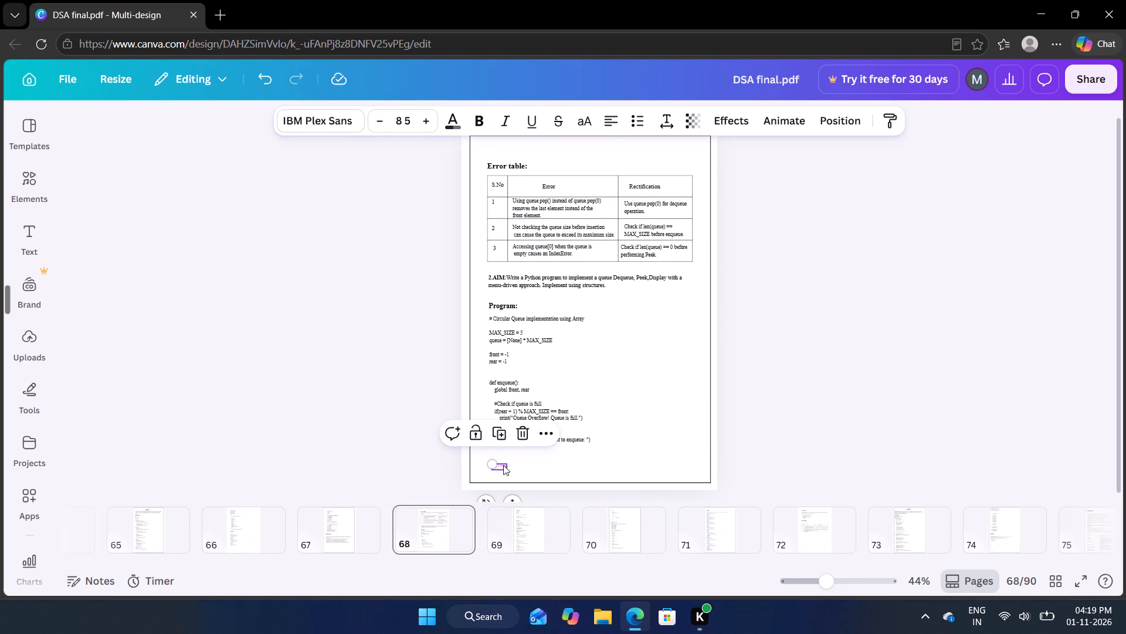
left_click(518, 443)
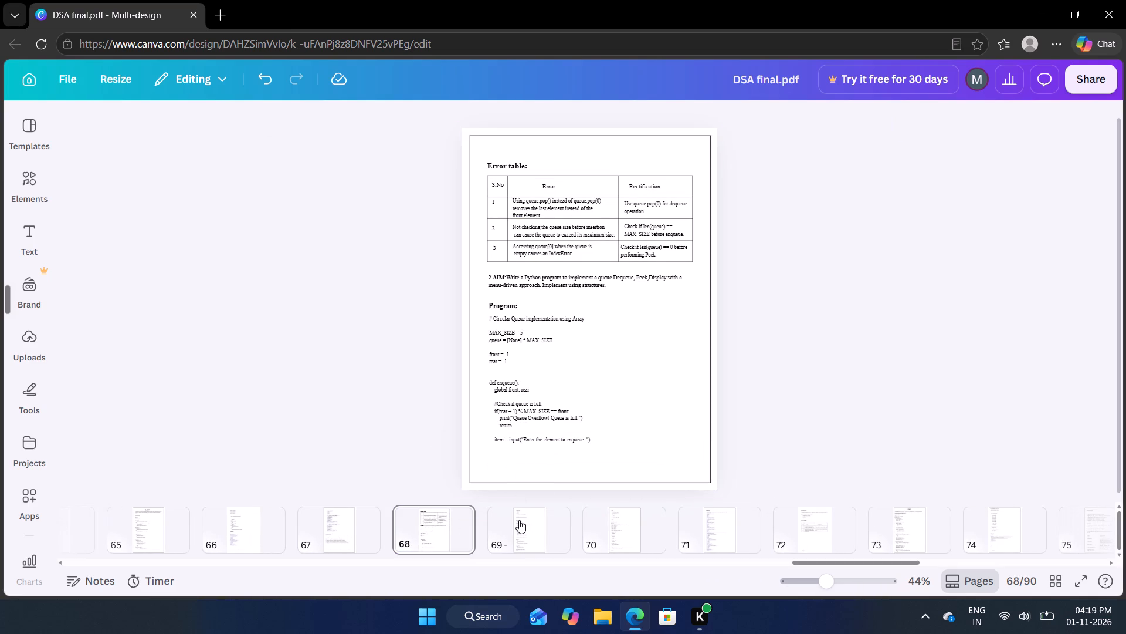
left_click(519, 520)
left_click(504, 466)
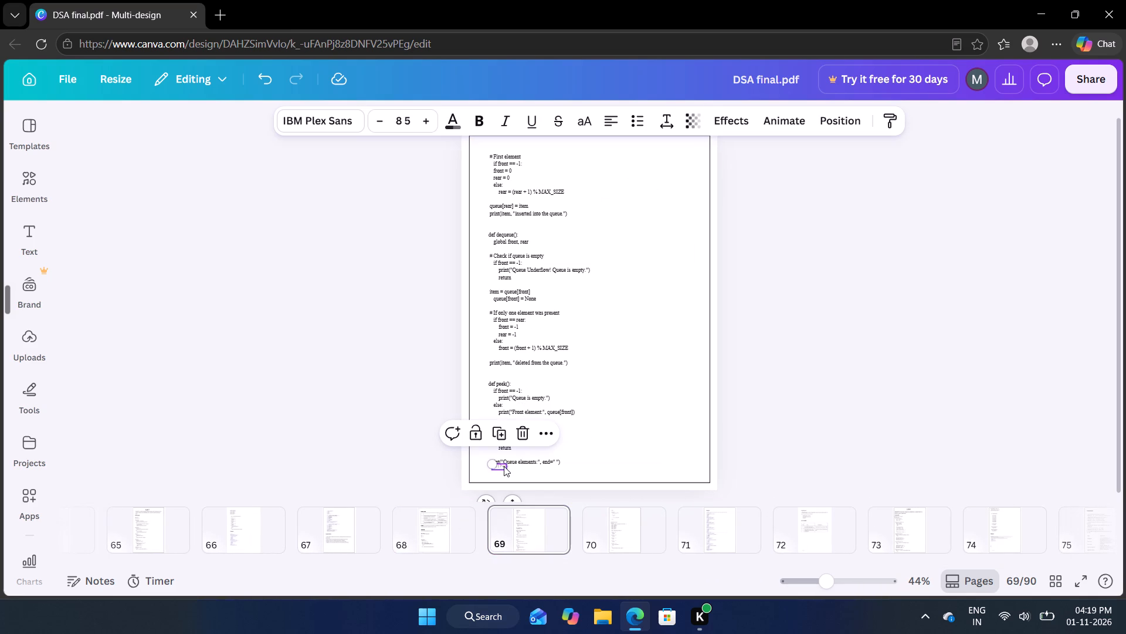
left_click(530, 434)
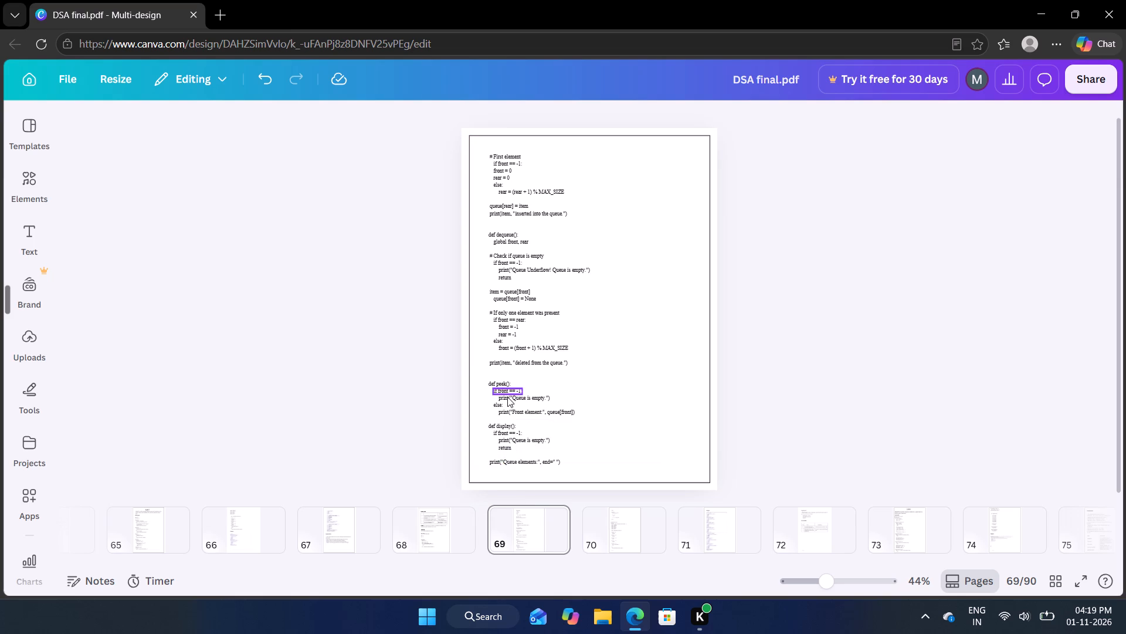
Shift page 69's border frame aside and move the code from def peek() through the last print line up beneath the "deleted from the queue" line.
left_click_drag(484, 373, 507, 400)
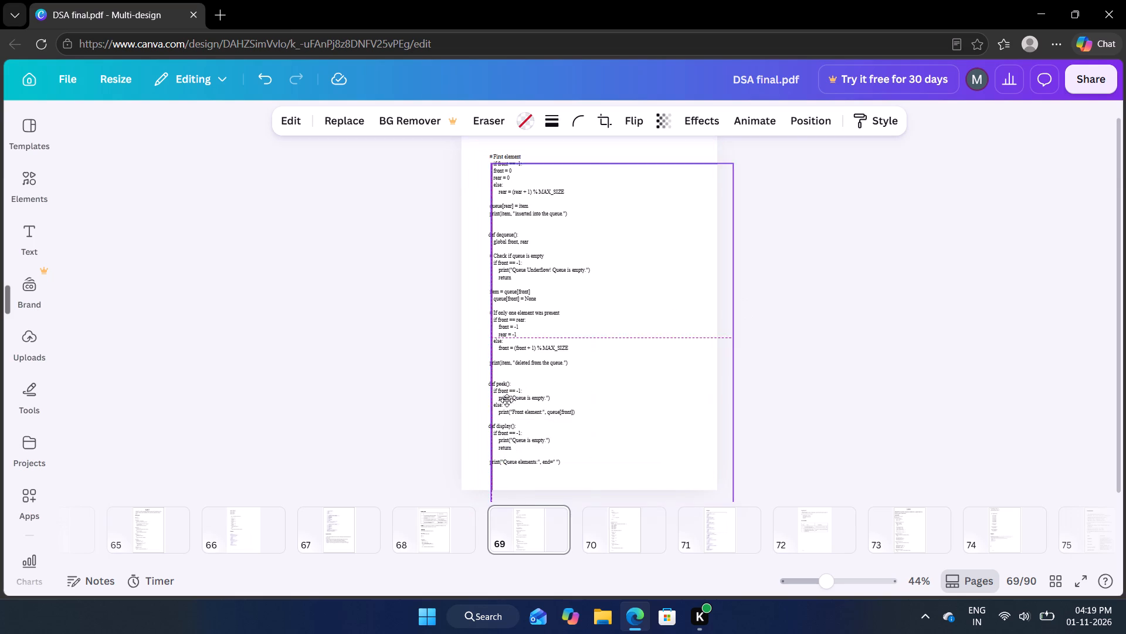
left_click_drag(507, 400, 643, 368)
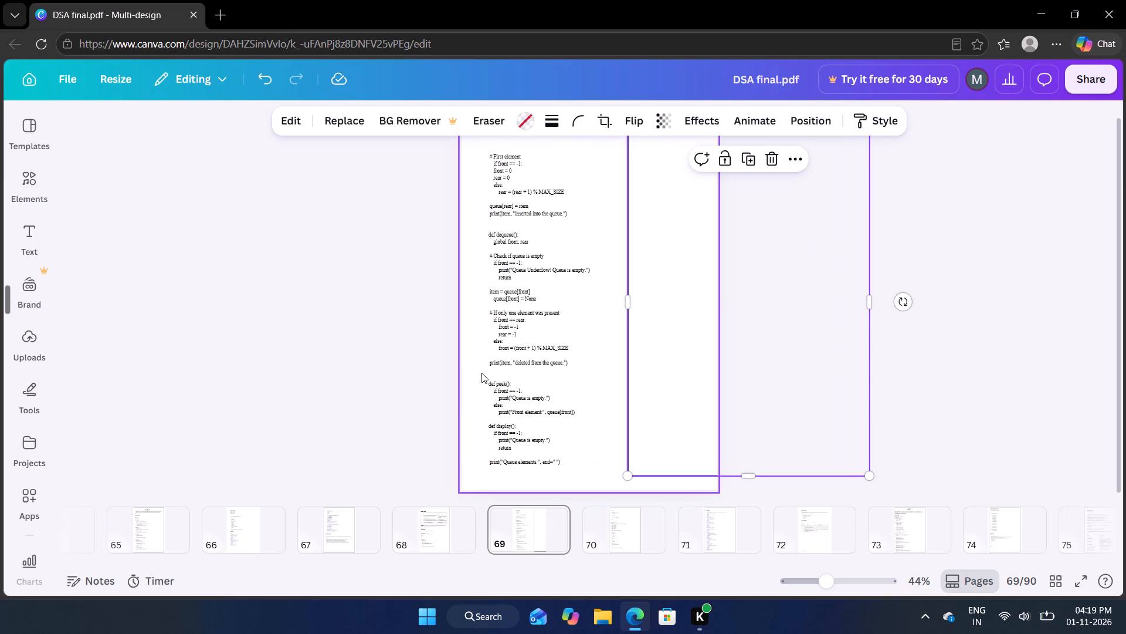
left_click(362, 330)
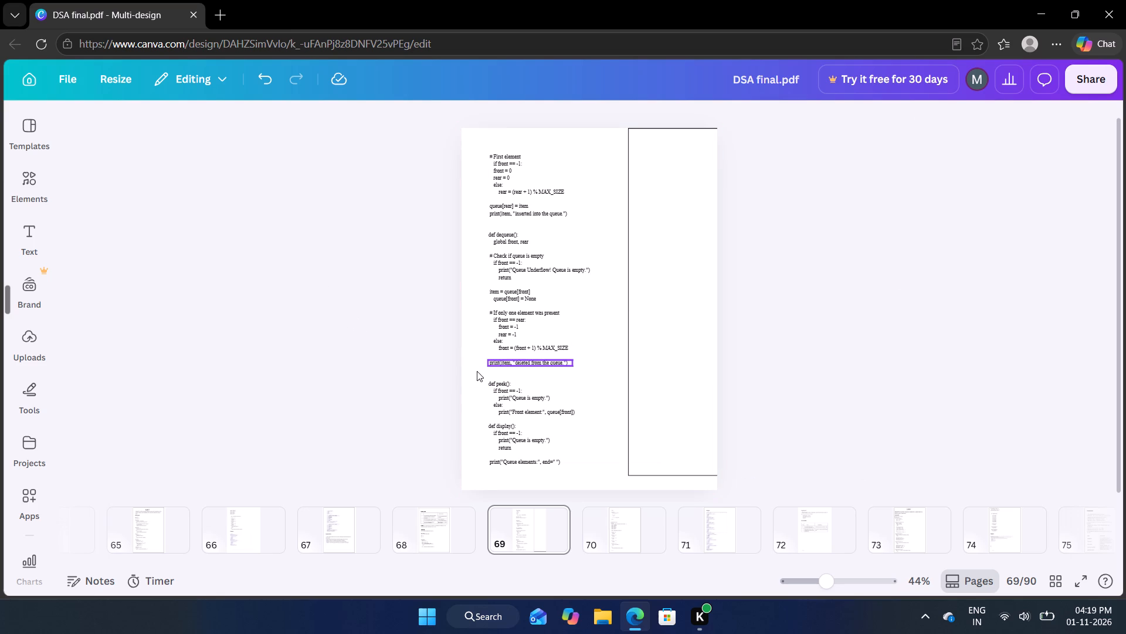
left_click_drag(477, 370, 580, 472)
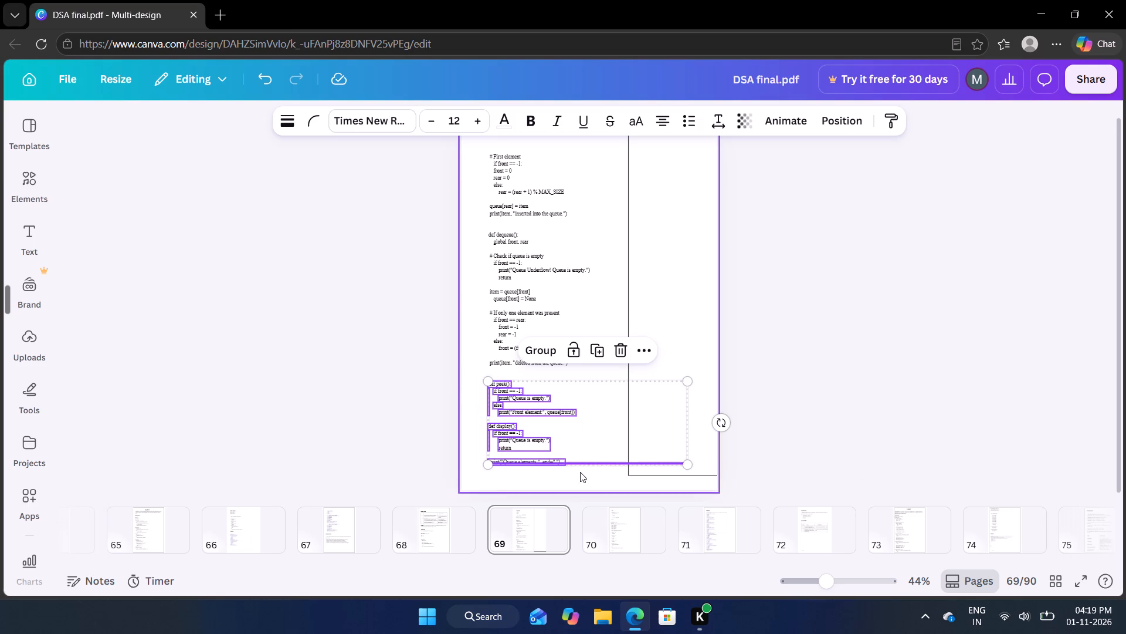
left_click_drag(572, 426, 574, 416)
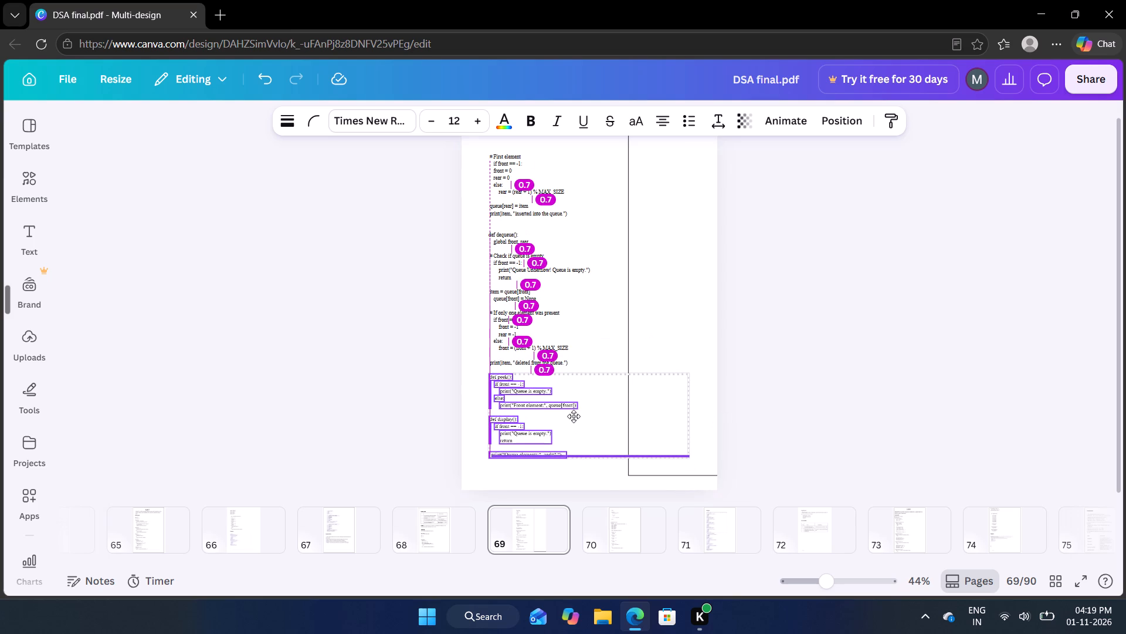
left_click_drag(574, 416, 575, 413)
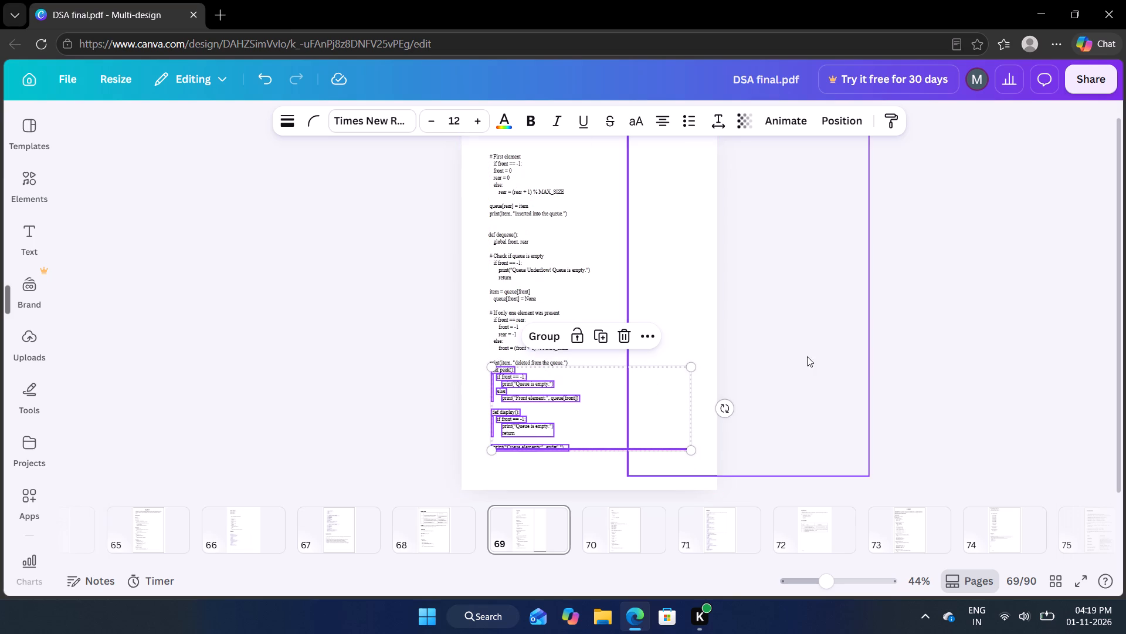
left_click(927, 370)
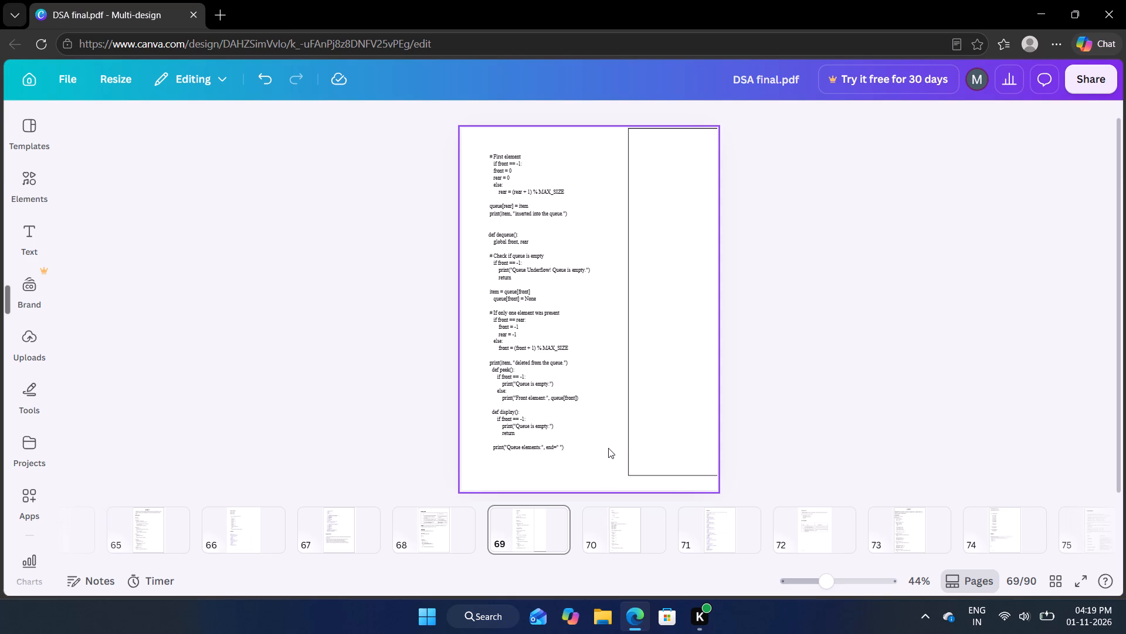
Move the thin horizontal line element on page 69 down slightly, below the final "Queue elements" print line.
left_click_drag(606, 448, 598, 458)
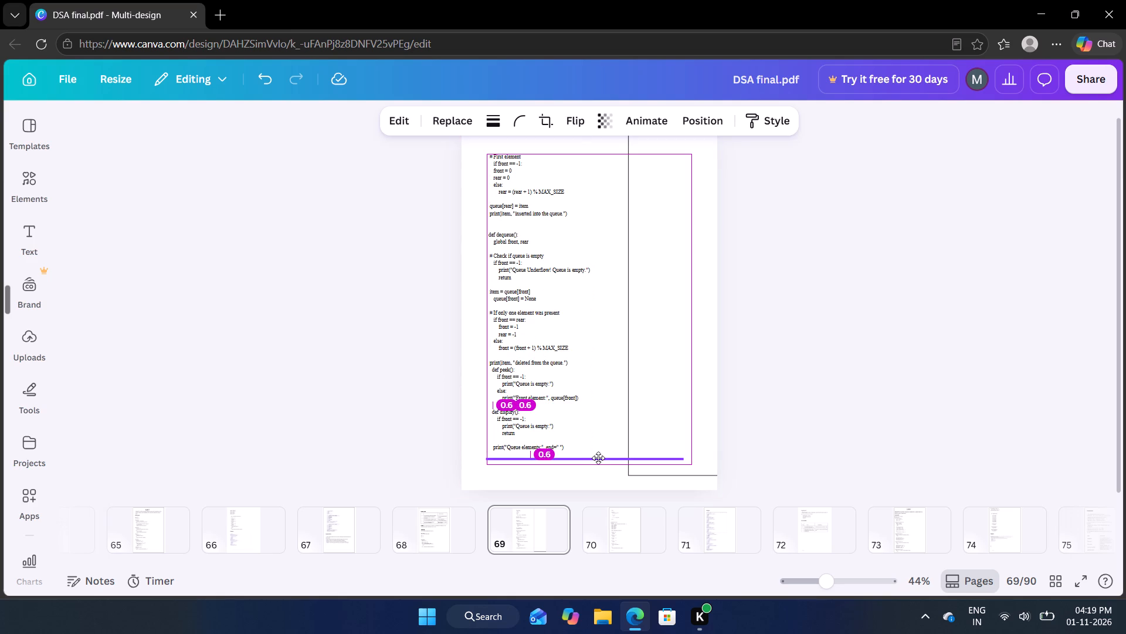
left_click_drag(598, 458, 601, 458)
left_click(797, 419)
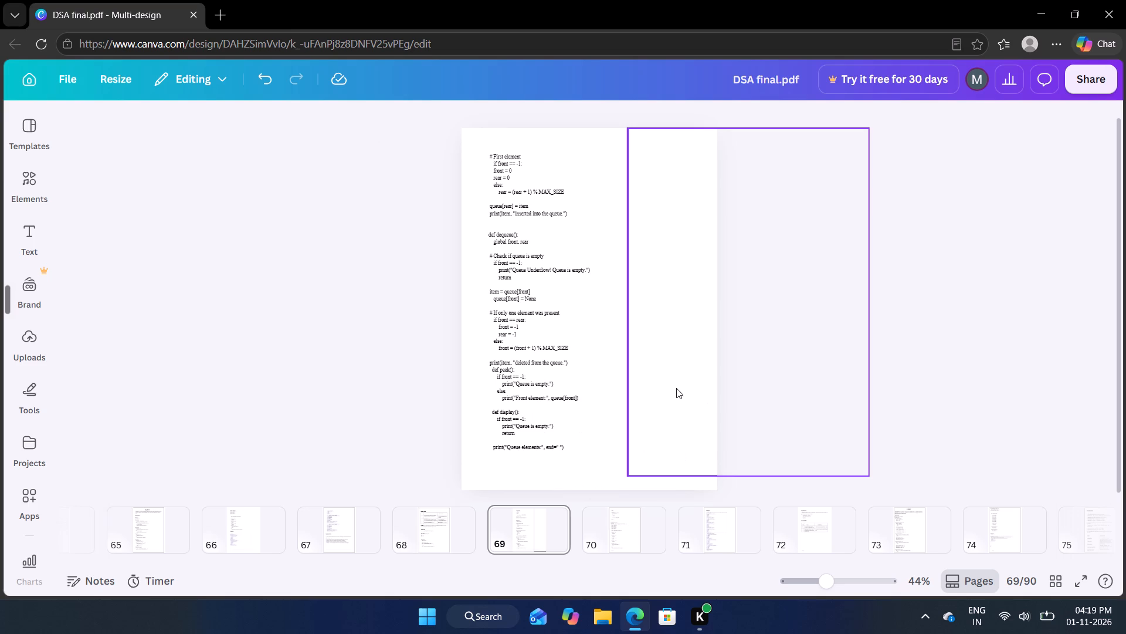
Move the border frame back around the code on page 69, roughly centered on the page.
left_click_drag(696, 390, 545, 393)
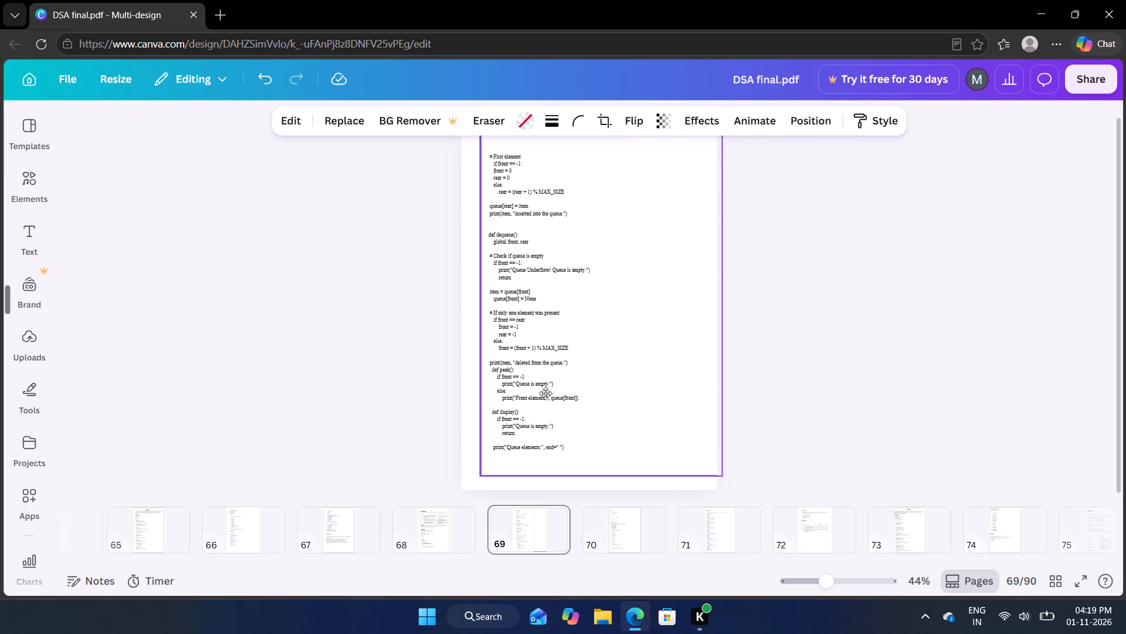
left_click_drag(545, 393, 542, 397)
left_click(888, 366)
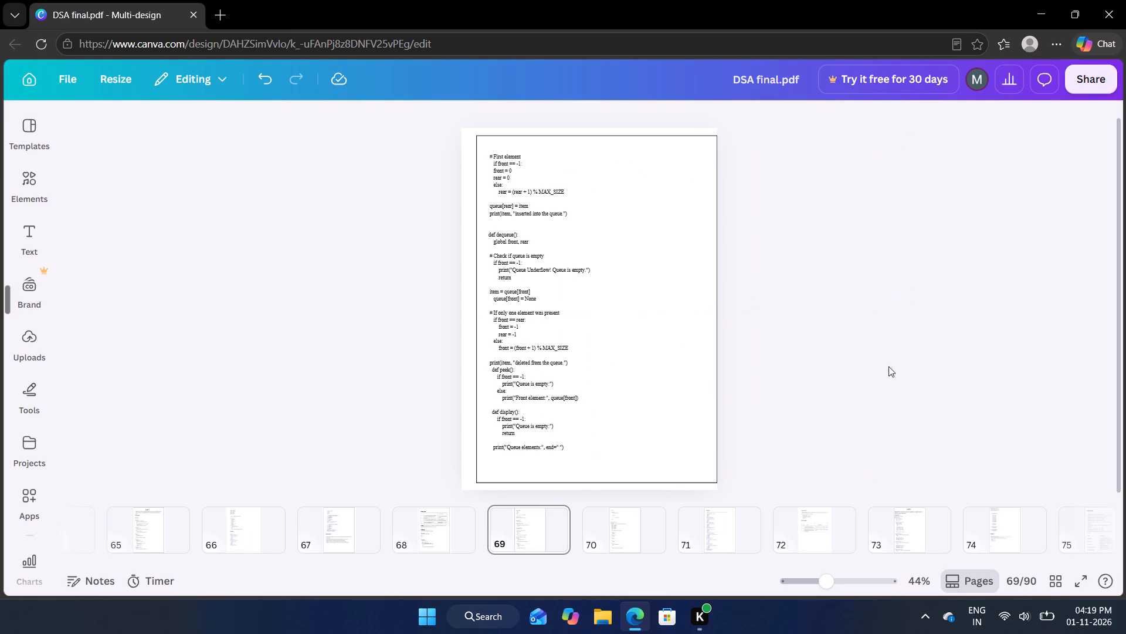
left_click_drag(689, 347, 676, 344)
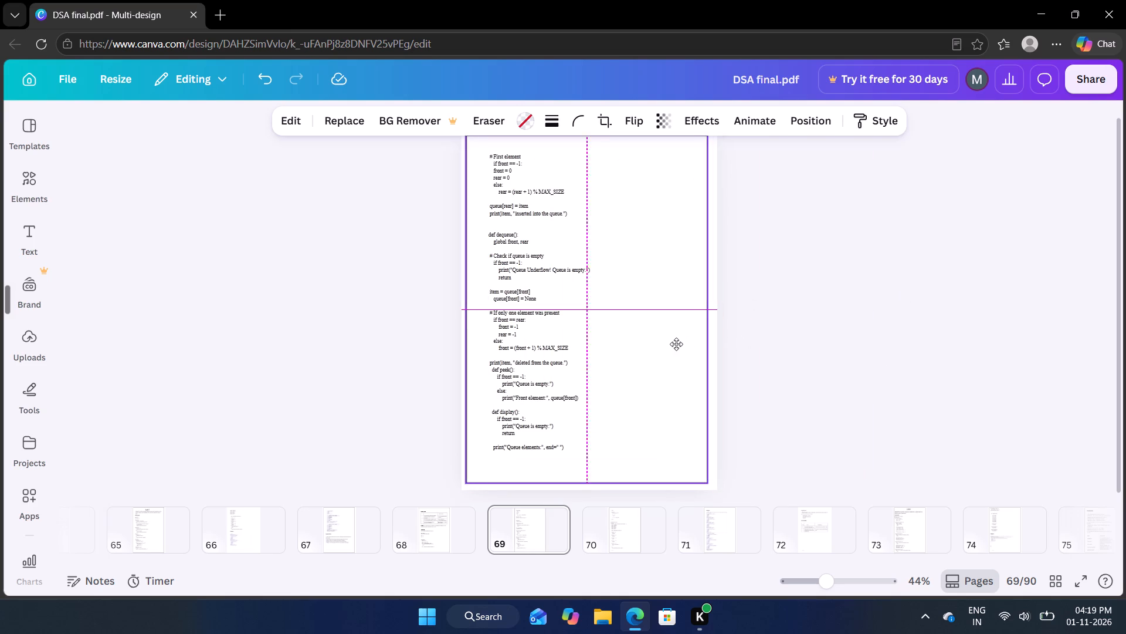
left_click_drag(676, 344, 683, 347)
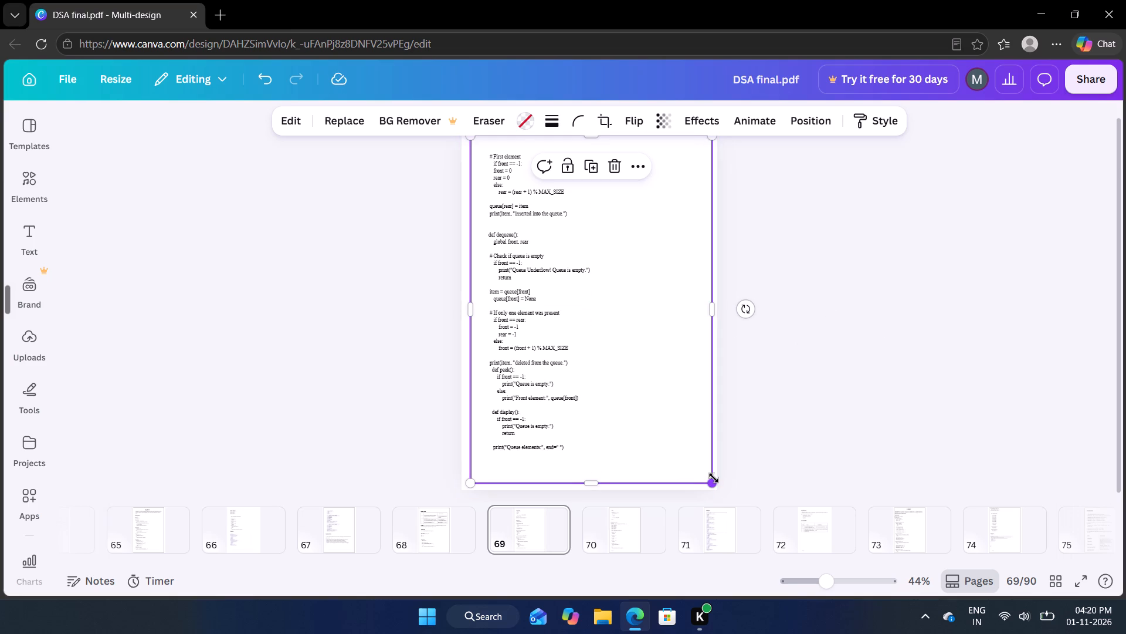
Shrink page 69's border frame from its corners to about 18.5 wide by 26.6 high, keeping all the code inside.
left_click_drag(714, 478, 709, 463)
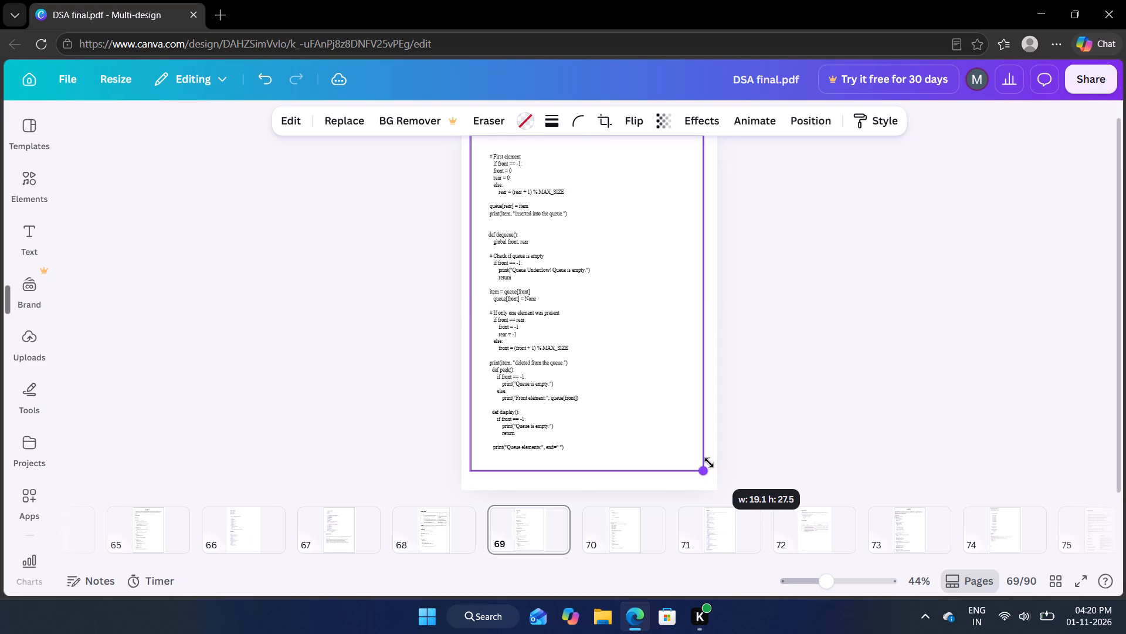
left_click_drag(709, 463, 714, 464)
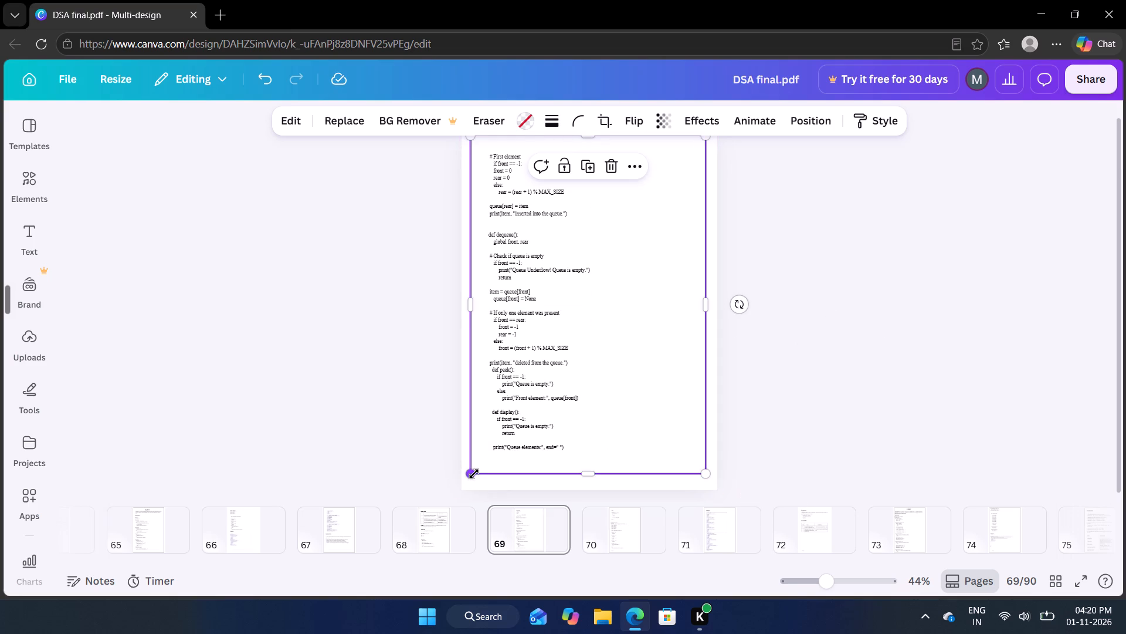
left_click_drag(474, 474, 484, 472)
left_click(840, 410)
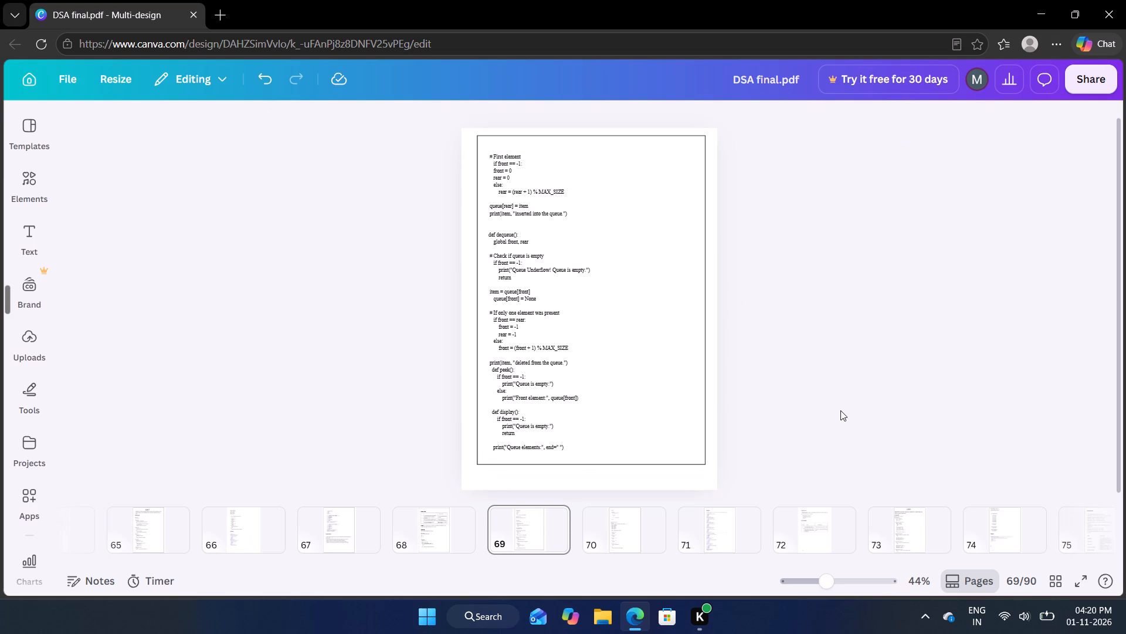
scroll(840, 410, "up", 1)
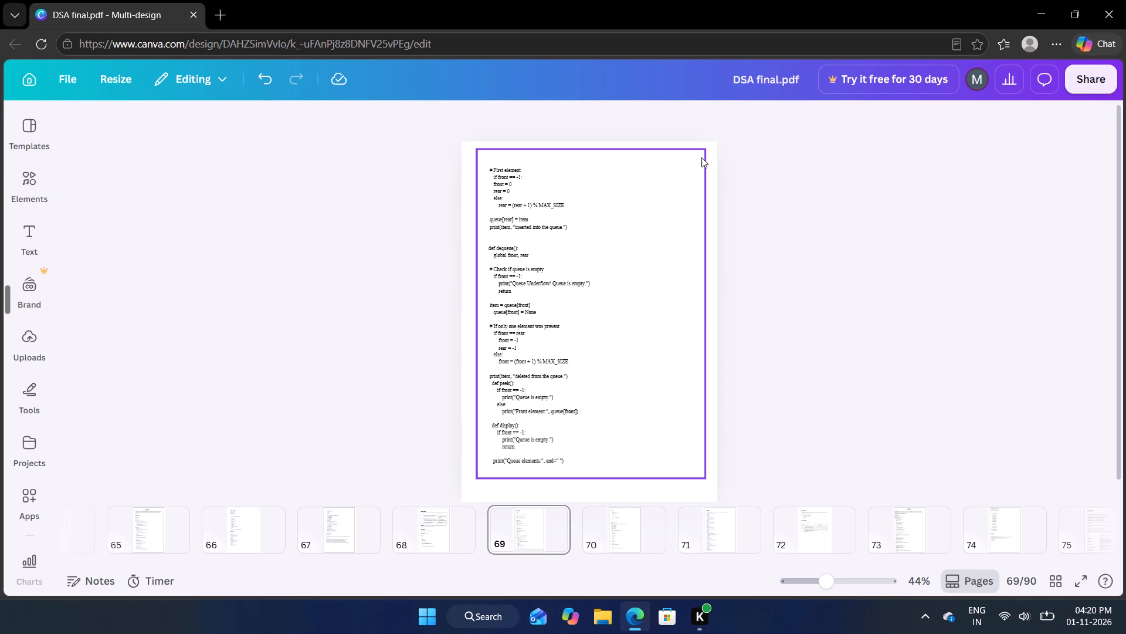
left_click(701, 157)
left_click_drag(708, 147, 708, 154)
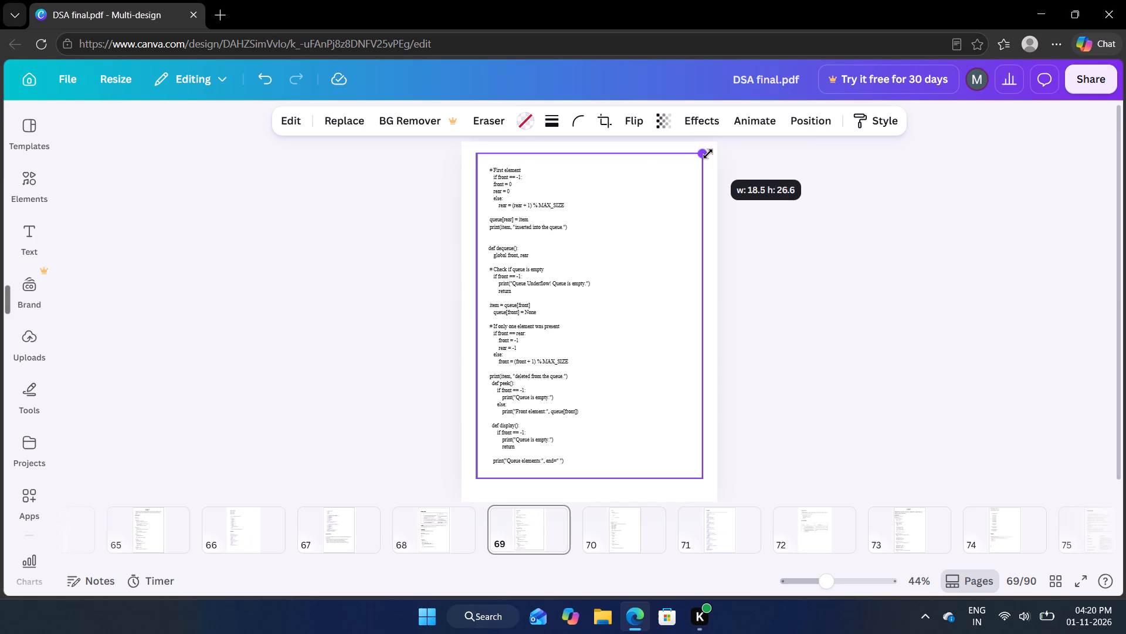
left_click_drag(708, 154, 708, 156)
left_click(1037, 235)
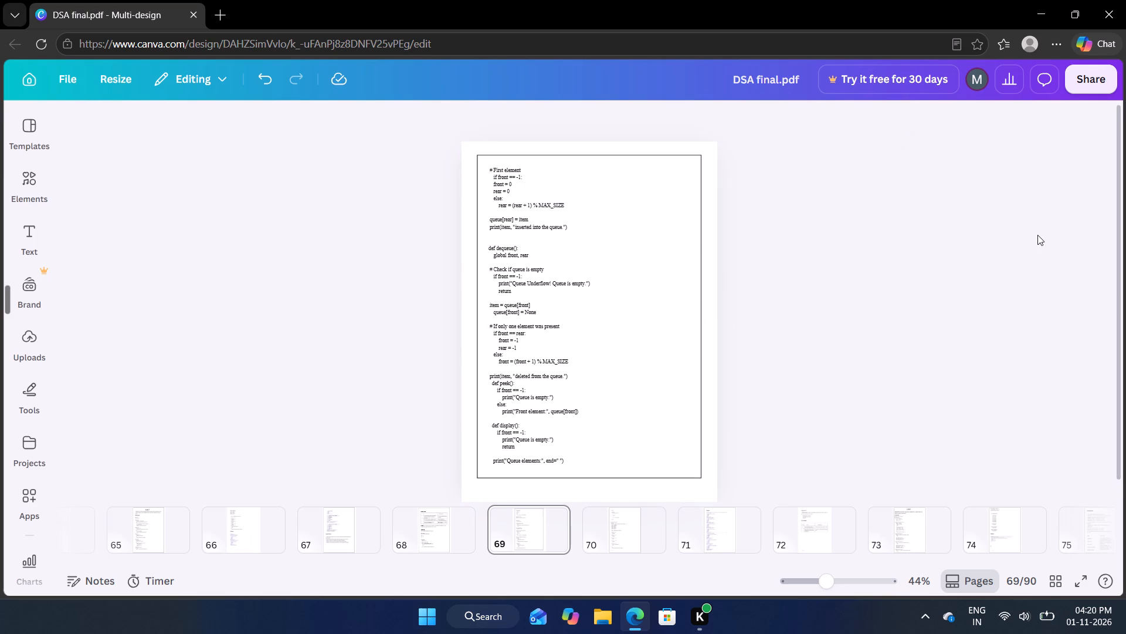
Enlarge page 69's border frame slightly to about 19 wide by 27.3 high, with even margins around the code.
scroll(921, 218, "down", 1)
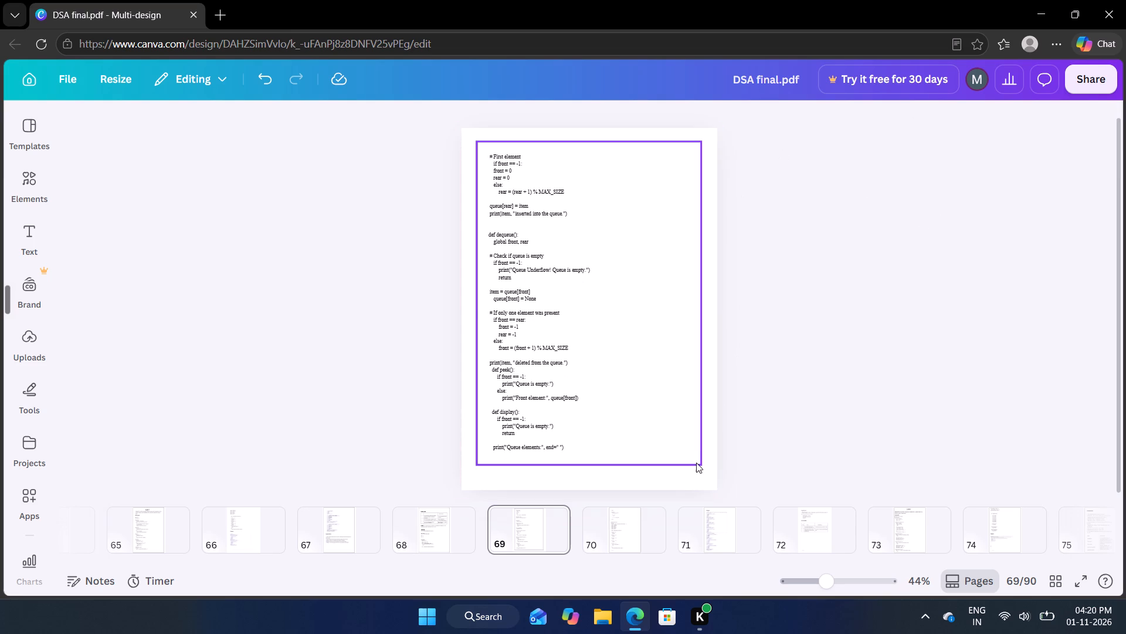
double_click(696, 463)
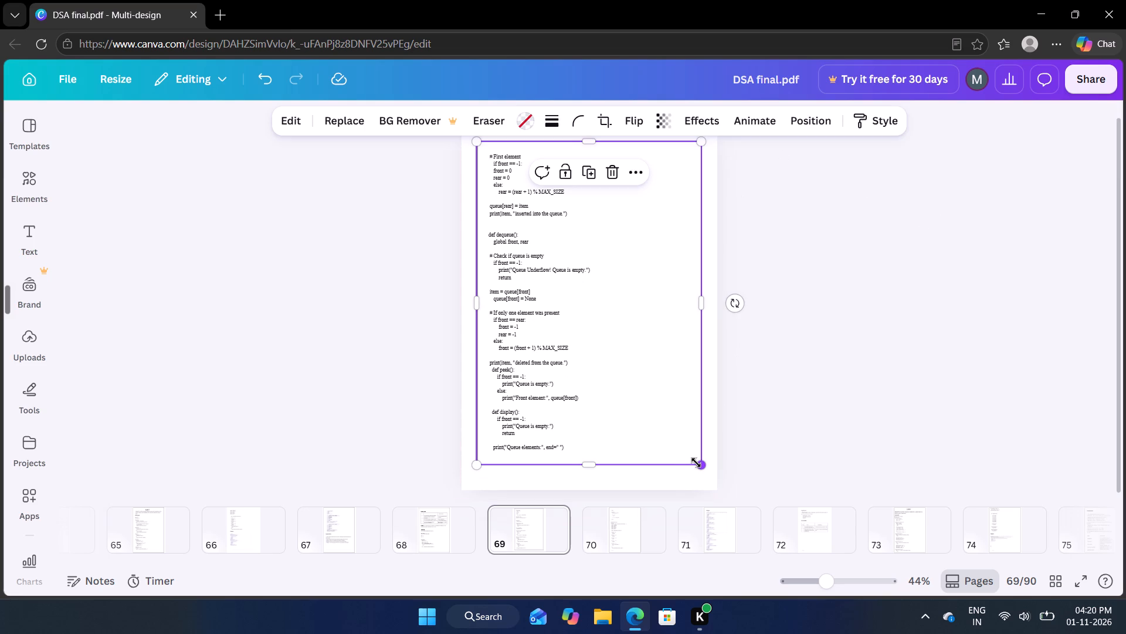
left_click_drag(696, 463, 701, 472)
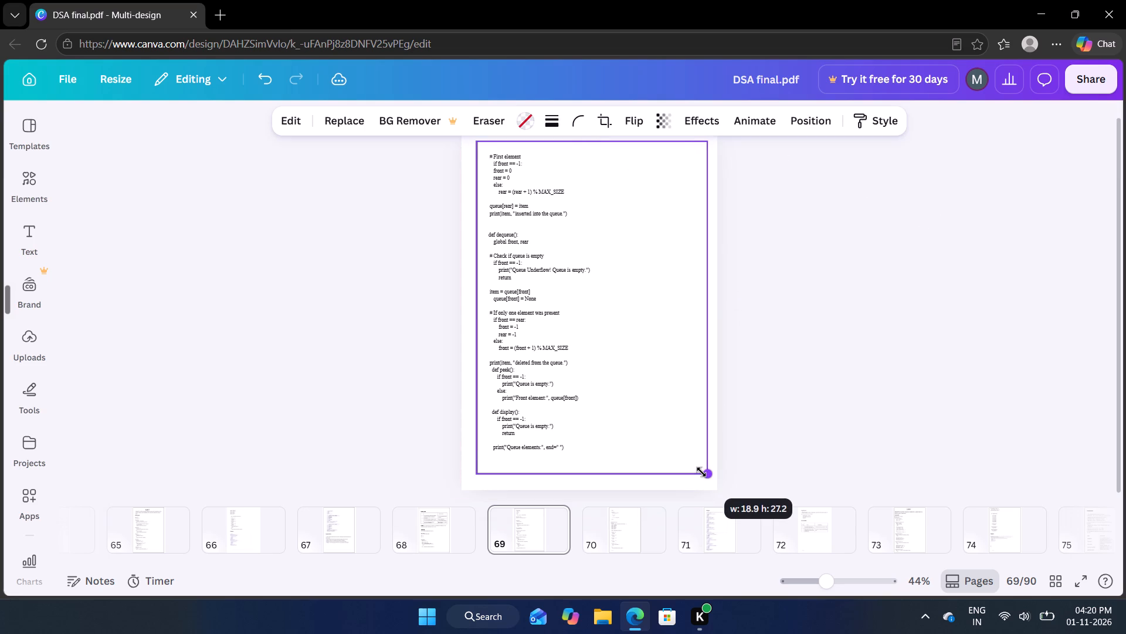
left_click_drag(701, 472, 693, 472)
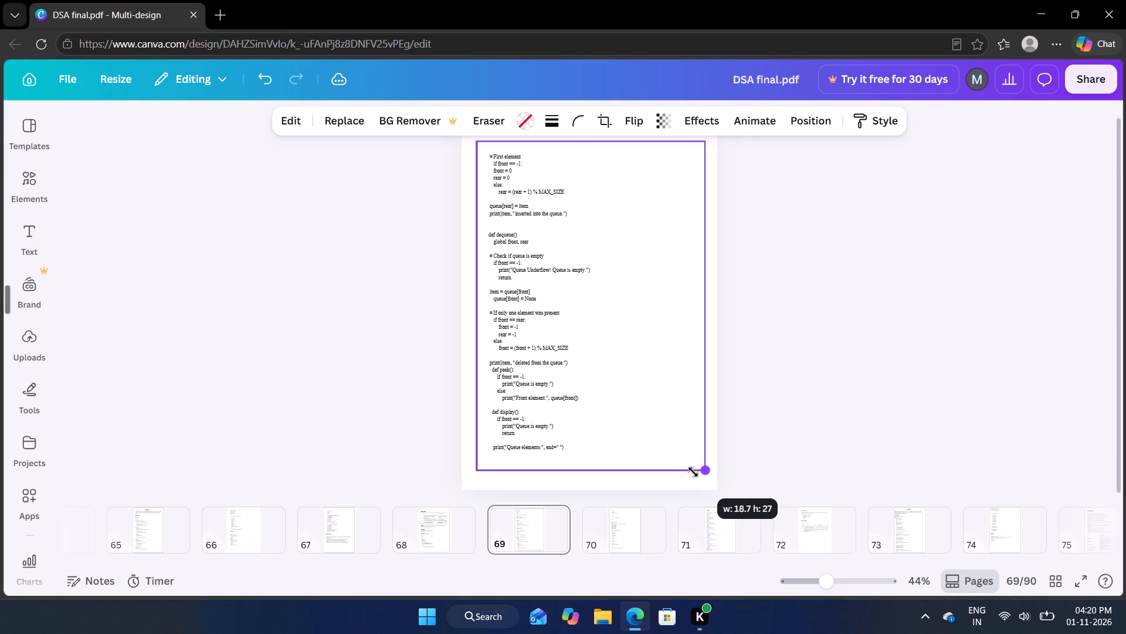
left_click_drag(693, 472, 691, 473)
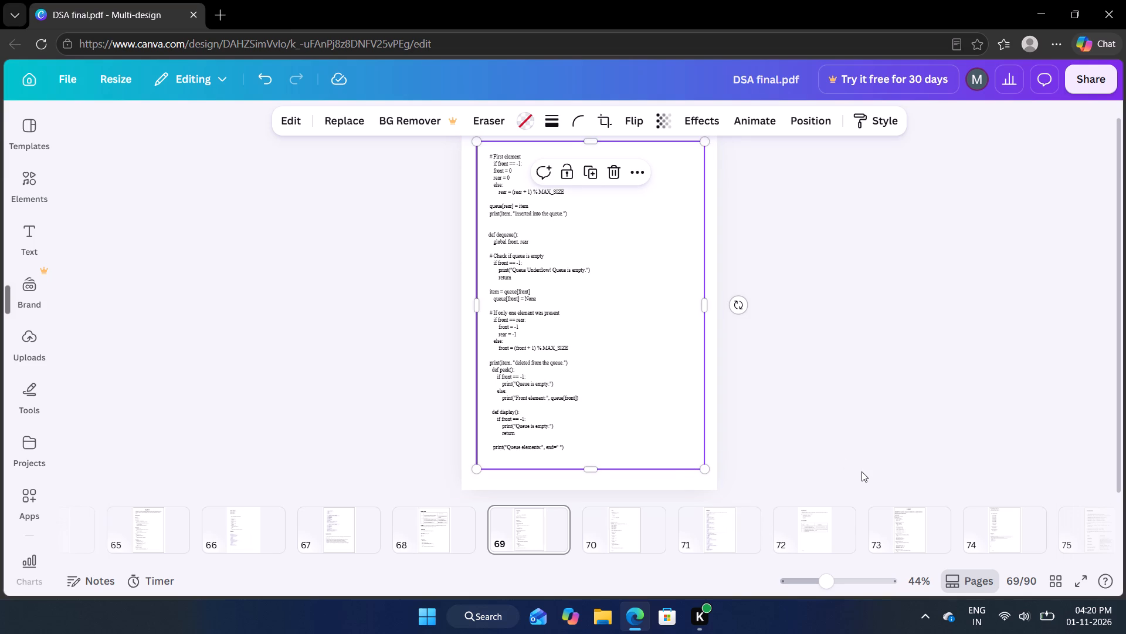
left_click(859, 394)
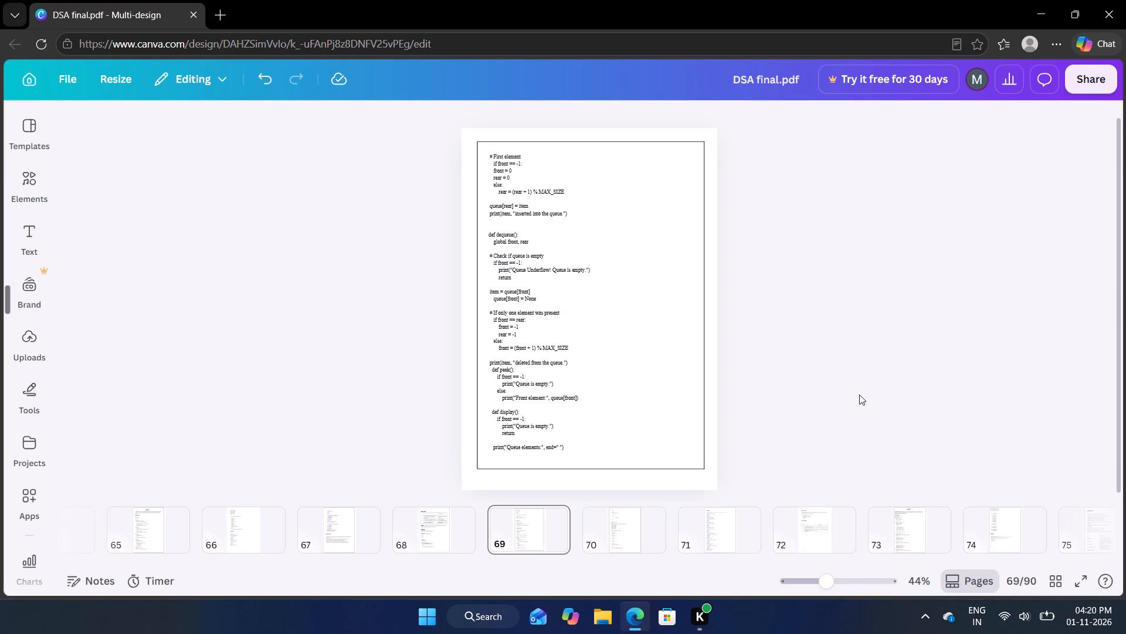
left_click(477, 144)
left_click(477, 142)
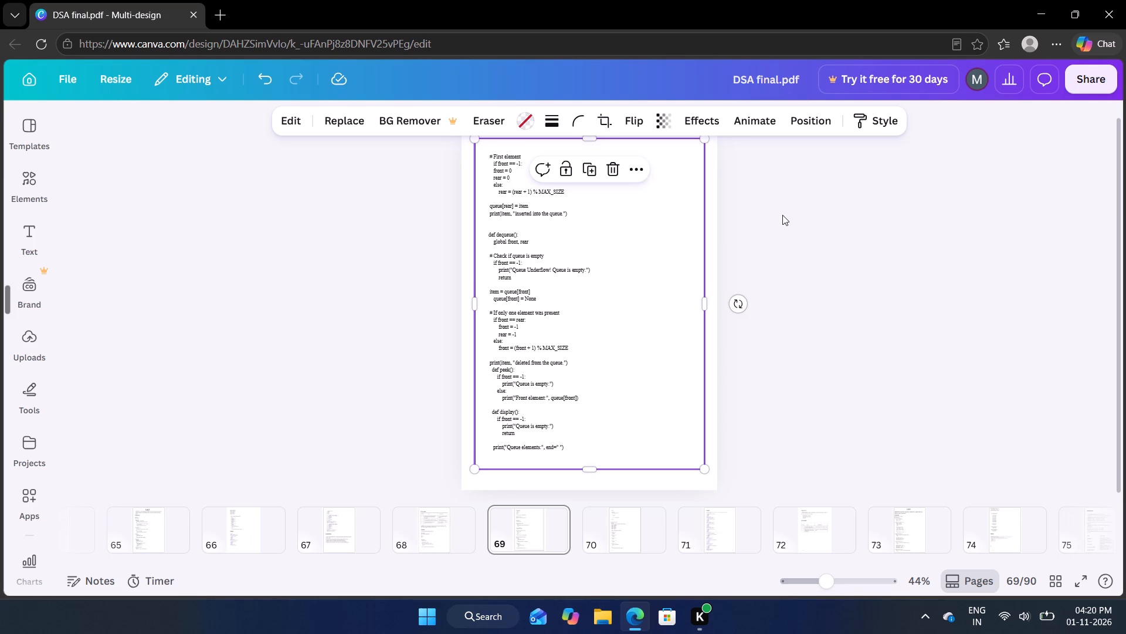
scroll(782, 215, "up", 1)
scroll(782, 215, "down", 1)
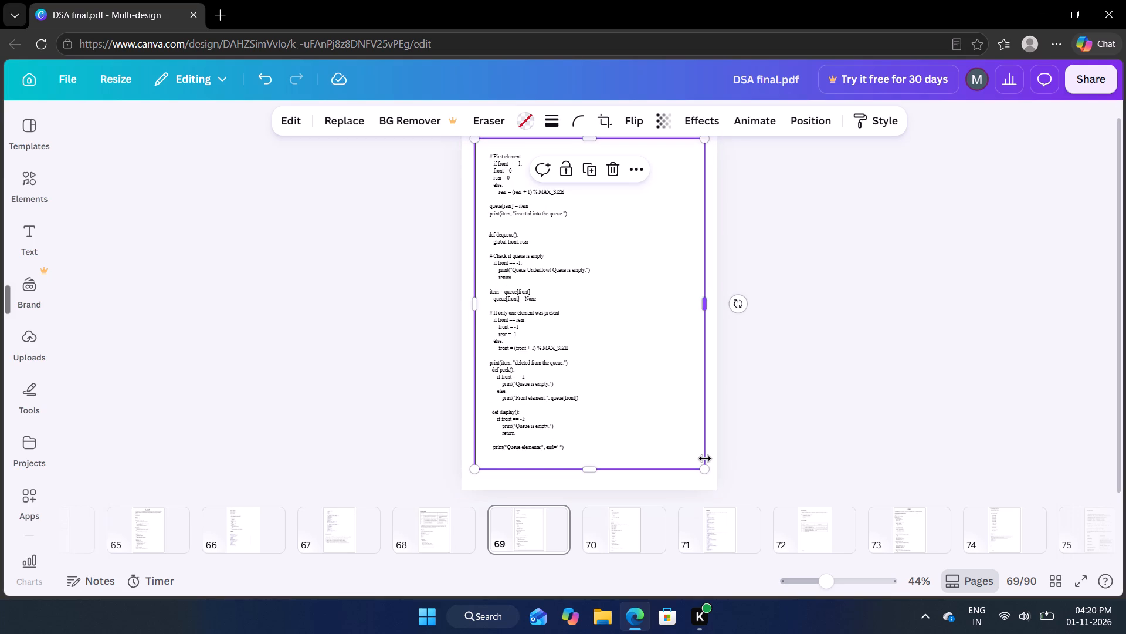
left_click(704, 468)
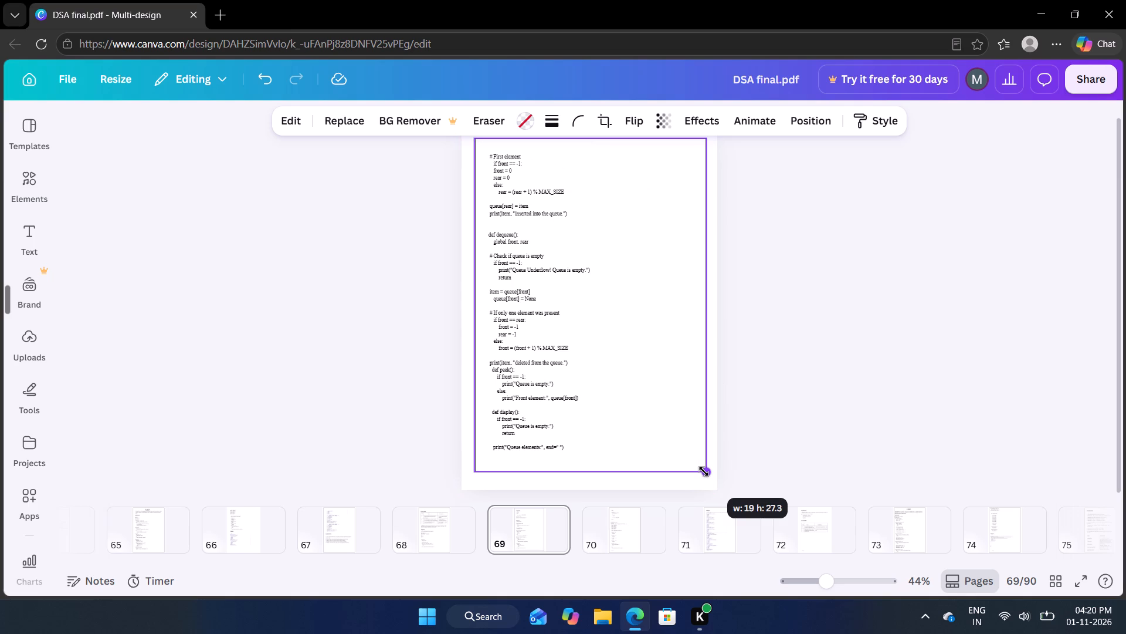
left_click(903, 377)
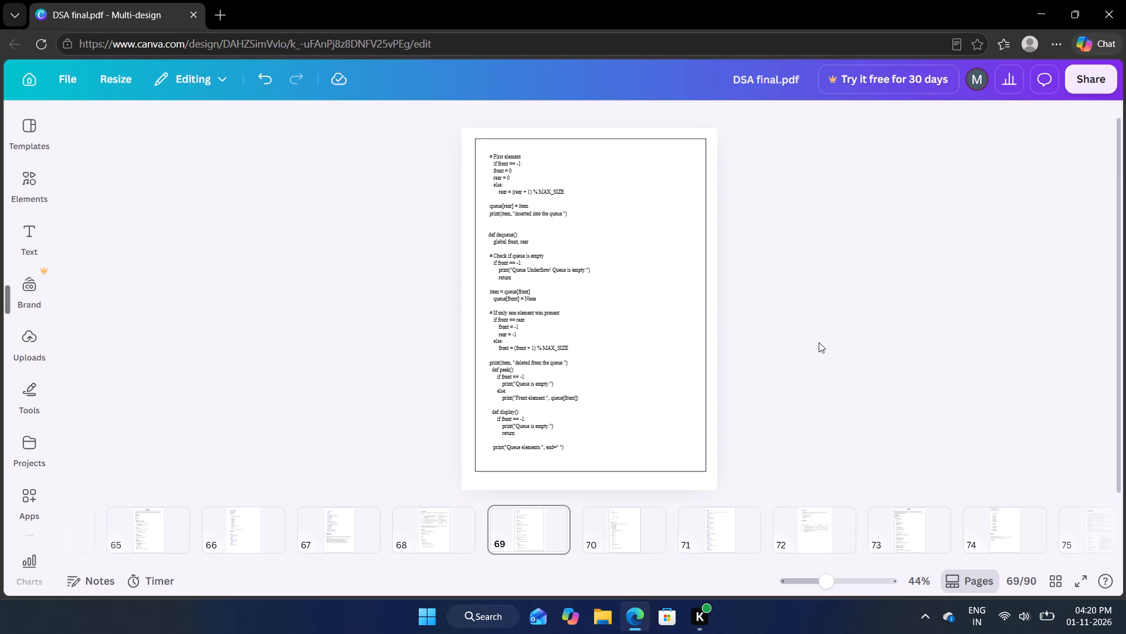
Delete the old footer page number at the bottom of page 70.
left_click(637, 515)
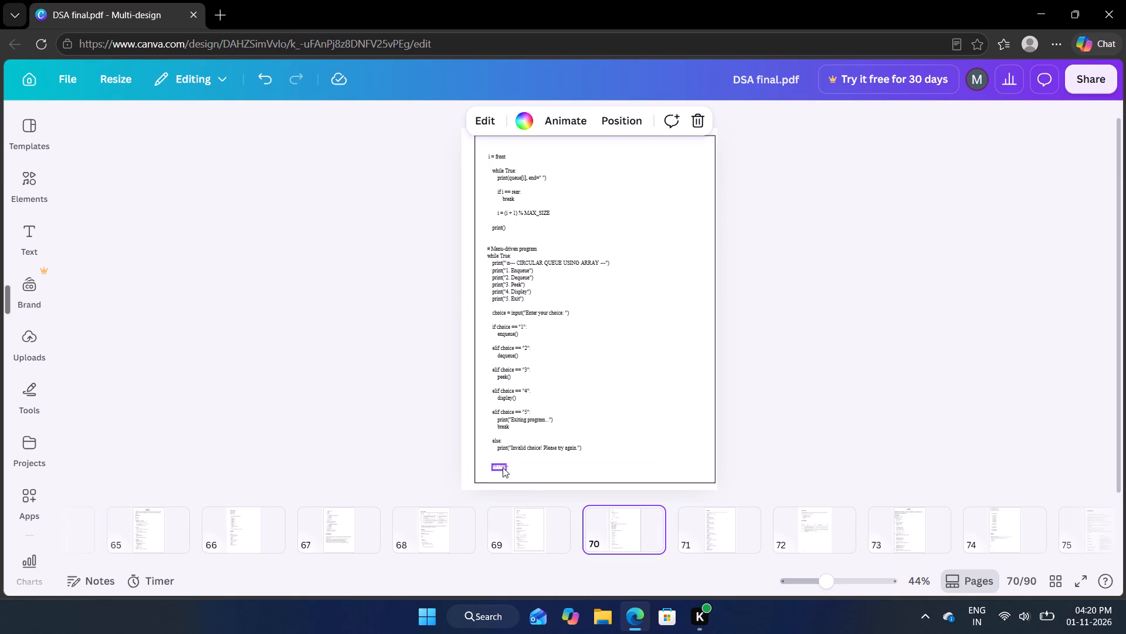
left_click(503, 467)
left_click(523, 438)
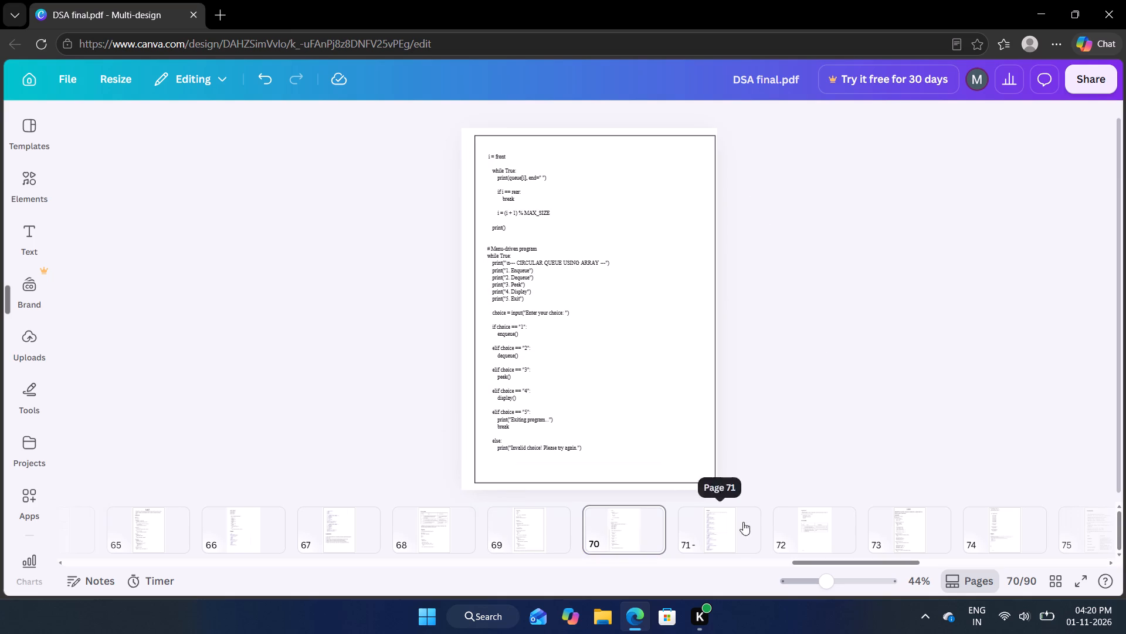
Delete the old footer page number at the bottom of page 71.
left_click(731, 533)
left_click(500, 468)
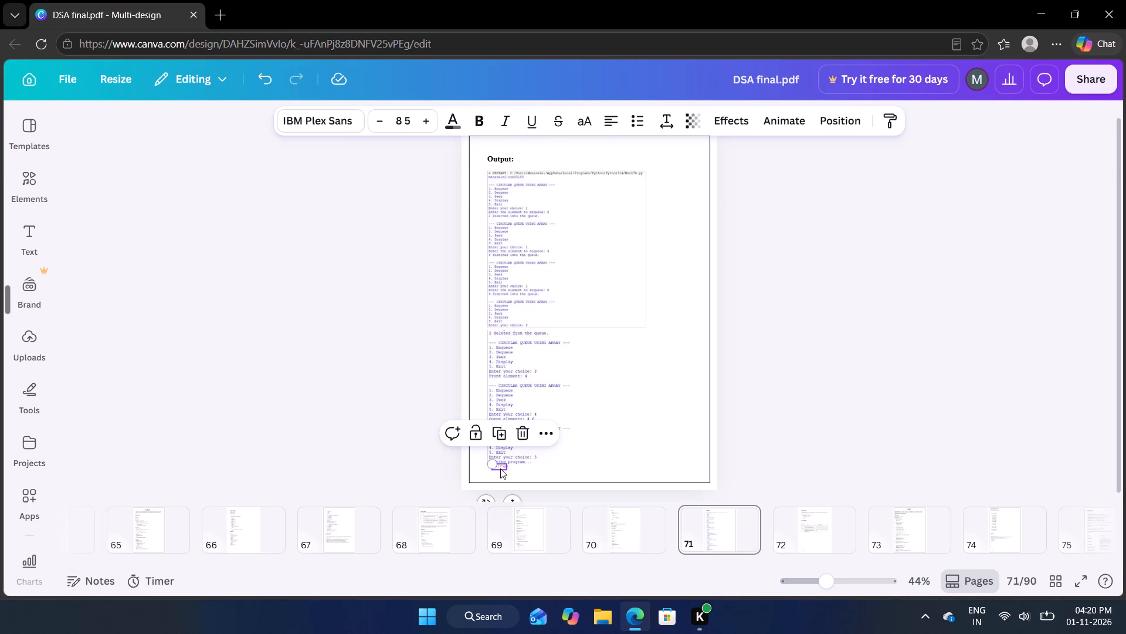
left_click(519, 435)
Shrink the first output screenshot on page 71 slightly from its corner and move the remaining output block up directly beneath it.
left_click(561, 289)
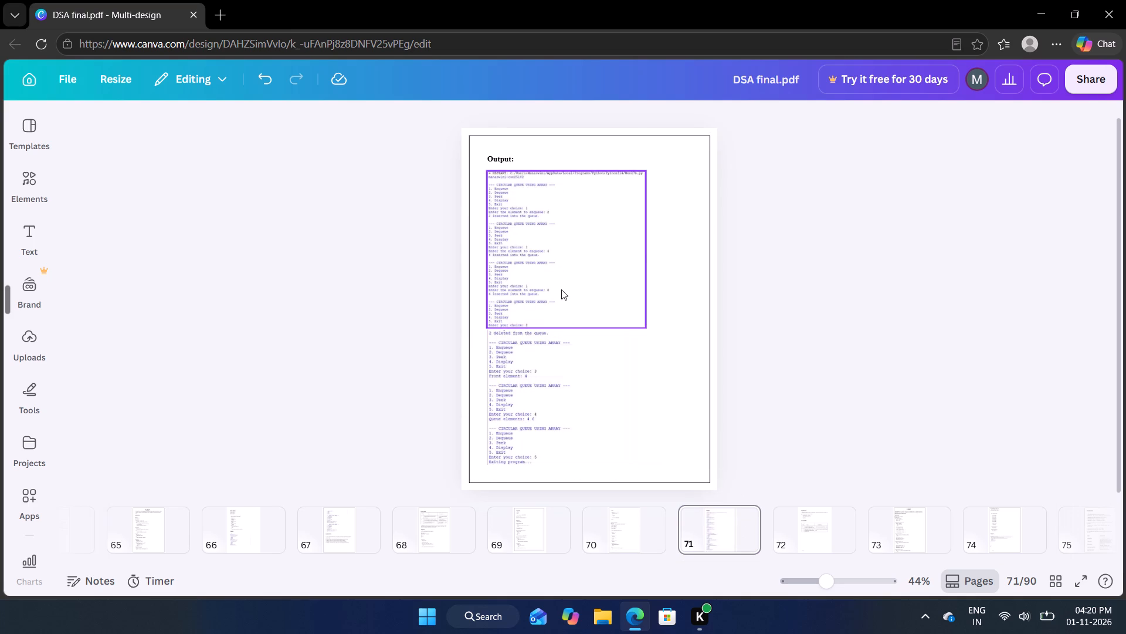
left_click_drag(645, 326, 637, 296)
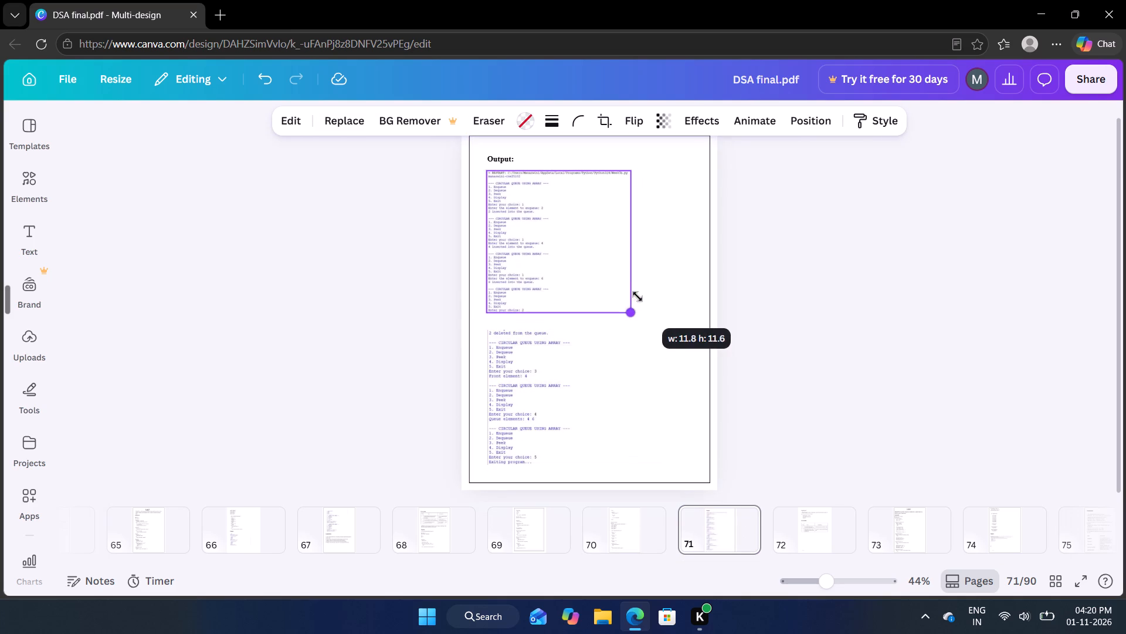
left_click_drag(637, 296, 636, 293)
left_click_drag(525, 414, 523, 394)
left_click(914, 362)
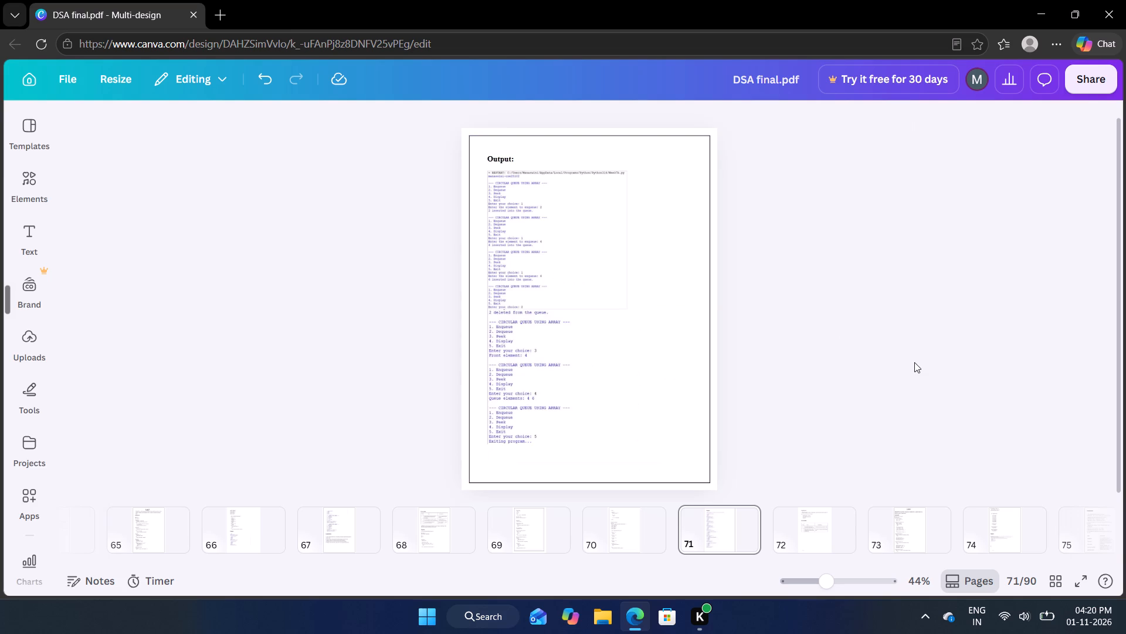
Delete the old footer page number at the bottom of page 72.
left_click(810, 535)
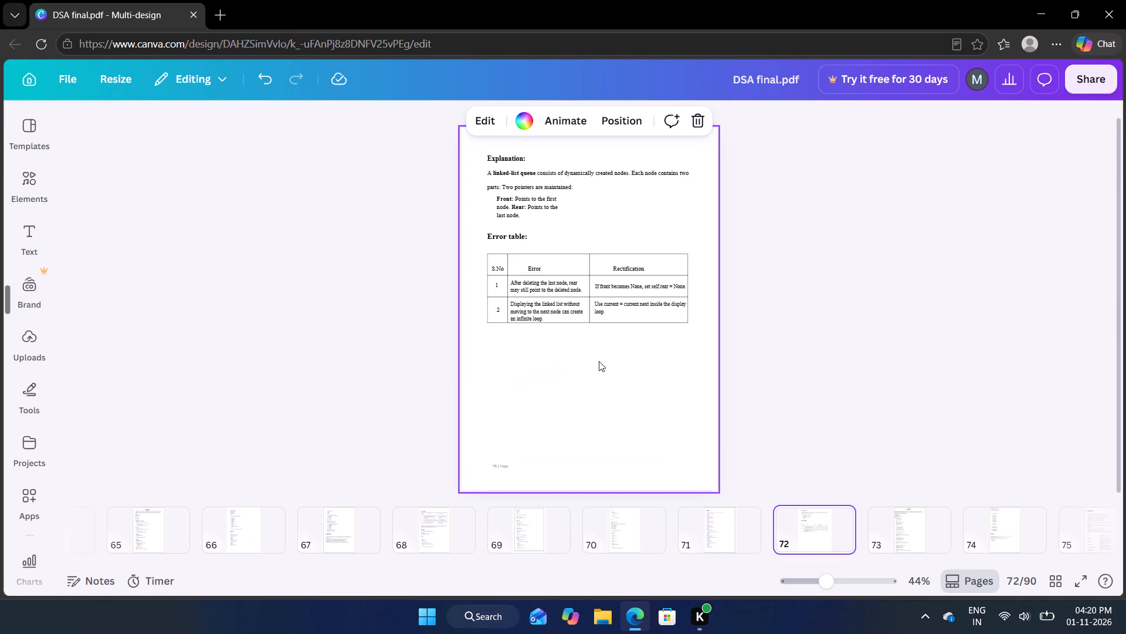
left_click(501, 463)
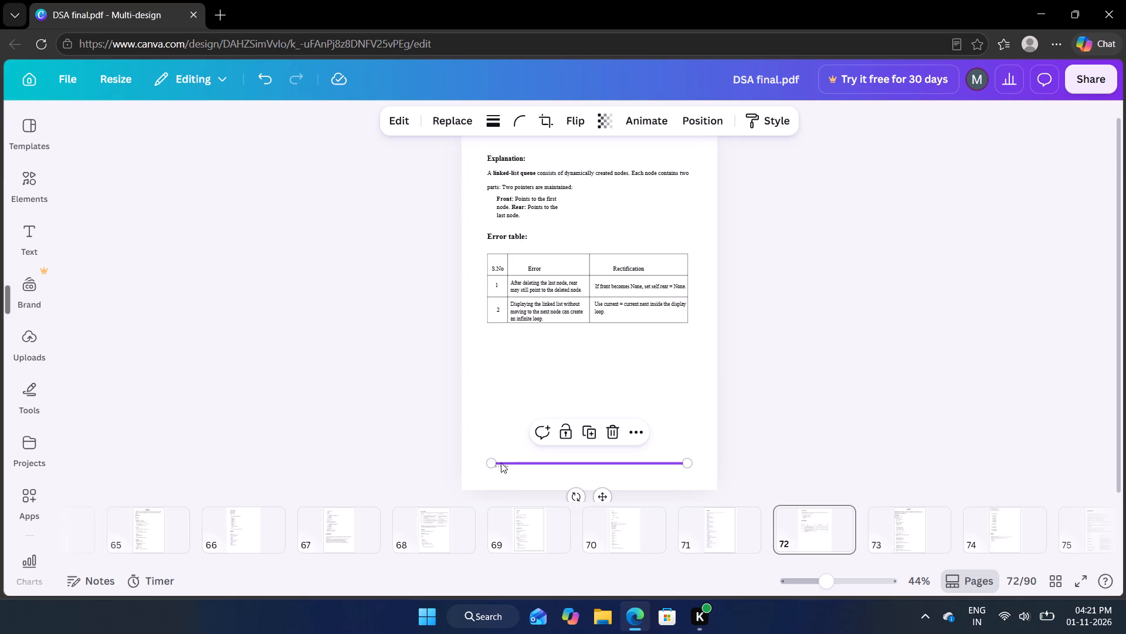
left_click(498, 468)
left_click(528, 428)
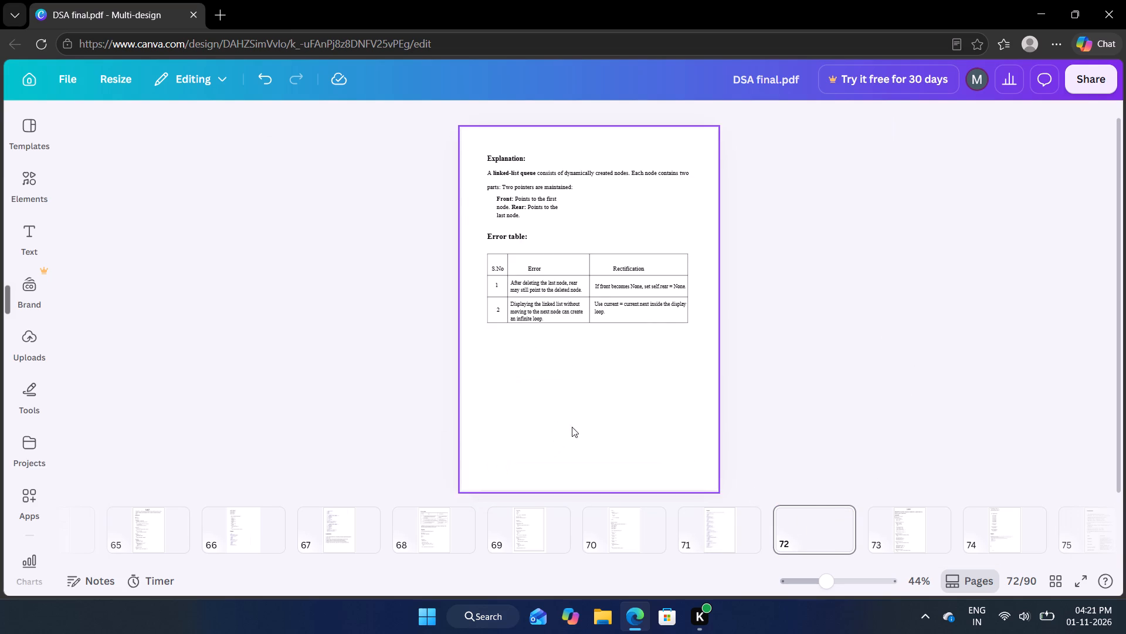
Duplicate the border frame from page 67 onto page 66 and center it around the code and output.
left_click(920, 528)
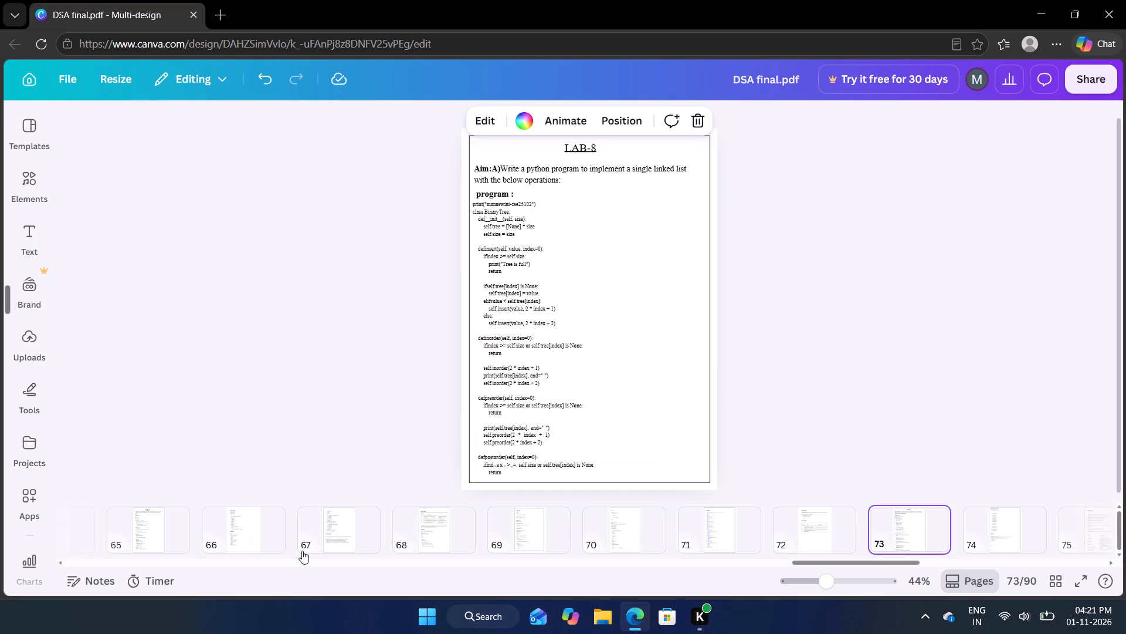
left_click(261, 523)
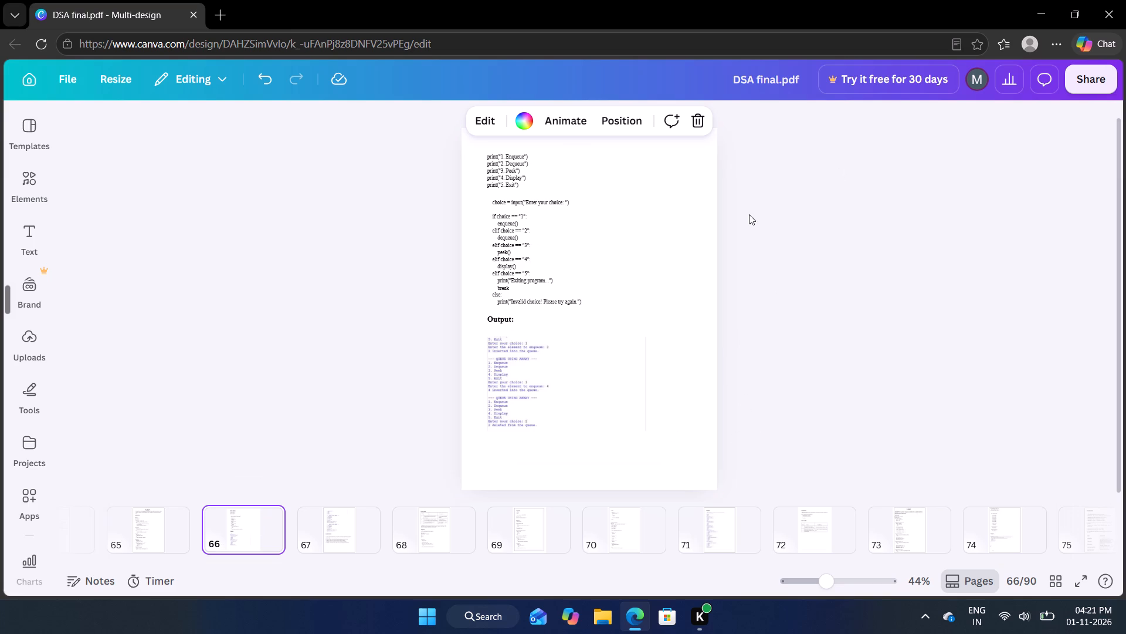
scroll(724, 228, "up", 1)
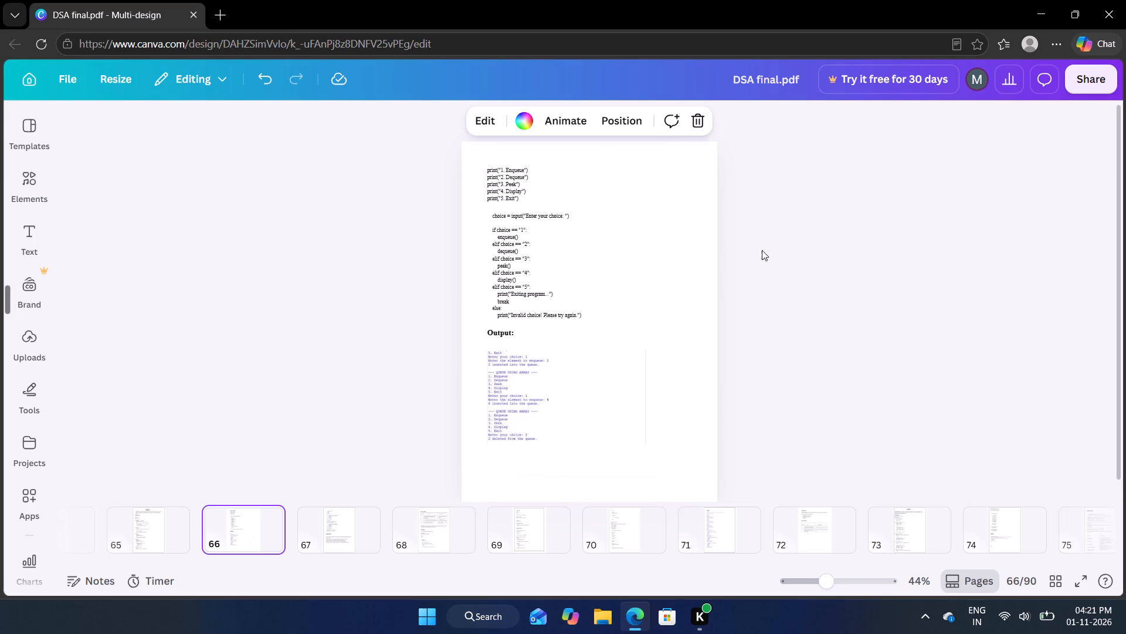
left_click(352, 532)
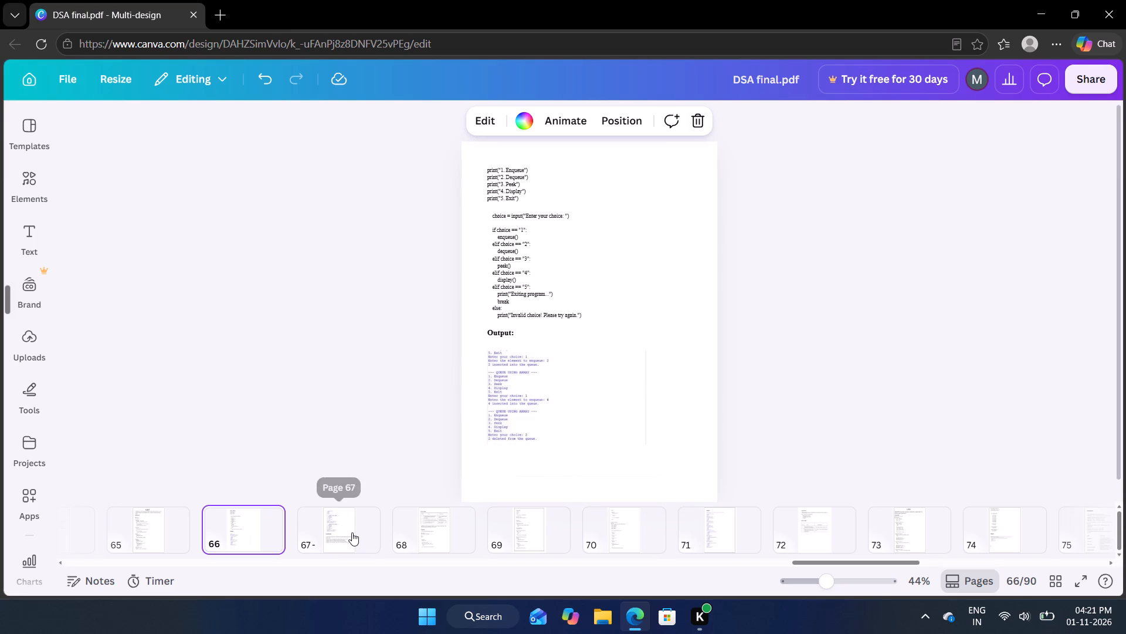
left_click(700, 245)
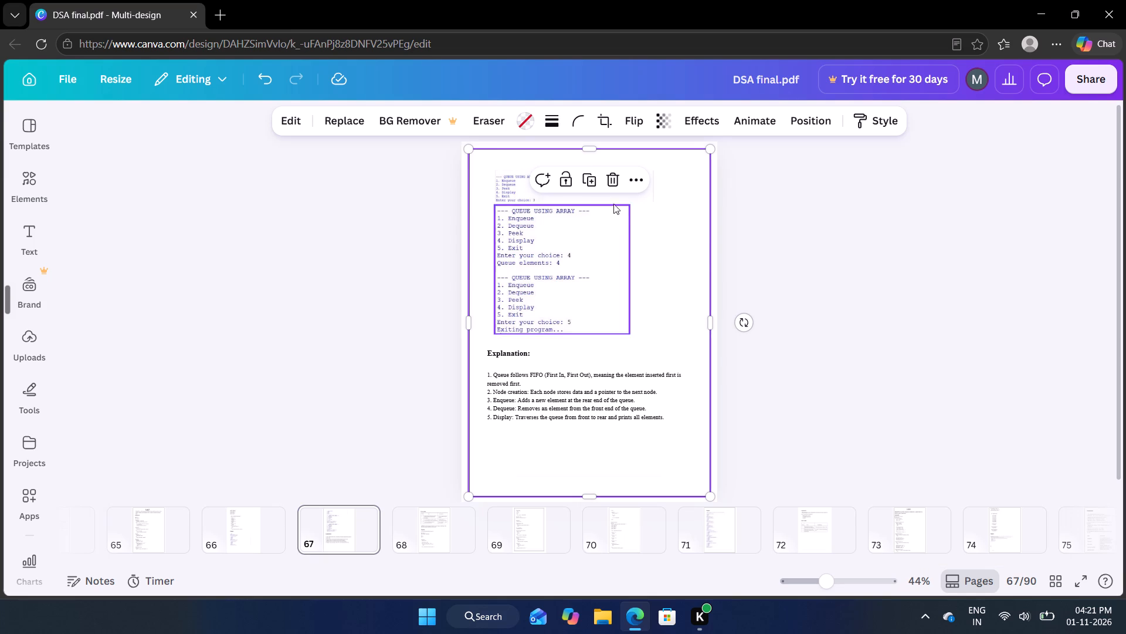
left_click(591, 182)
left_click_drag(674, 301, 238, 431)
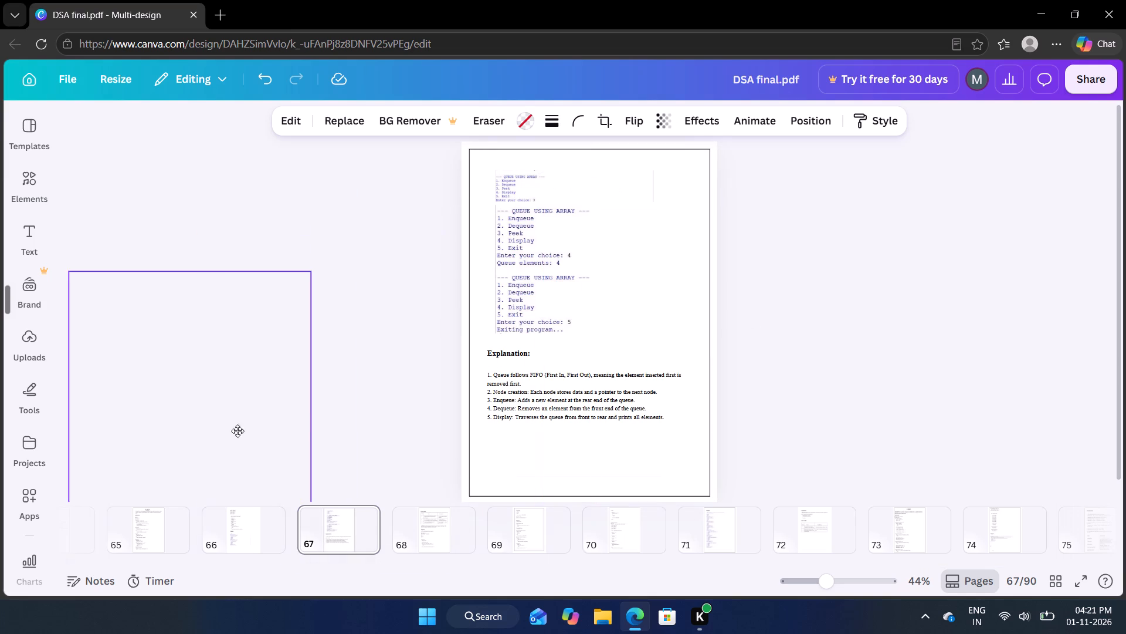
left_click_drag(238, 431, 253, 526)
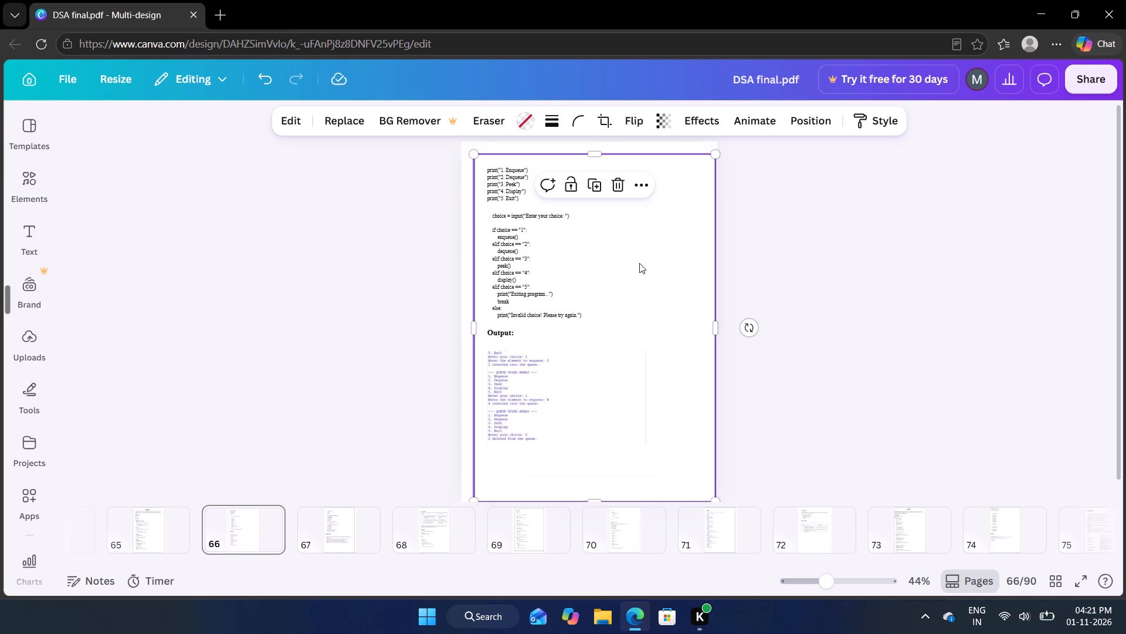
left_click(638, 261)
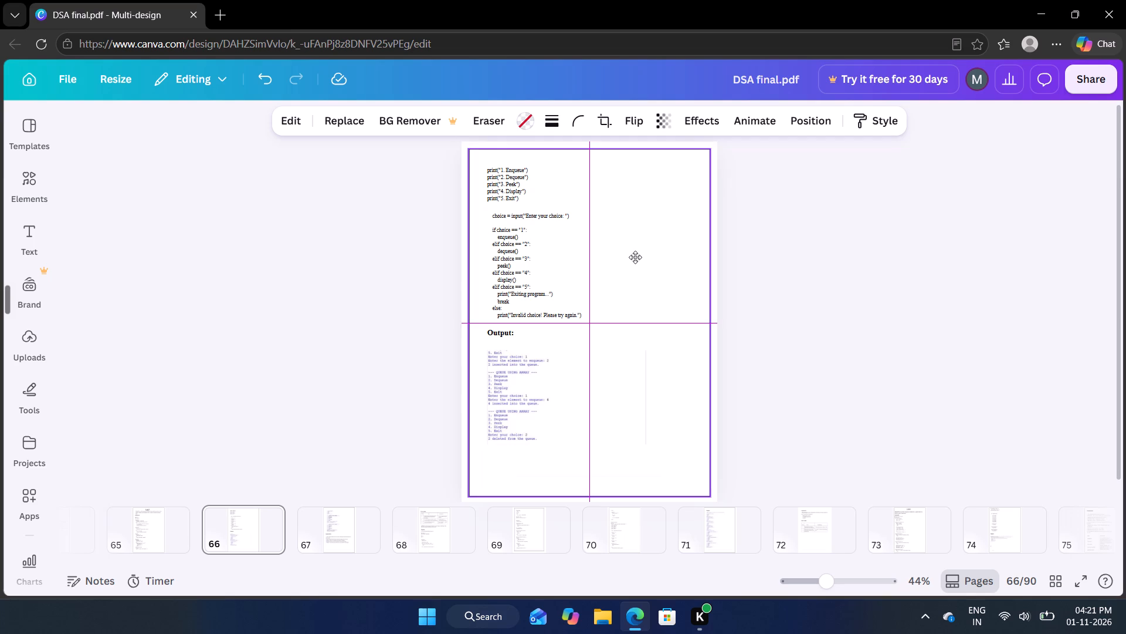
left_click(871, 258)
Review pages 63 to 67 for missing borders, leftover footers and layout problems.
scroll(871, 258, "down", 1)
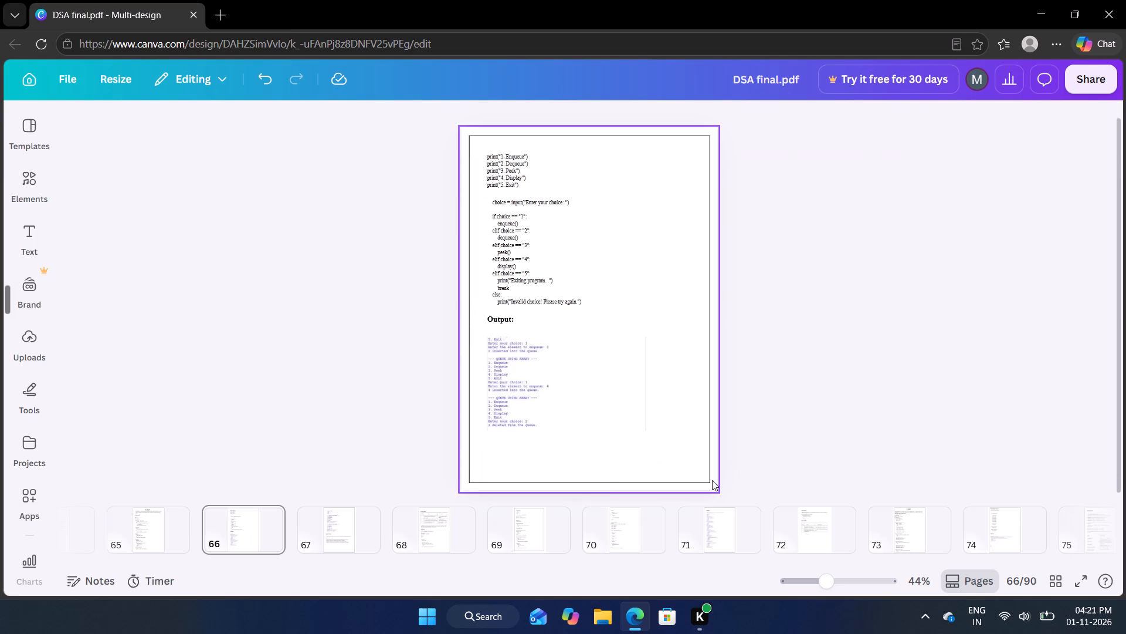
scroll(178, 535, "right", 1)
left_click(188, 520)
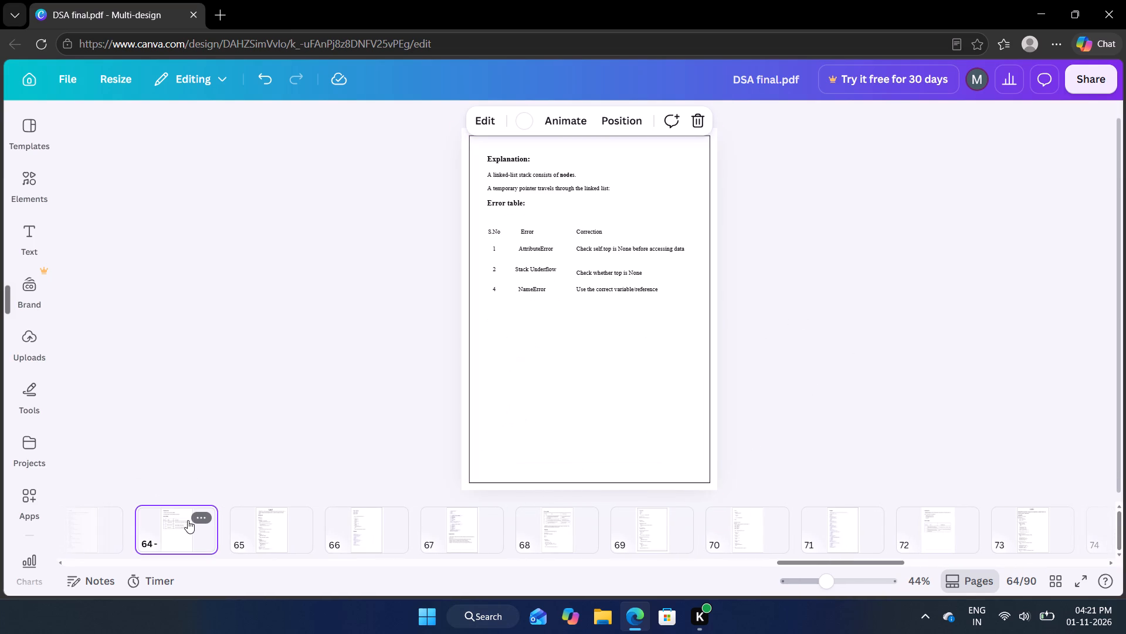
left_click(109, 535)
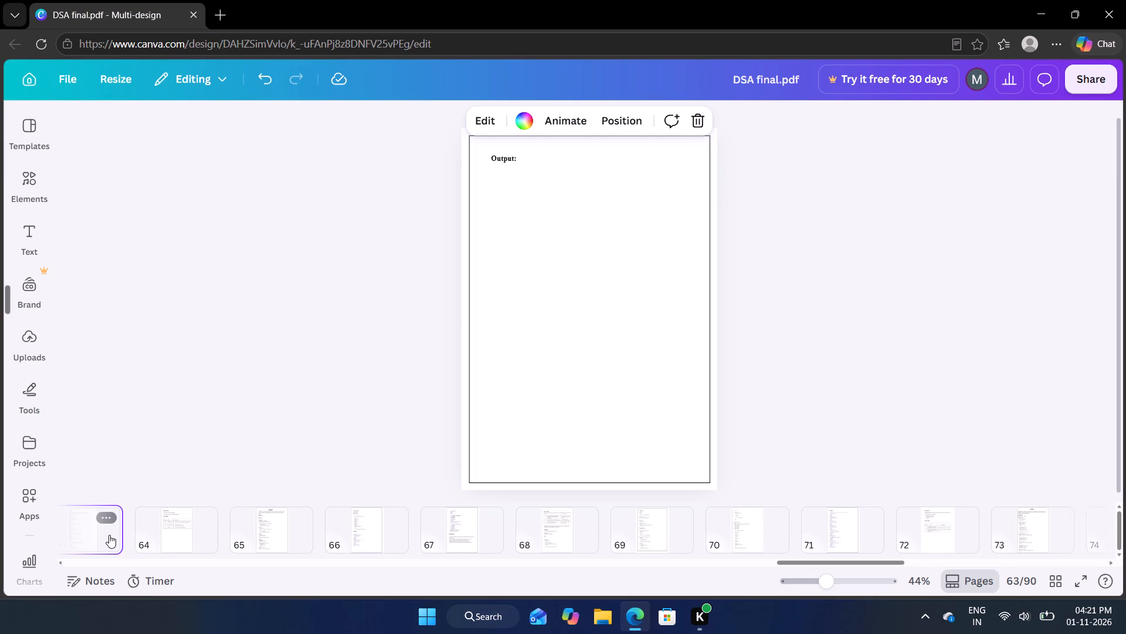
left_click(277, 534)
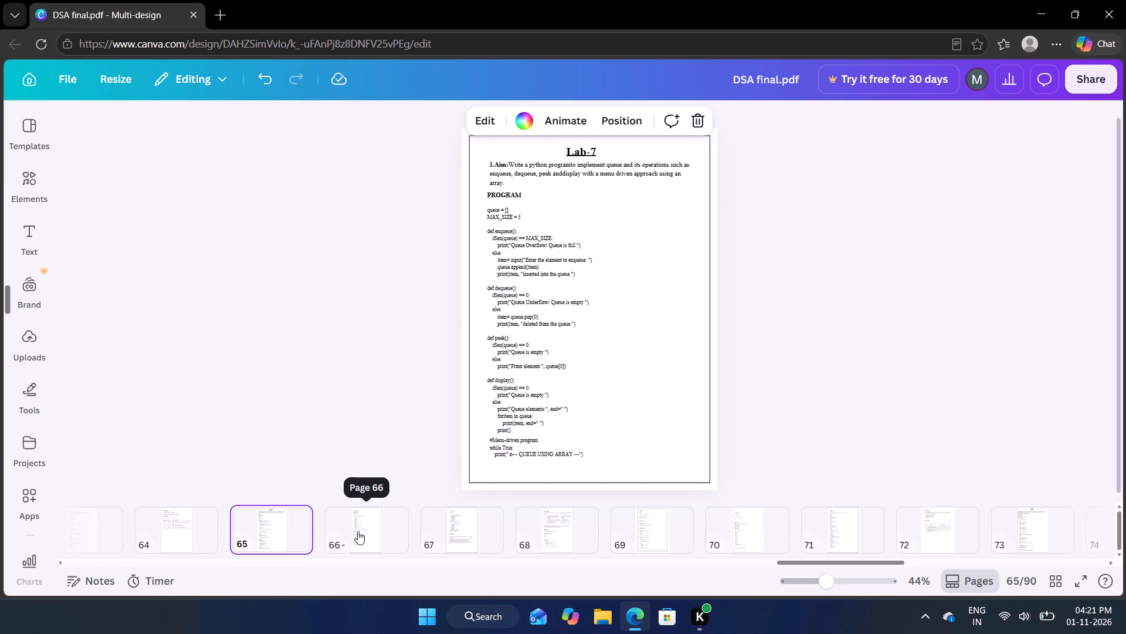
left_click(358, 531)
left_click(464, 525)
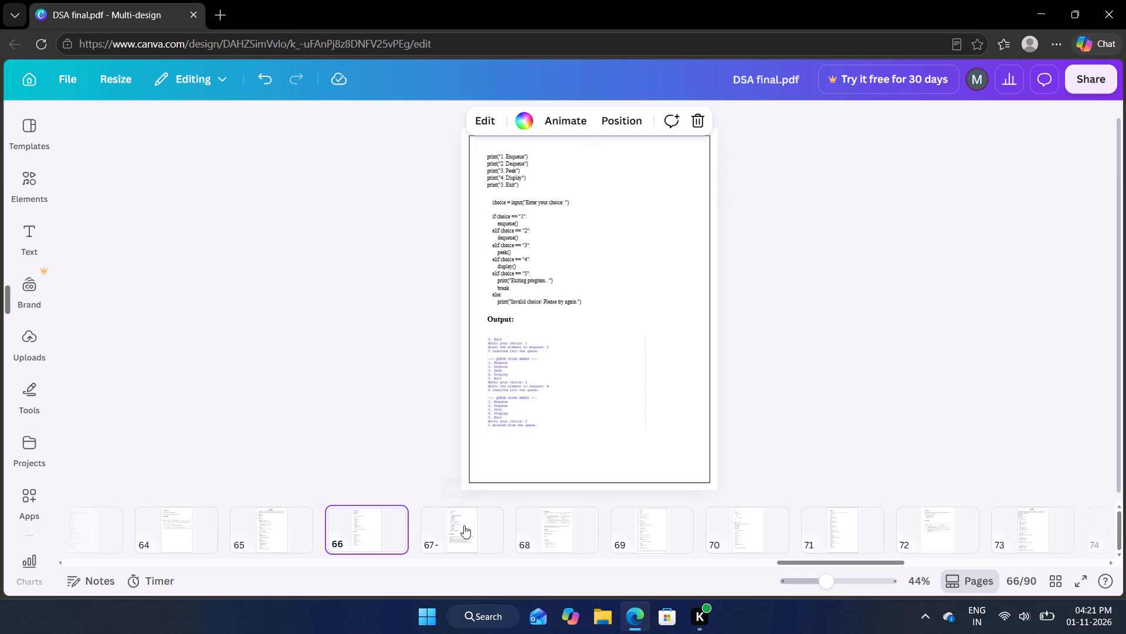
Move the last code line on page 68, the item = input line, up close beneath the return line.
left_click(582, 528)
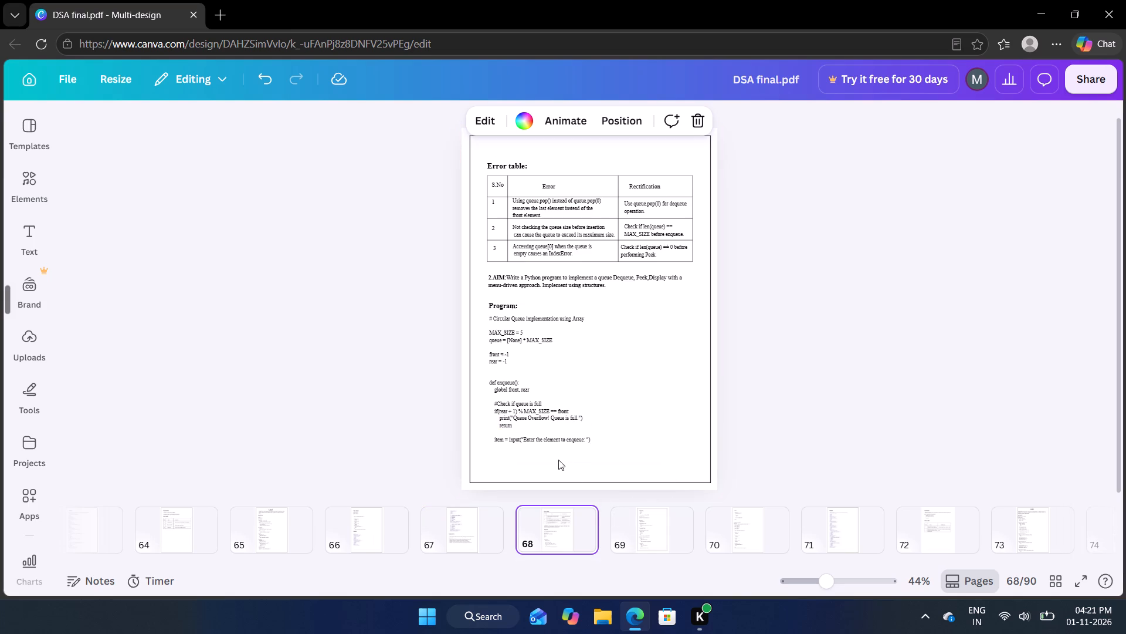
left_click_drag(557, 442, 558, 436)
left_click(825, 447)
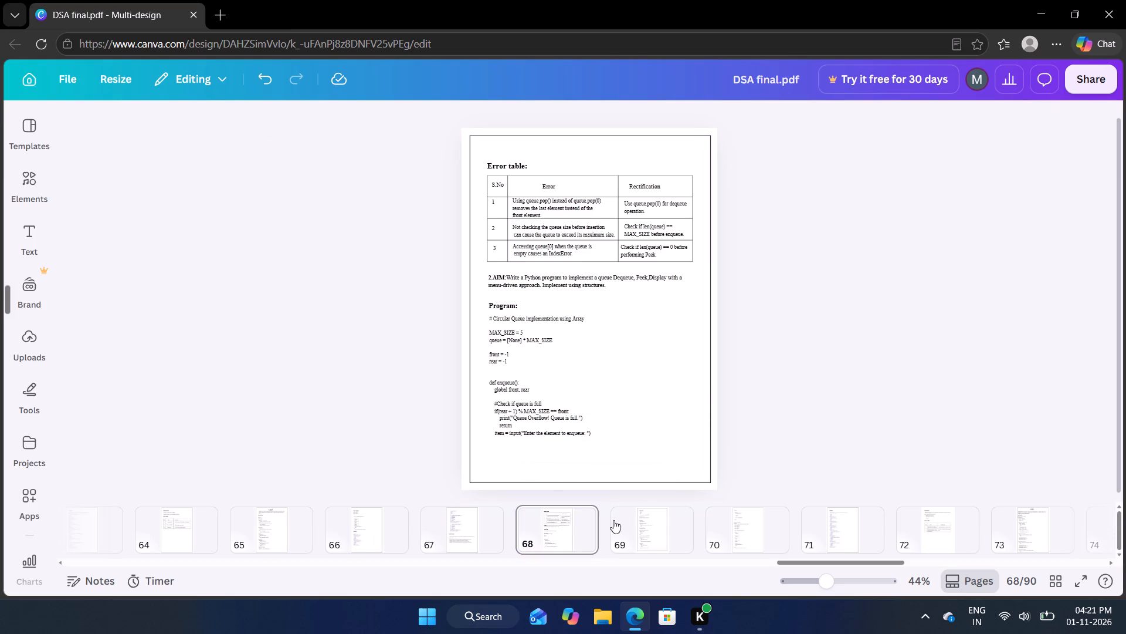
Move the last code line on page 69, print("Queue elements:"), up close beneath the return line.
left_click(653, 525)
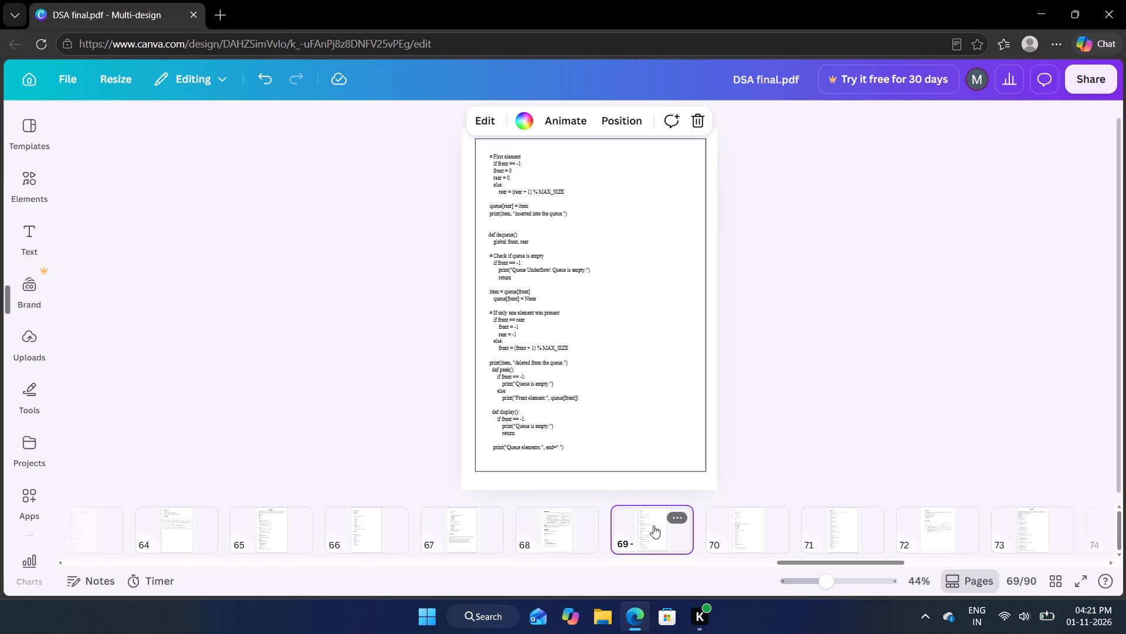
left_click_drag(548, 449, 547, 443)
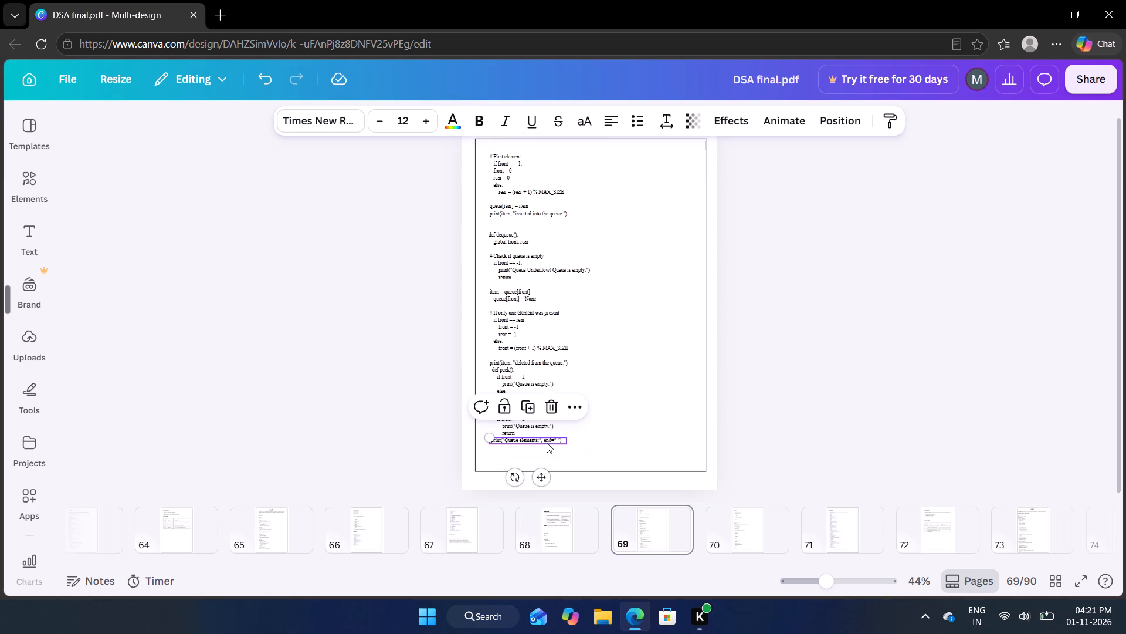
left_click(916, 426)
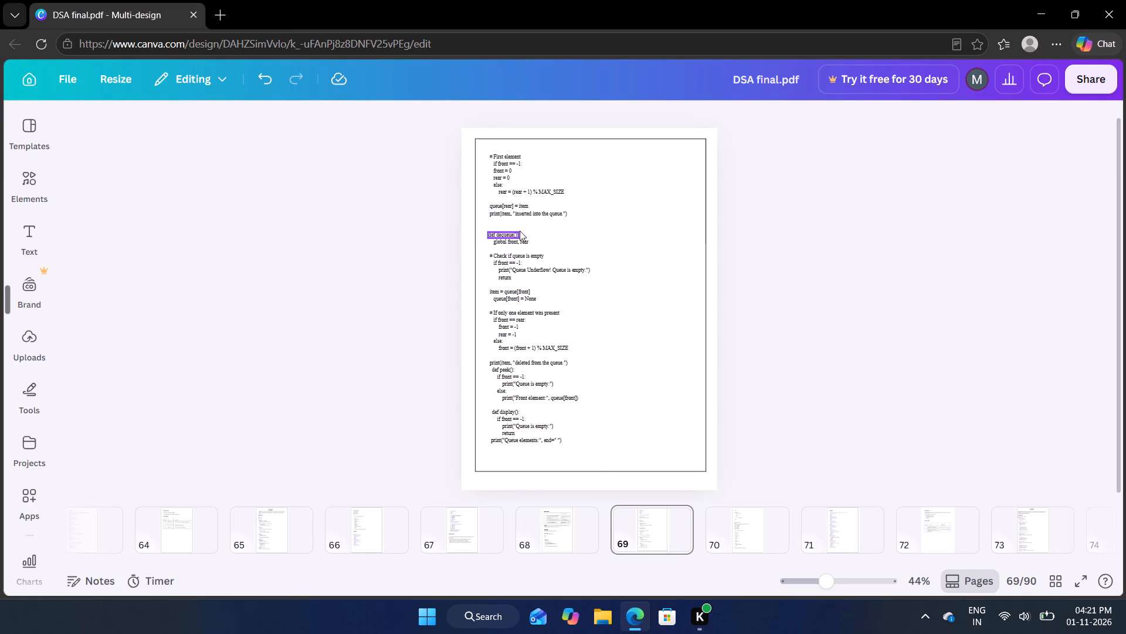
Duplicate the border frame from page 73 onto page 72 and position it roughly centered around the explanation and error table.
left_click(765, 524)
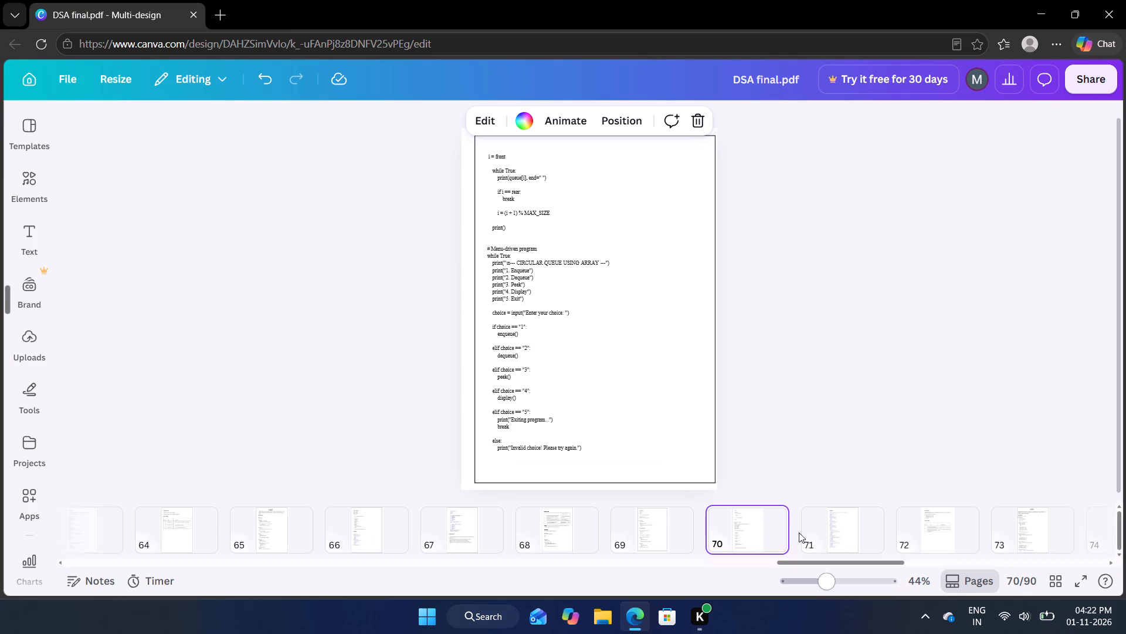
left_click(834, 535)
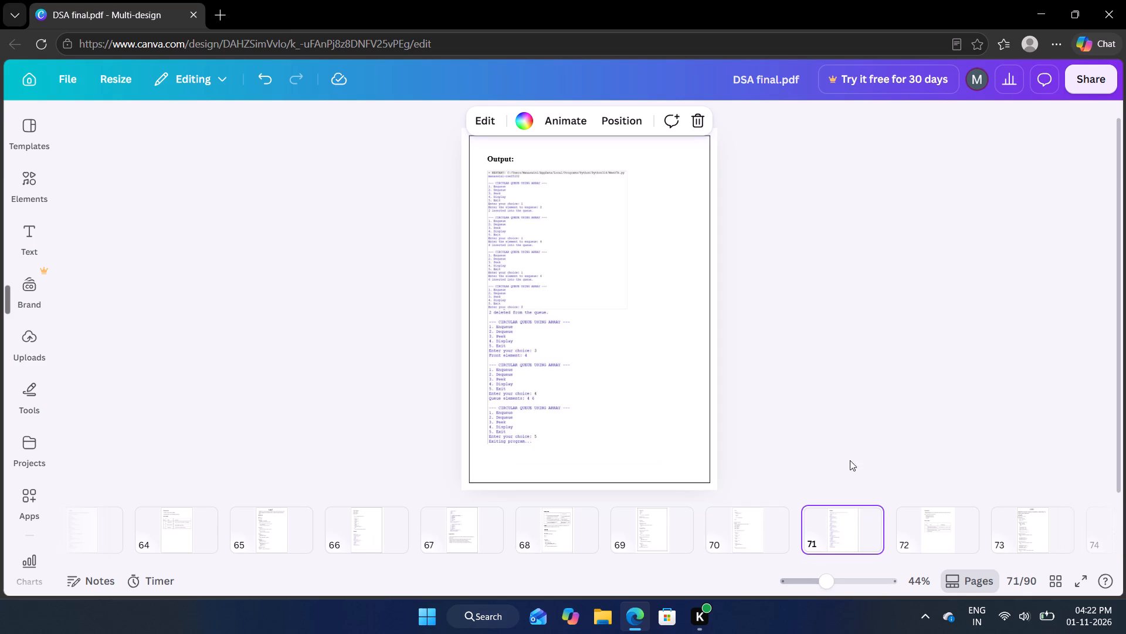
left_click(944, 522)
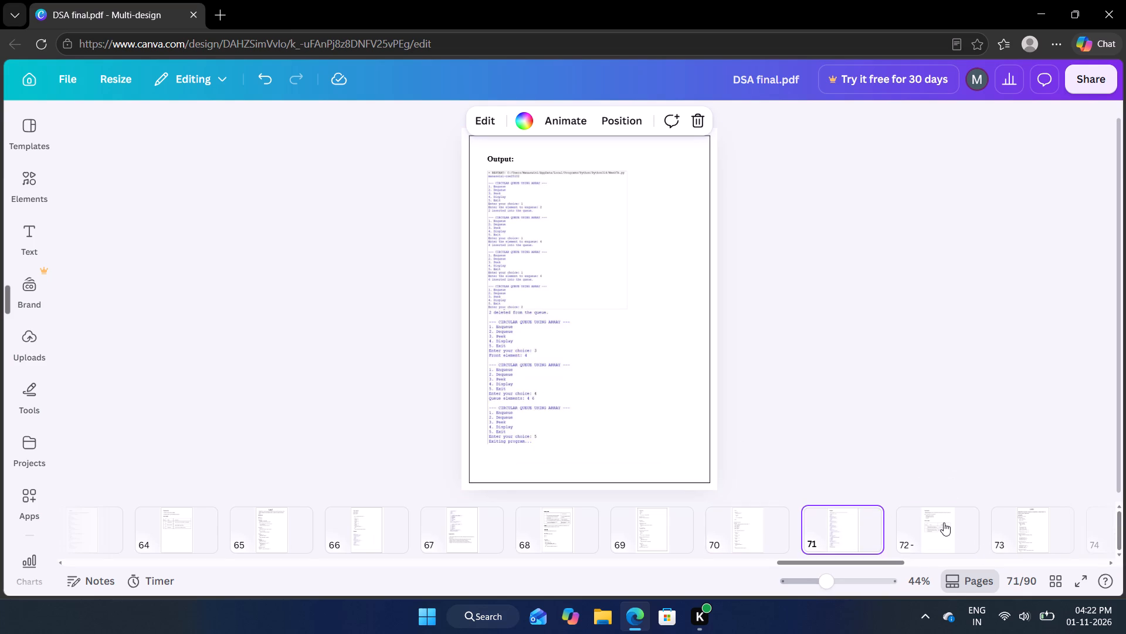
scroll(944, 522, "left", 3)
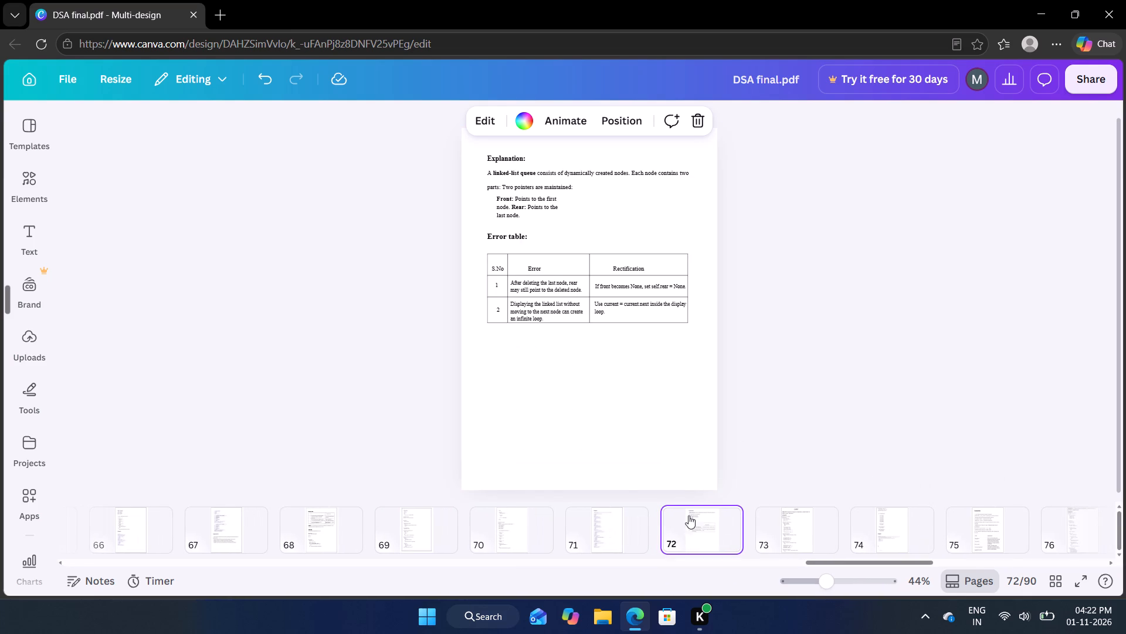
left_click(806, 530)
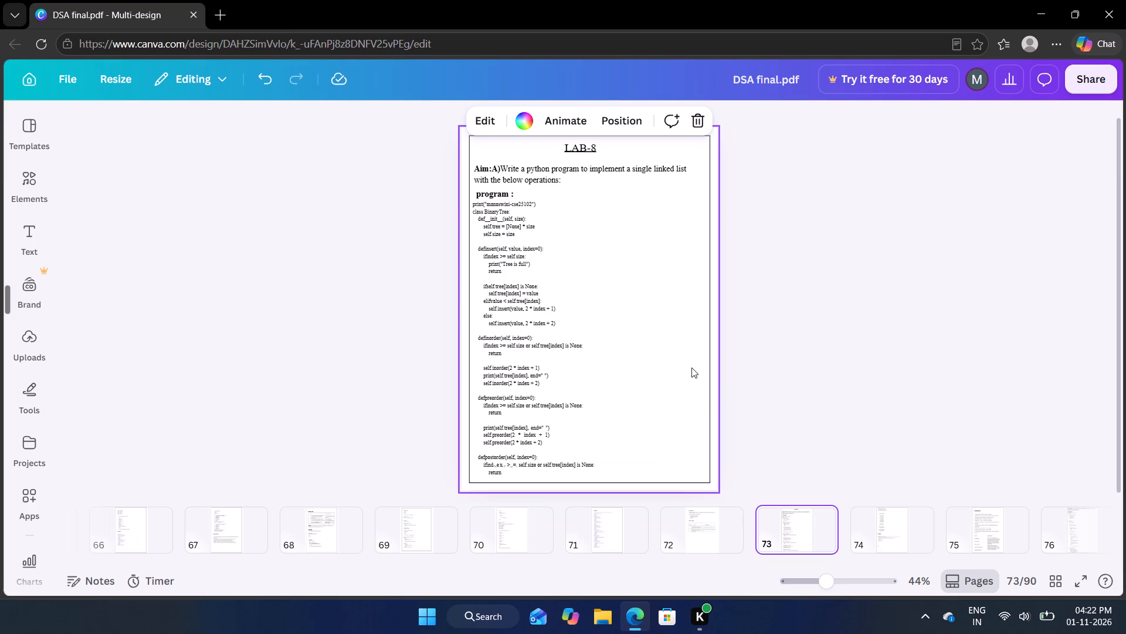
left_click(698, 362)
left_click(594, 166)
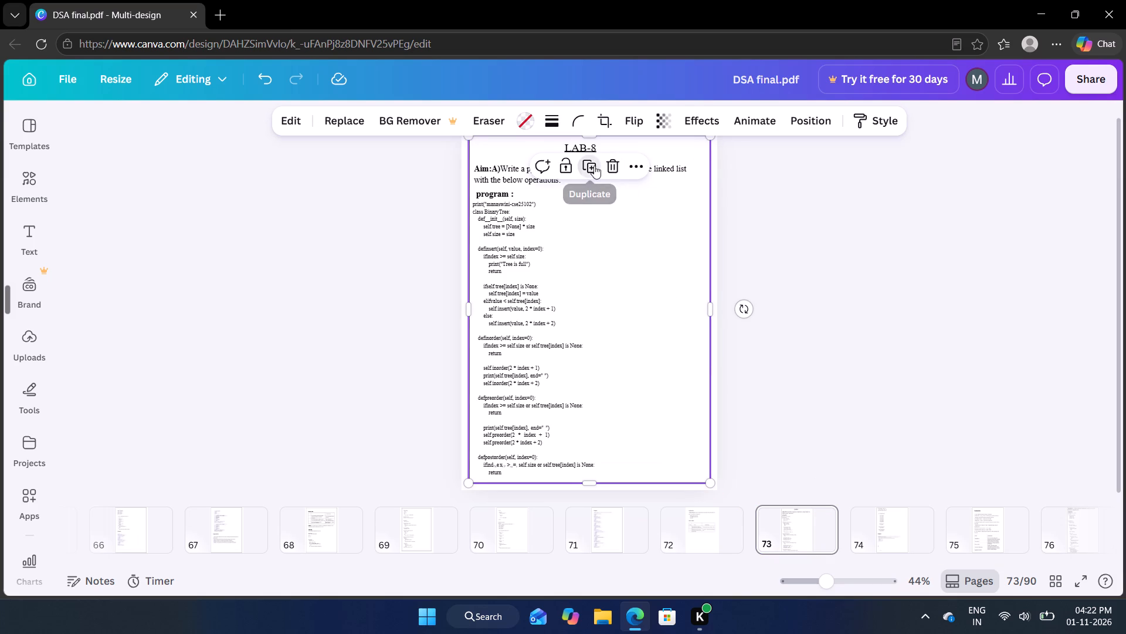
left_click_drag(653, 257, 533, 321)
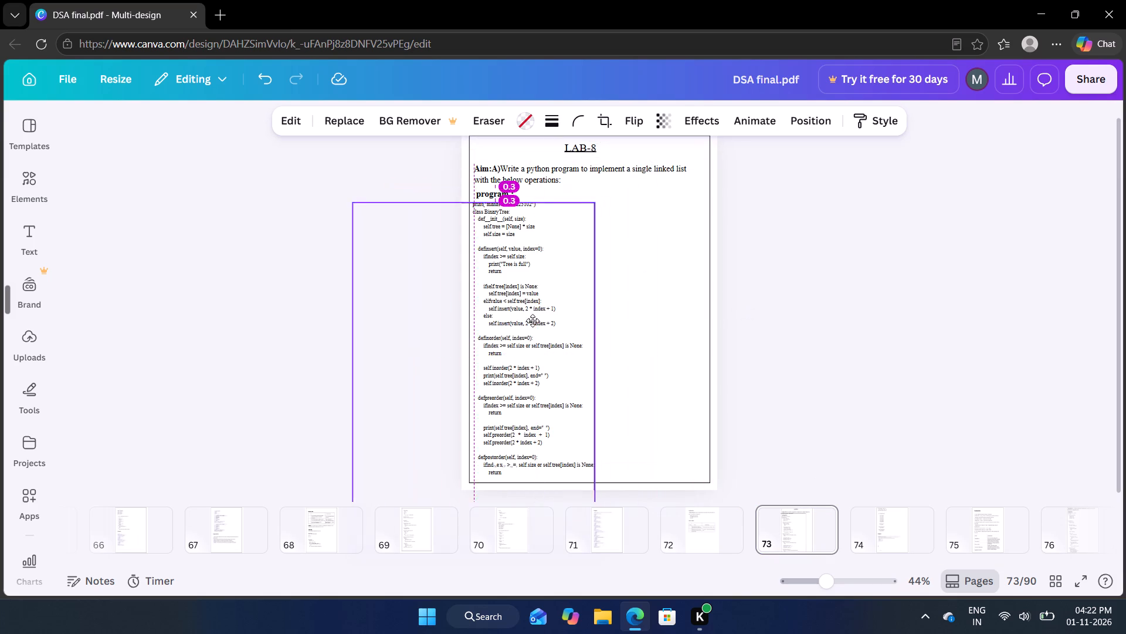
left_click_drag(533, 321, 708, 528)
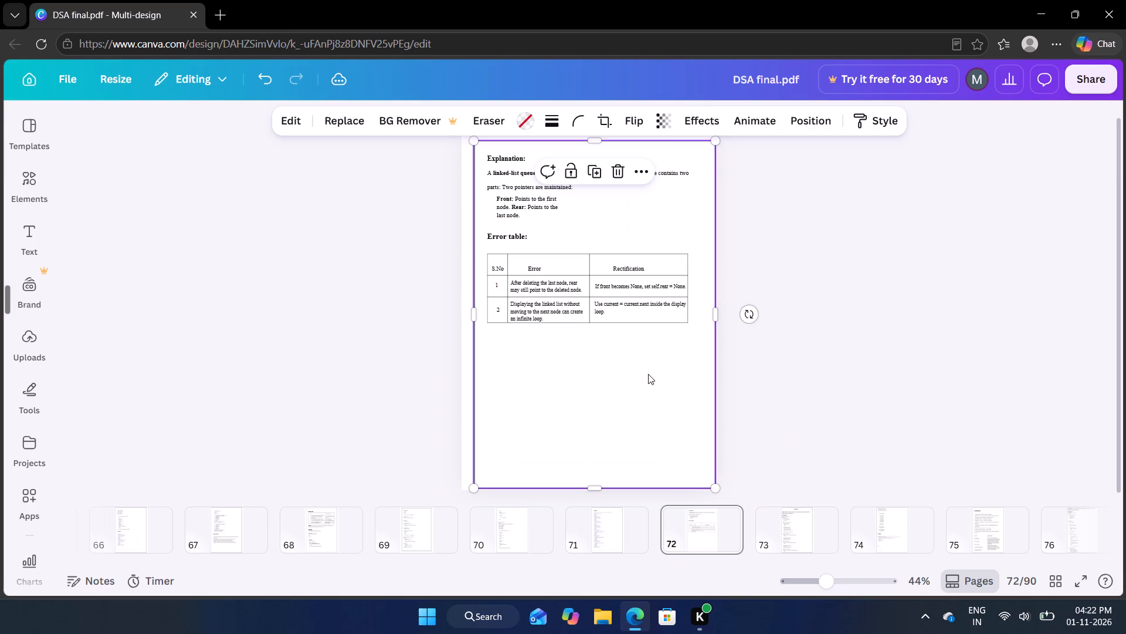
left_click_drag(648, 375, 642, 375)
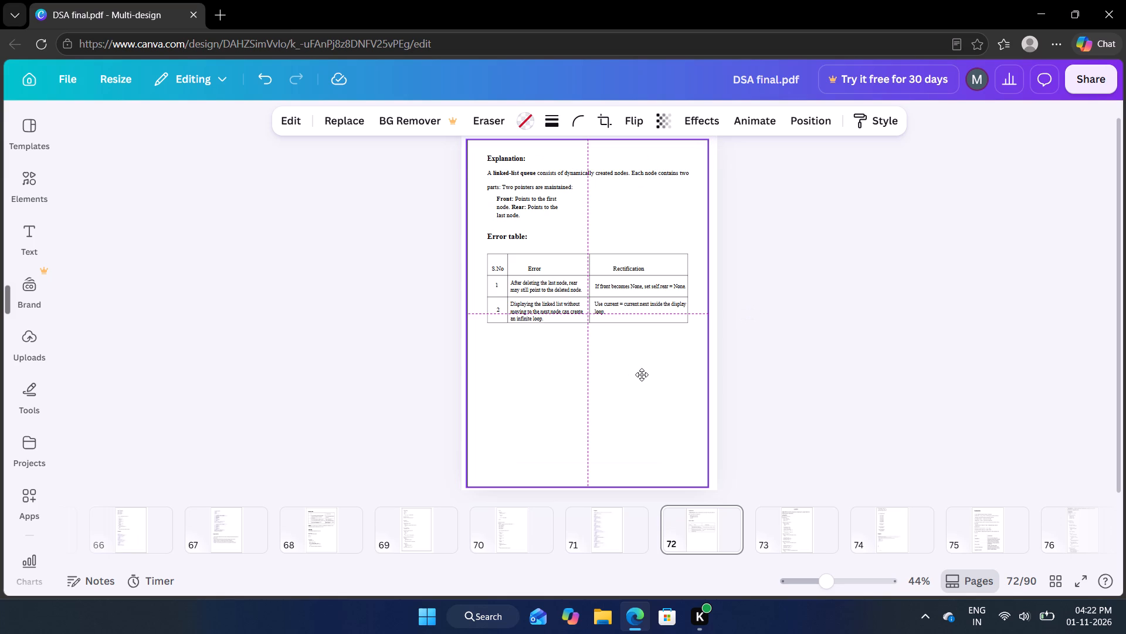
left_click_drag(642, 375, 642, 374)
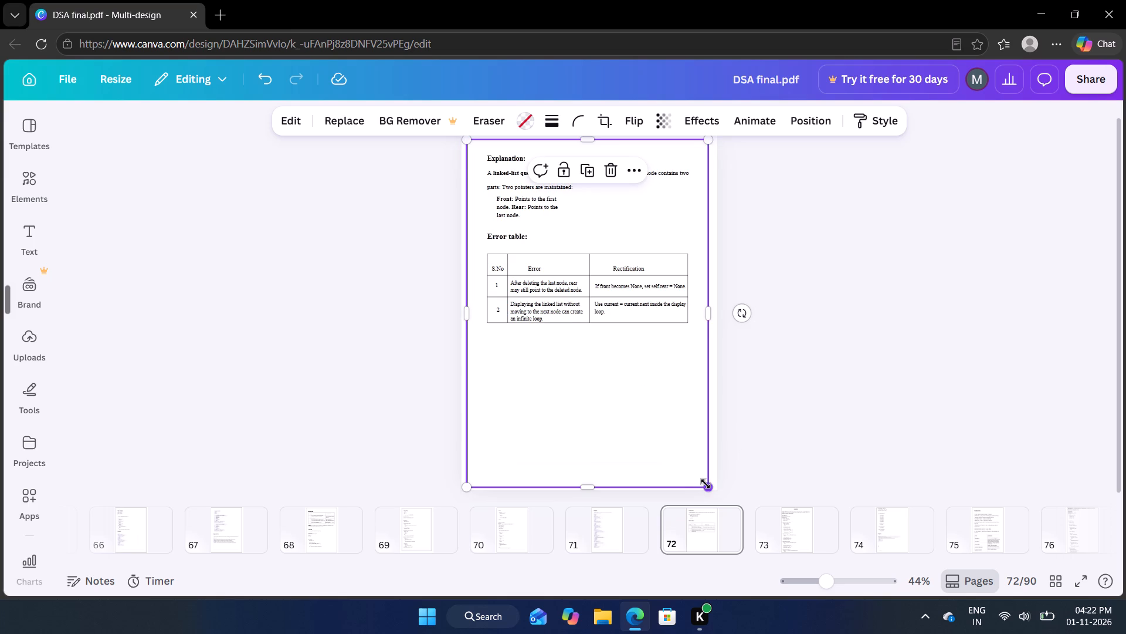
Shrink the border frame on page 72 from its lower corners to leave an even margin inside the page edges.
left_click_drag(706, 484, 707, 474)
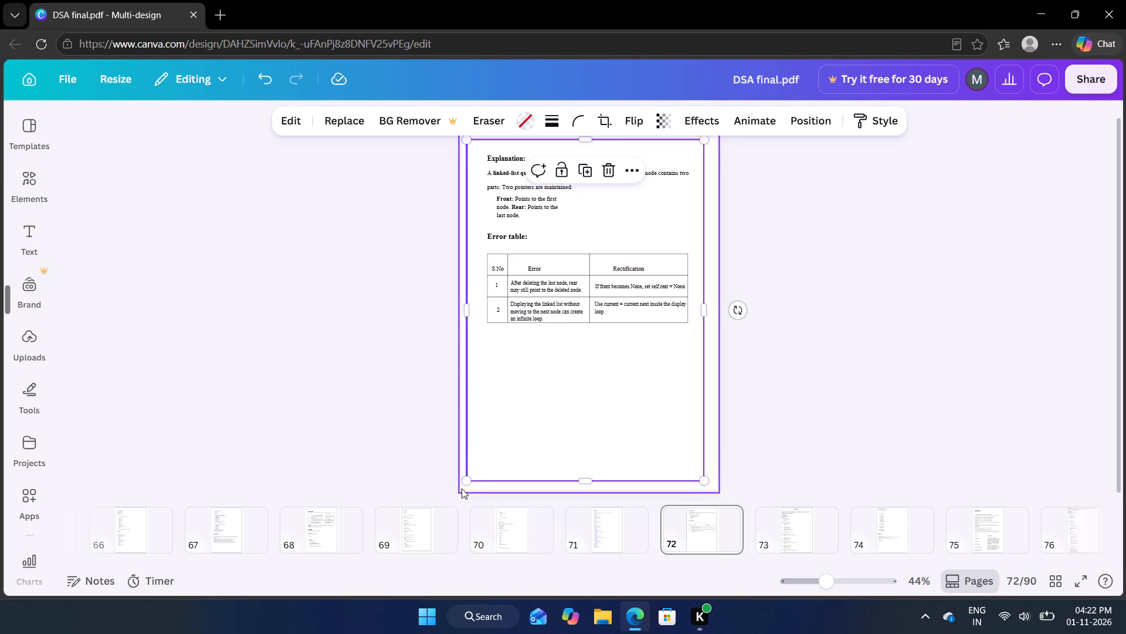
left_click_drag(467, 479, 477, 475)
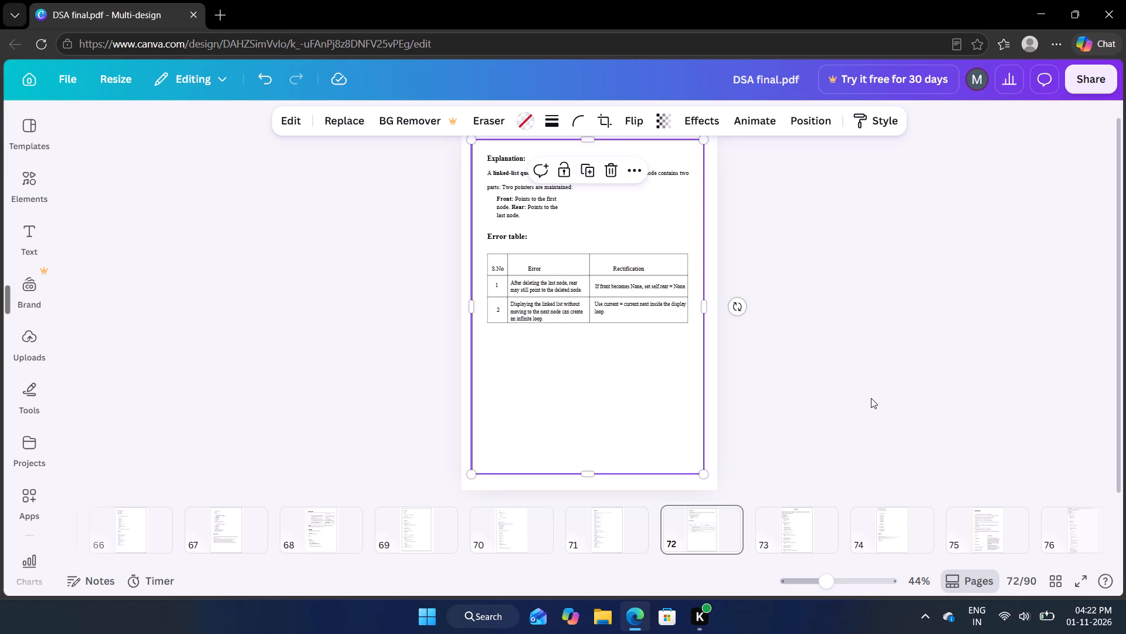
left_click(871, 398)
left_click(820, 200)
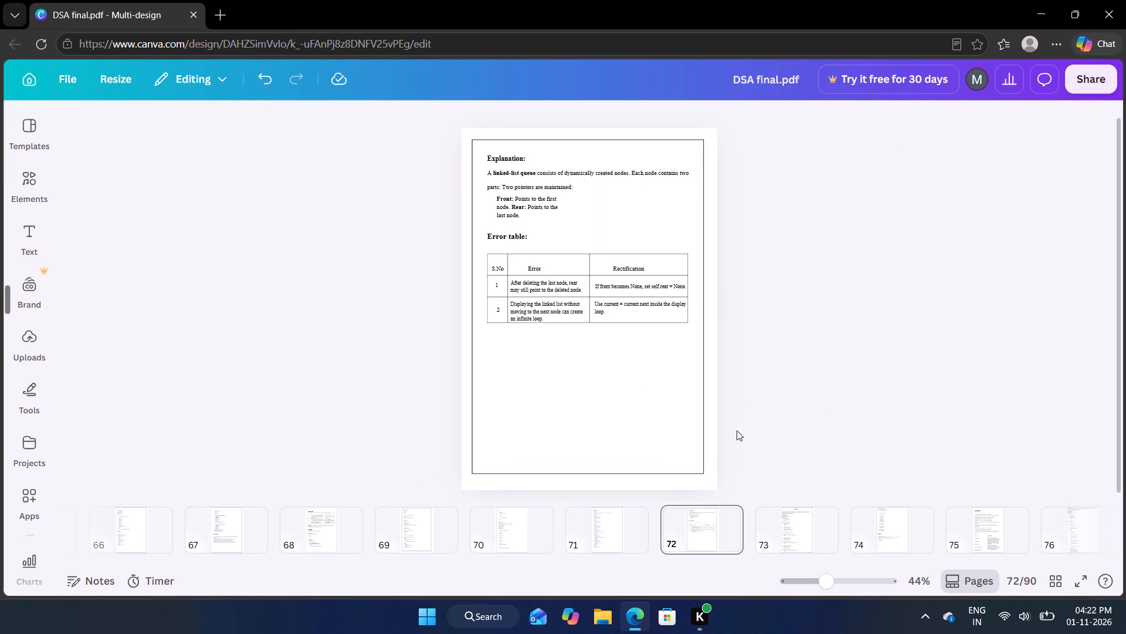
Delete the leftover footer text beneath the output screenshot on page 74.
left_click(809, 516)
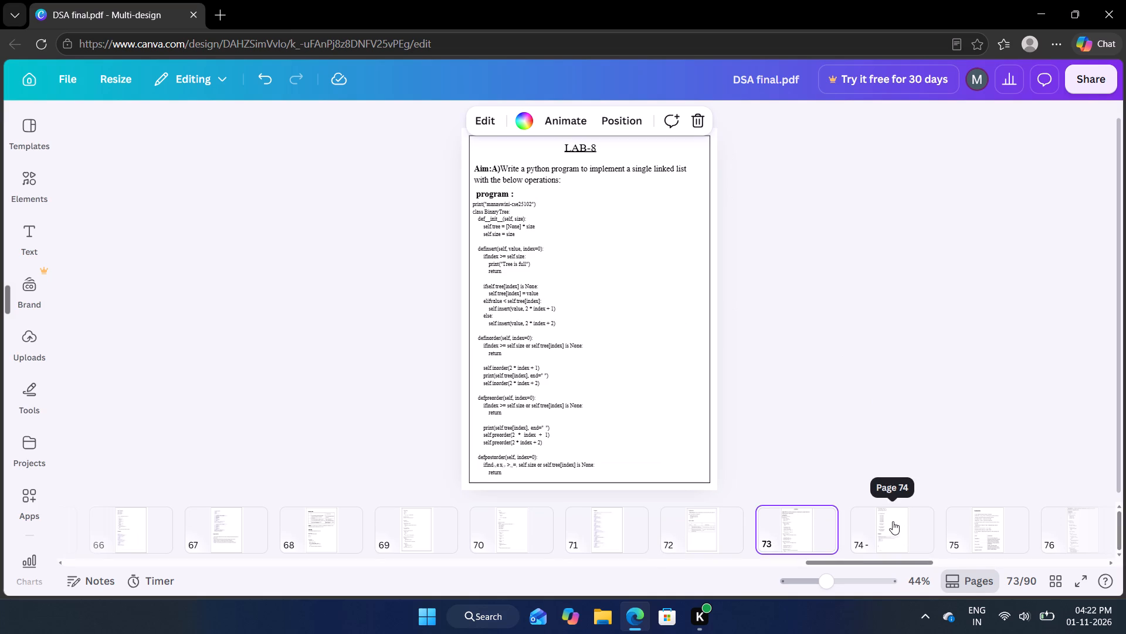
left_click(893, 521)
scroll(893, 521, "left", 4)
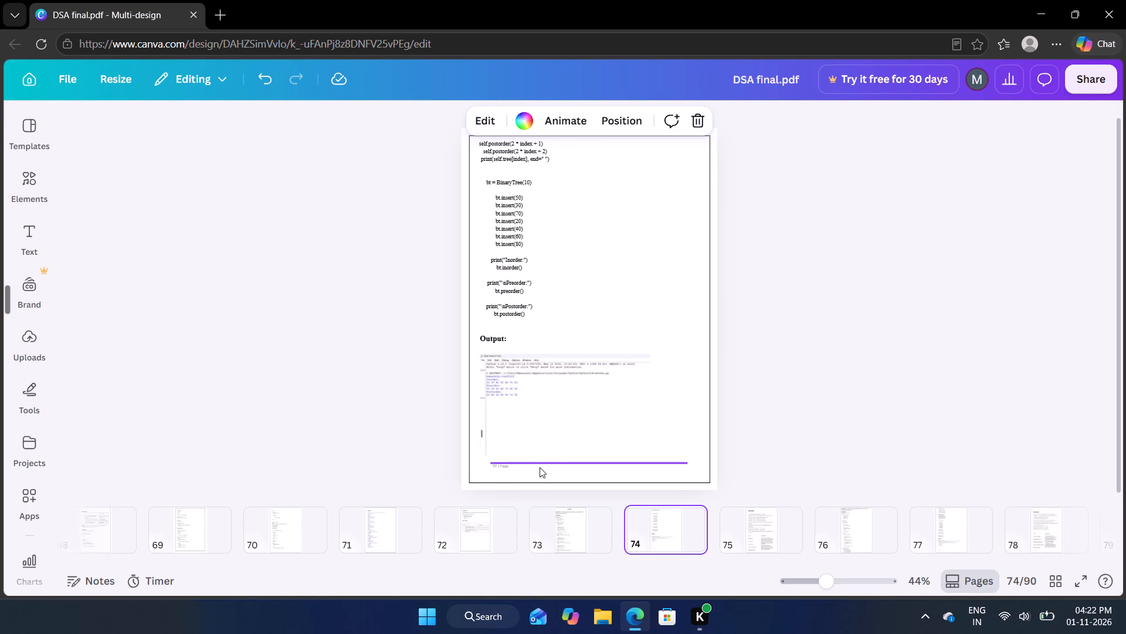
left_click(503, 468)
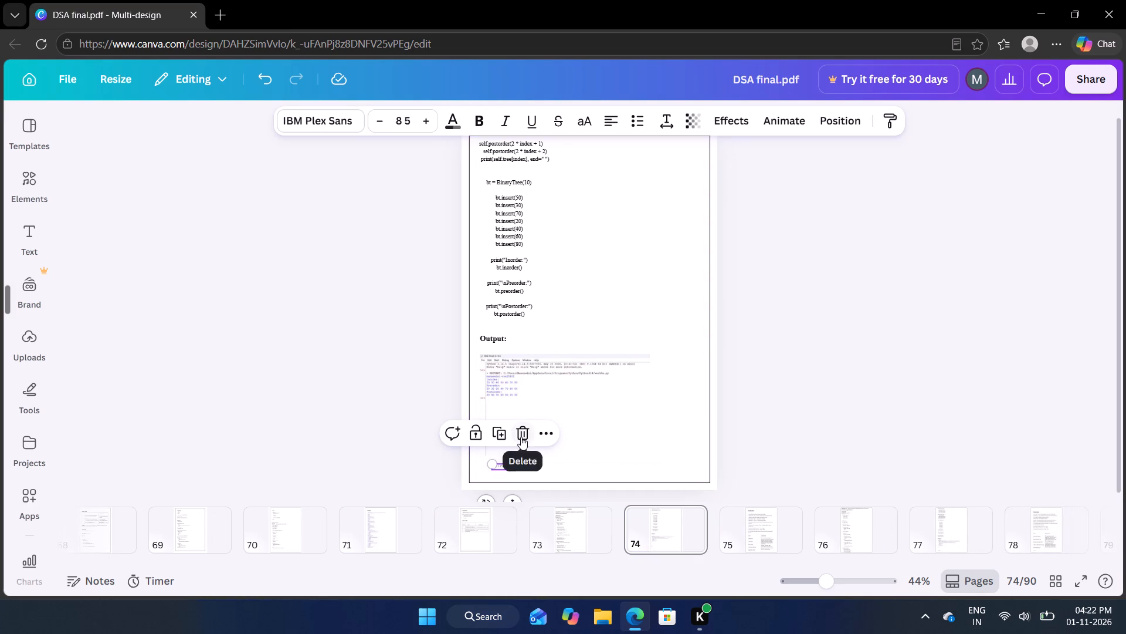
left_click(521, 437)
Delete the leftover footer text overlapping the Duplicate values row on page 75.
scroll(574, 521, "left", 3)
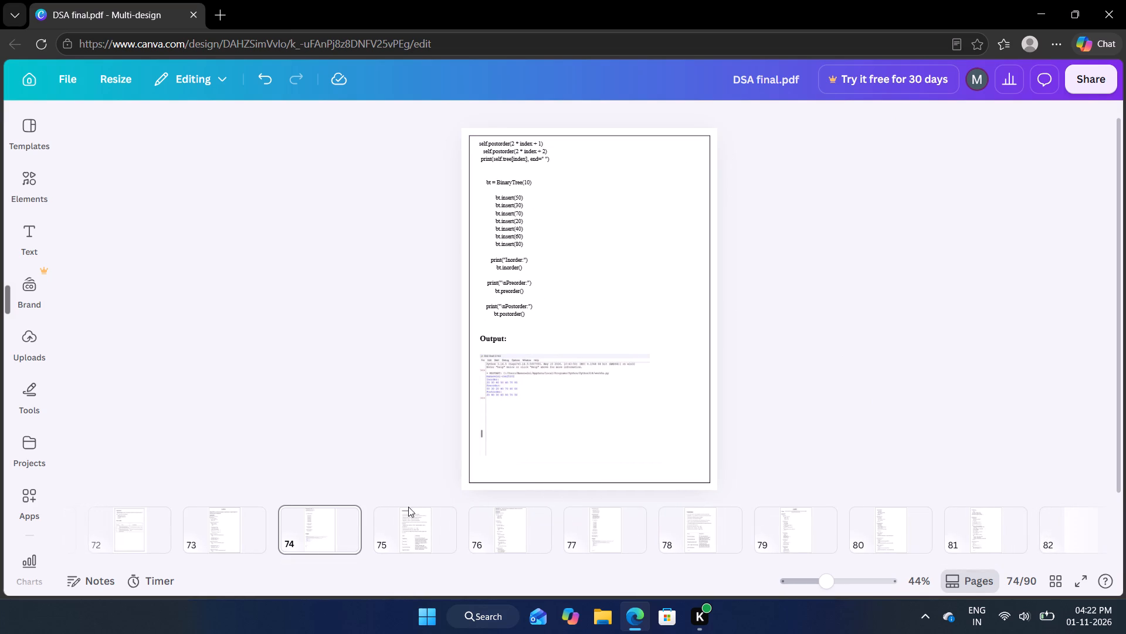
left_click(411, 526)
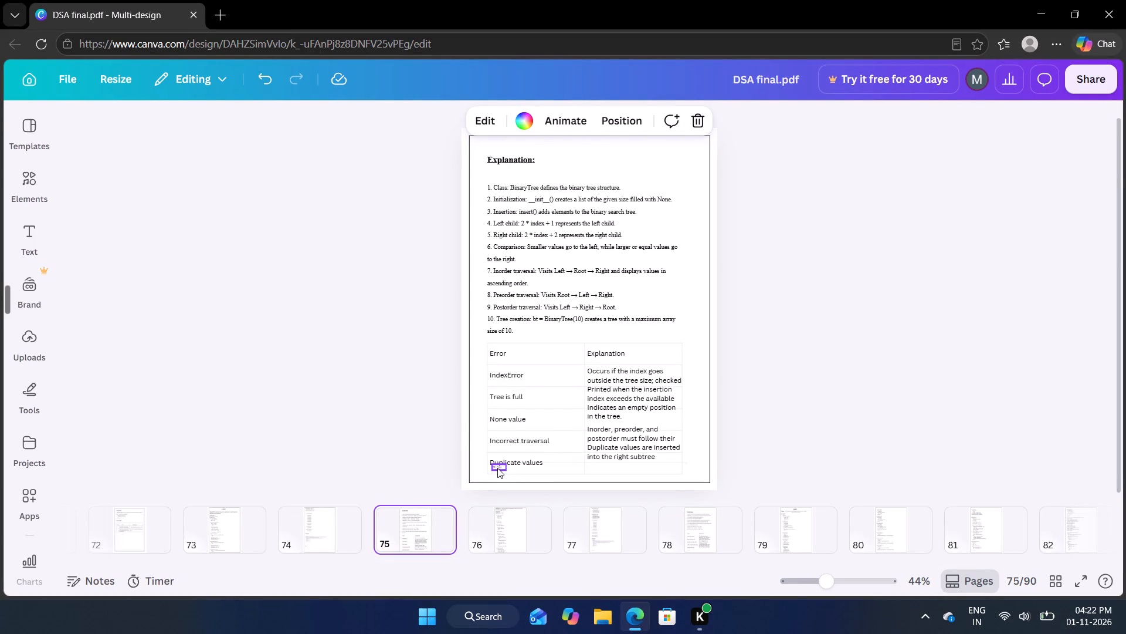
left_click(497, 468)
left_click(524, 436)
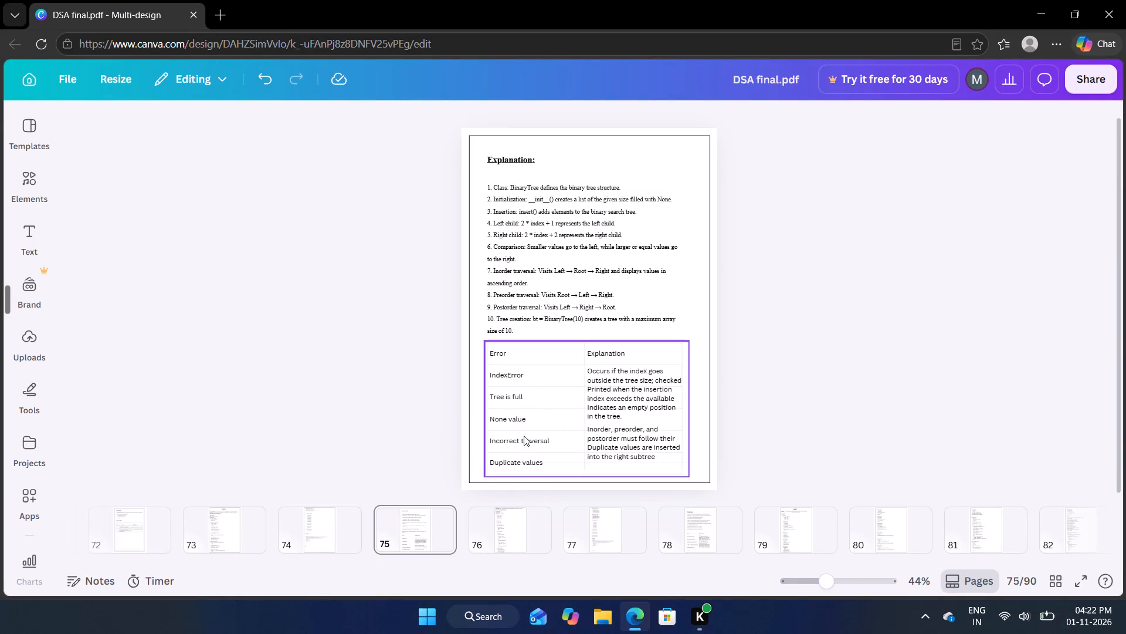
Move the numbered explanation list on page 75 up close beneath the Explanation heading.
left_click(870, 315)
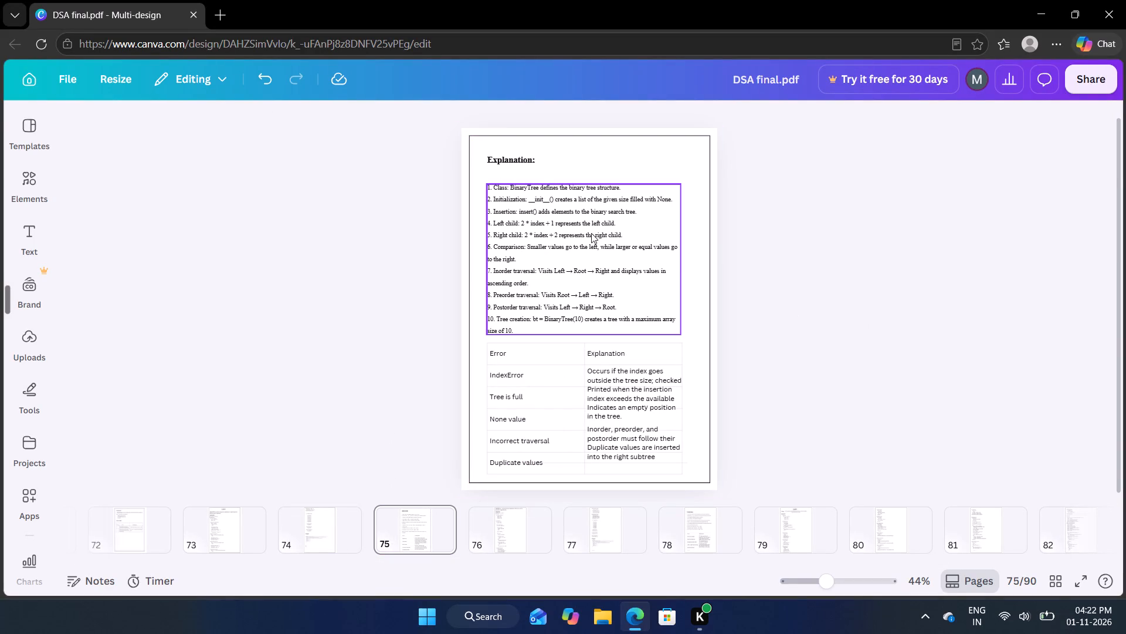
left_click_drag(583, 242, 585, 228)
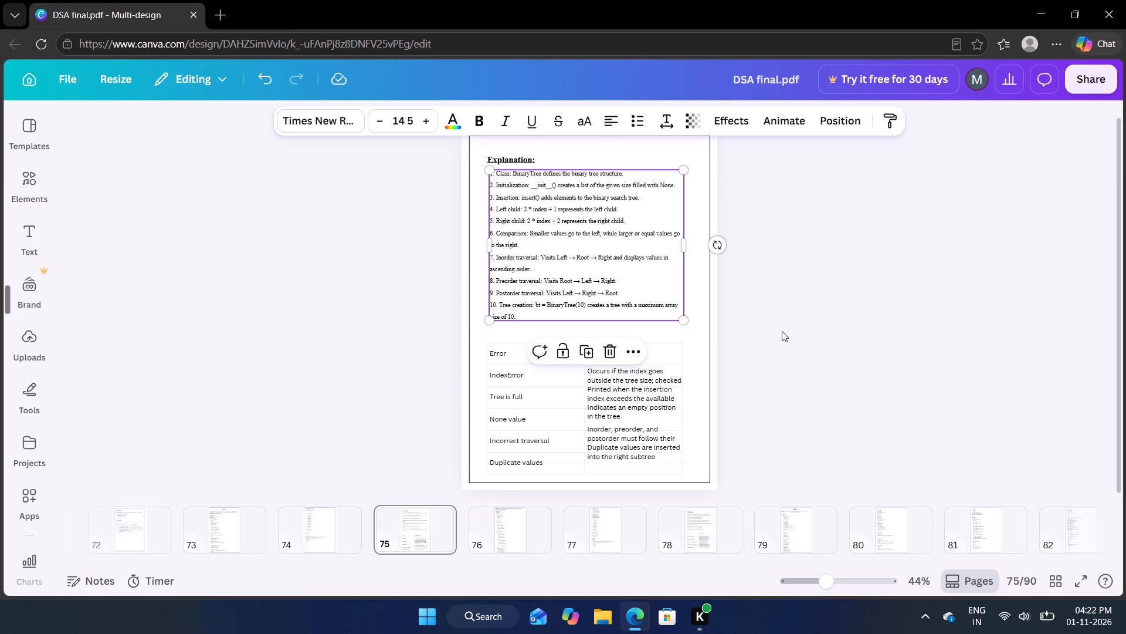
left_click(782, 331)
Move the faint grid outline behind the error table text completely off page 75.
left_click_drag(516, 351, 517, 342)
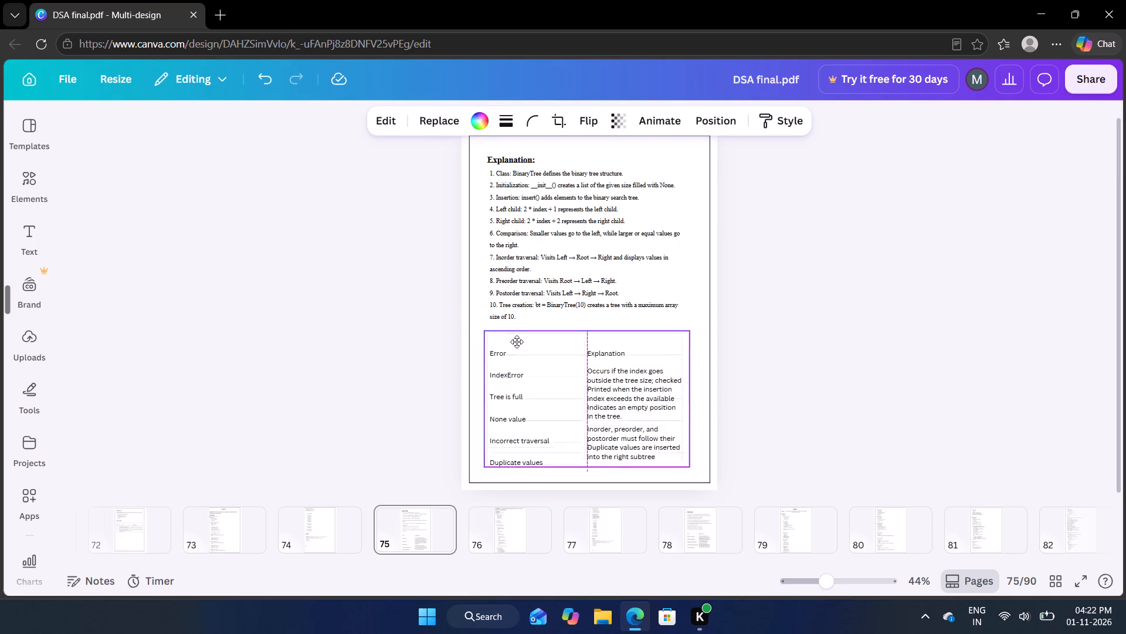
left_click_drag(517, 342, 515, 348)
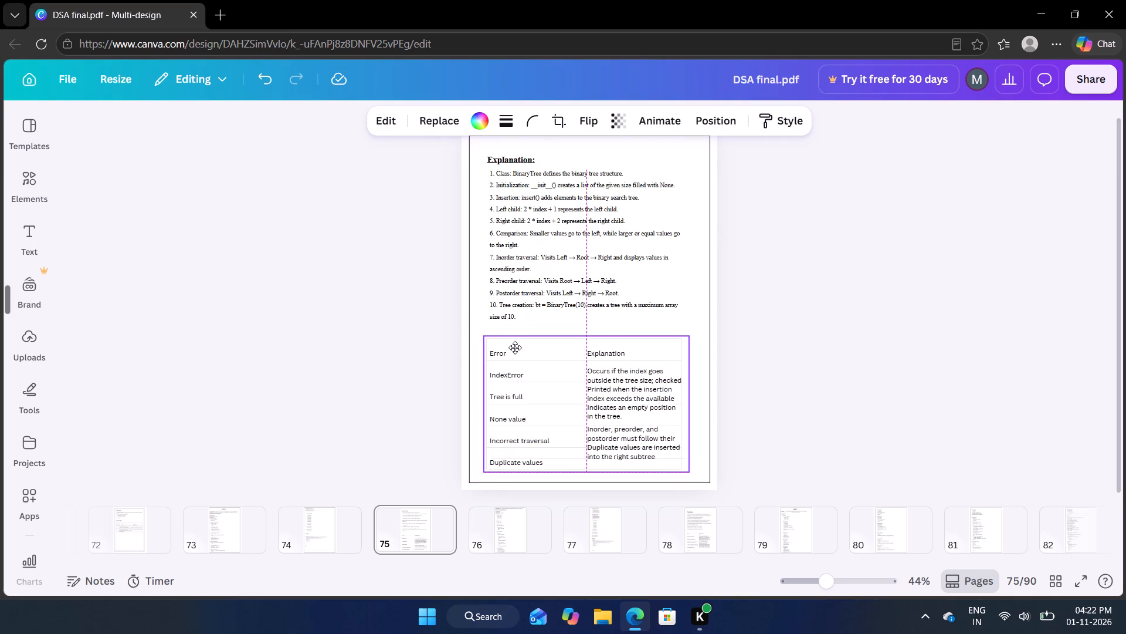
left_click_drag(515, 348, 515, 340)
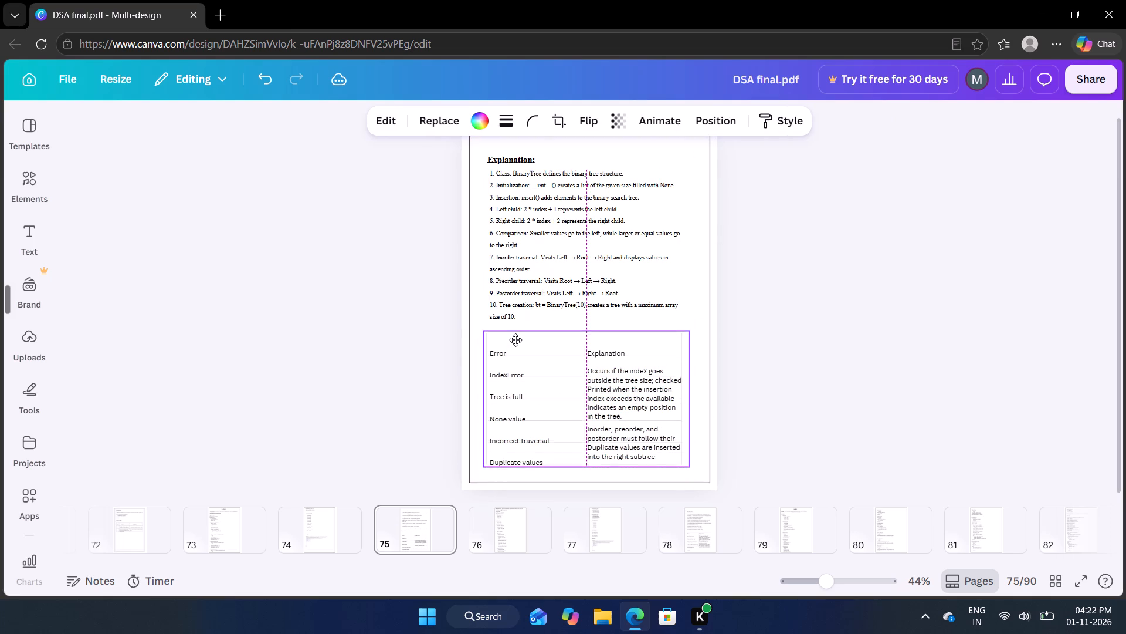
left_click_drag(515, 340, 510, 351)
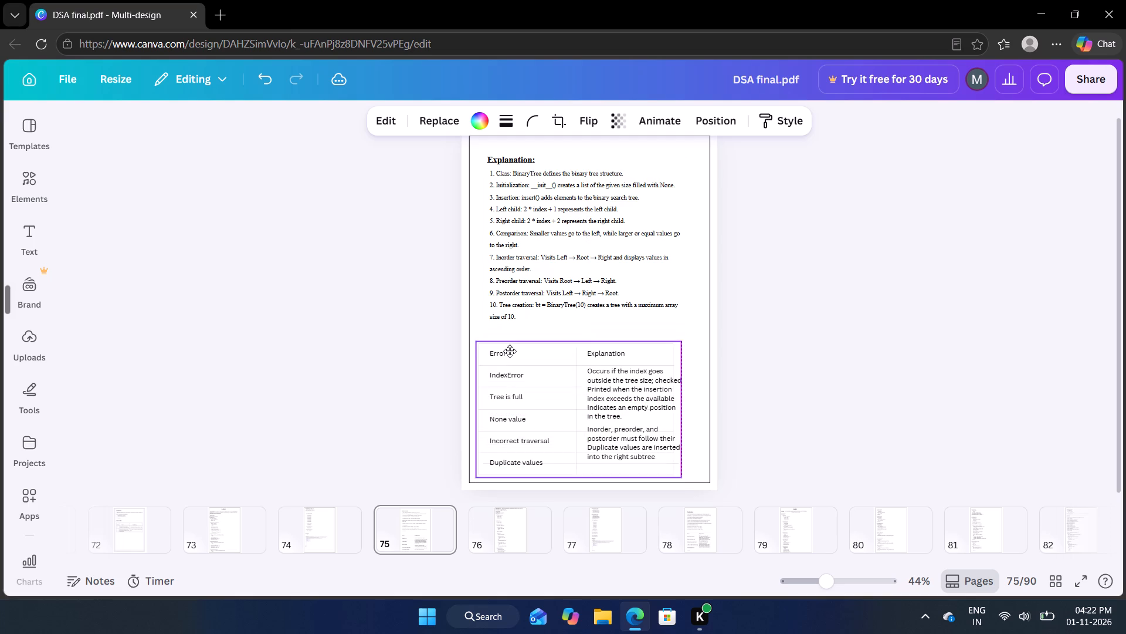
left_click_drag(510, 351, 747, 282)
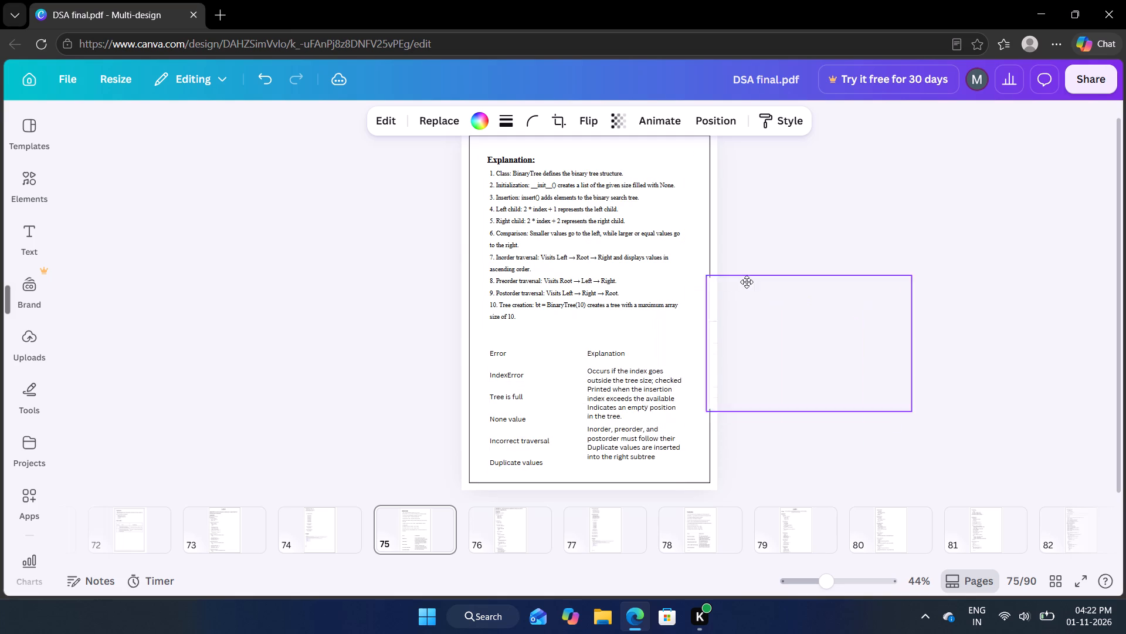
left_click_drag(747, 282, 799, 254)
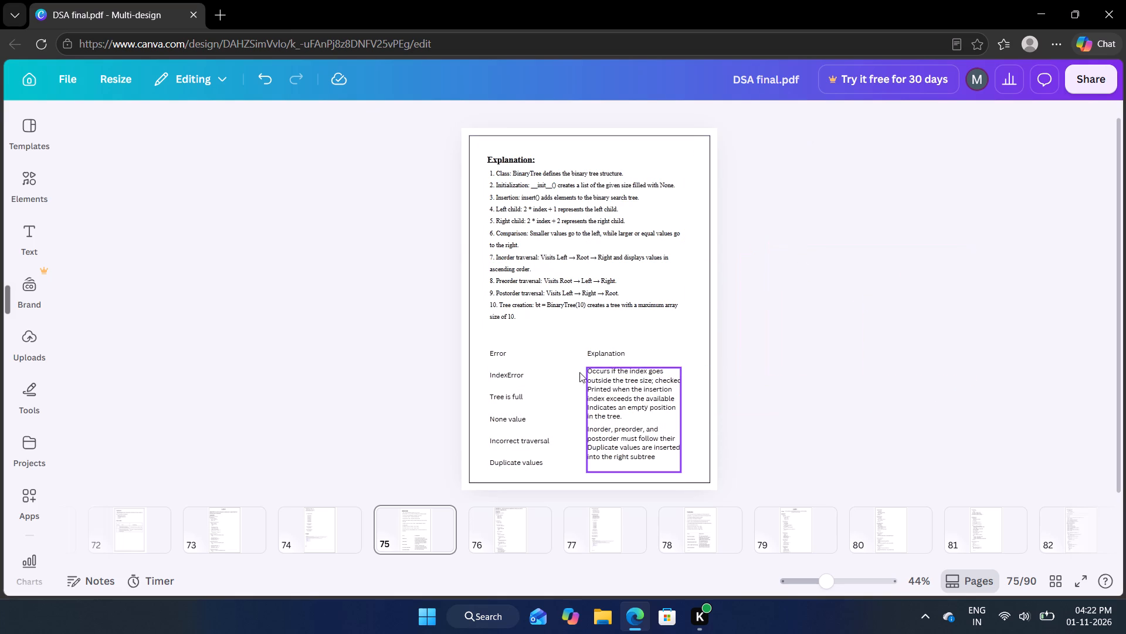
Move the border frame off page 75.
left_click_drag(480, 339, 664, 298)
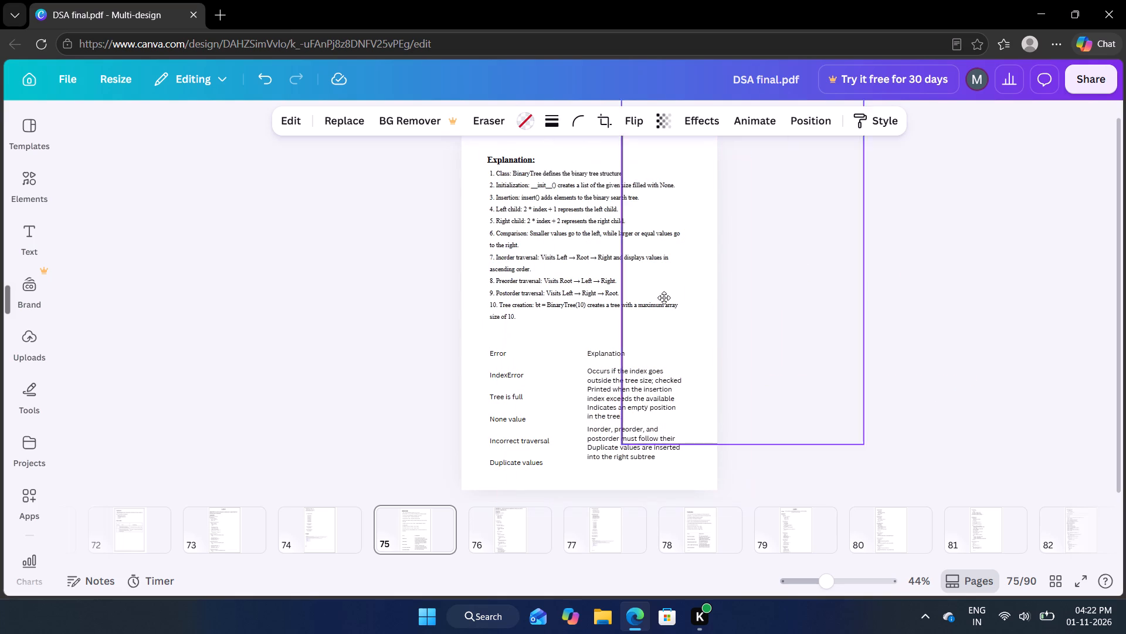
left_click_drag(664, 298, 745, 317)
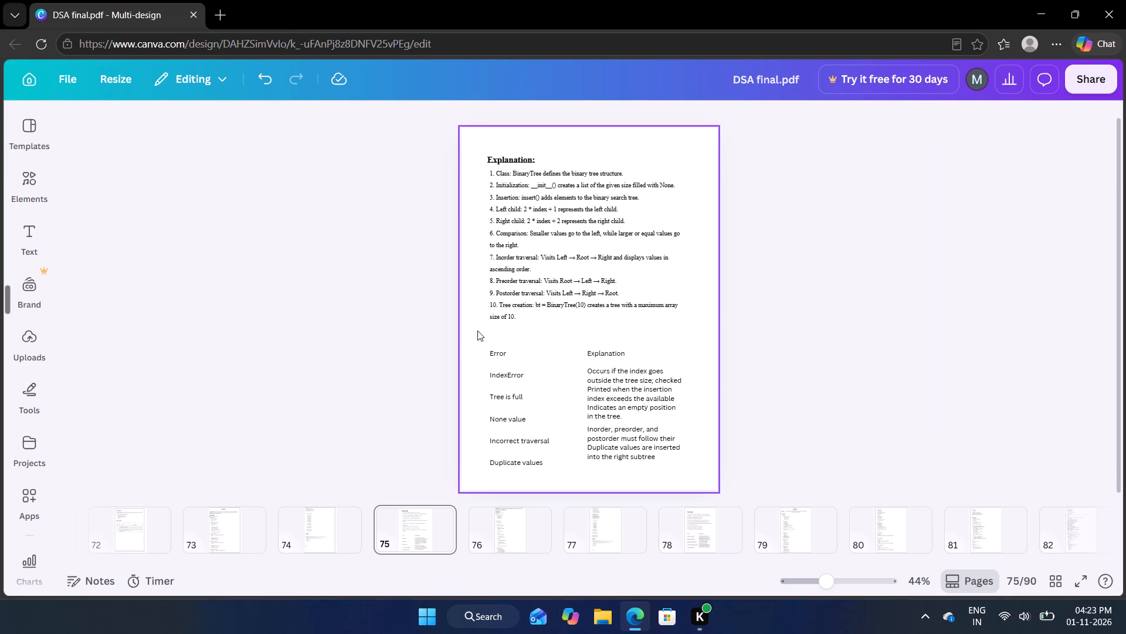
Select all the error table text on page 75 and move it up directly beneath the explanation list.
left_click_drag(477, 331, 698, 478)
left_click_drag(644, 353, 644, 334)
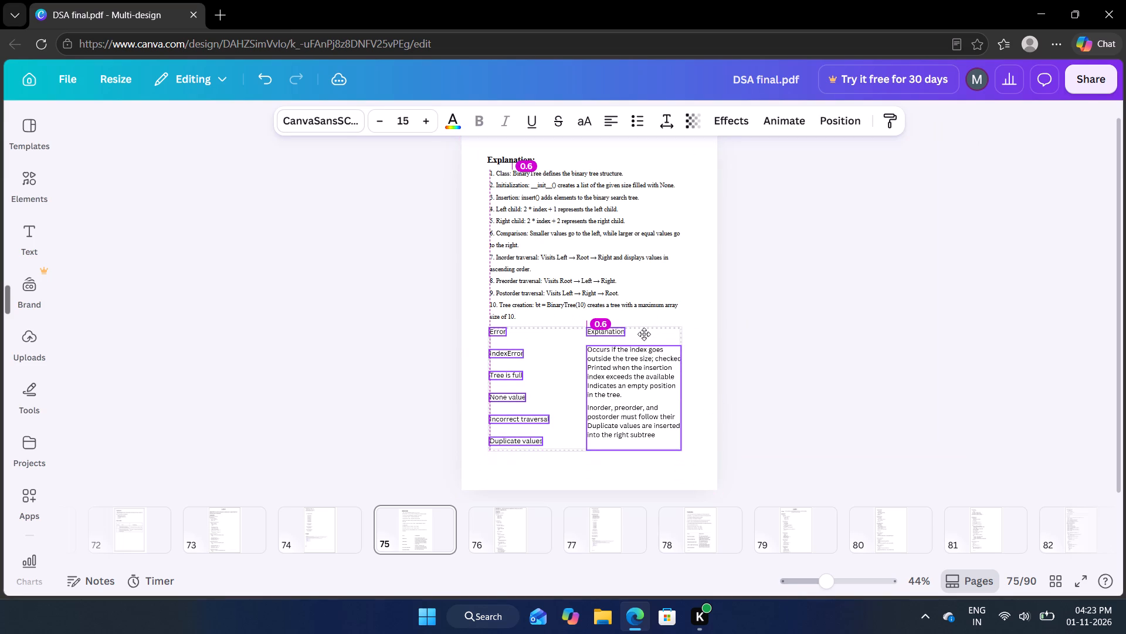
left_click_drag(644, 334, 643, 328)
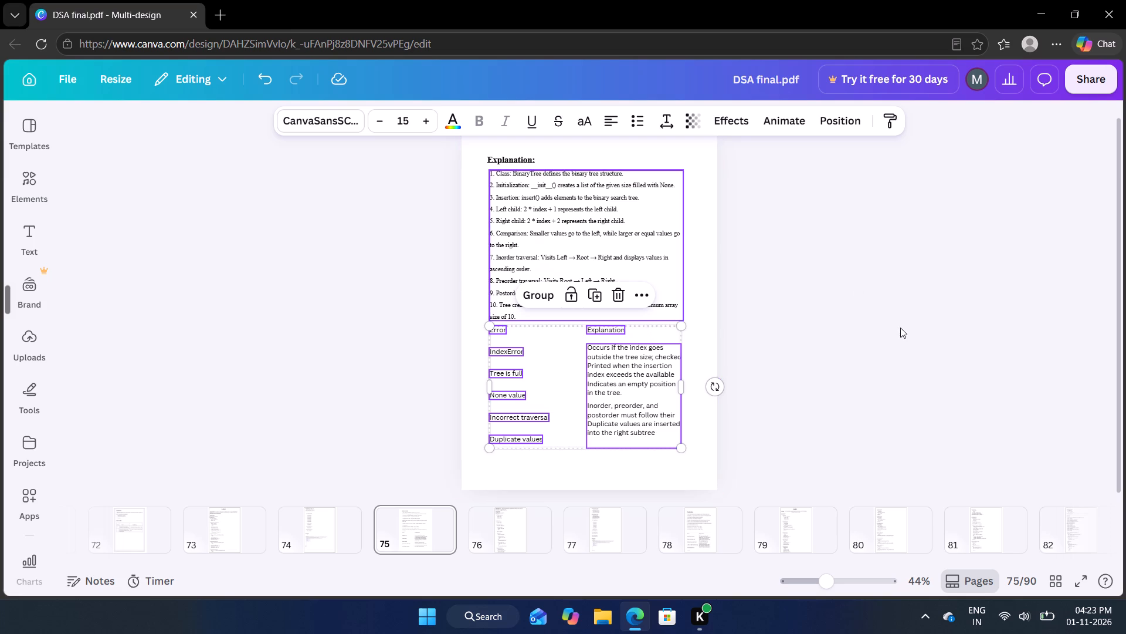
left_click(903, 330)
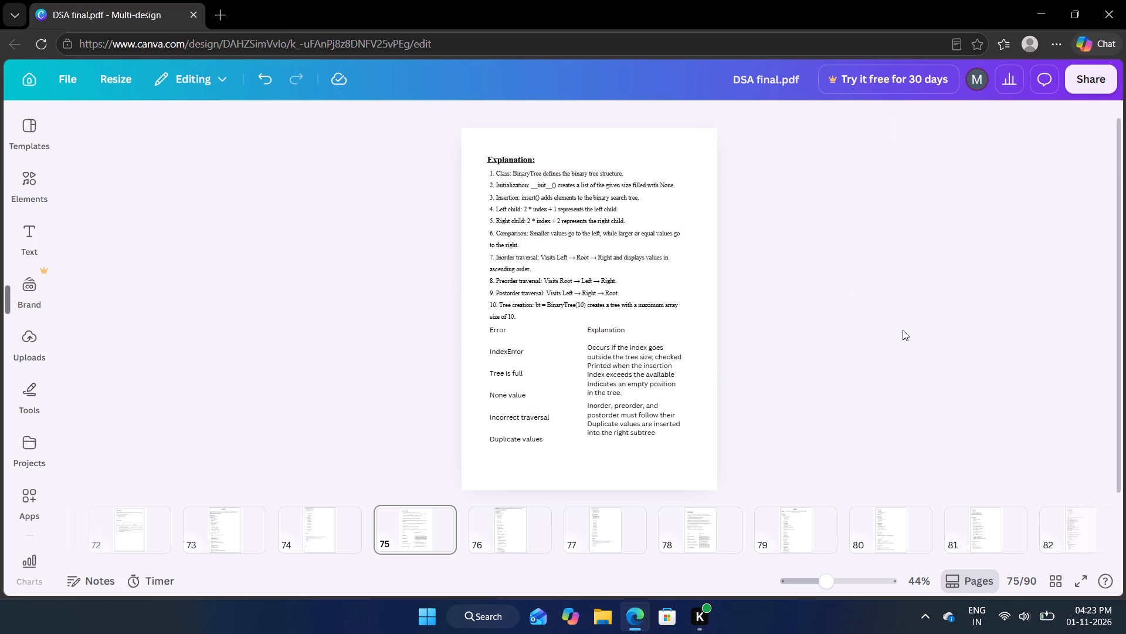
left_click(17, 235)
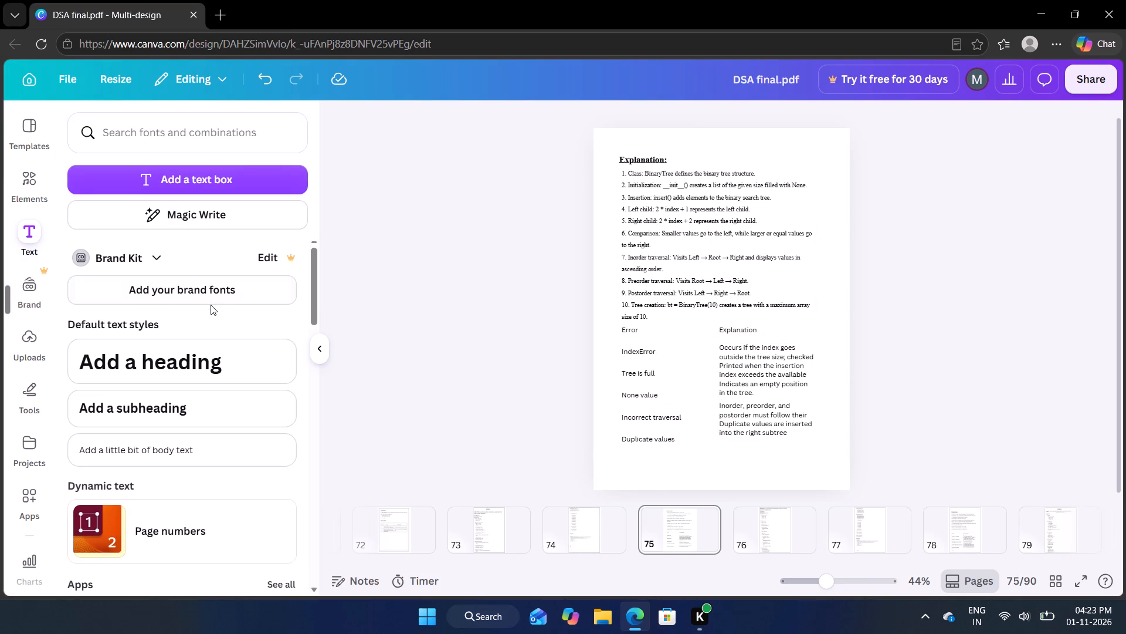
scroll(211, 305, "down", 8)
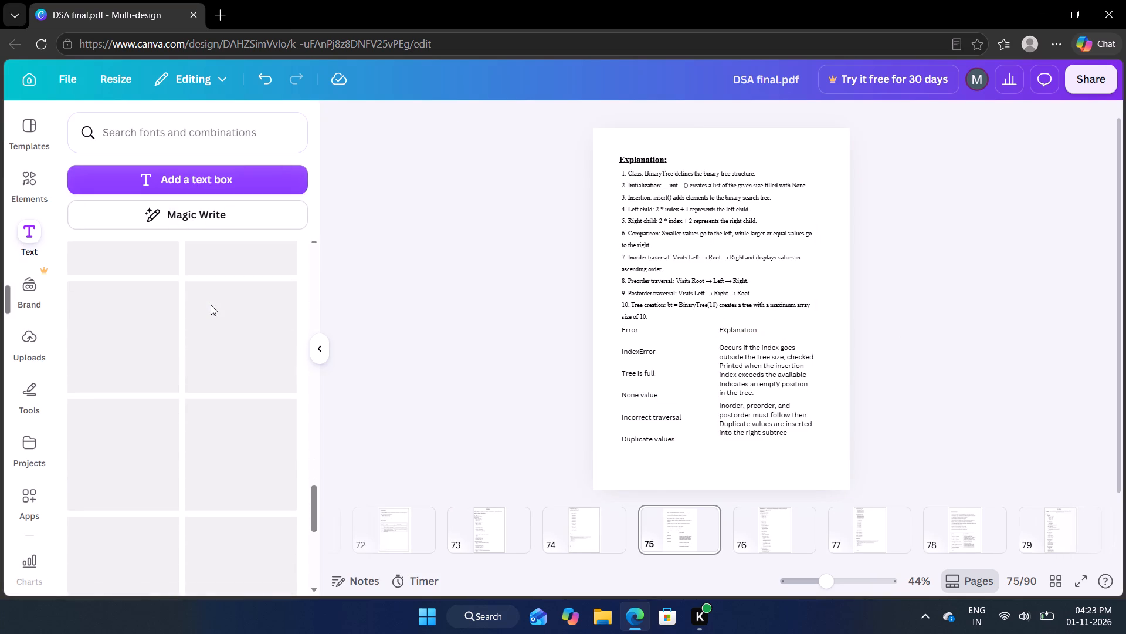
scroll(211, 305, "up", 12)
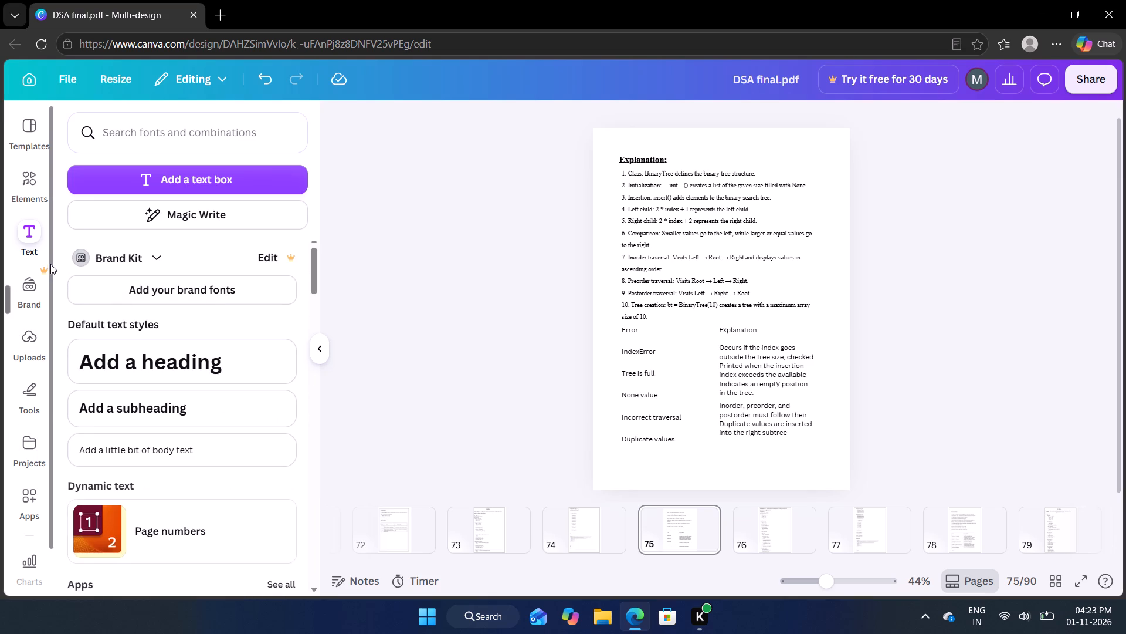
Insert the two-column table with a red header on page 75 and resize it to enclose all the error and explanation text.
left_click(38, 201)
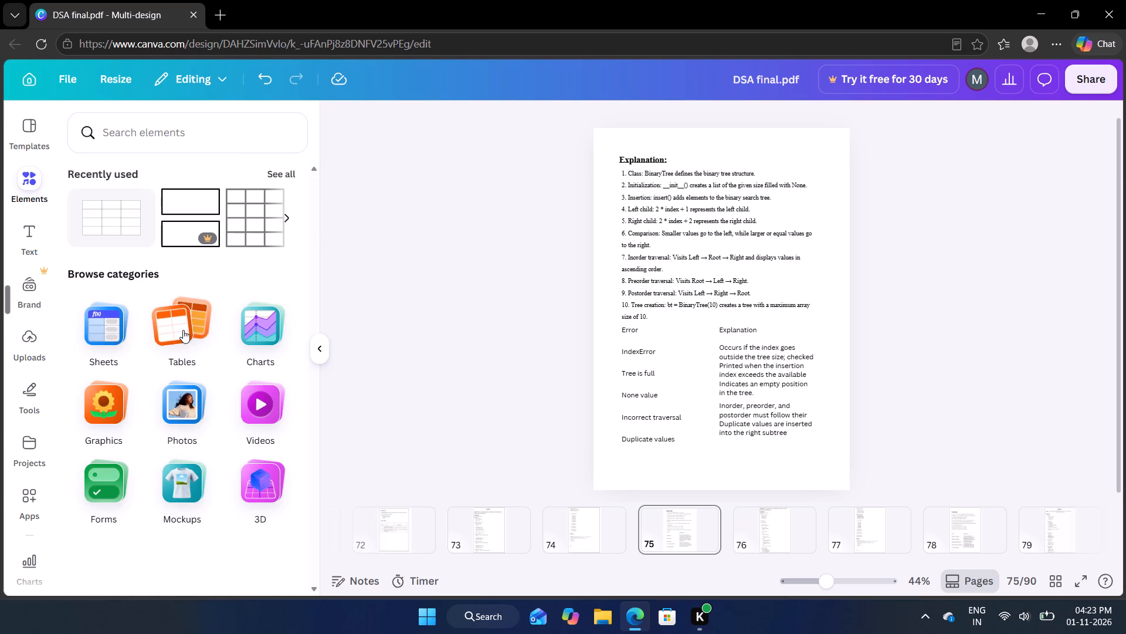
left_click(183, 330)
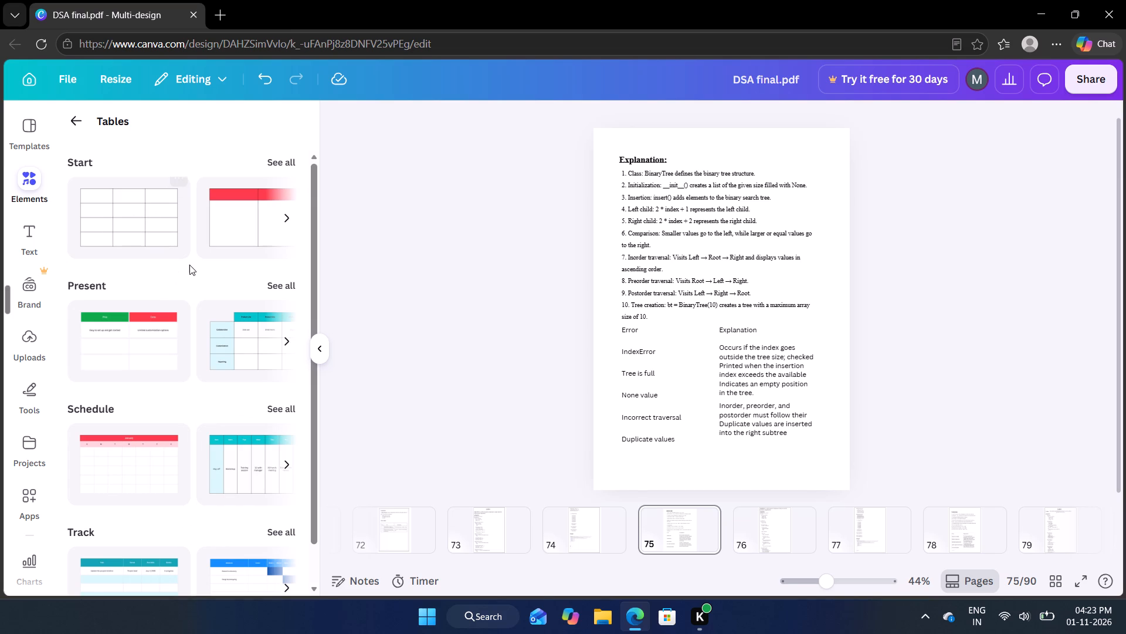
scroll(173, 216, "left", 2)
left_click(179, 213)
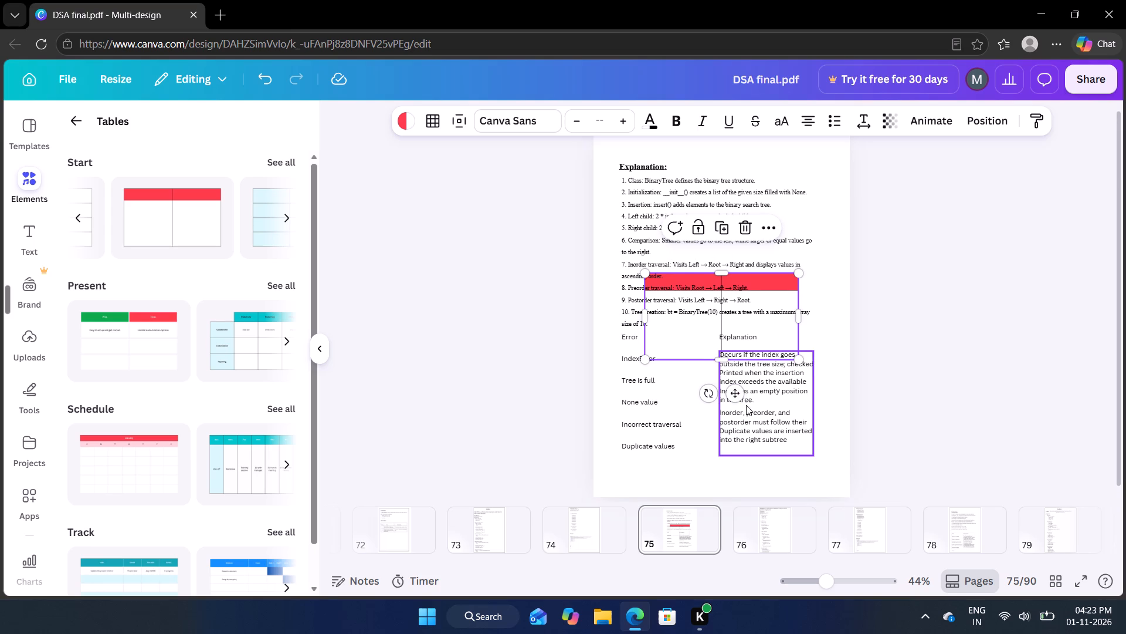
left_click_drag(734, 393, 704, 450)
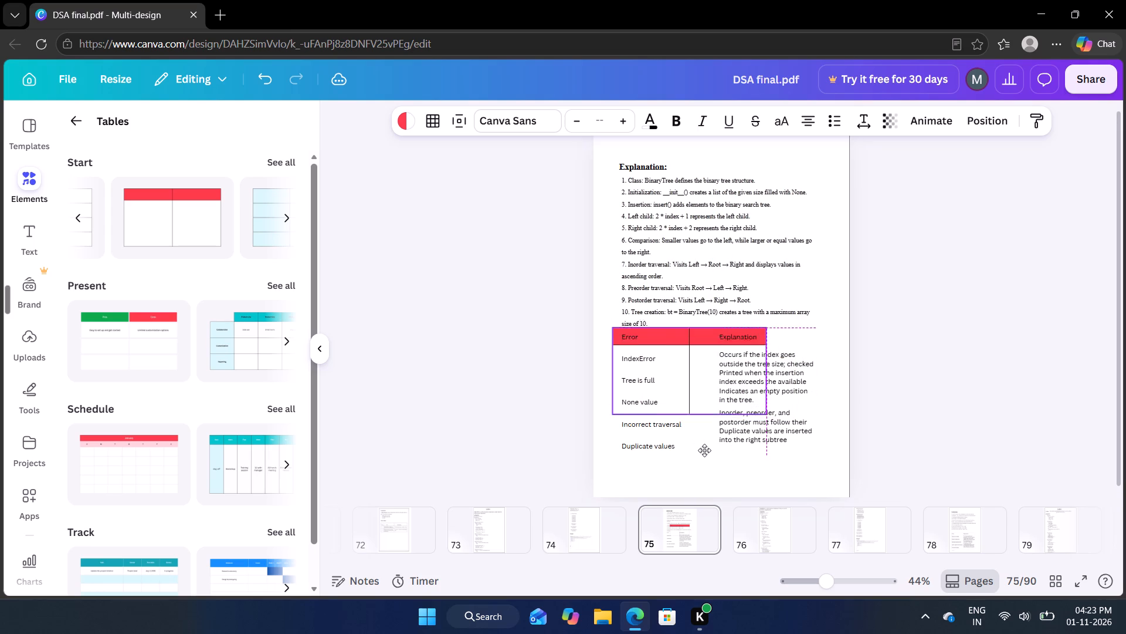
left_click_drag(704, 450, 708, 454)
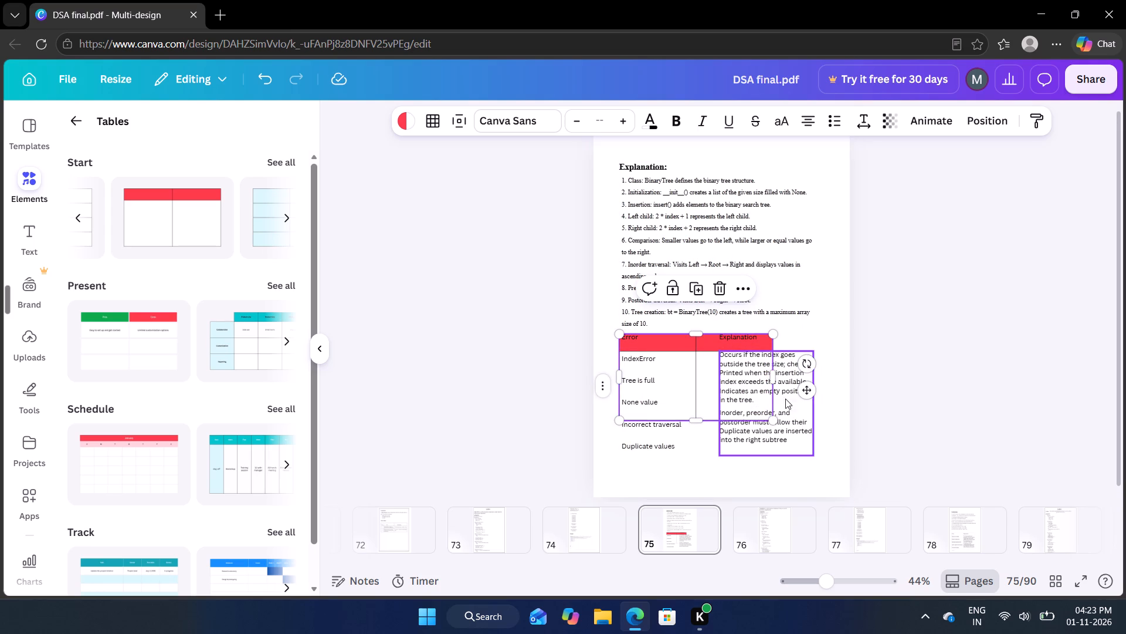
left_click_drag(774, 421, 820, 445)
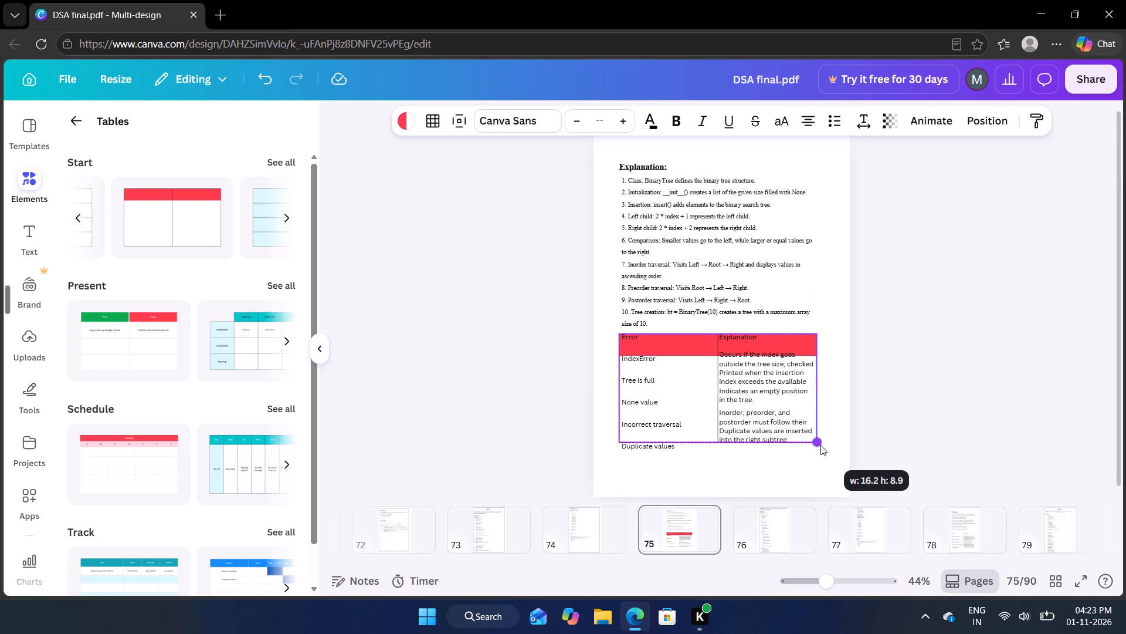
left_click_drag(820, 445, 824, 456)
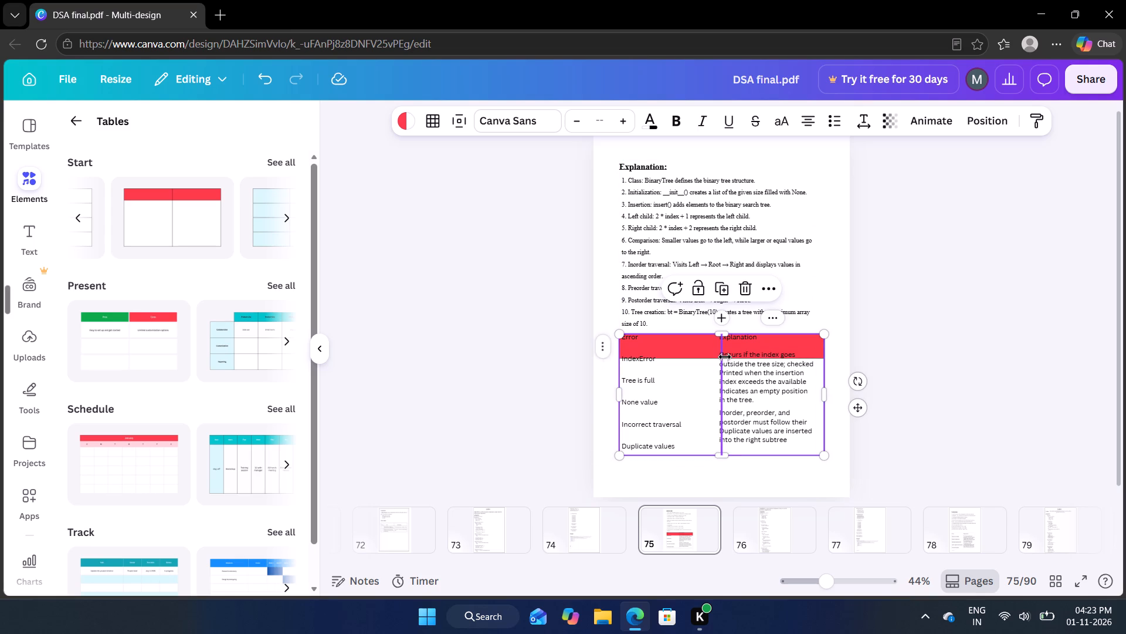
Shift the new table's column divider into the gap between the error names and the explanation text.
left_click_drag(725, 356, 714, 359)
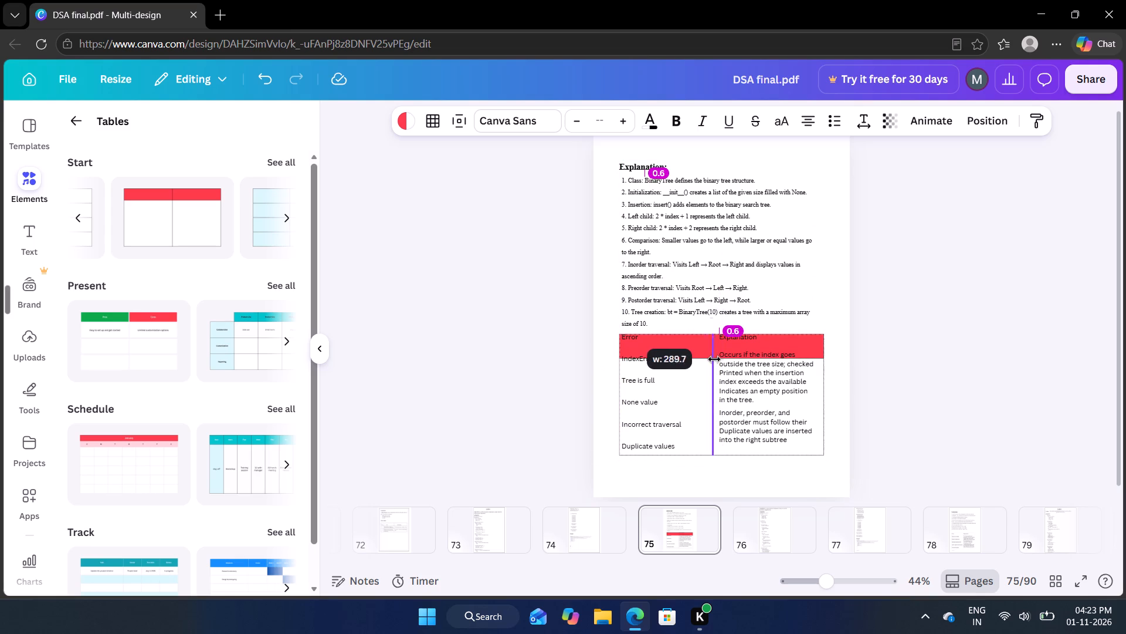
left_click_drag(714, 359, 714, 360)
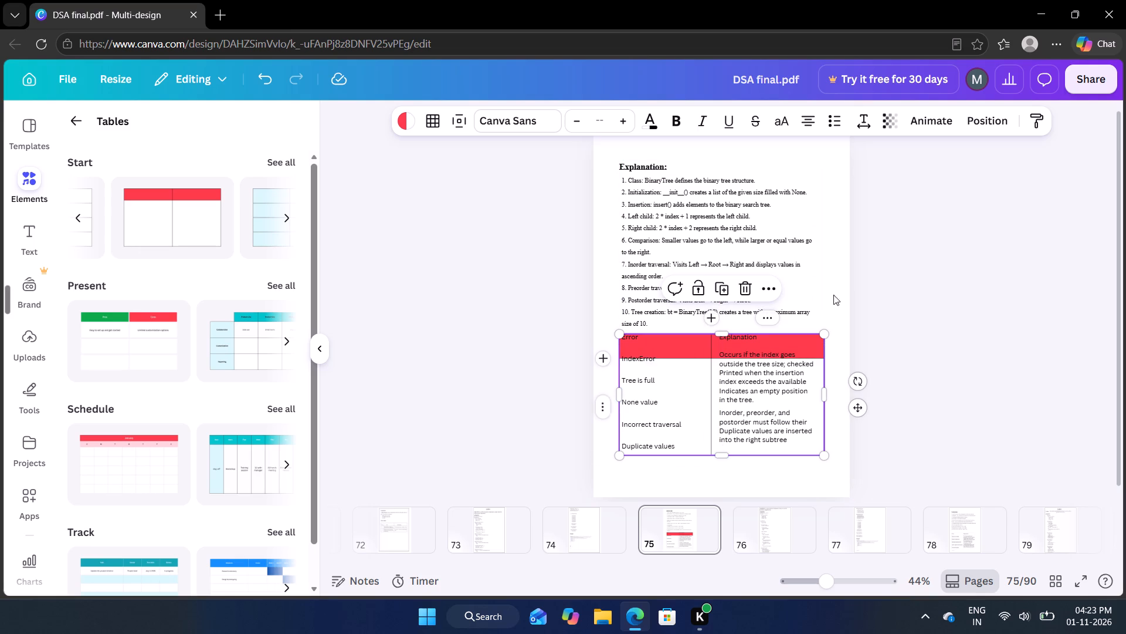
left_click(953, 313)
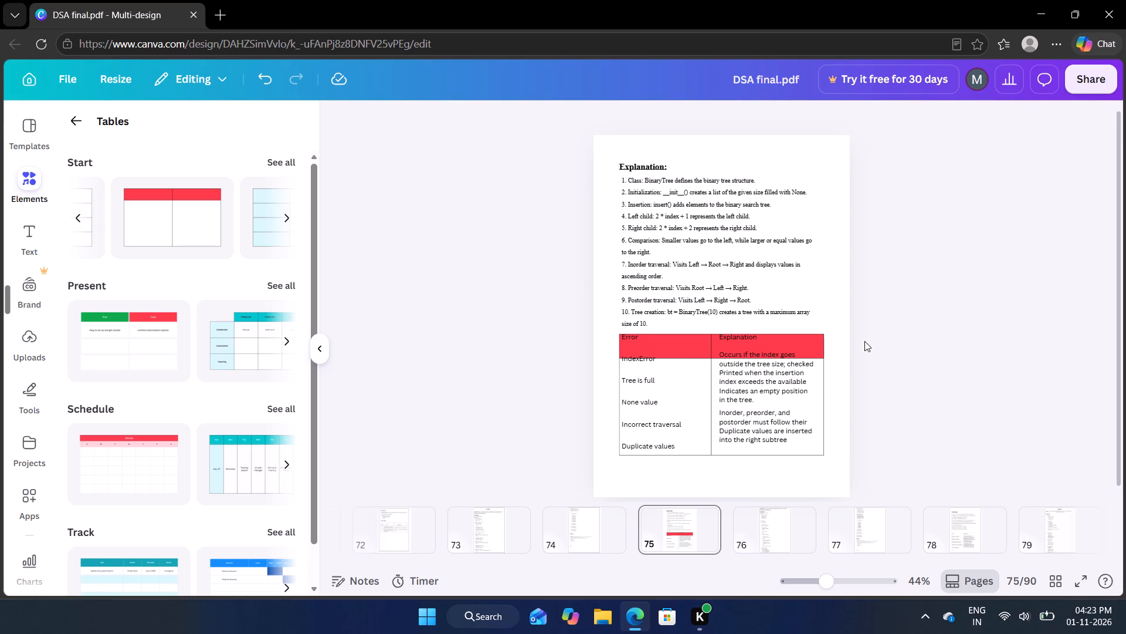
Shorten the header row of page 75's error table and raise its top edge so it frames only the Error and Explanation headings.
left_click(708, 356)
left_click_drag(698, 361, 698, 348)
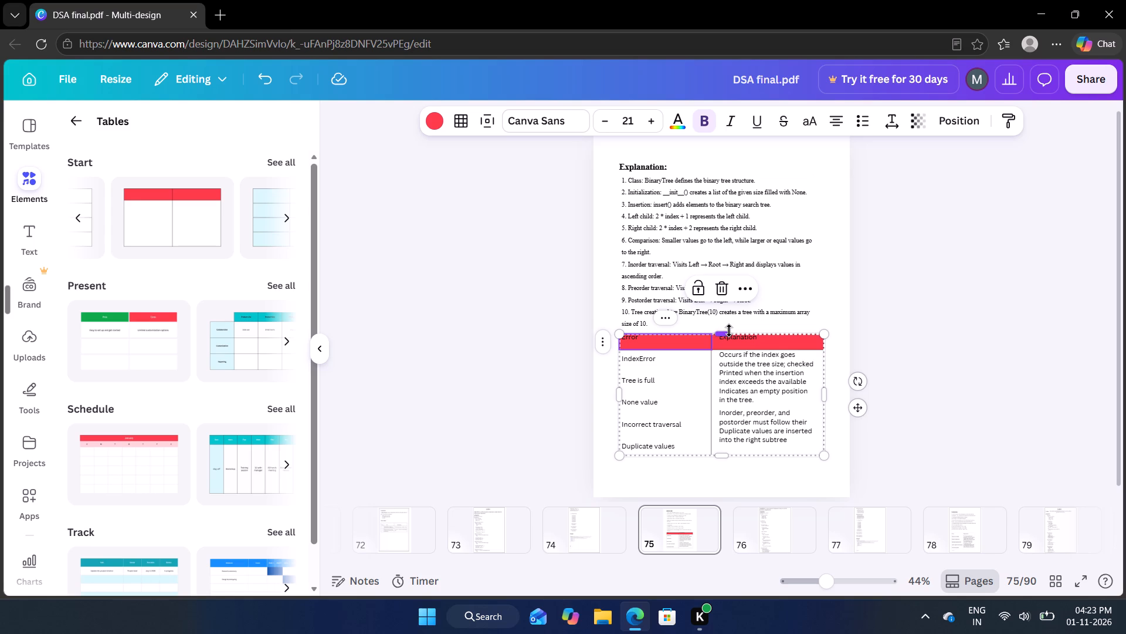
left_click(728, 331)
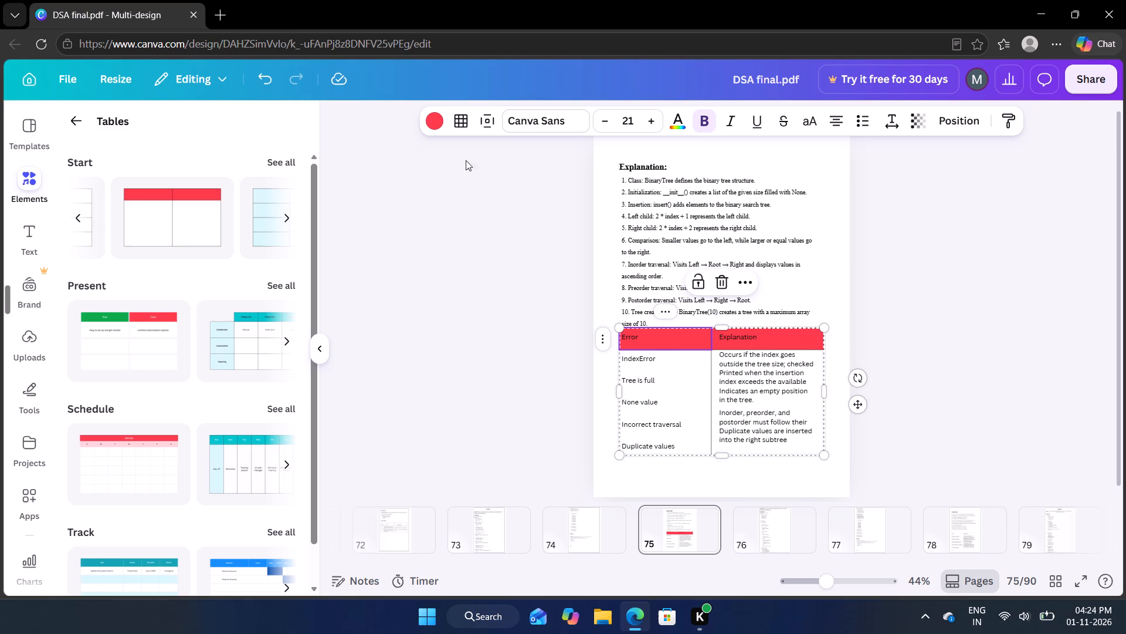
Change the fill of both header cells in page 75's error table from red to white.
left_click(437, 125)
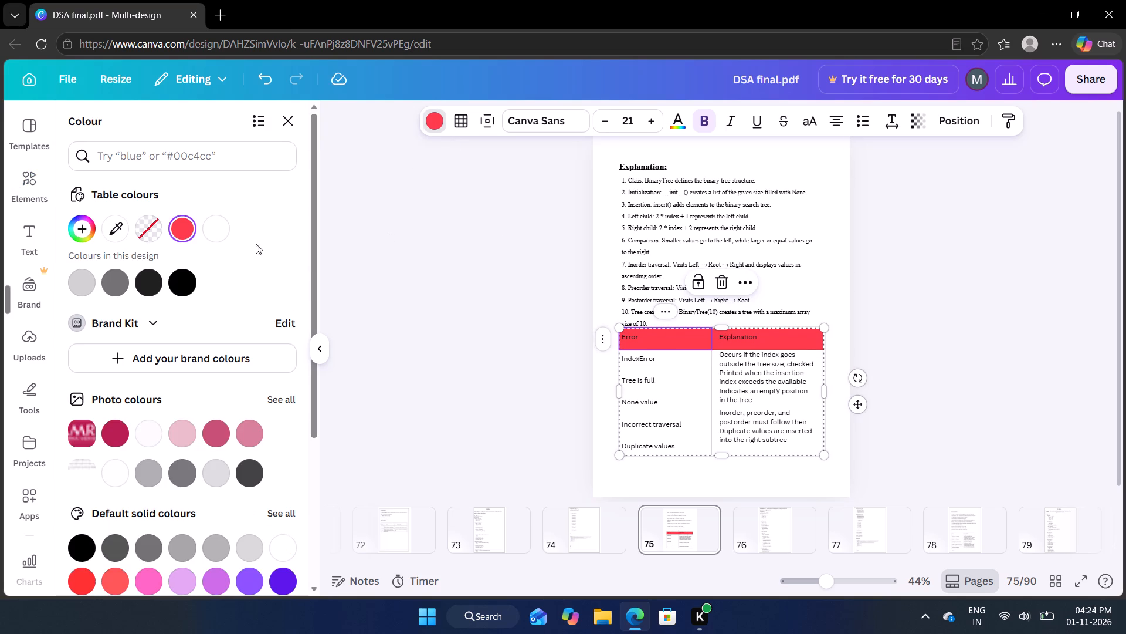
left_click(219, 232)
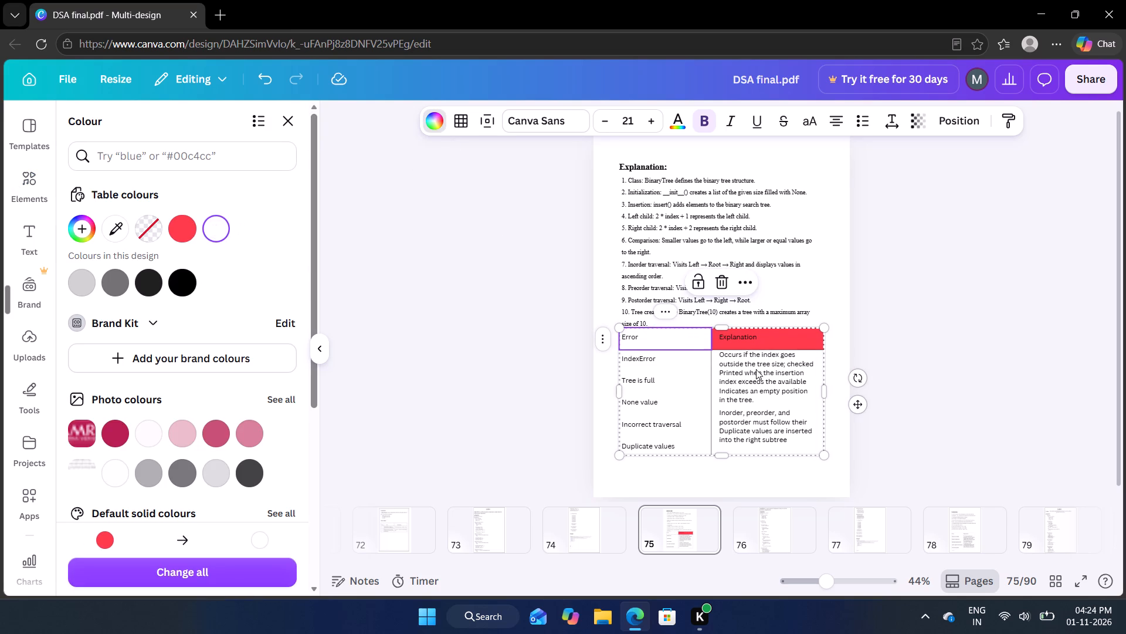
left_click(771, 340)
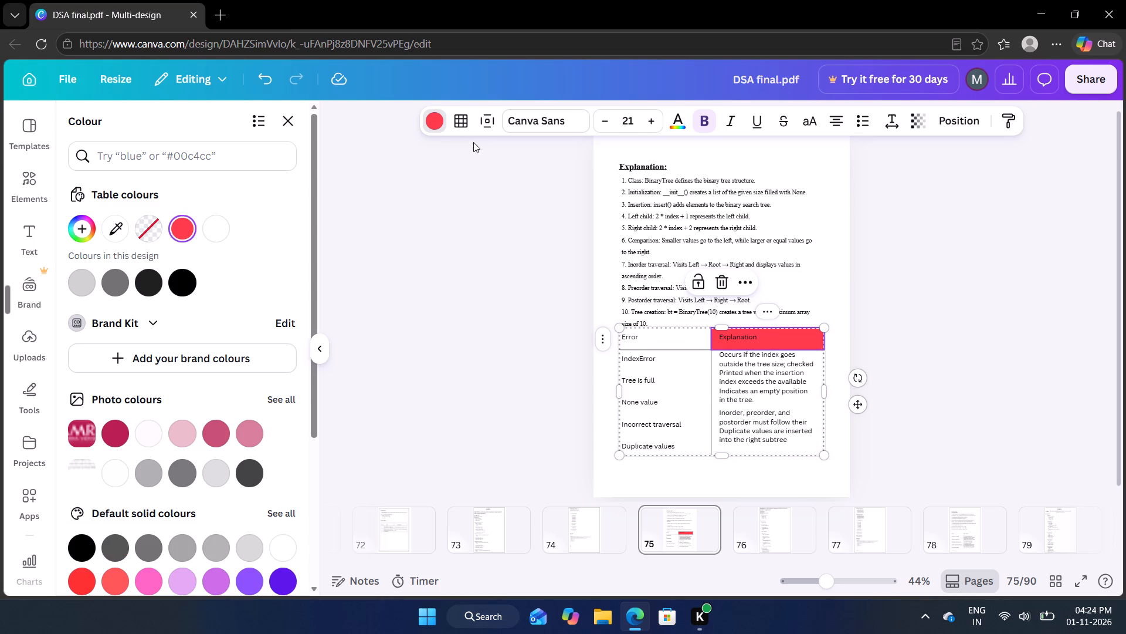
left_click(440, 122)
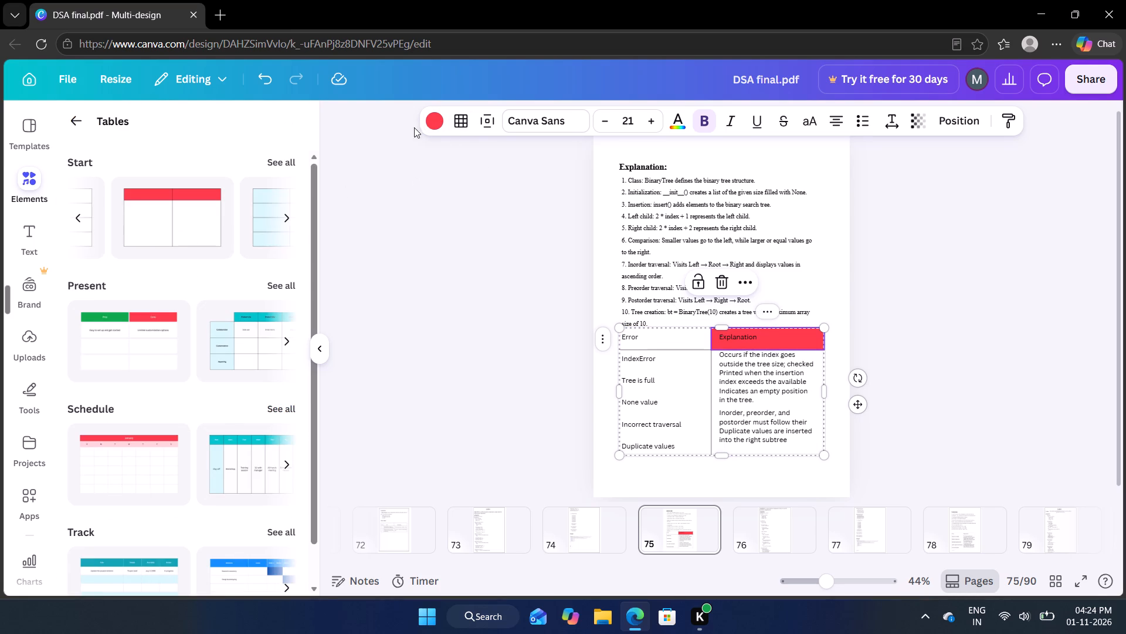
left_click(434, 122)
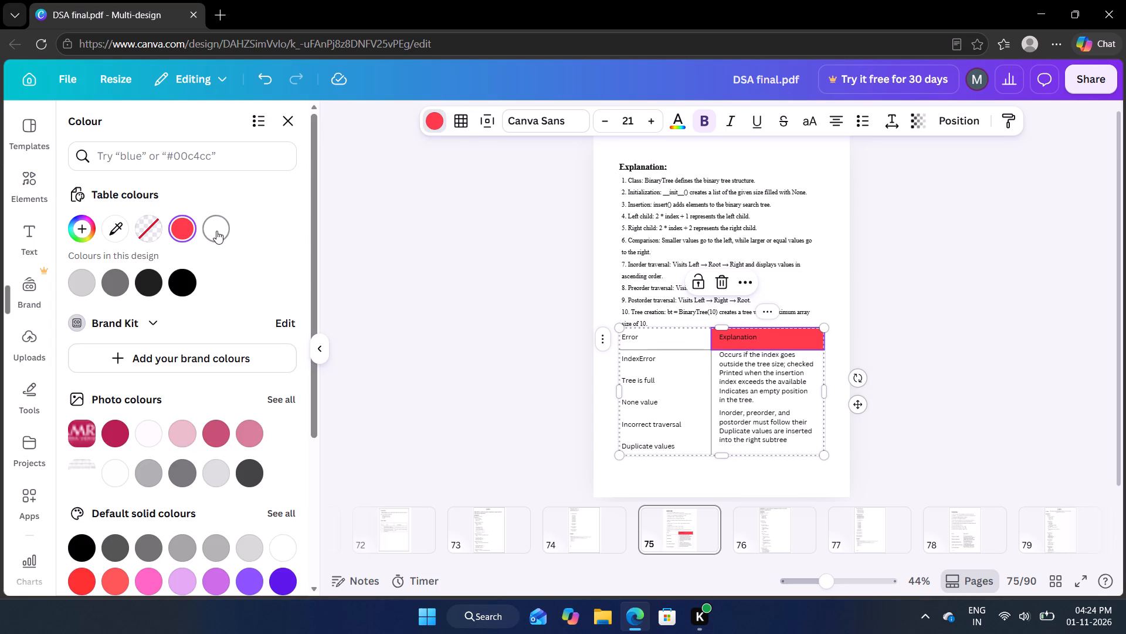
left_click(216, 231)
left_click(455, 297)
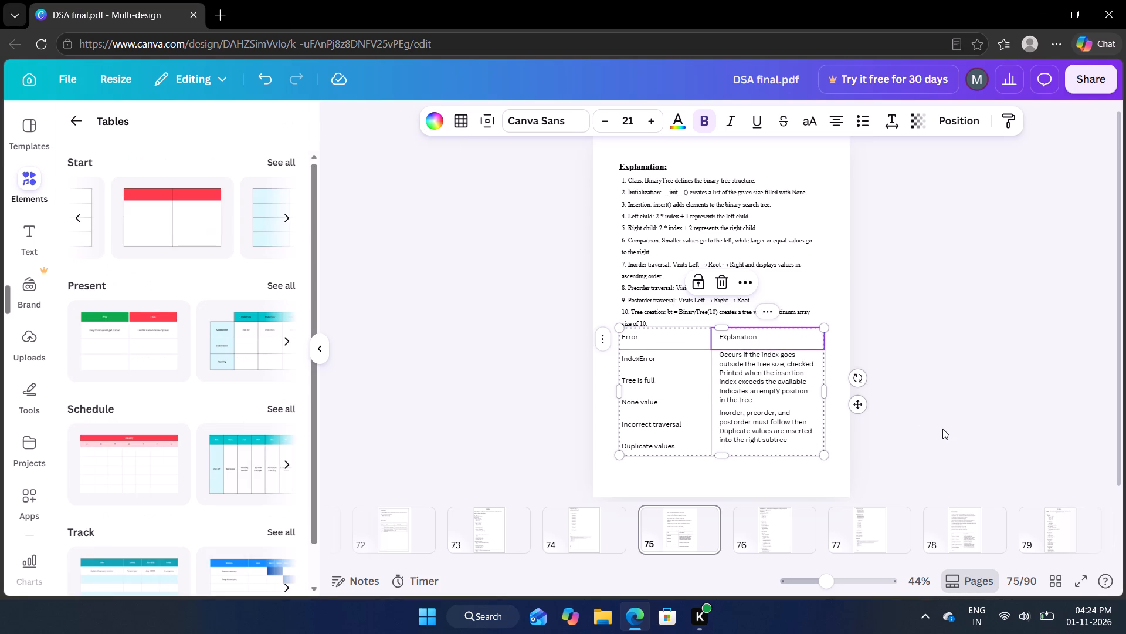
left_click(942, 429)
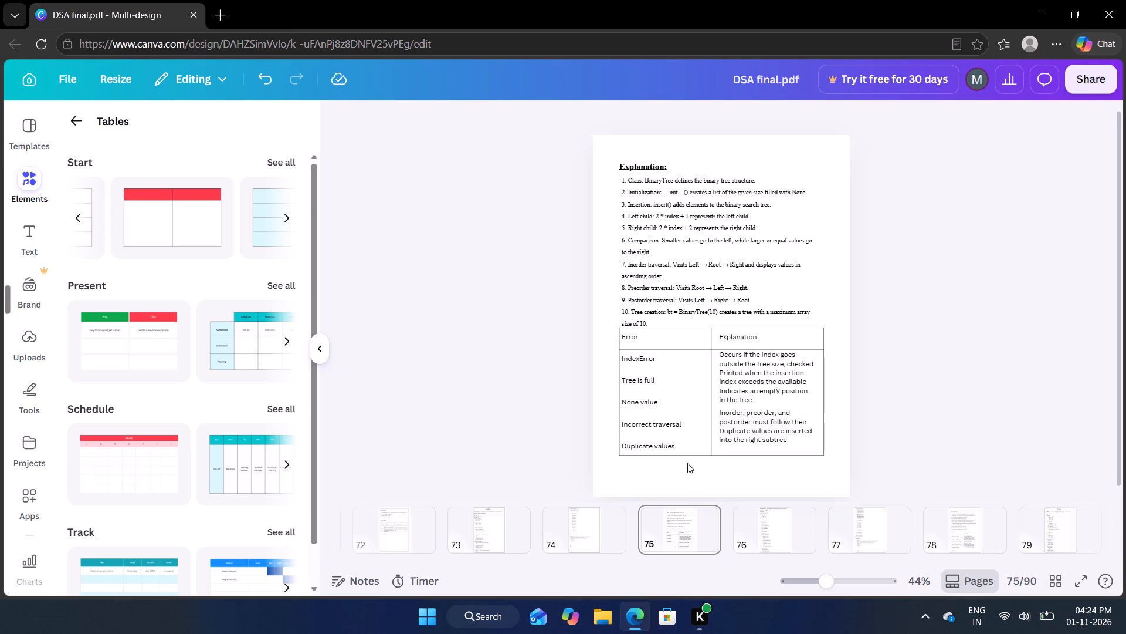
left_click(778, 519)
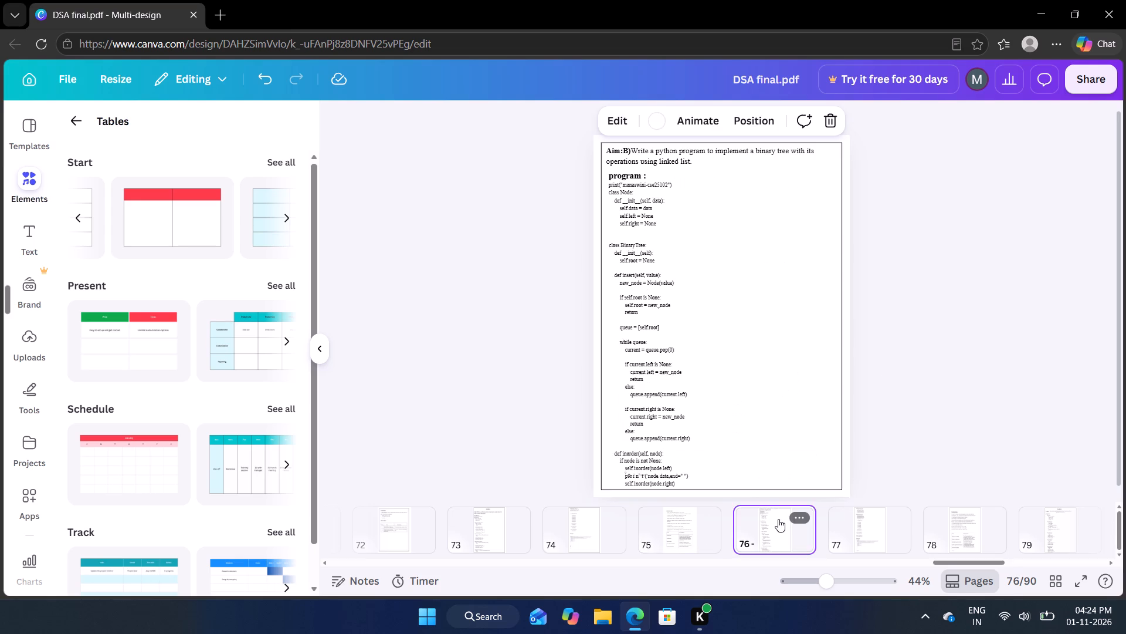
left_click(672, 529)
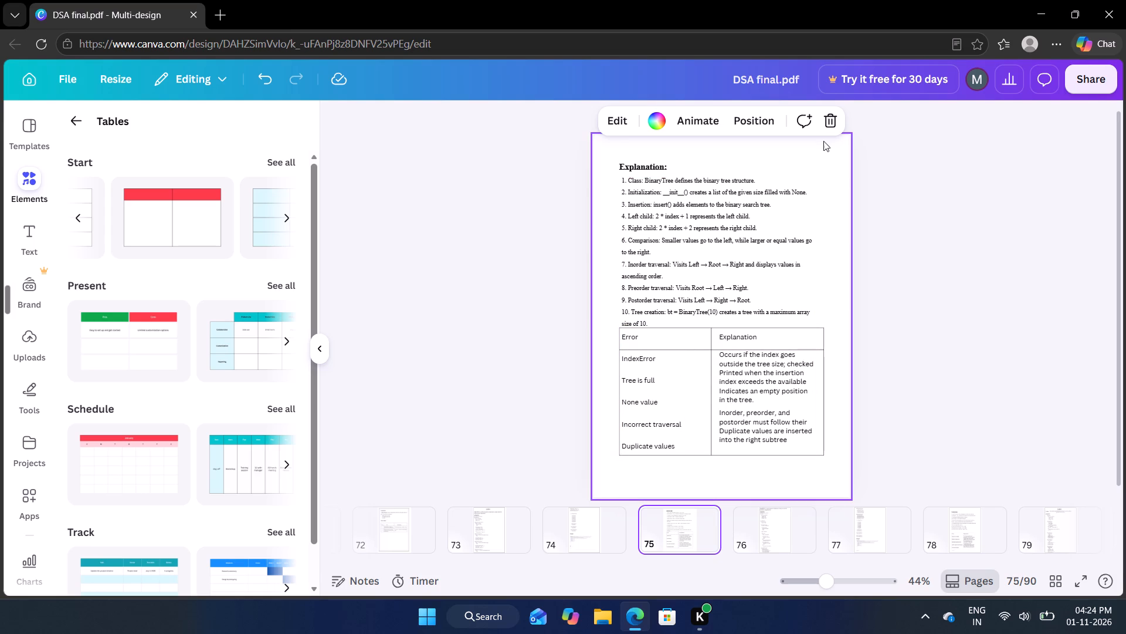
Move the Explanation heading on page 75 up slightly and bring the numbered explanation list up directly beneath it.
left_click(649, 168)
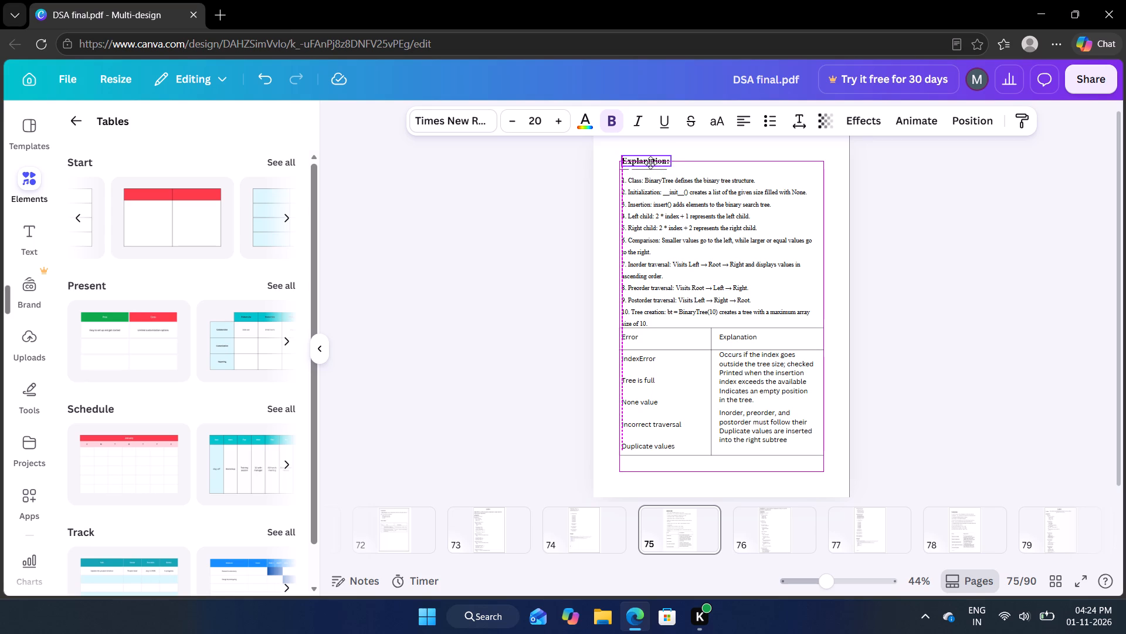
left_click(951, 254)
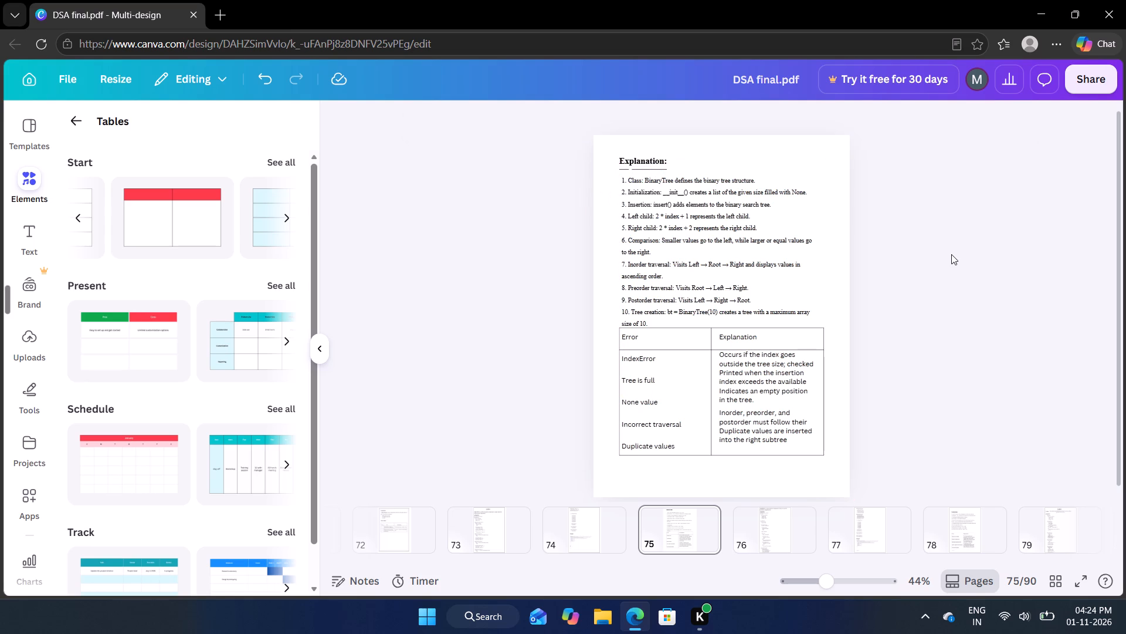
left_click_drag(713, 241, 713, 237)
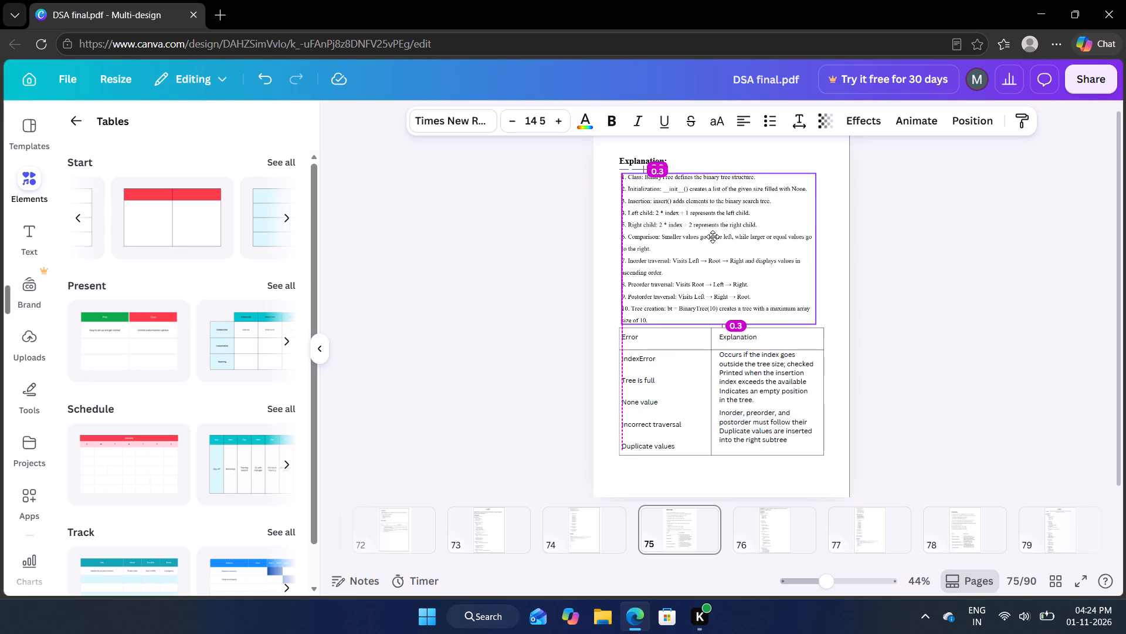
left_click_drag(713, 237, 713, 235)
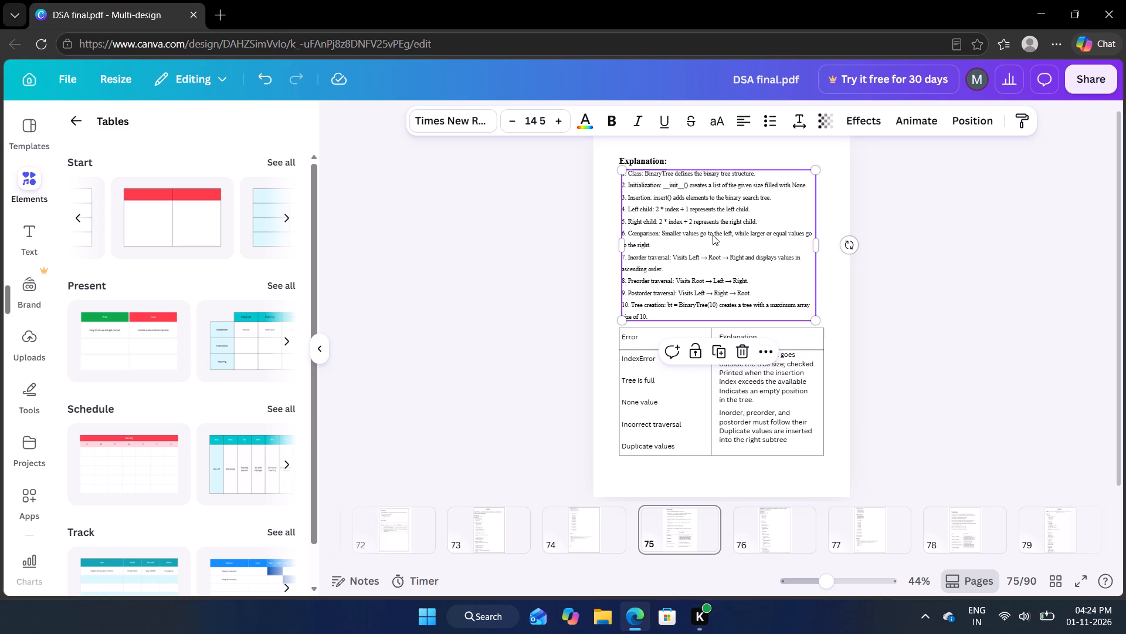
Delete item 10 about tree creation from page 75's explanation list, along with the blank line it leaves.
left_click(657, 313)
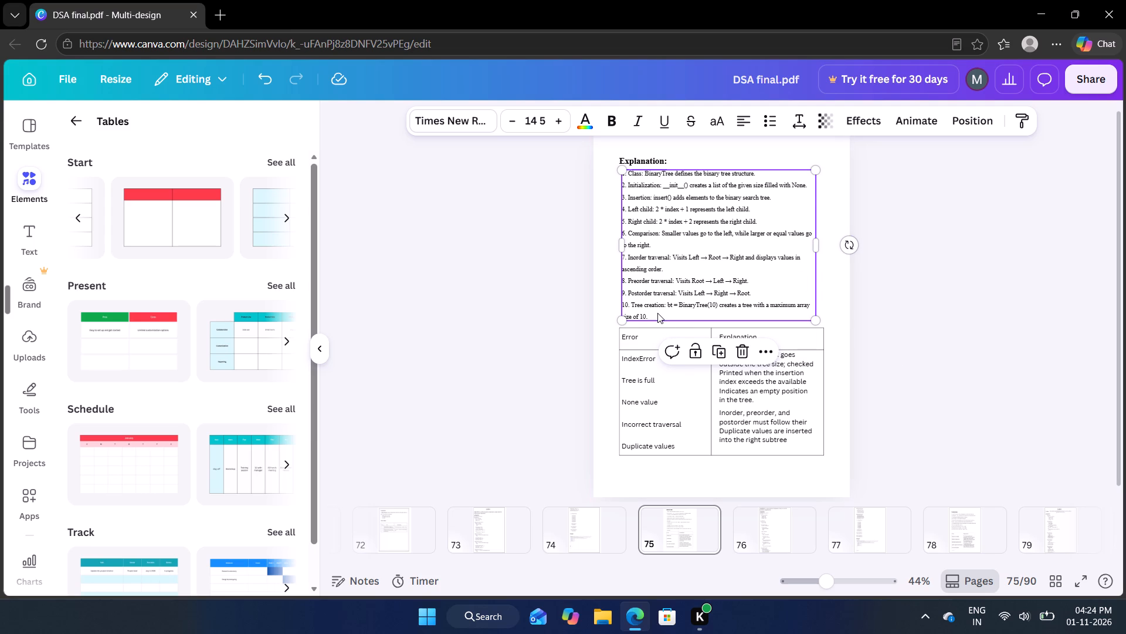
left_click(657, 313)
left_click_drag(657, 313, 625, 311)
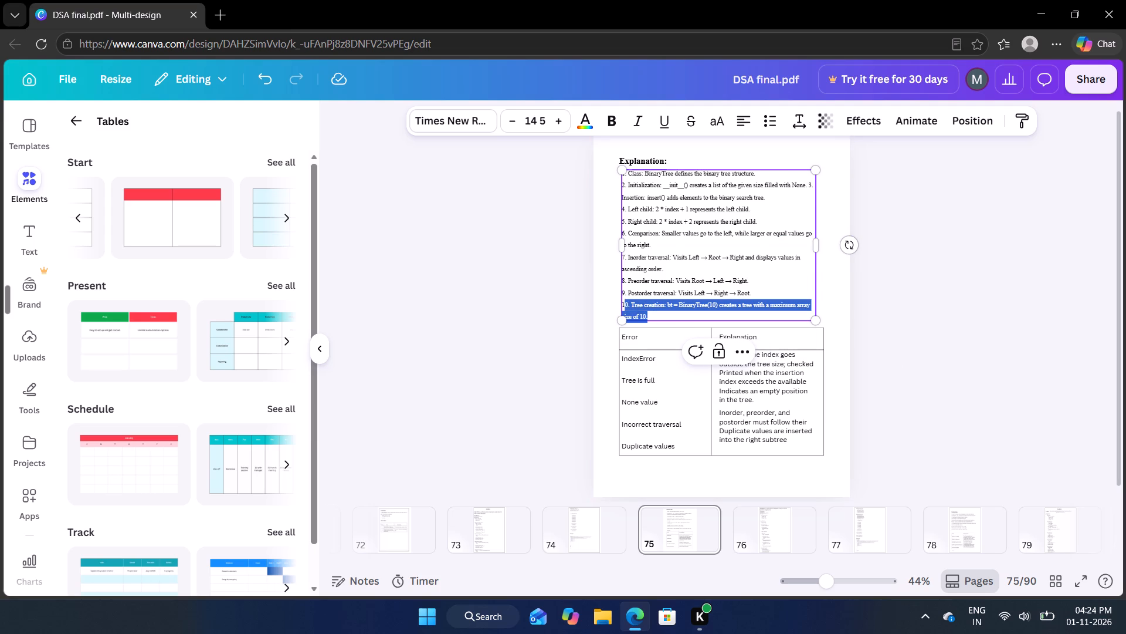
left_click_drag(625, 311, 623, 305)
left_click_drag(623, 305, 622, 305)
key("BackSpace")
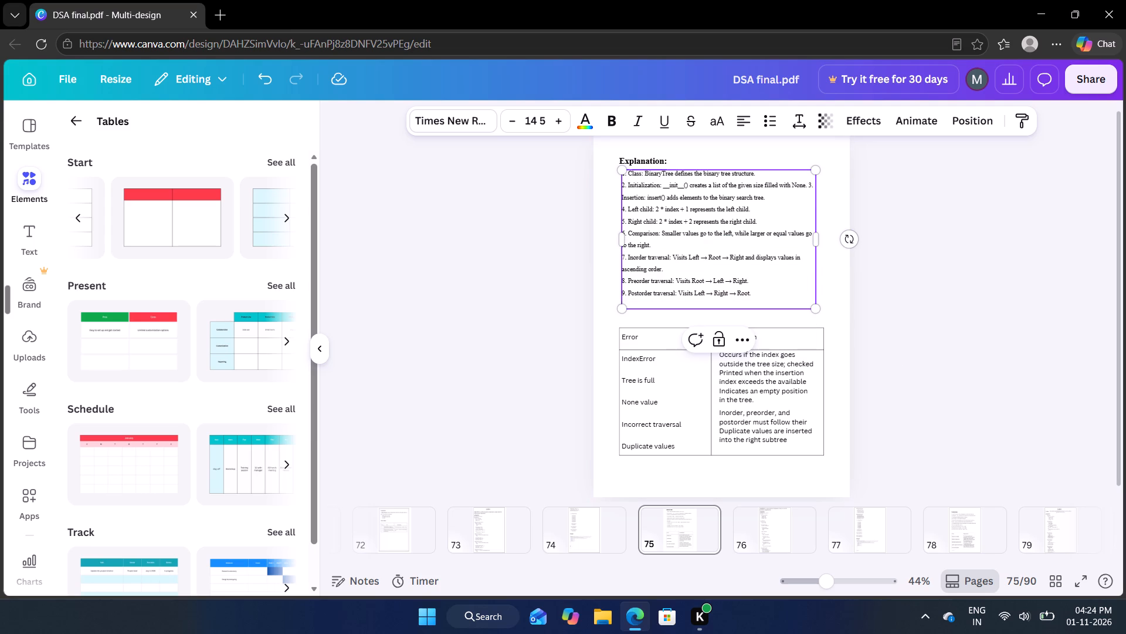
key("BackSpace")
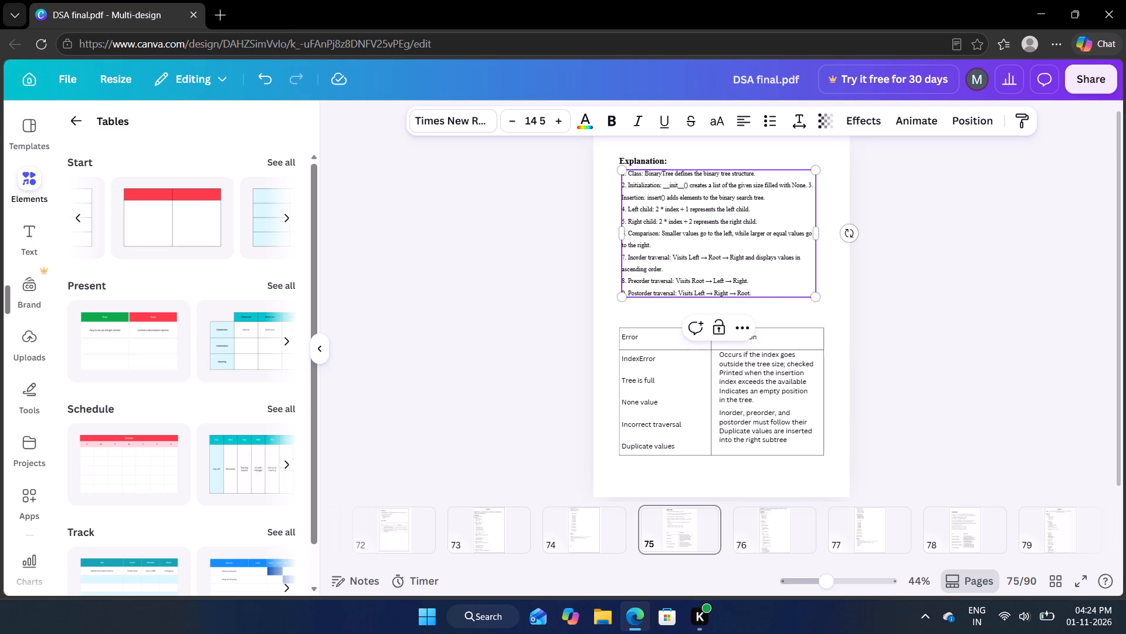
left_click(895, 309)
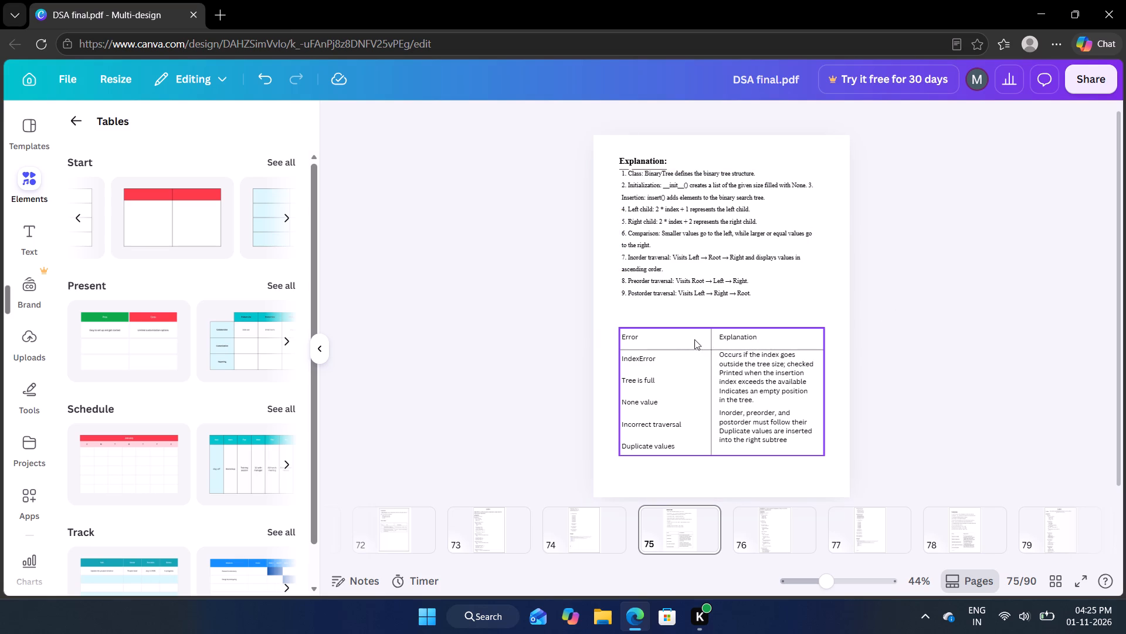
Shift the error table grid on page 75 slightly left, leaving its overlaid text in place.
left_click_drag(714, 347, 711, 343)
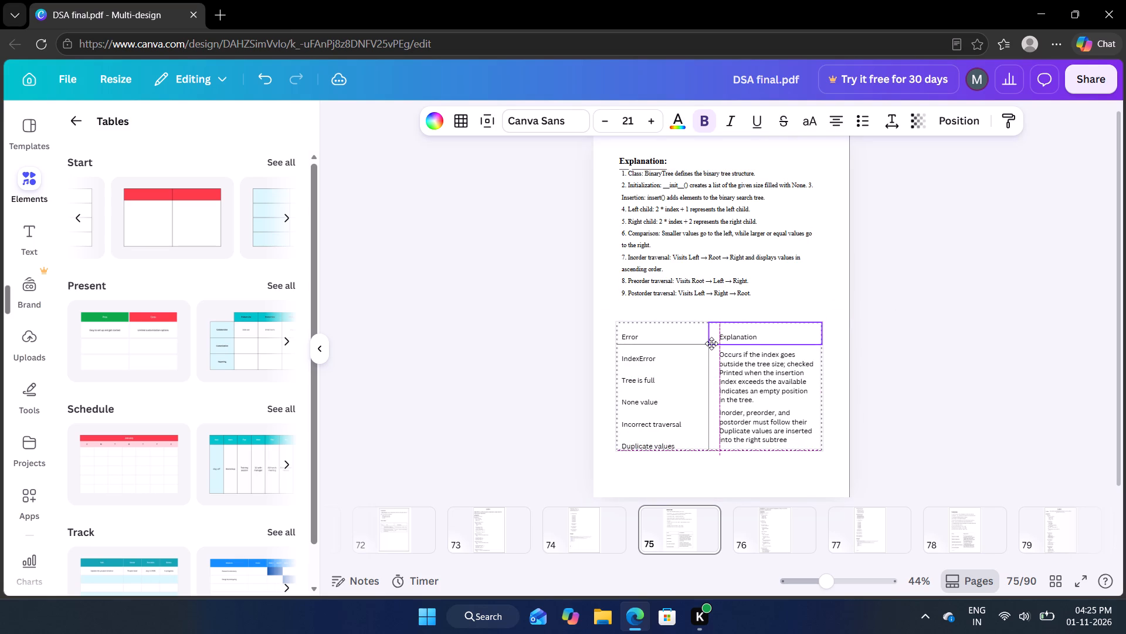
left_click_drag(711, 343, 708, 323)
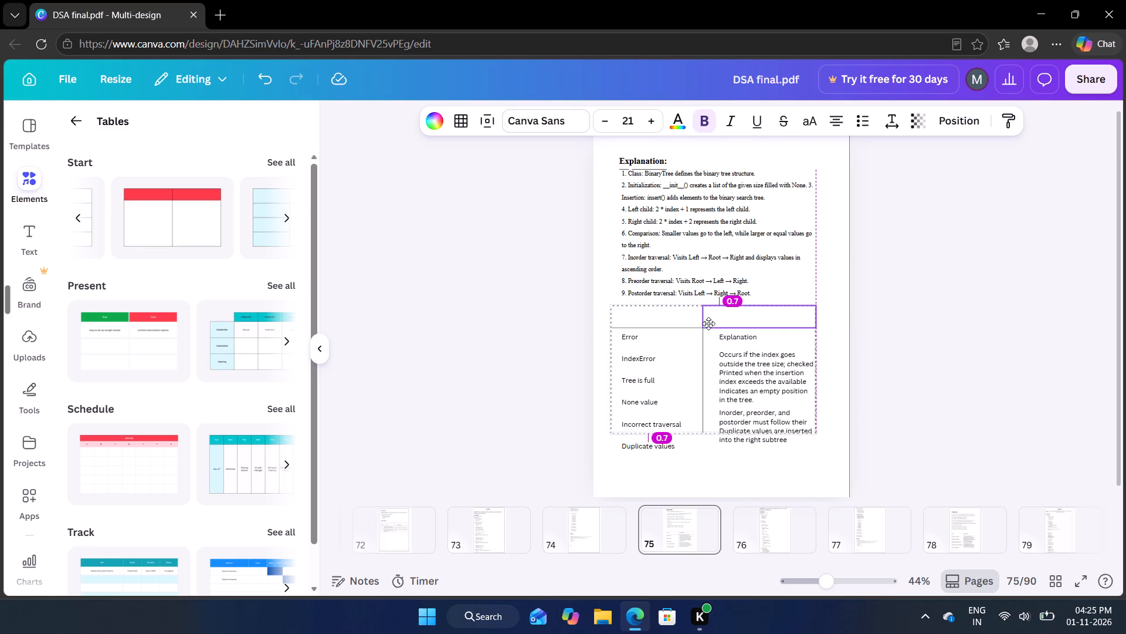
left_click_drag(708, 323, 709, 344)
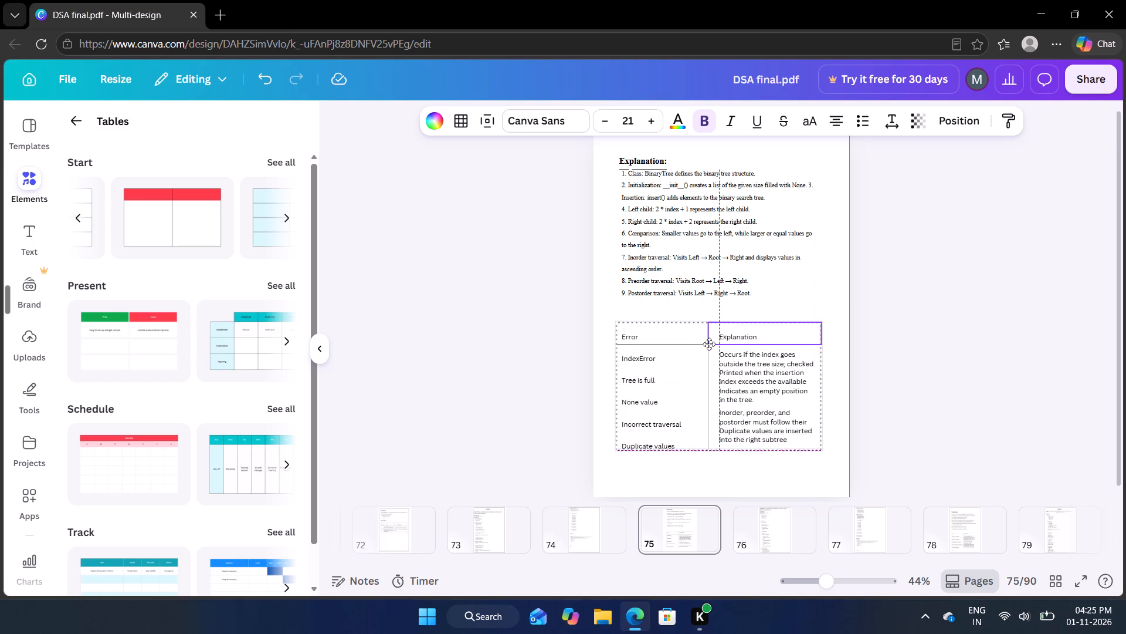
left_click_drag(709, 344, 708, 346)
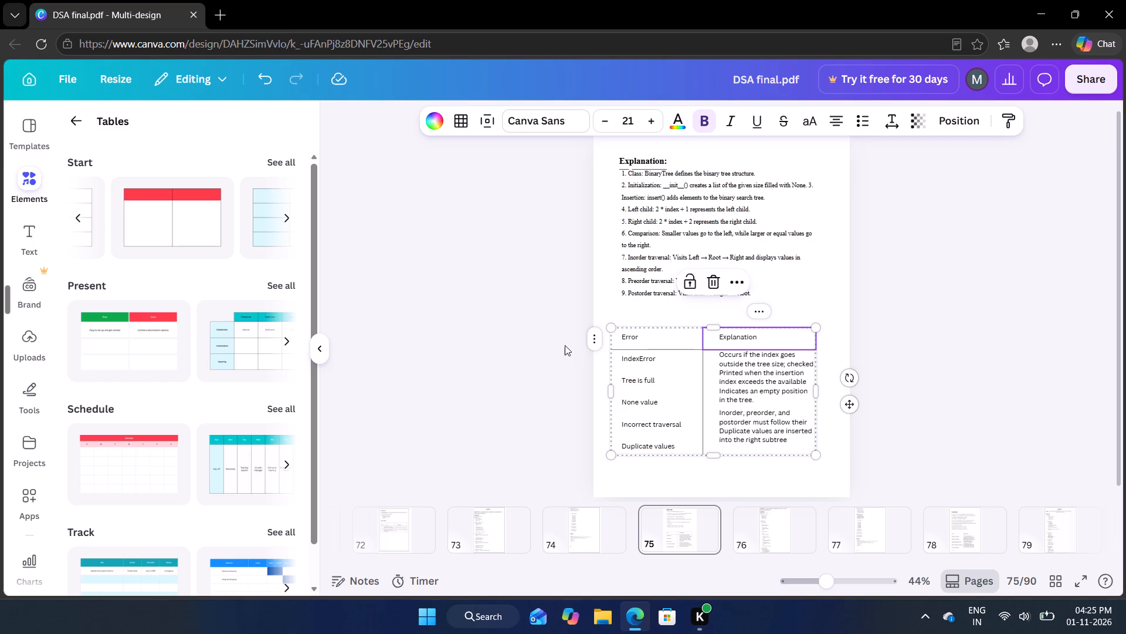
left_click(565, 345)
Select the error table with all its text on page 75 and move it up beneath item 9, aligned with the Explanation heading.
scroll(595, 325, "right", 1)
left_click_drag(595, 312, 625, 333)
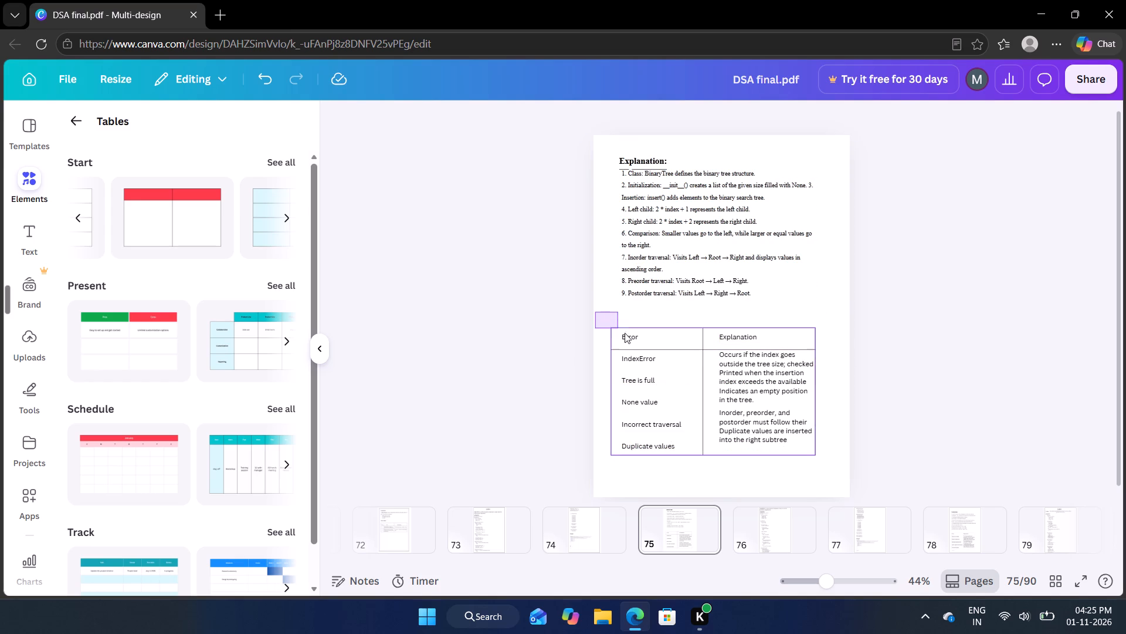
left_click_drag(625, 333, 840, 480)
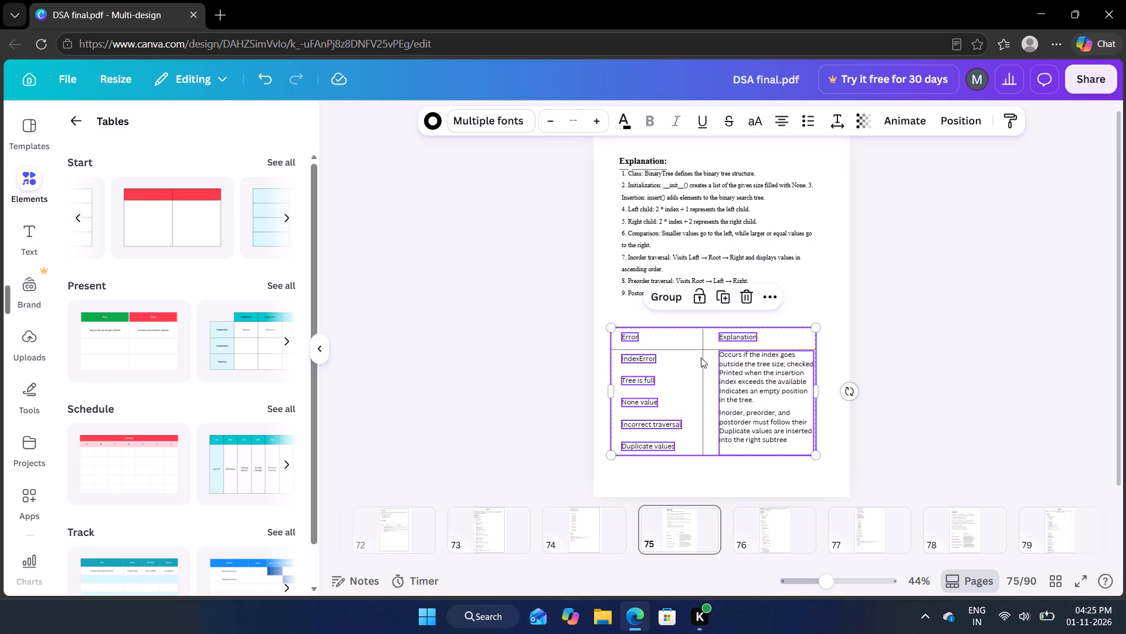
left_click_drag(694, 340, 703, 319)
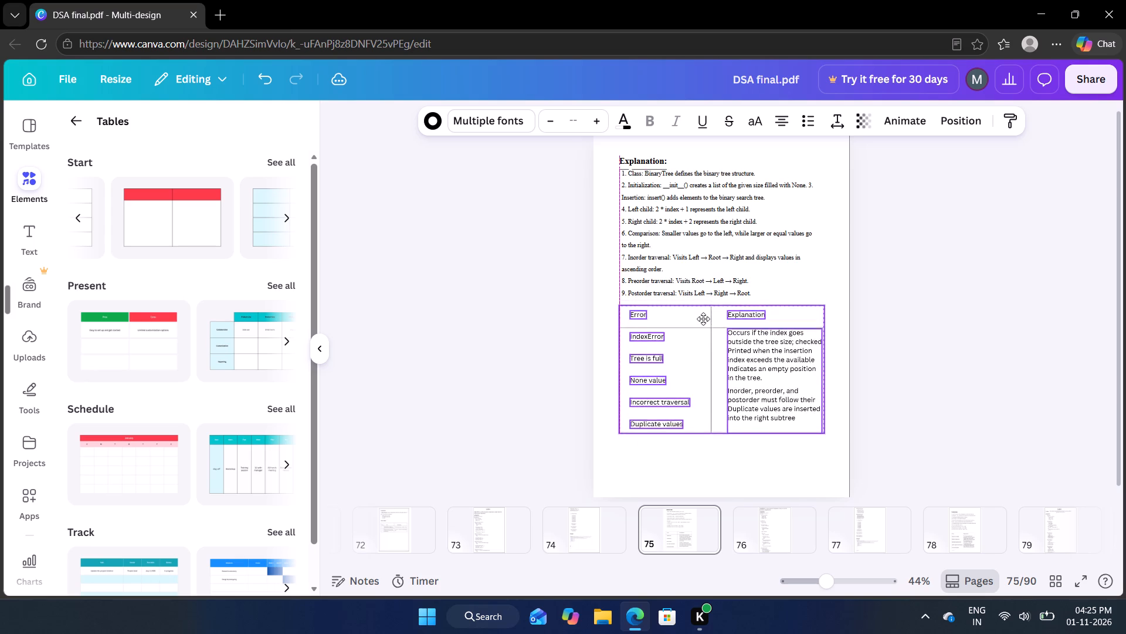
left_click_drag(703, 319, 703, 319)
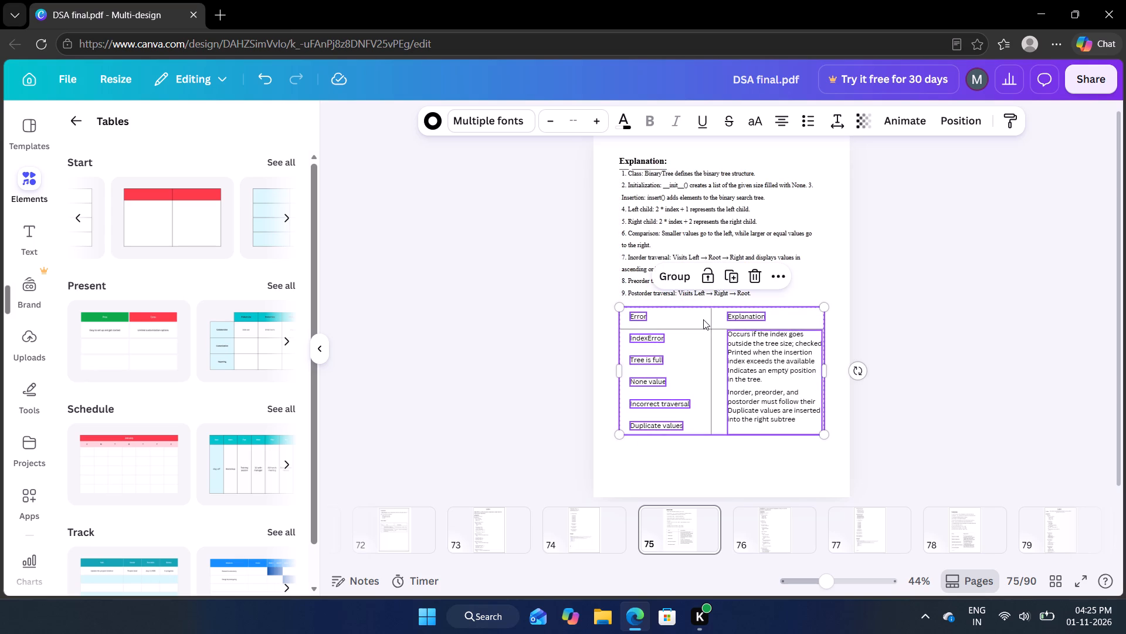
left_click(1043, 242)
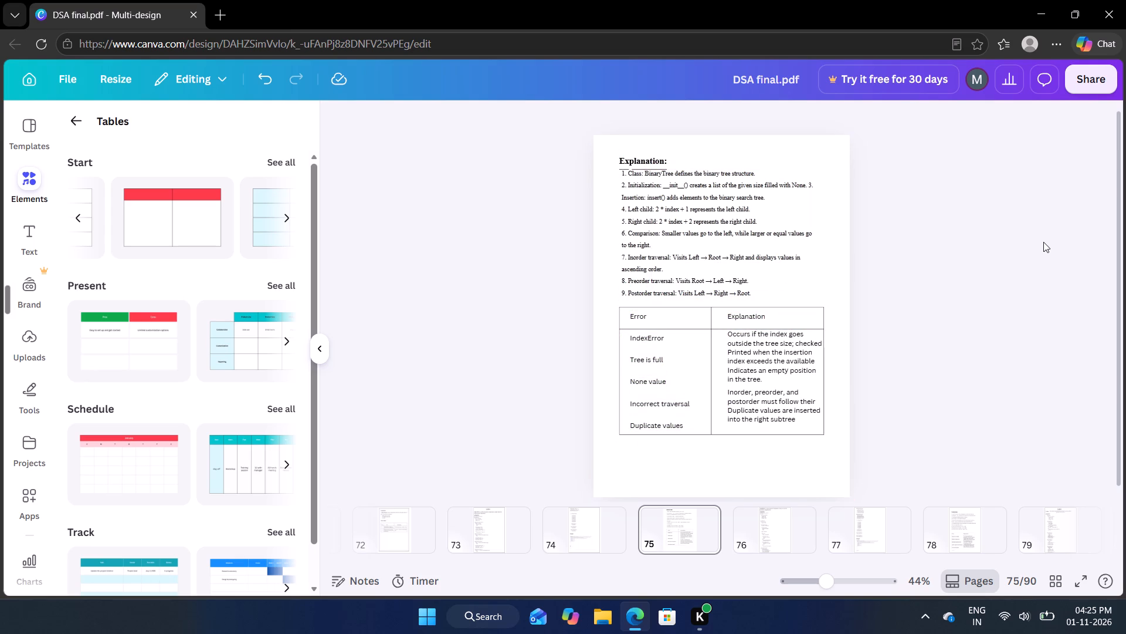
Move the explanation text block left inside the table's second column, clear of the right border.
left_click_drag(740, 360, 728, 360)
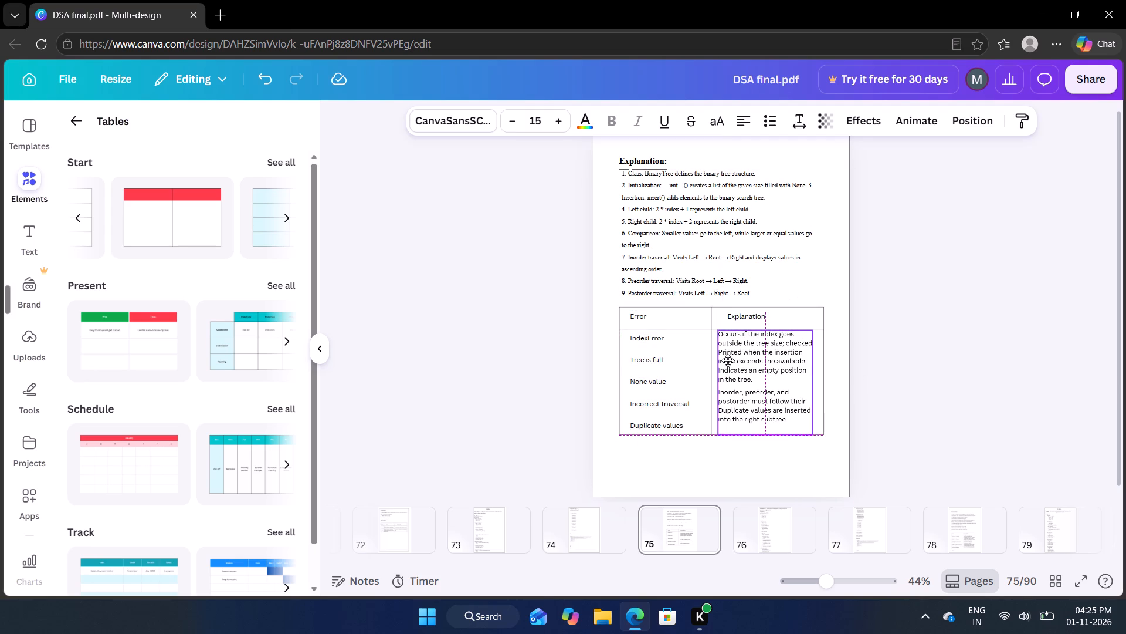
left_click_drag(728, 360, 728, 361)
left_click(960, 332)
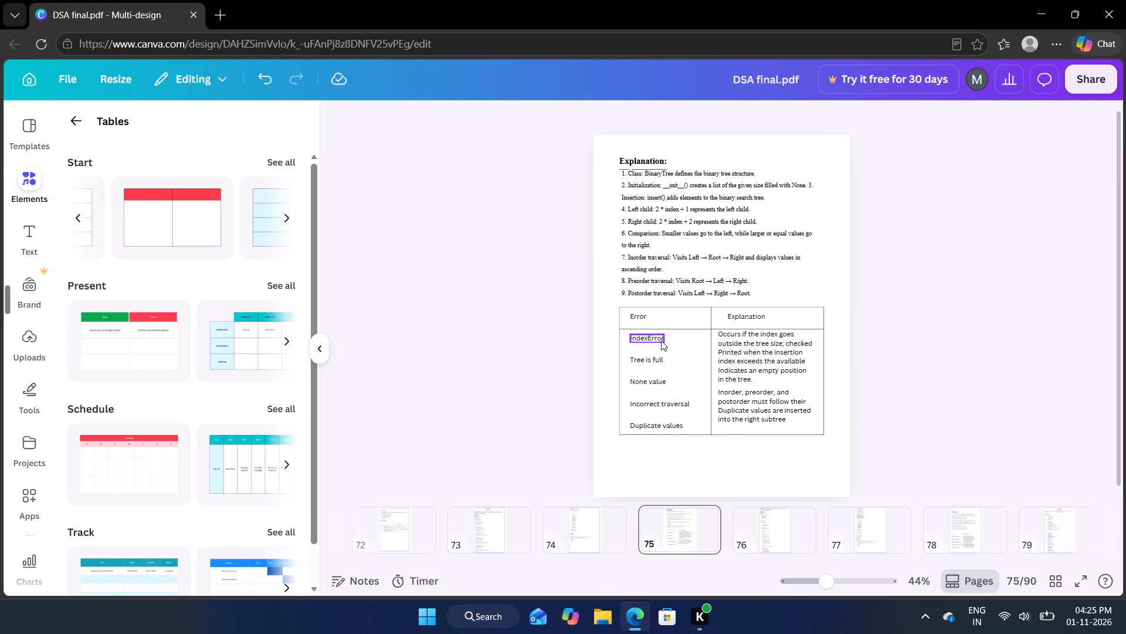
Add a row to page 75's error table below the row holding the error names.
left_click(687, 345)
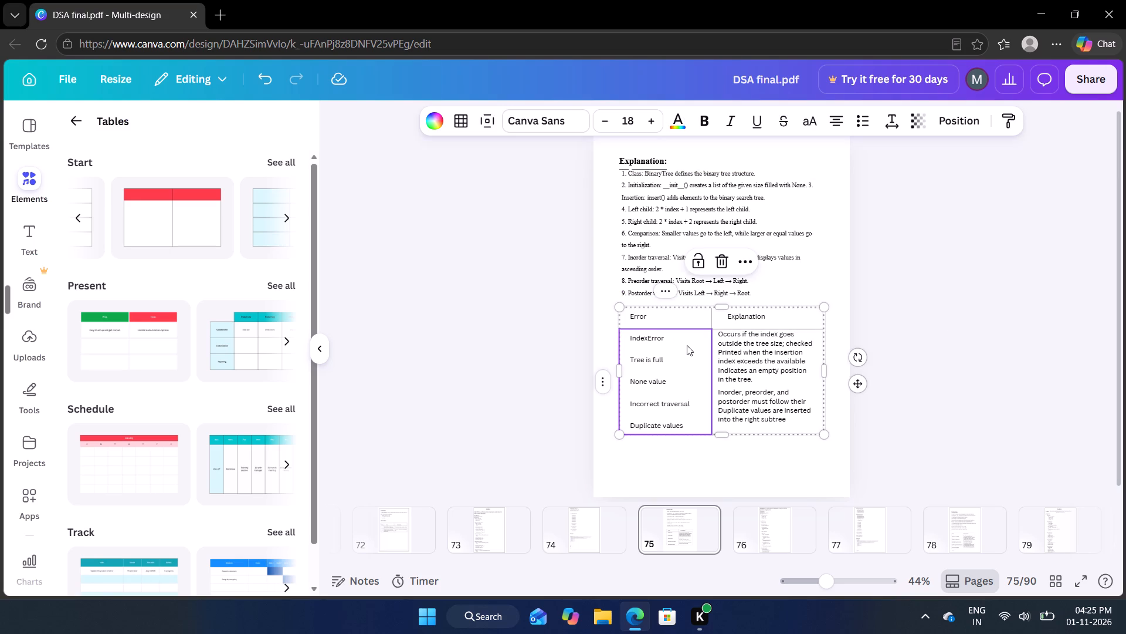
left_click(736, 258)
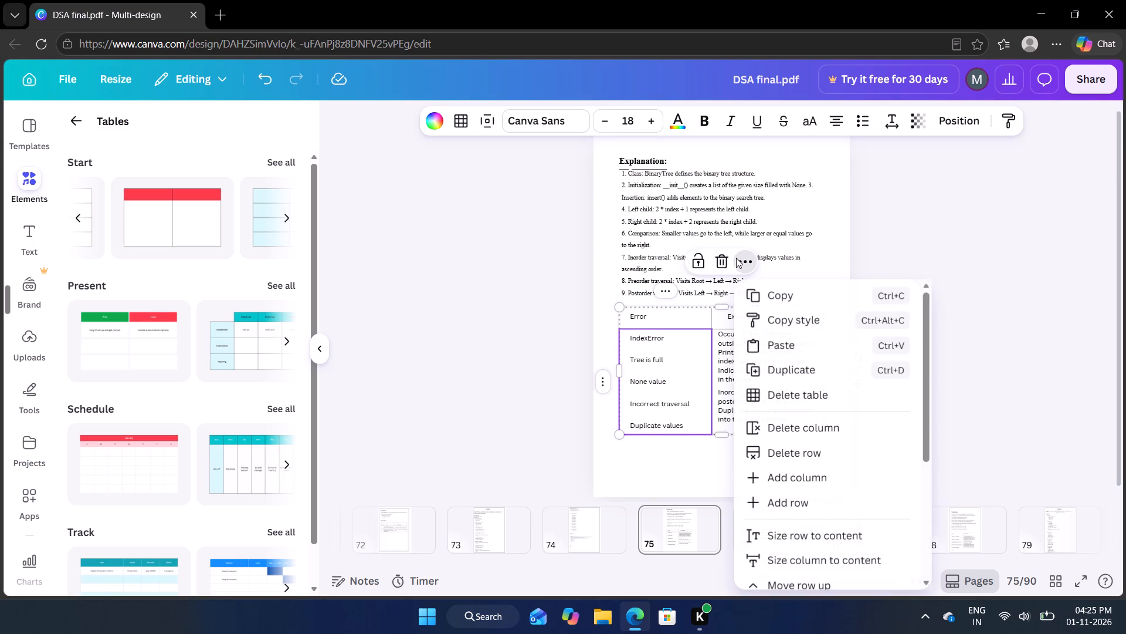
left_click(820, 503)
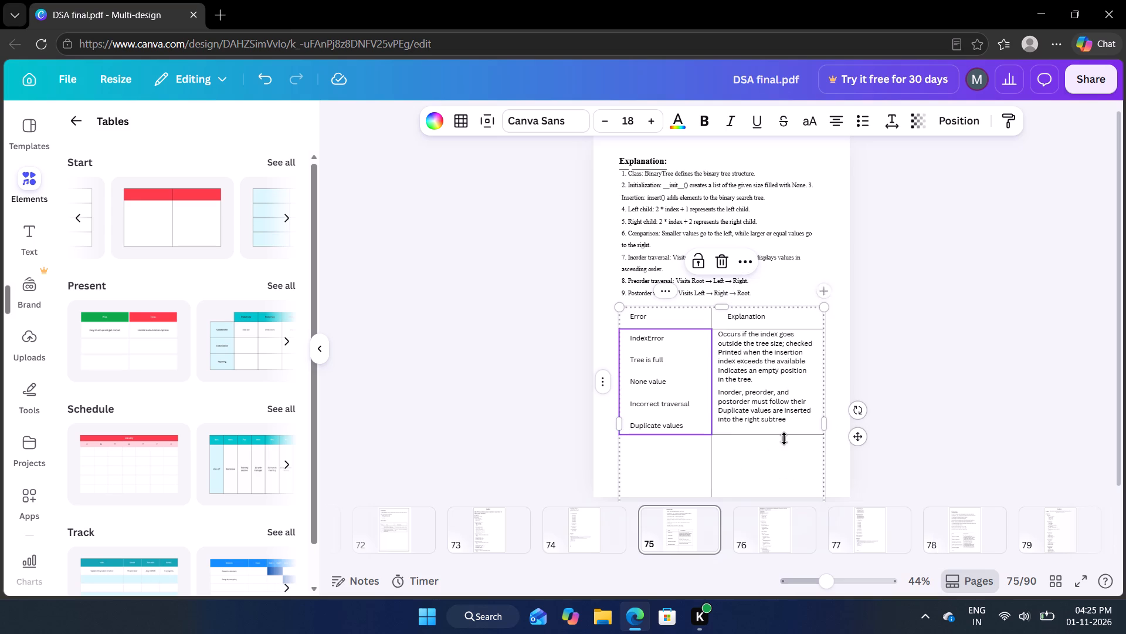
Delete the empty bottom row of the error table on page 75.
scroll(792, 399, "down", 2)
left_click(756, 480)
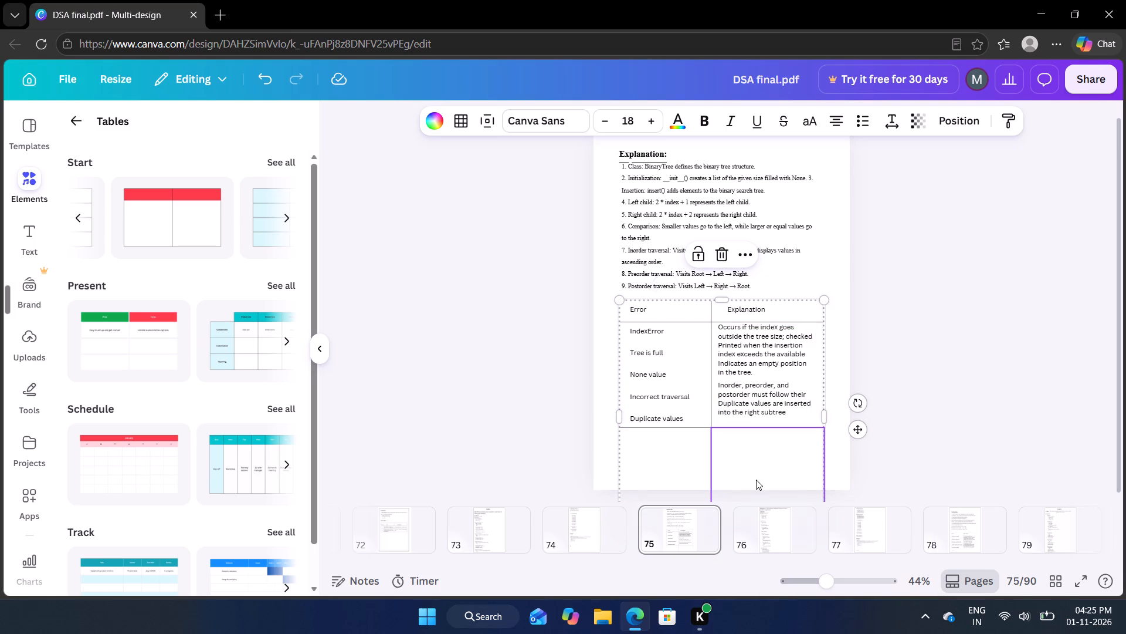
left_click(723, 254)
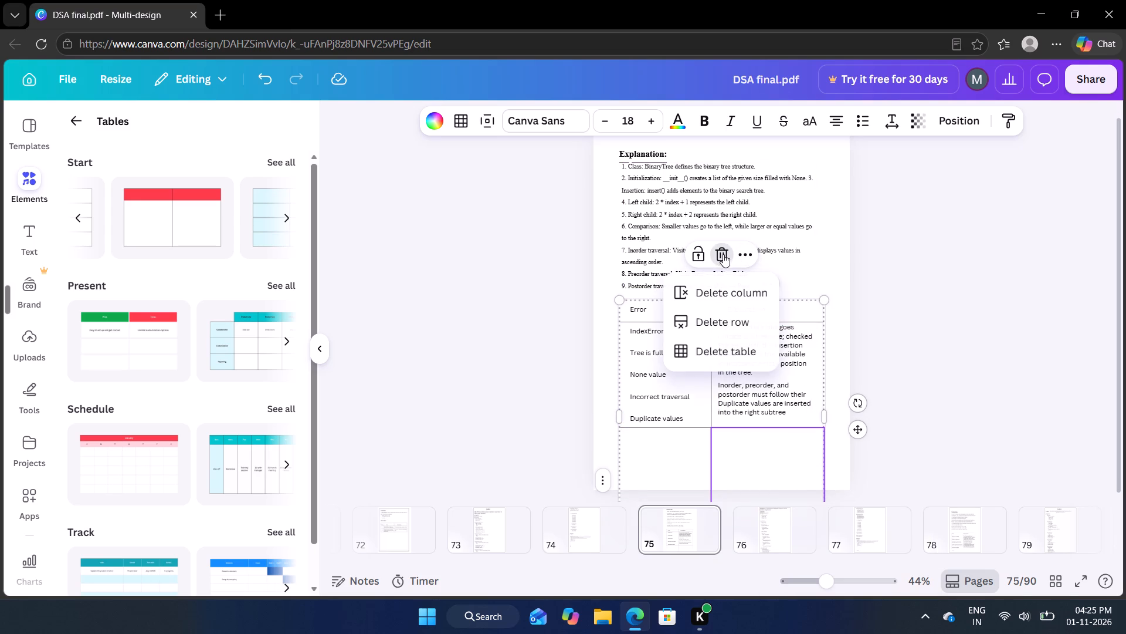
left_click(725, 329)
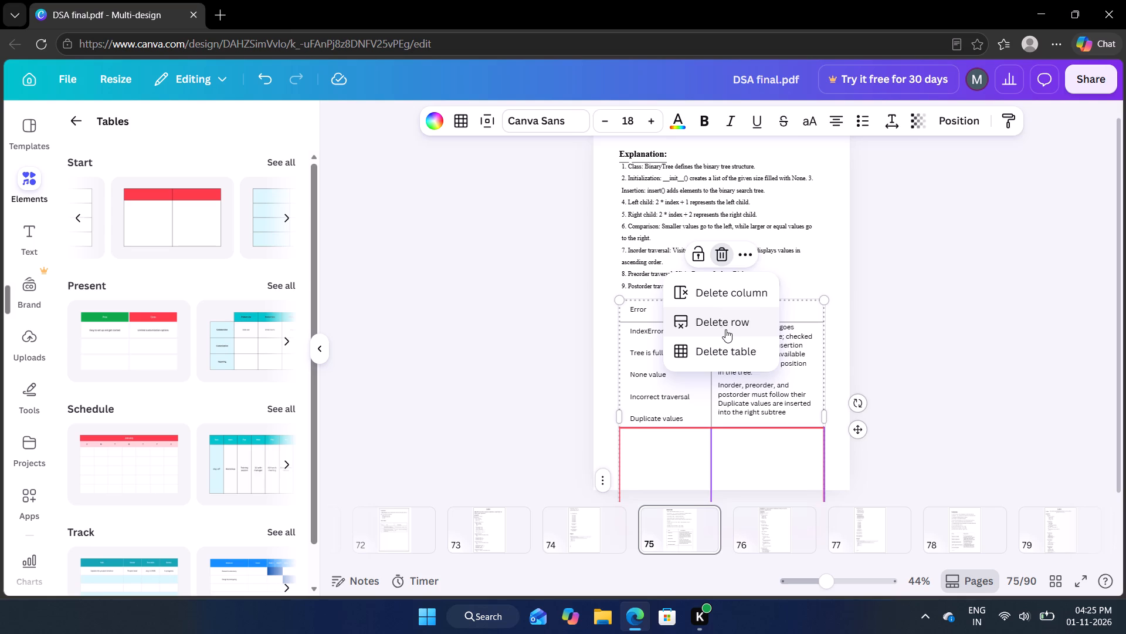
left_click(933, 380)
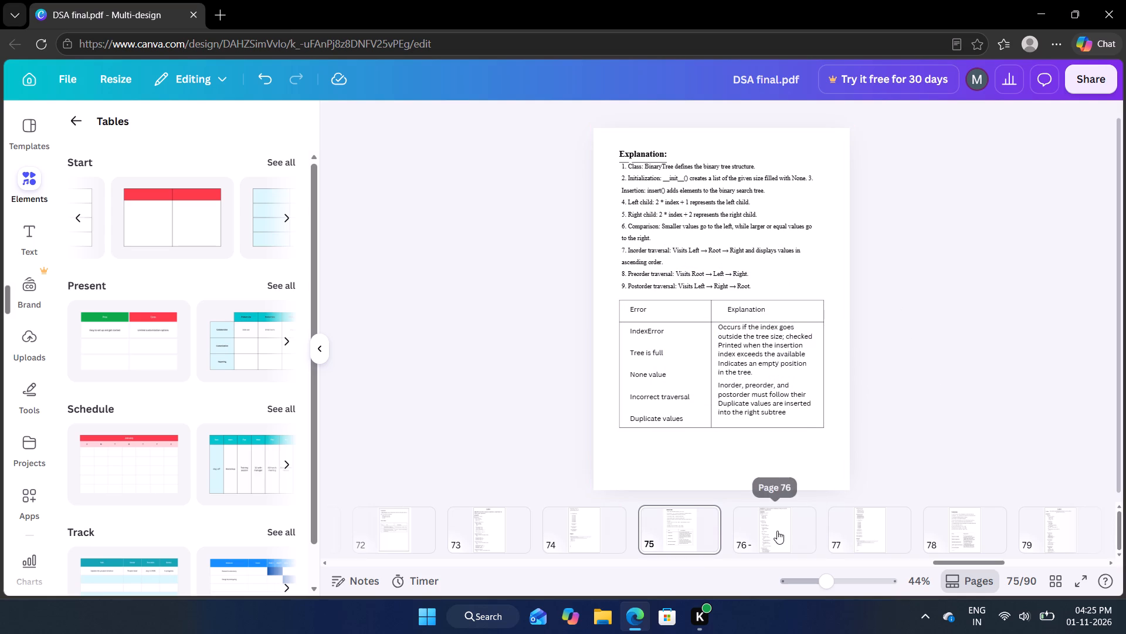
Duplicate the page border from page 74 onto page 75 and centre it around the explanation and error table.
left_click(582, 529)
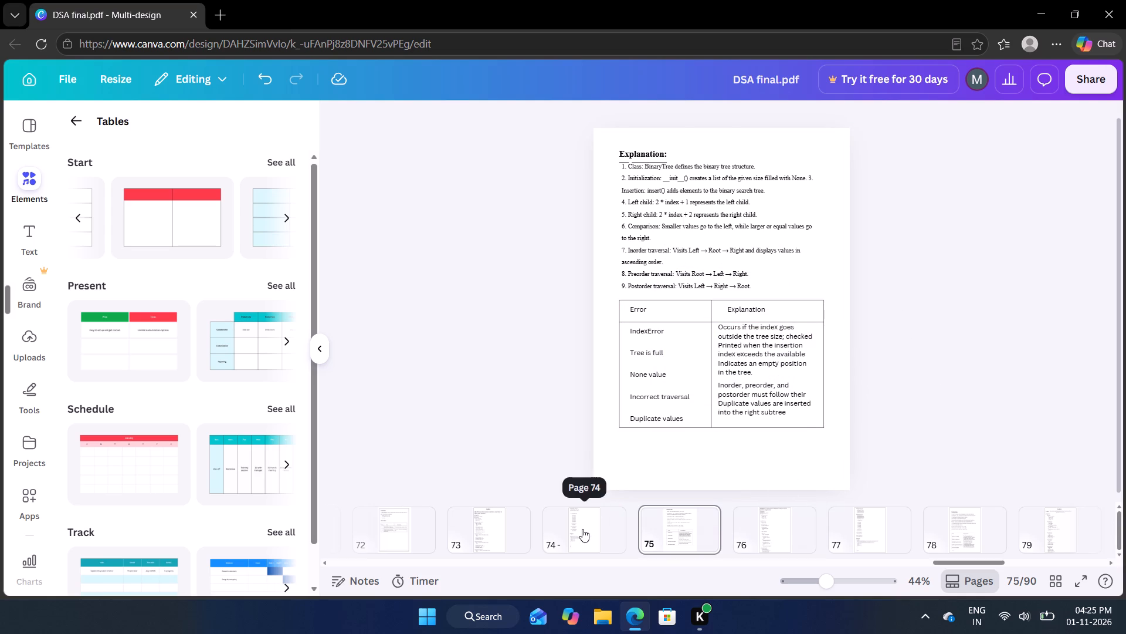
left_click(605, 470)
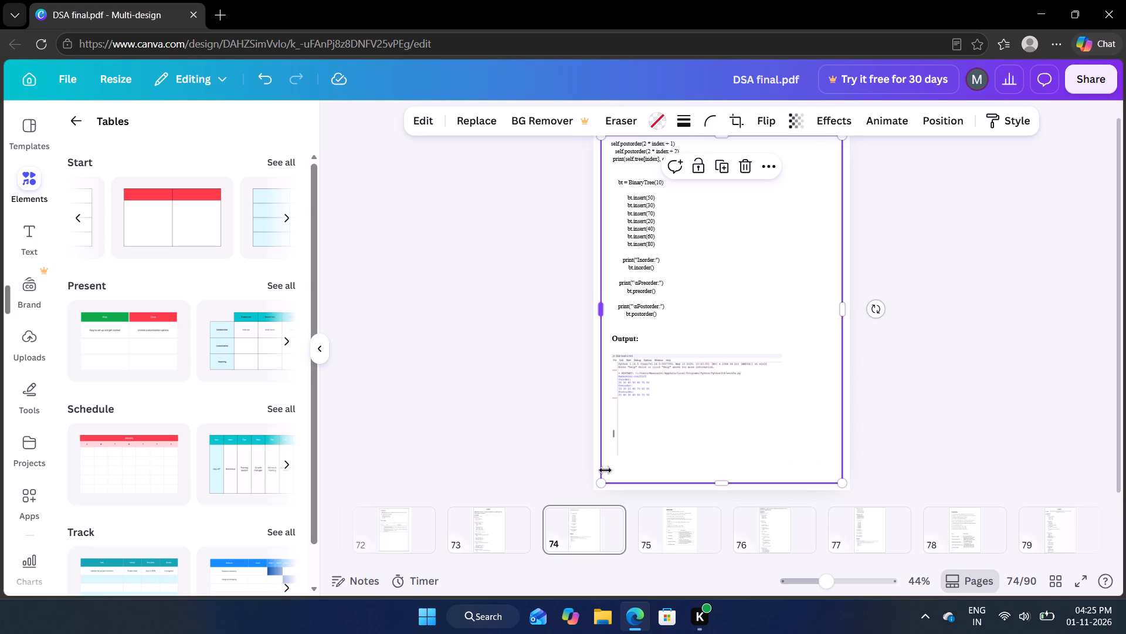
left_click(727, 165)
left_click_drag(781, 244, 684, 505)
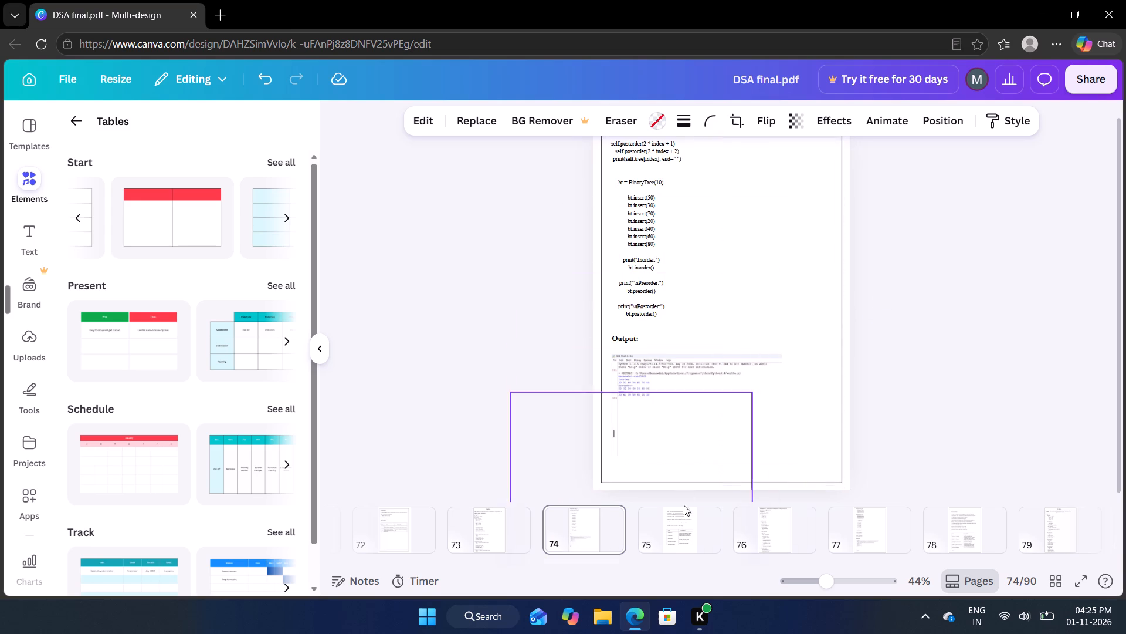
left_click_drag(684, 505, 679, 523)
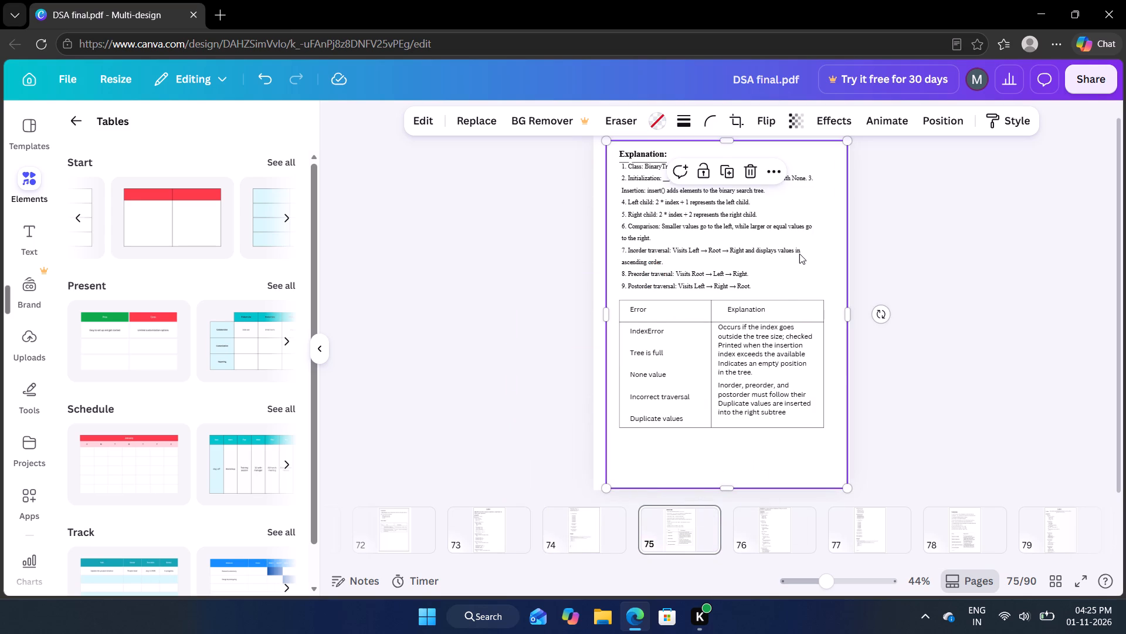
left_click(799, 254)
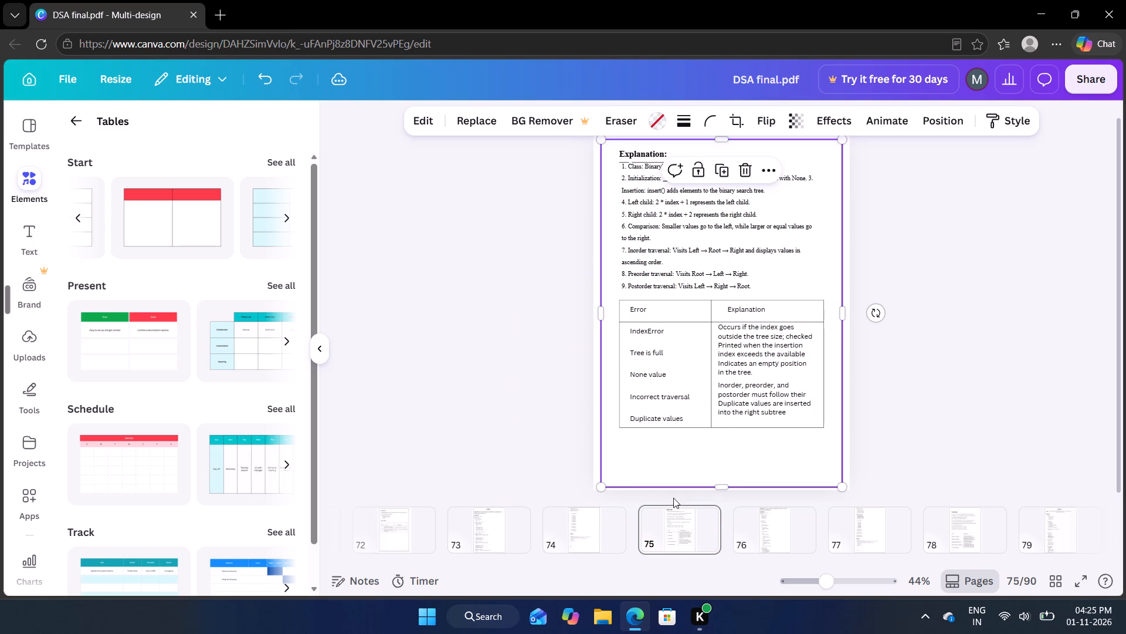
Shrink page 75's border from its lower corners to about 19.3 by 27.8, keeping it around all the content.
left_click_drag(601, 485, 596, 473)
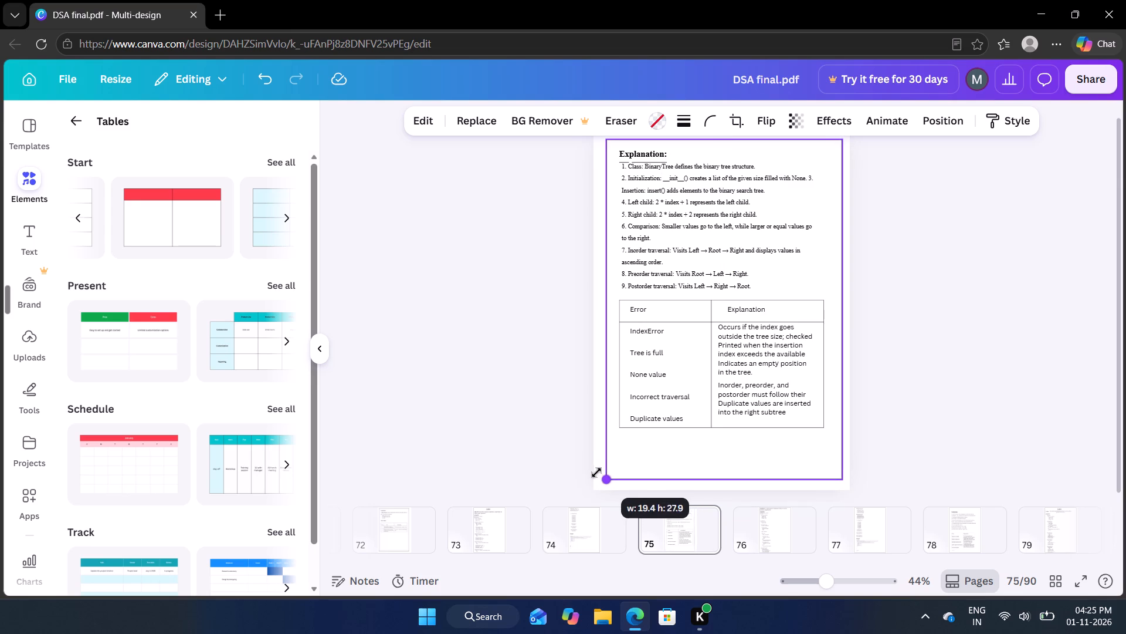
left_click_drag(596, 473, 595, 473)
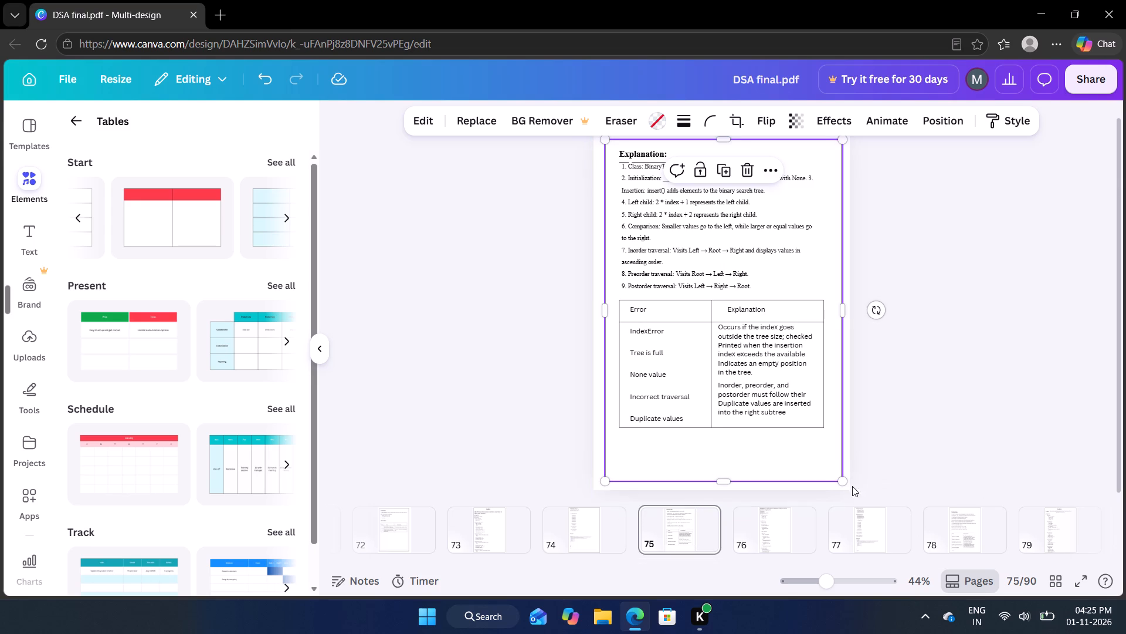
left_click(846, 480)
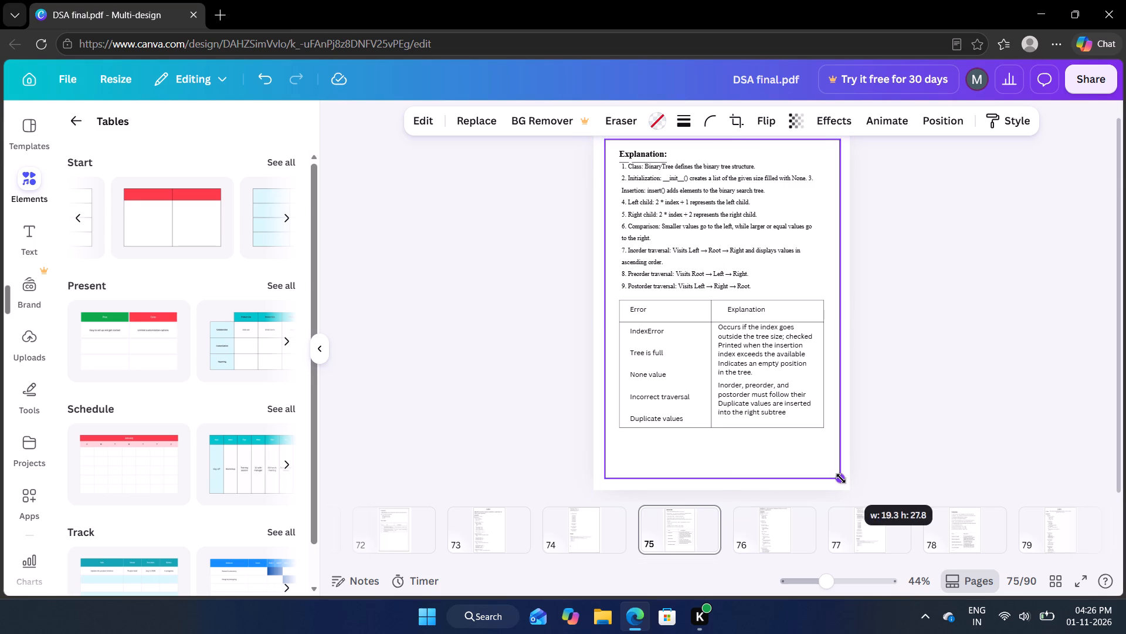
left_click(972, 373)
scroll(972, 373, "up", 1)
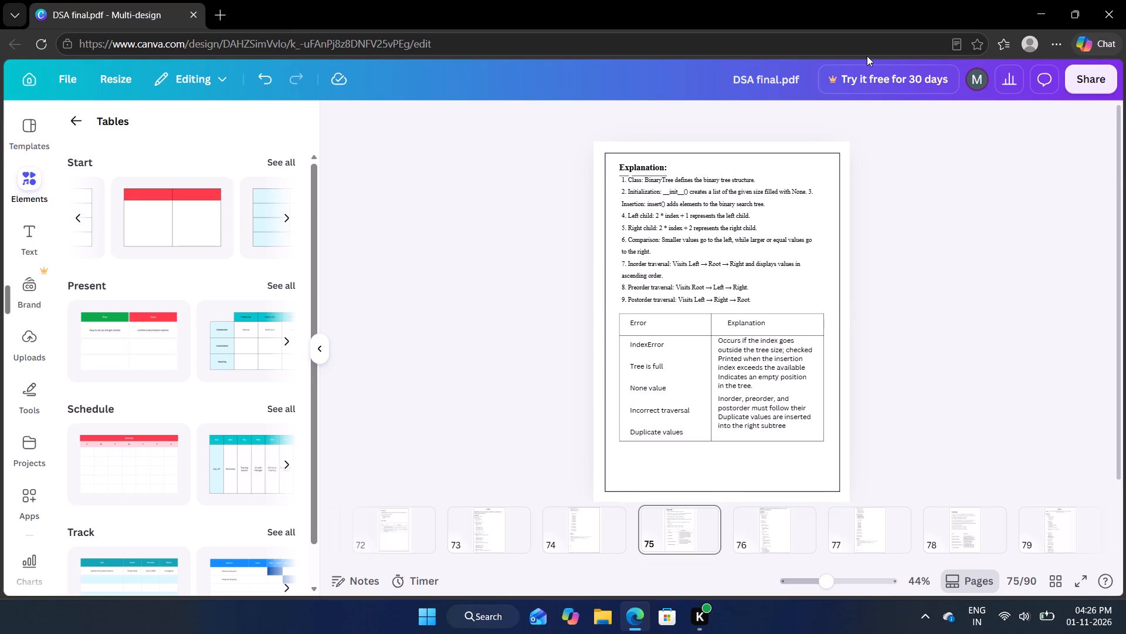
scroll(888, 198, "down", 1)
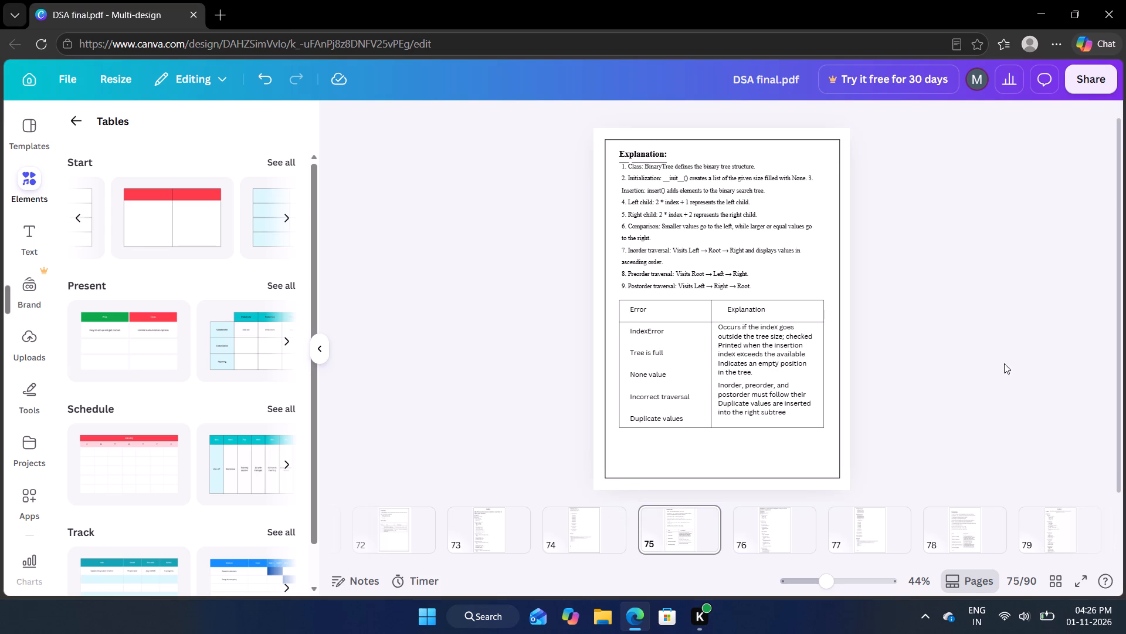
On page 76, set the page border aside and move the code from class BinaryTree onward up directly beneath self.right = None.
left_click(765, 523)
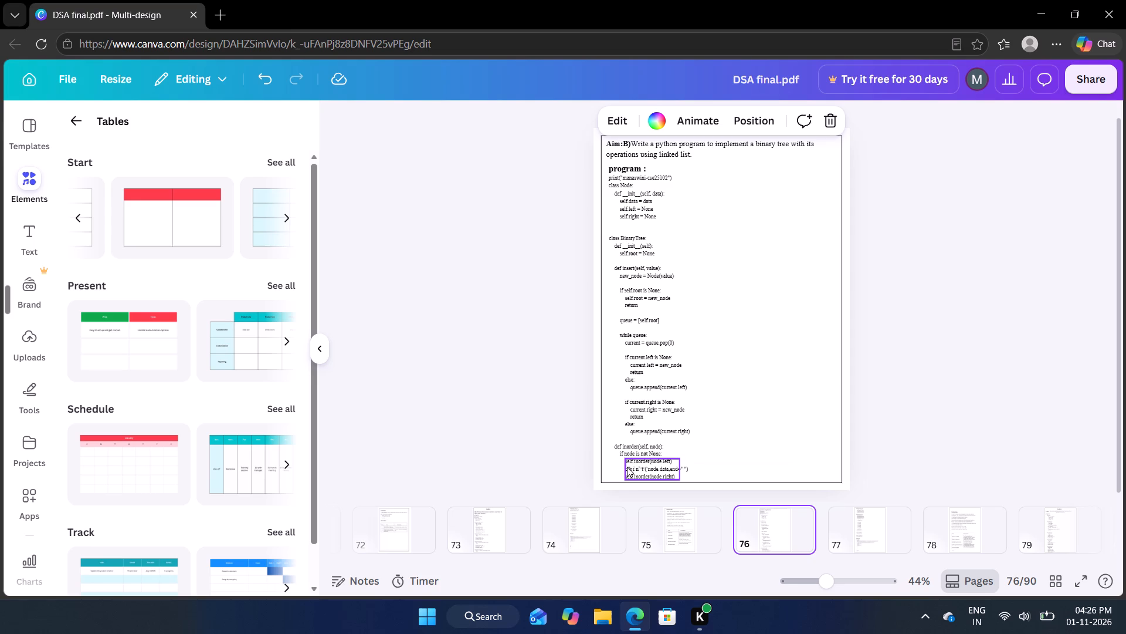
left_click(904, 407)
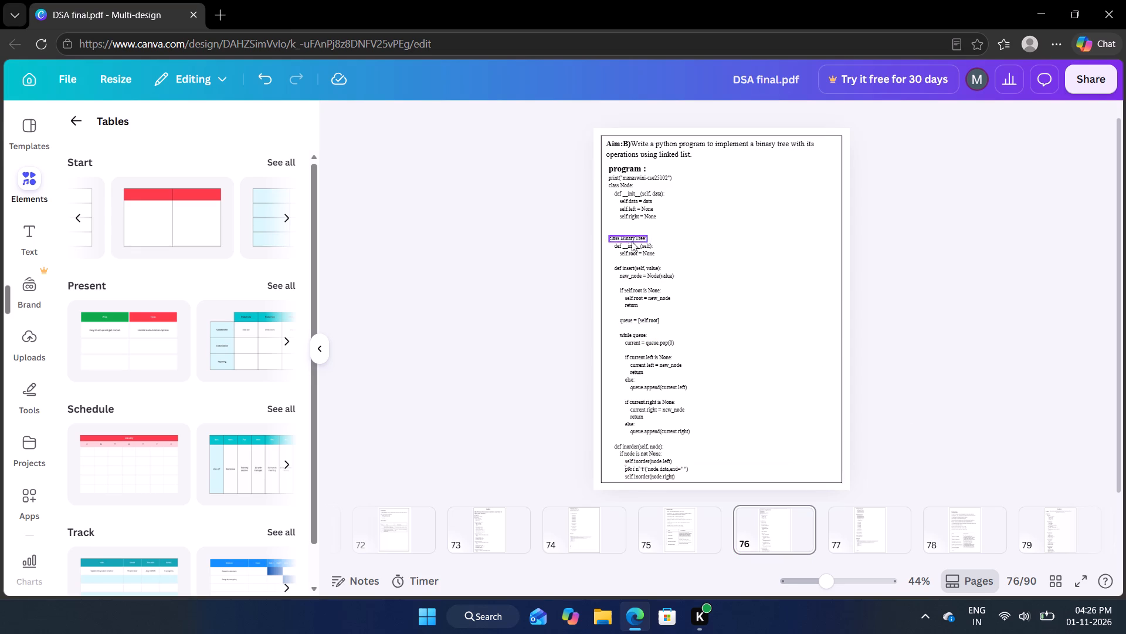
left_click_drag(769, 248, 893, 271)
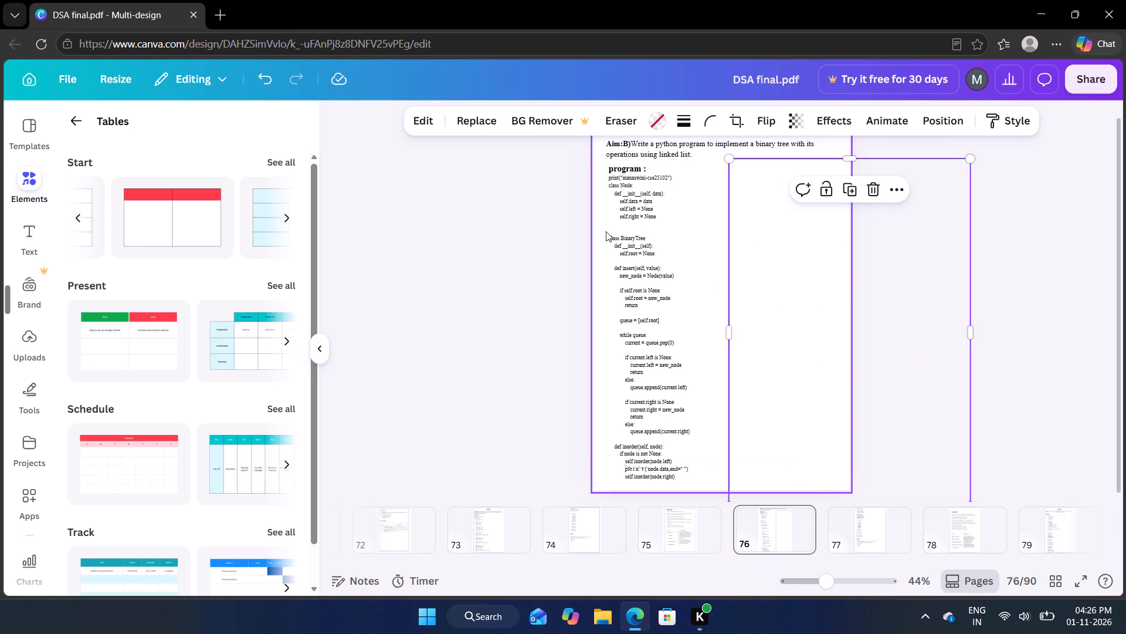
left_click_drag(603, 230, 713, 473)
left_click_drag(704, 288, 704, 266)
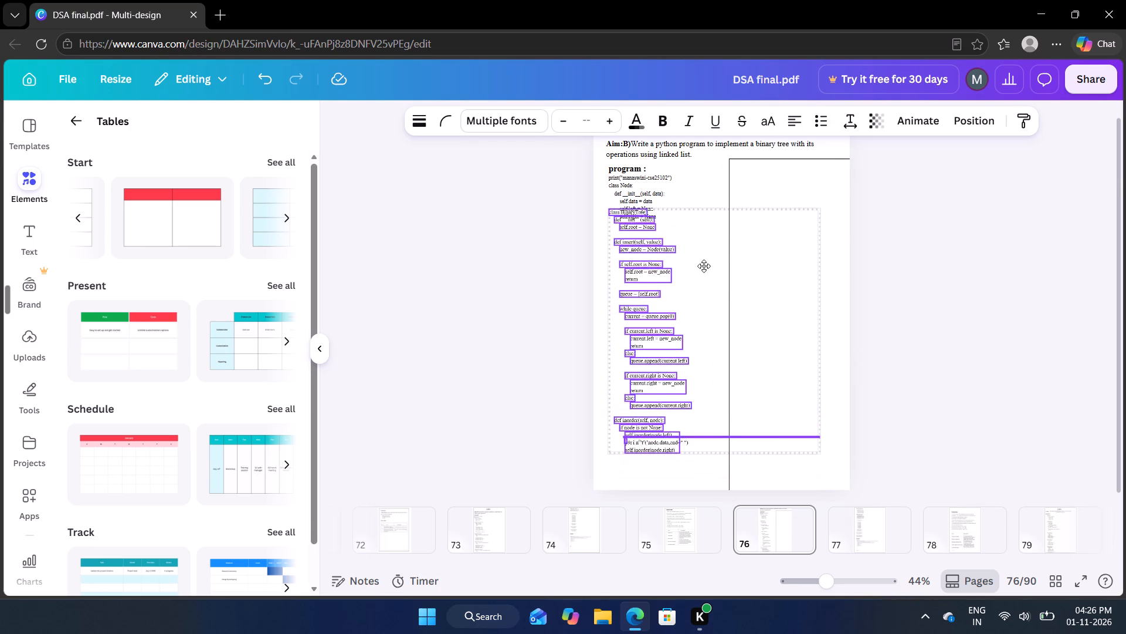
left_click_drag(704, 266, 708, 275)
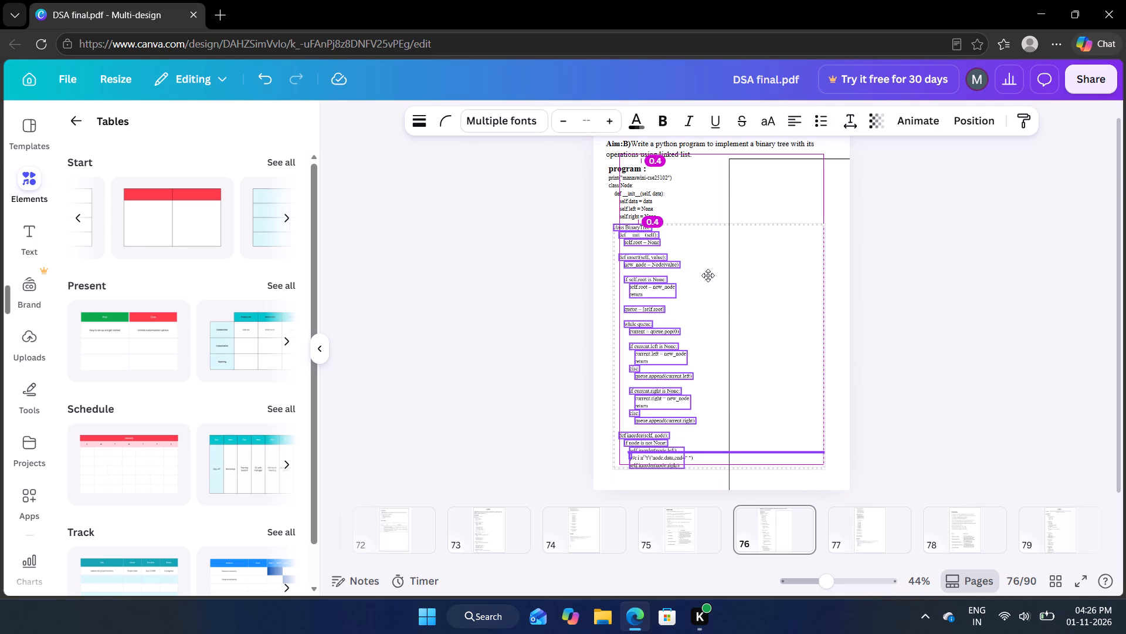
left_click_drag(708, 275, 710, 275)
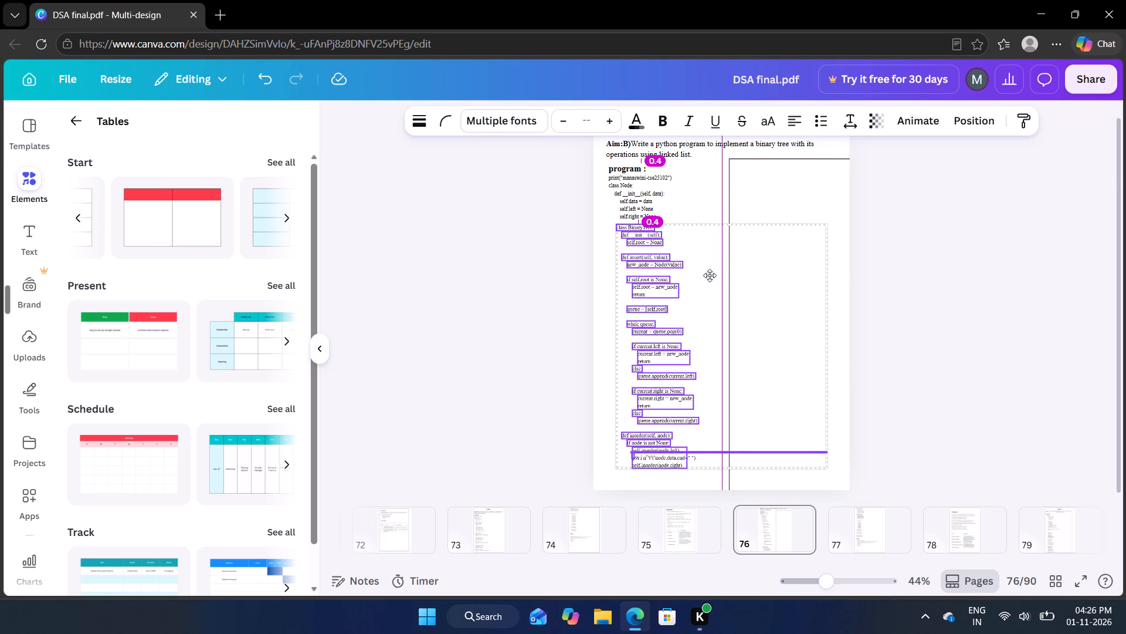
left_click_drag(710, 275, 707, 275)
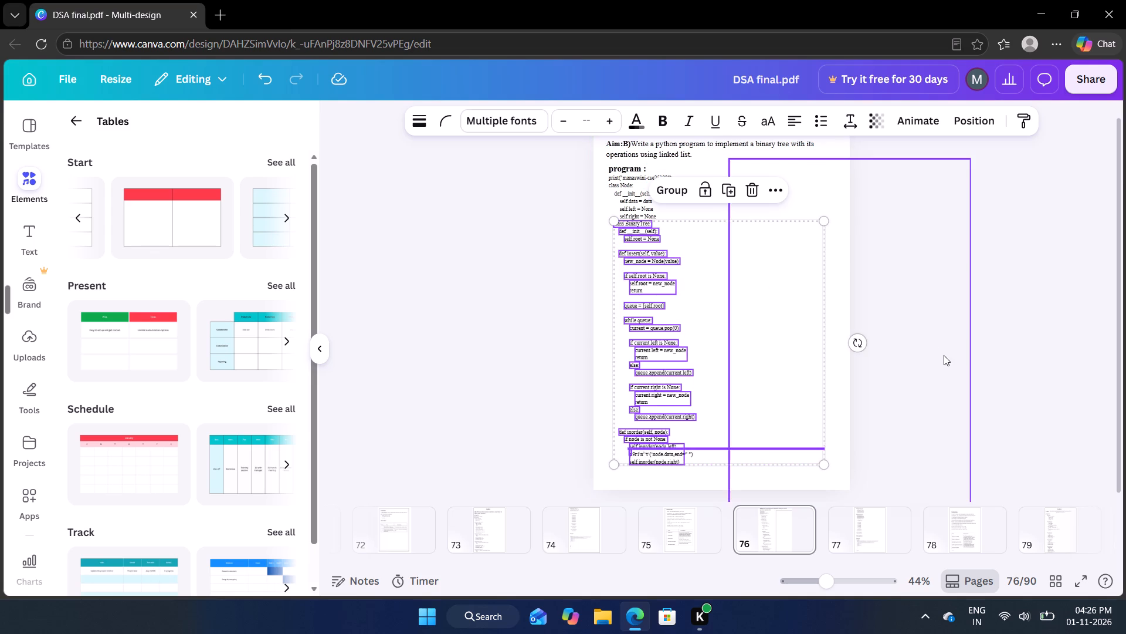
left_click(944, 355)
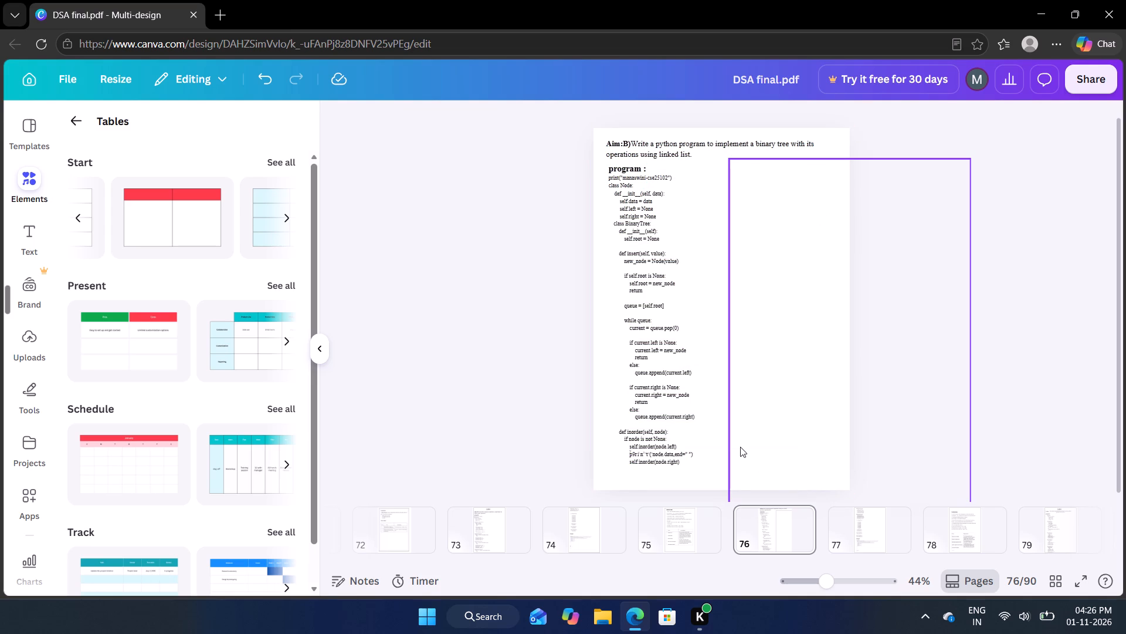
Move the horizontal line on page 76 down below the last line of code.
left_click_drag(739, 448, 734, 467)
left_click(1059, 406)
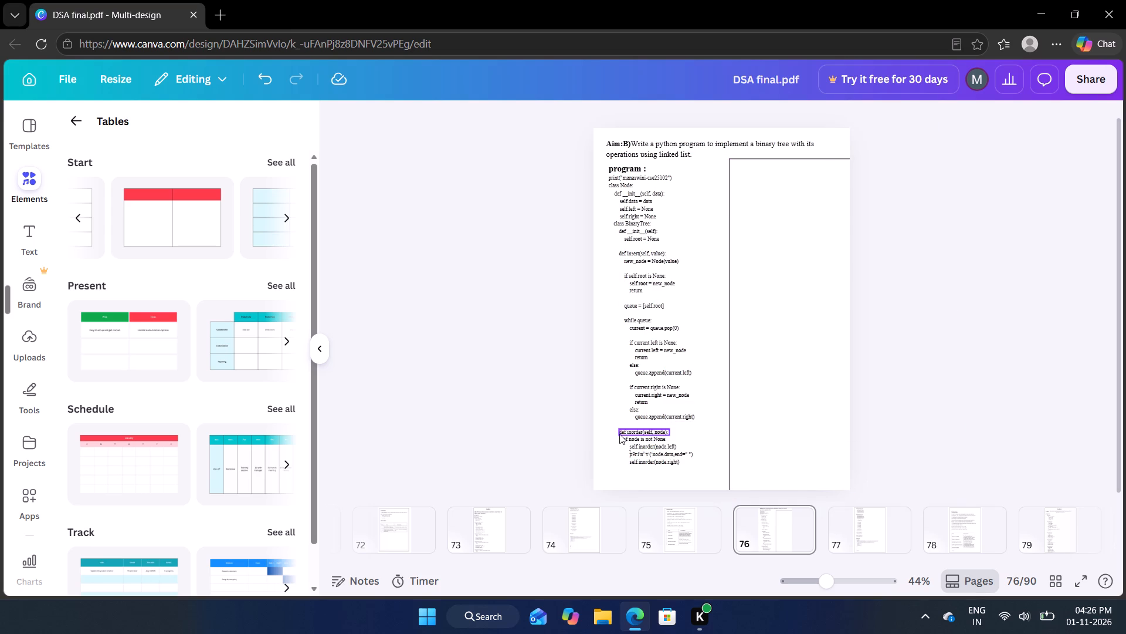
Move the inorder function up directly beneath queue.append(current.right), and bring the horizontal line up just below it.
left_click_drag(616, 423, 689, 457)
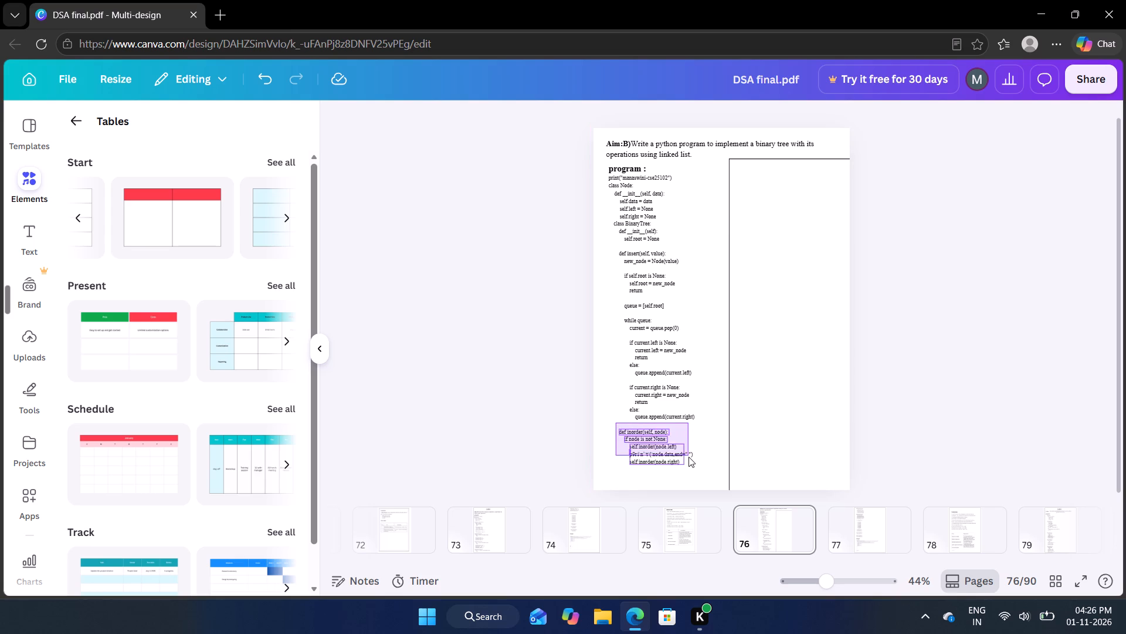
left_click_drag(689, 457, 690, 458)
left_click_drag(674, 437, 674, 434)
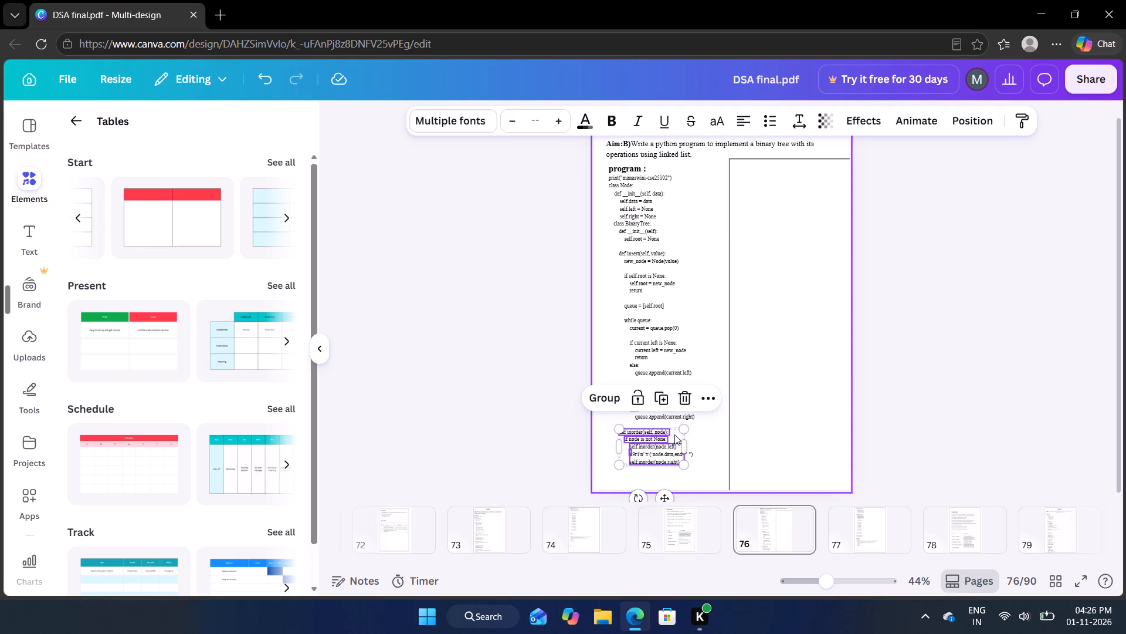
left_click_drag(674, 434, 674, 431)
left_click(979, 387)
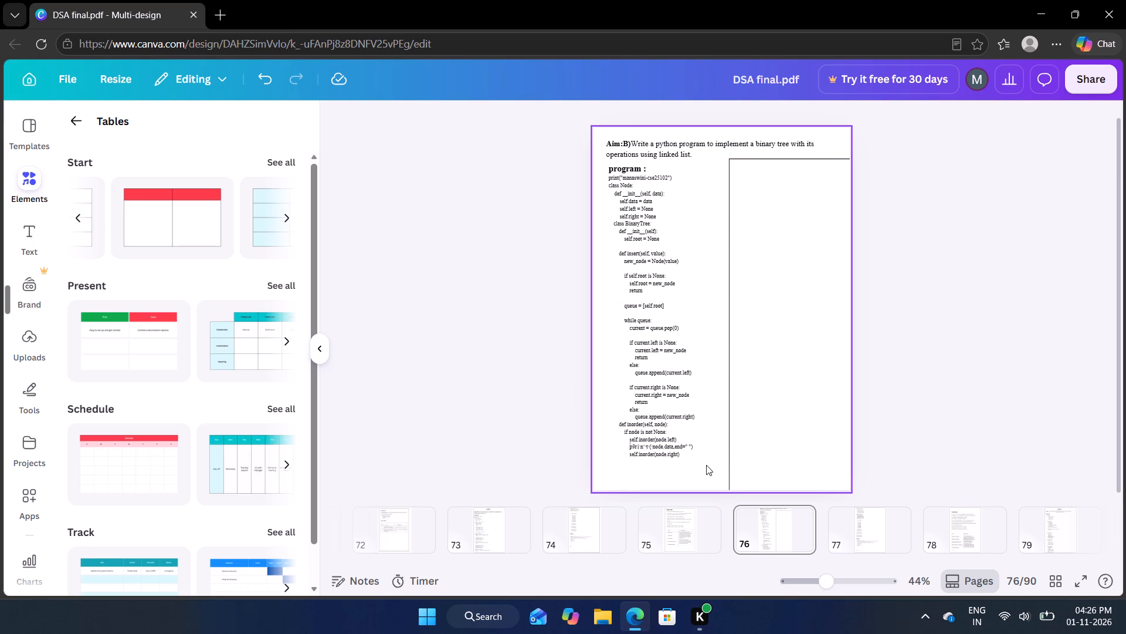
left_click_drag(708, 466, 708, 460)
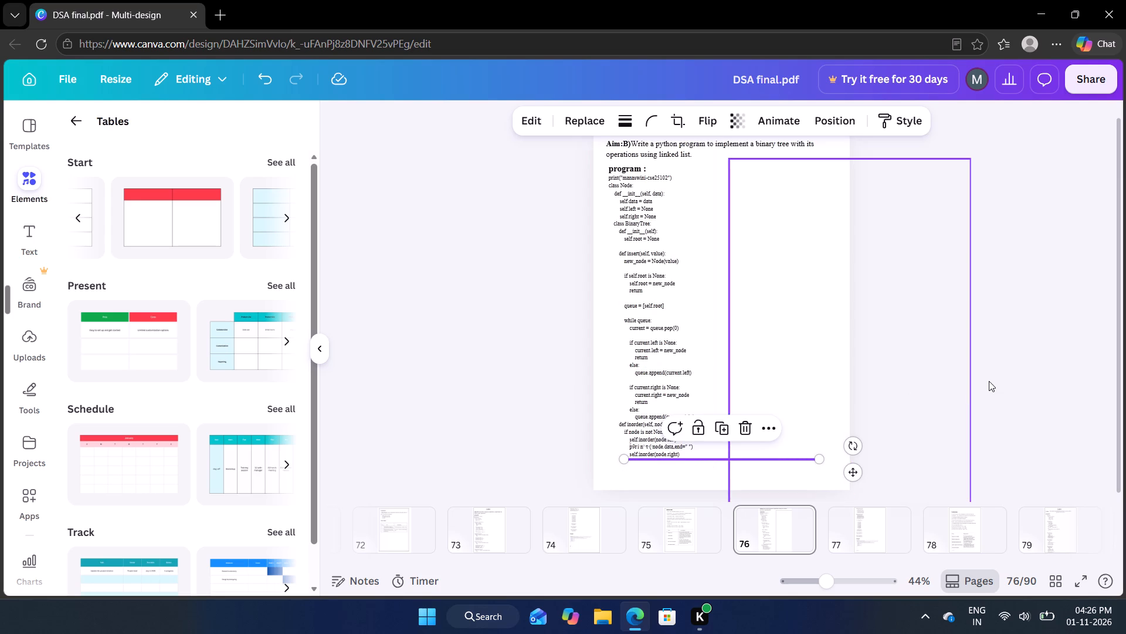
left_click(989, 381)
Move the border back around page 76's content and shrink it slightly from its upper corners.
left_click_drag(817, 341, 679, 328)
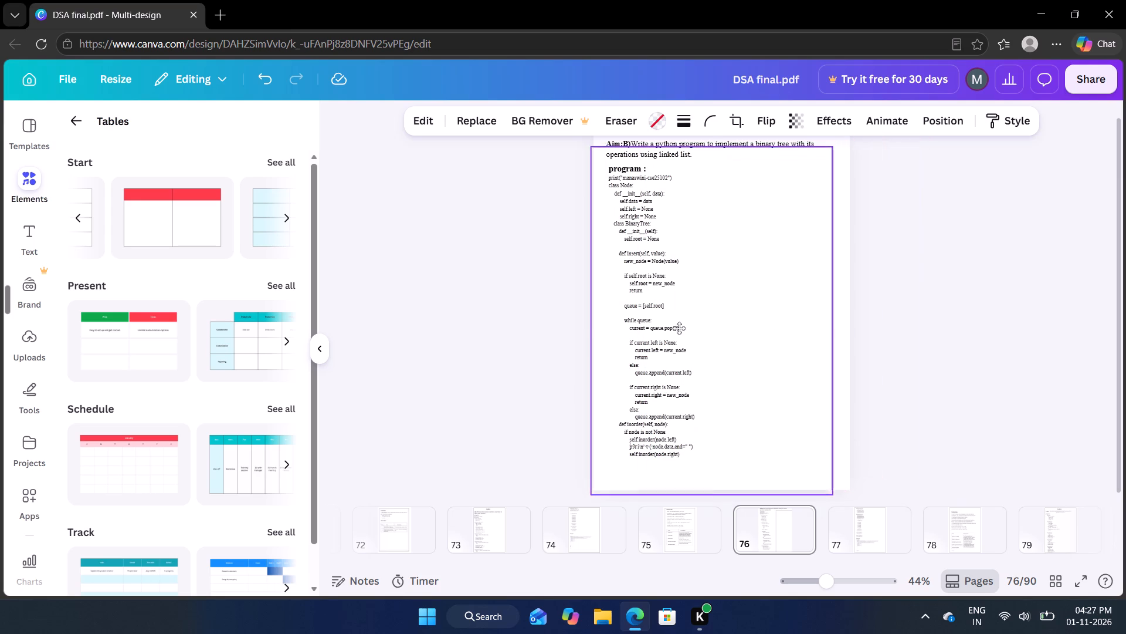
left_click_drag(679, 328, 689, 315)
scroll(928, 263, "up", 1)
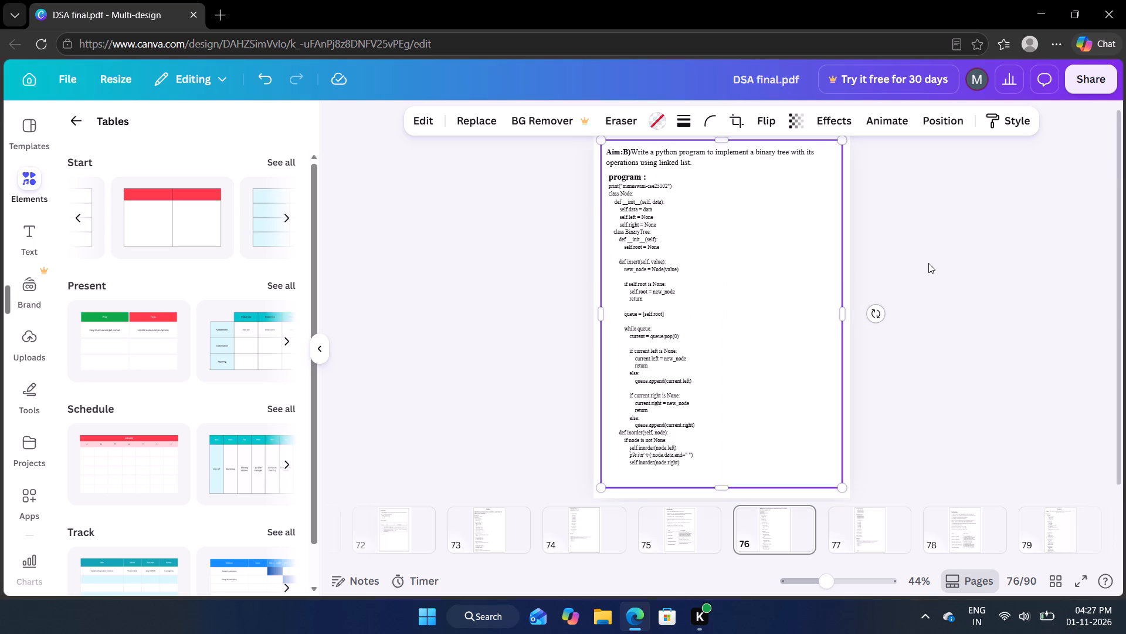
left_click(840, 146)
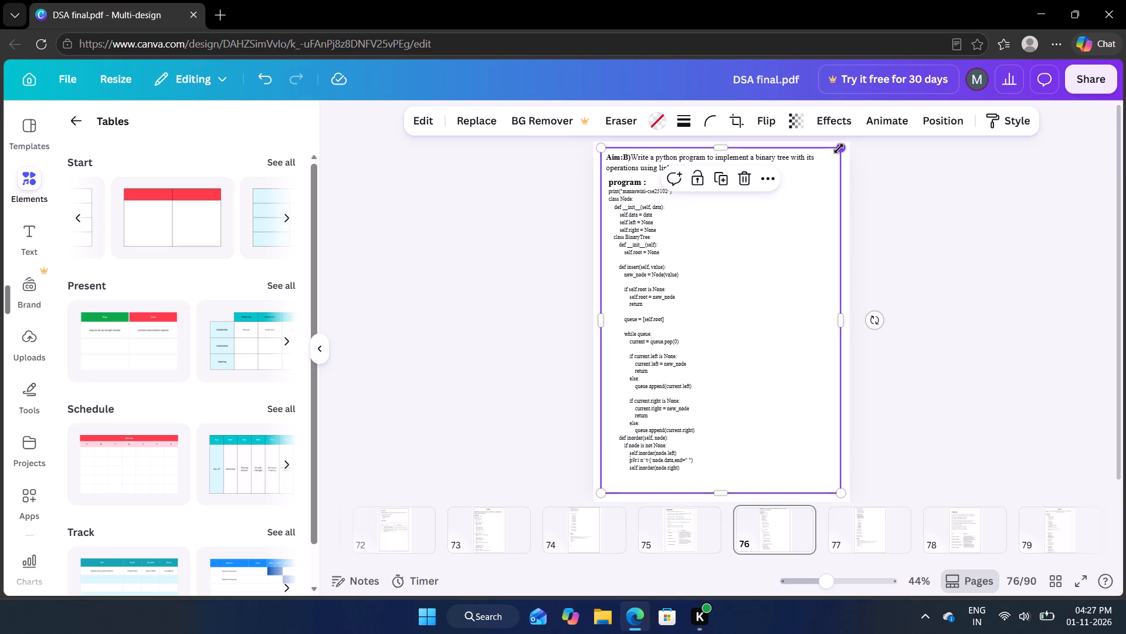
left_click(599, 151)
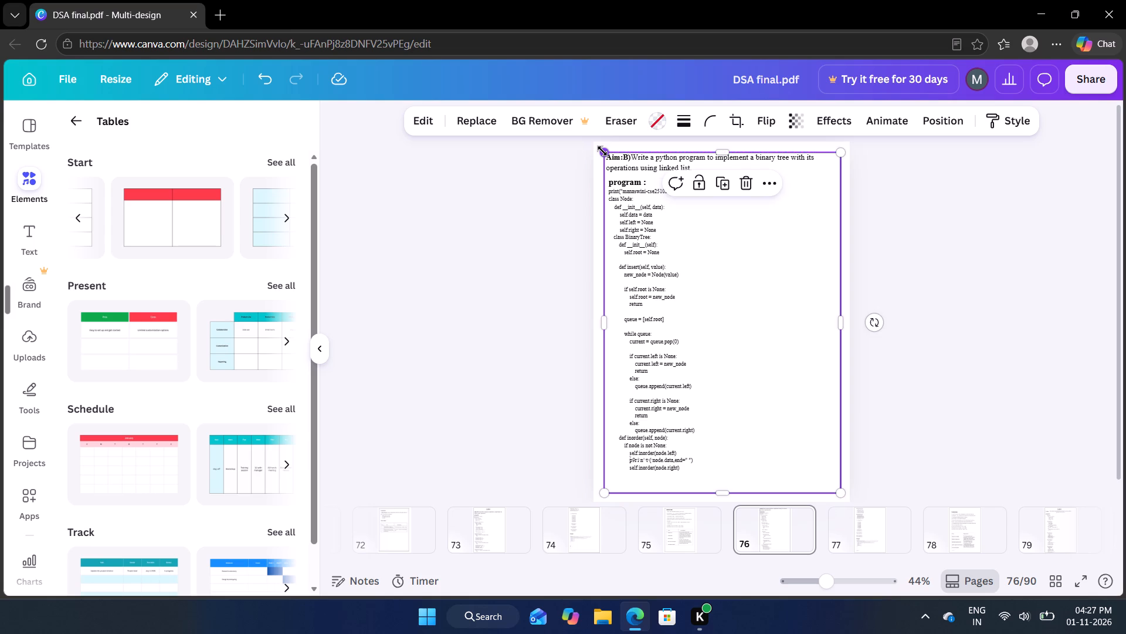
left_click(890, 319)
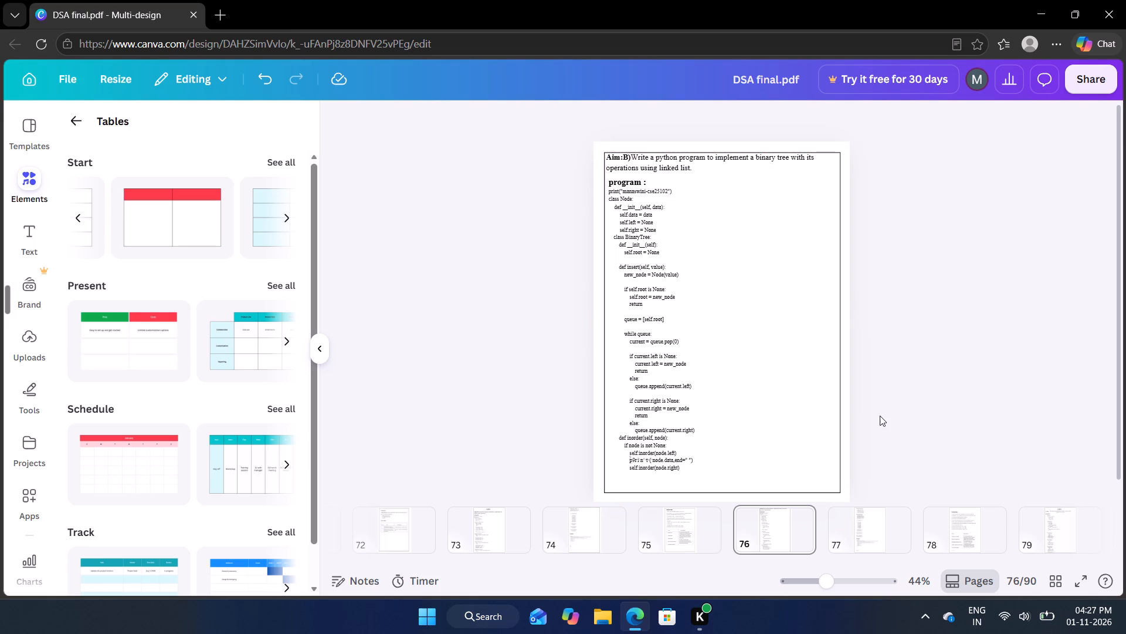
Delete the old page-number footer text below the output on page 77.
scroll(880, 416, "down", 1)
left_click(854, 521)
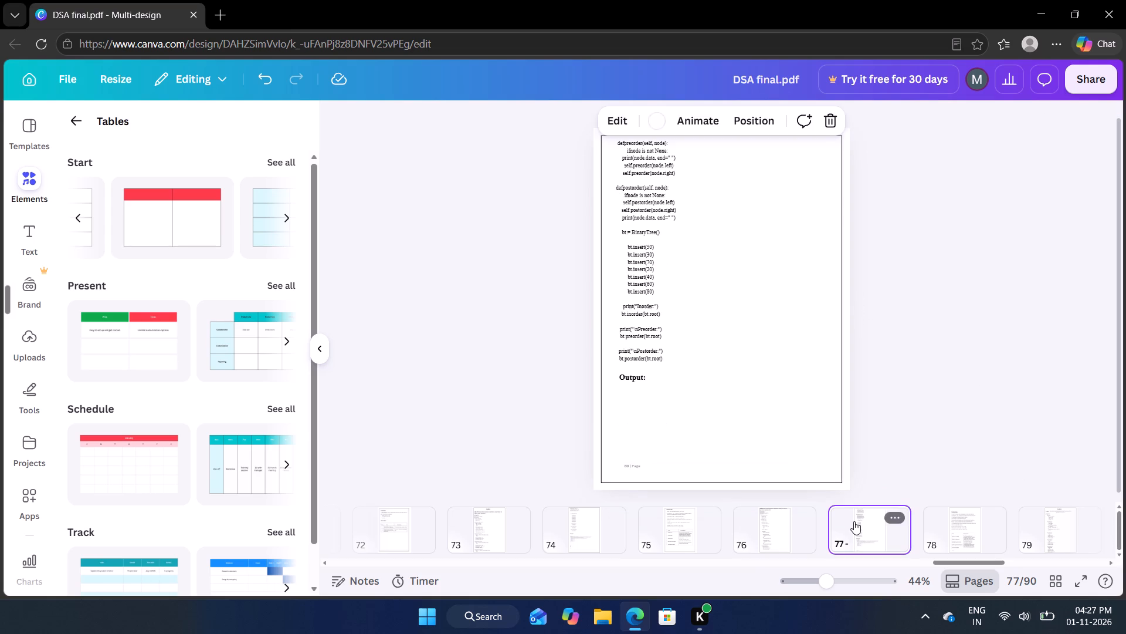
left_click(632, 465)
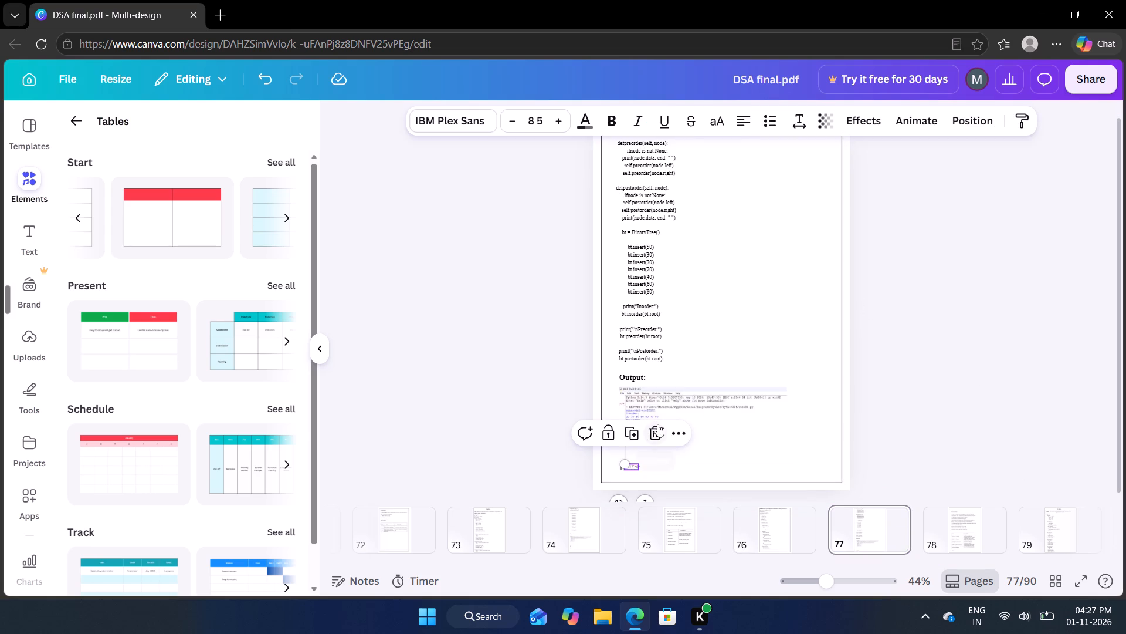
left_click(657, 429)
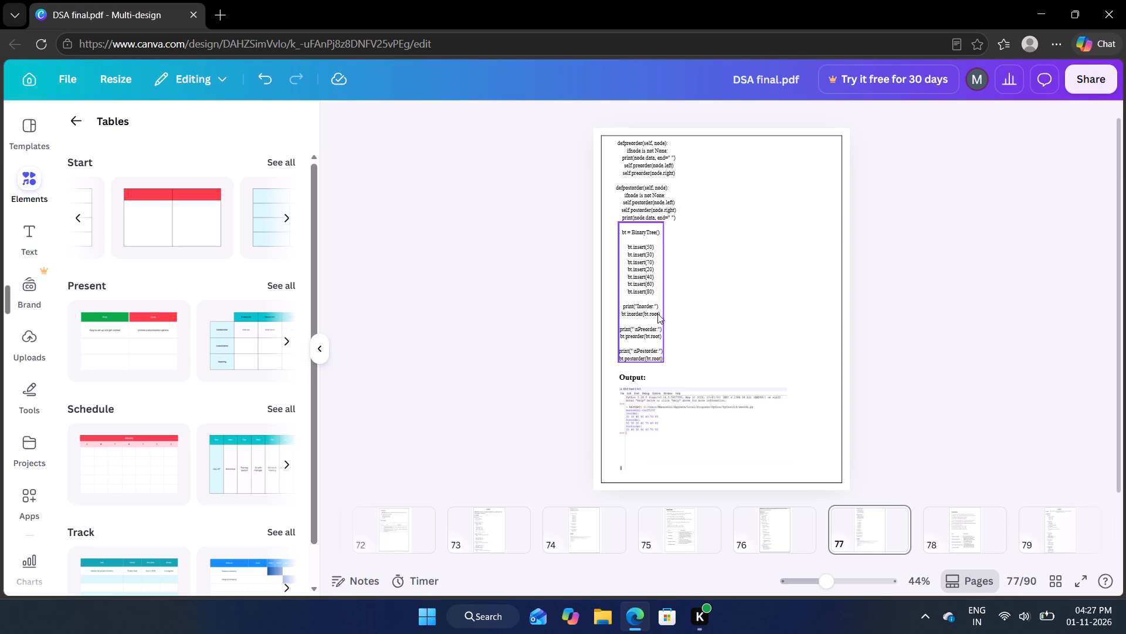
On page 77, move the bt = BinaryTree() code block up beneath the postorder function and the Output heading directly below the code.
left_click_drag(657, 313, 659, 306)
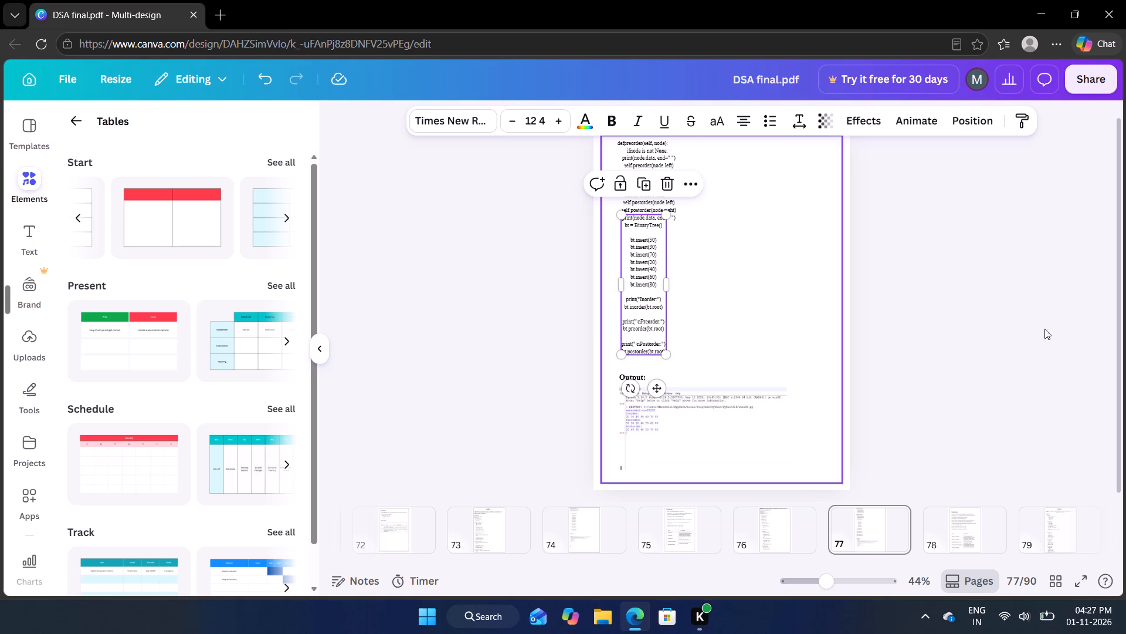
left_click(1054, 335)
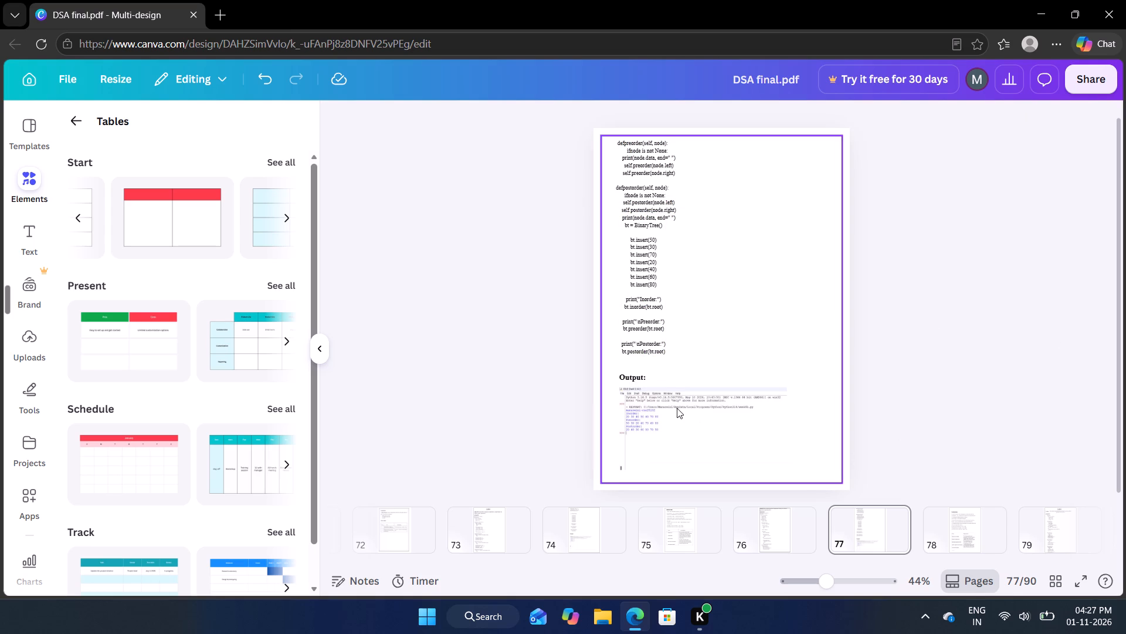
left_click_drag(626, 379, 625, 365)
left_click(1004, 341)
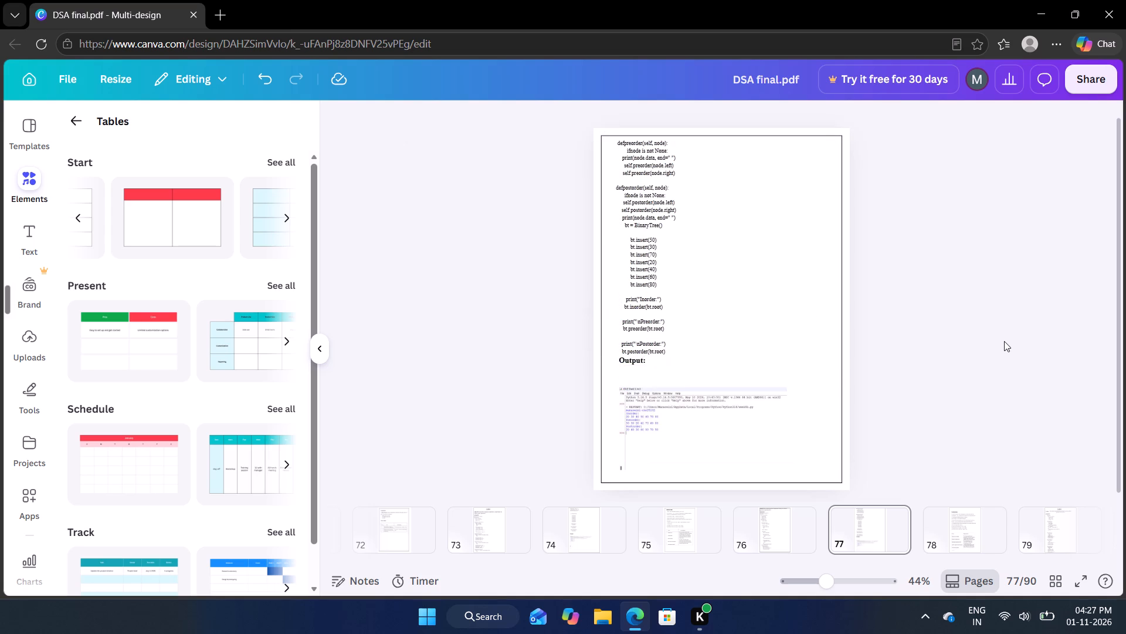
Move page 77's border aside and bring the output screenshot up directly beneath the Output heading.
left_click(674, 437)
left_click_drag(732, 354, 807, 345)
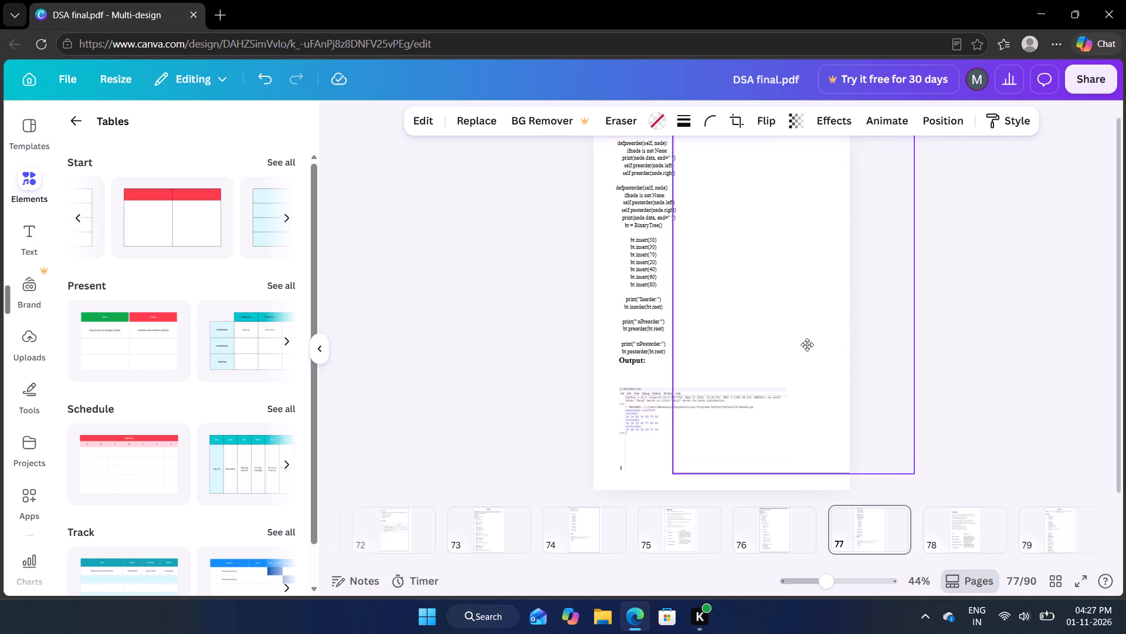
left_click_drag(807, 345, 808, 345)
left_click_drag(629, 426, 630, 409)
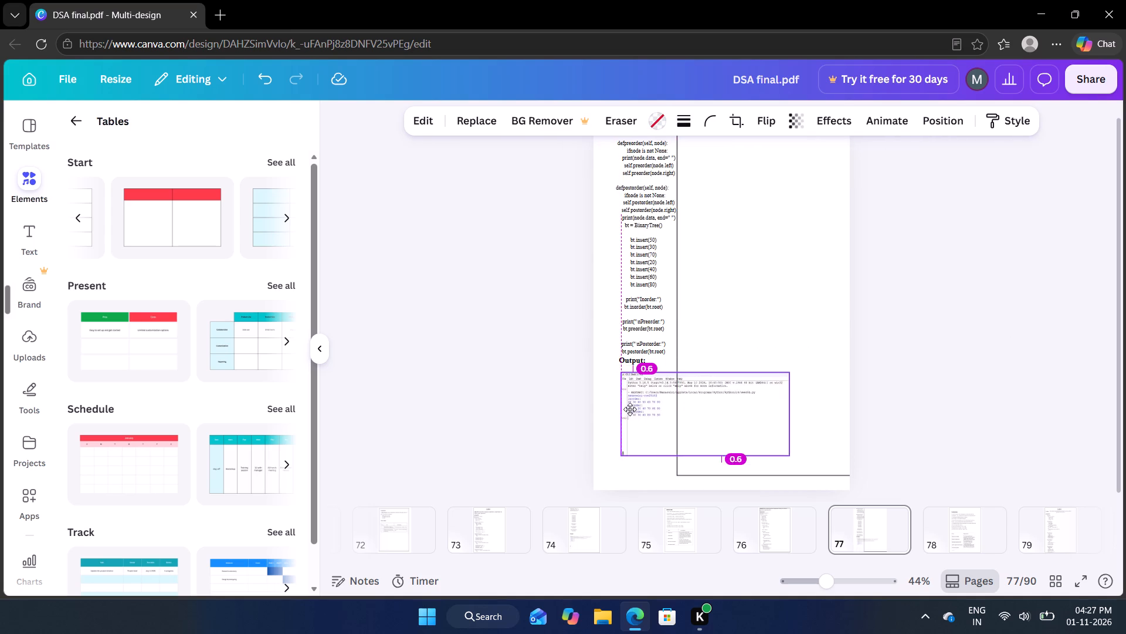
left_click_drag(630, 409, 630, 404)
left_click(972, 352)
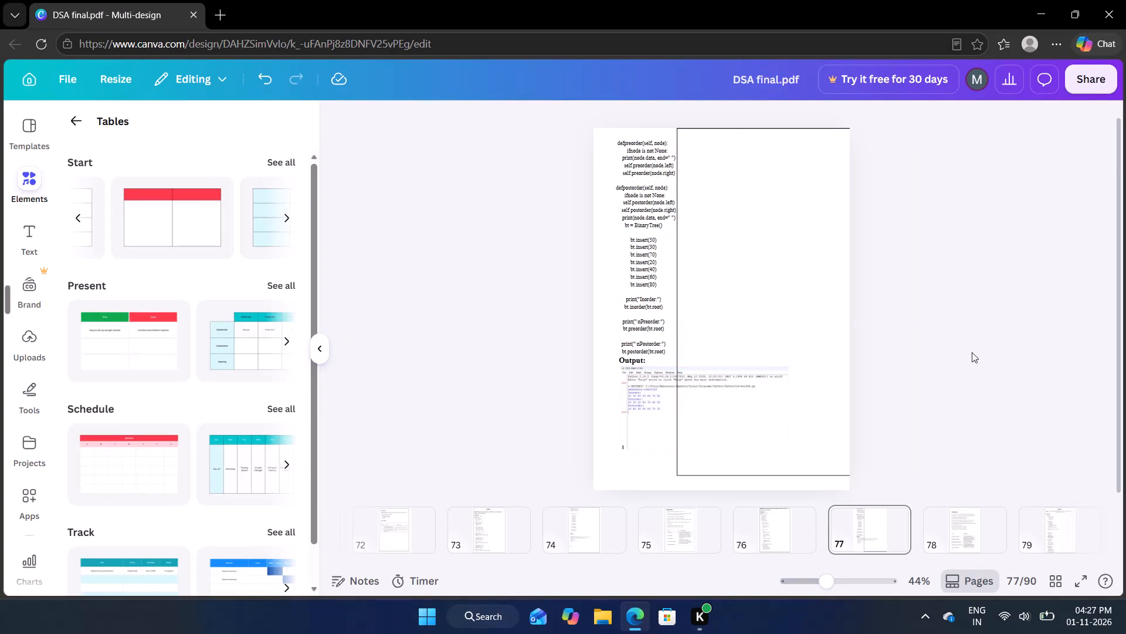
Move the border back around page 77's content and shrink it slightly from its lower and upper corners.
left_click_drag(799, 342, 727, 349)
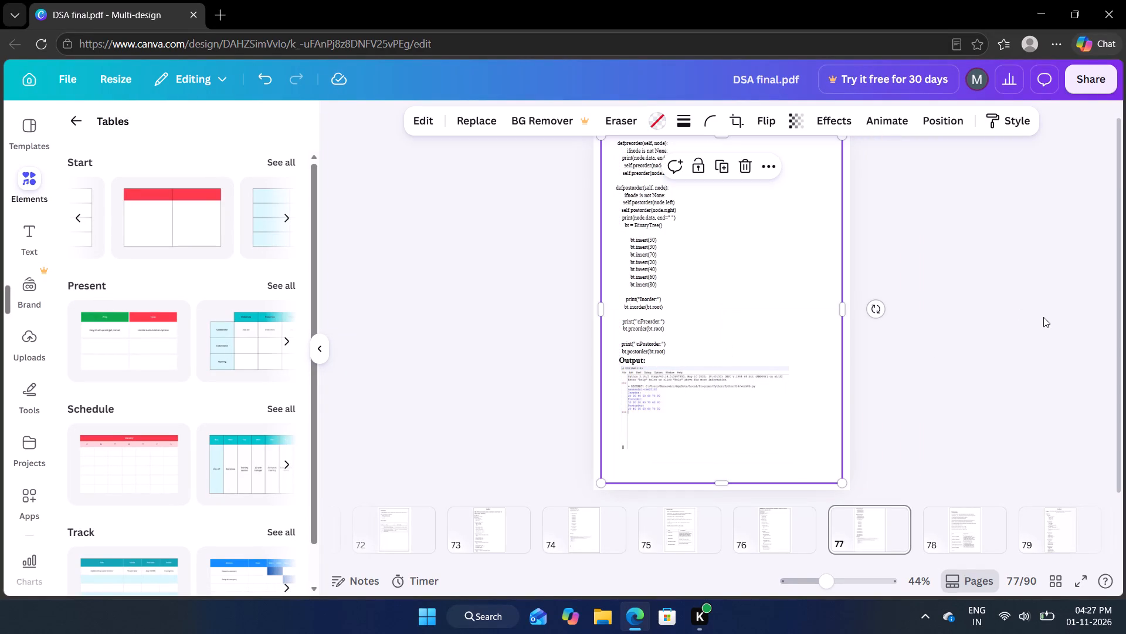
left_click(1043, 317)
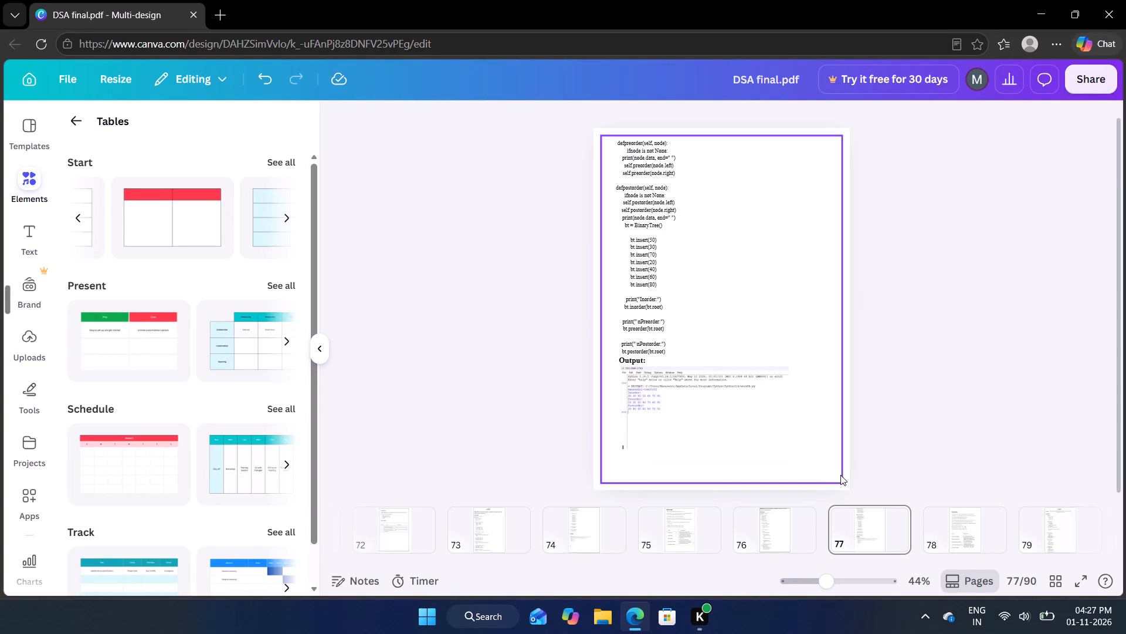
left_click(839, 475)
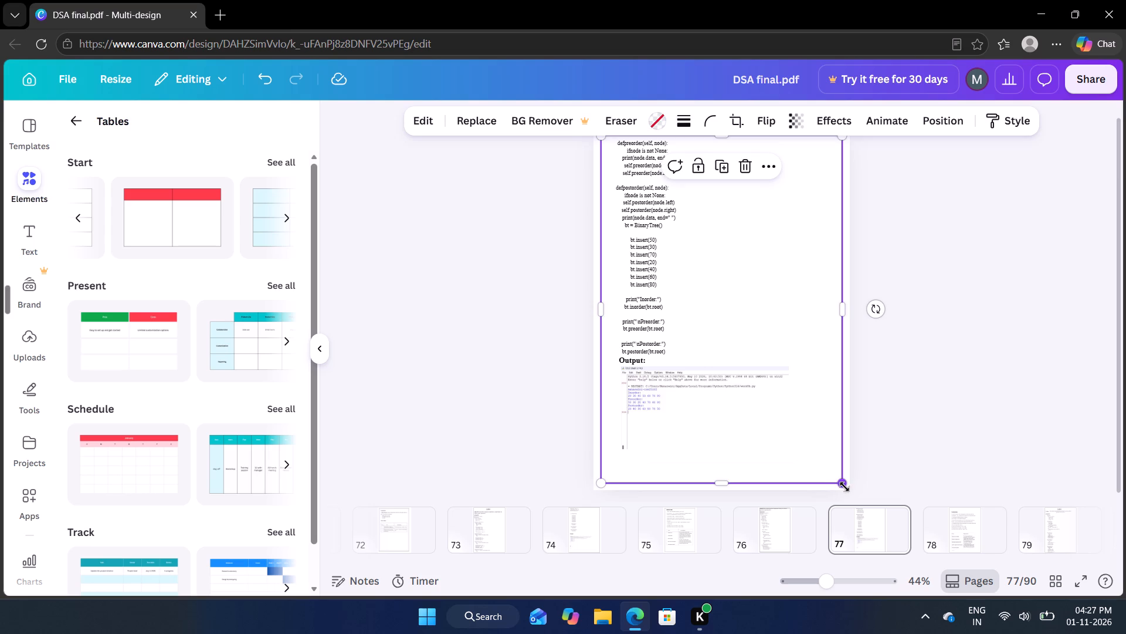
left_click_drag(844, 483, 842, 475)
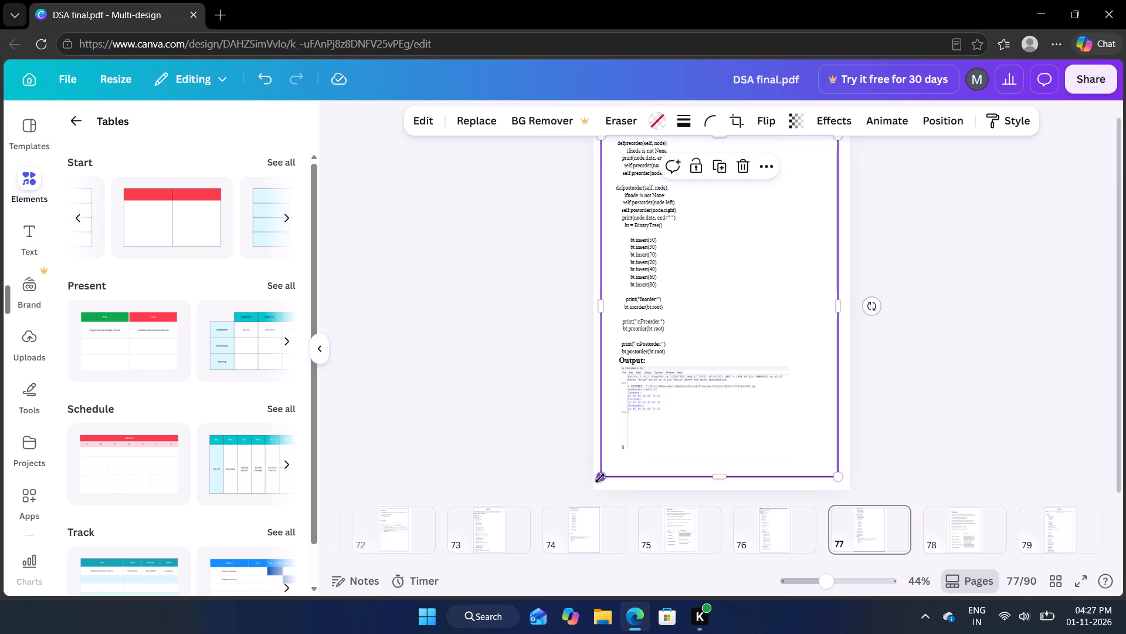
left_click_drag(600, 478, 608, 479)
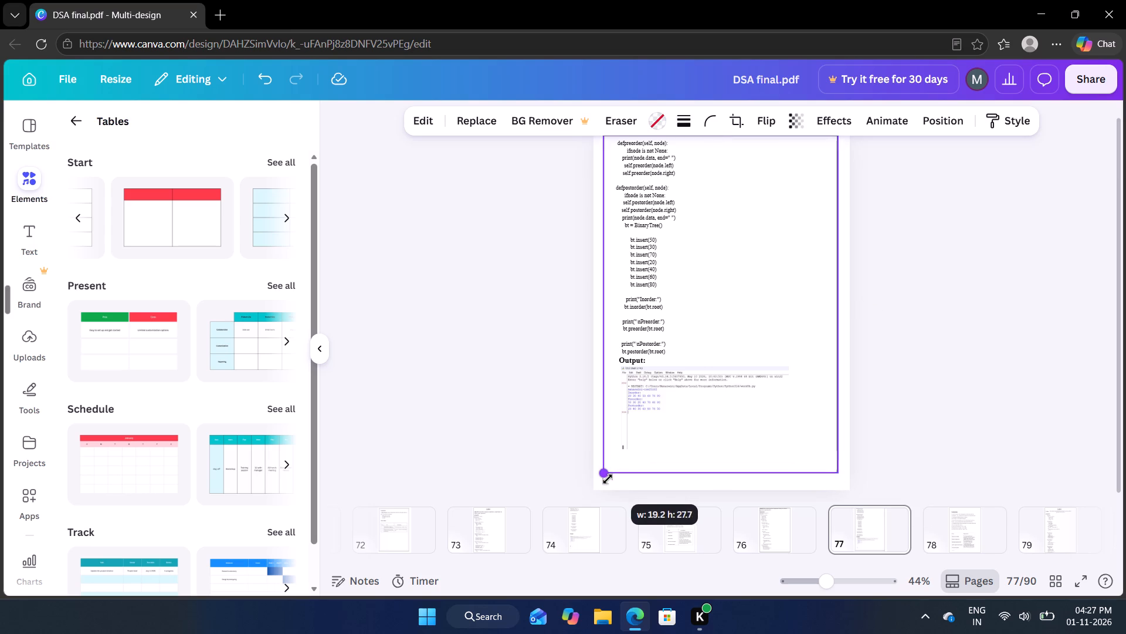
left_click_drag(608, 479, 608, 480)
scroll(866, 321, "up", 1)
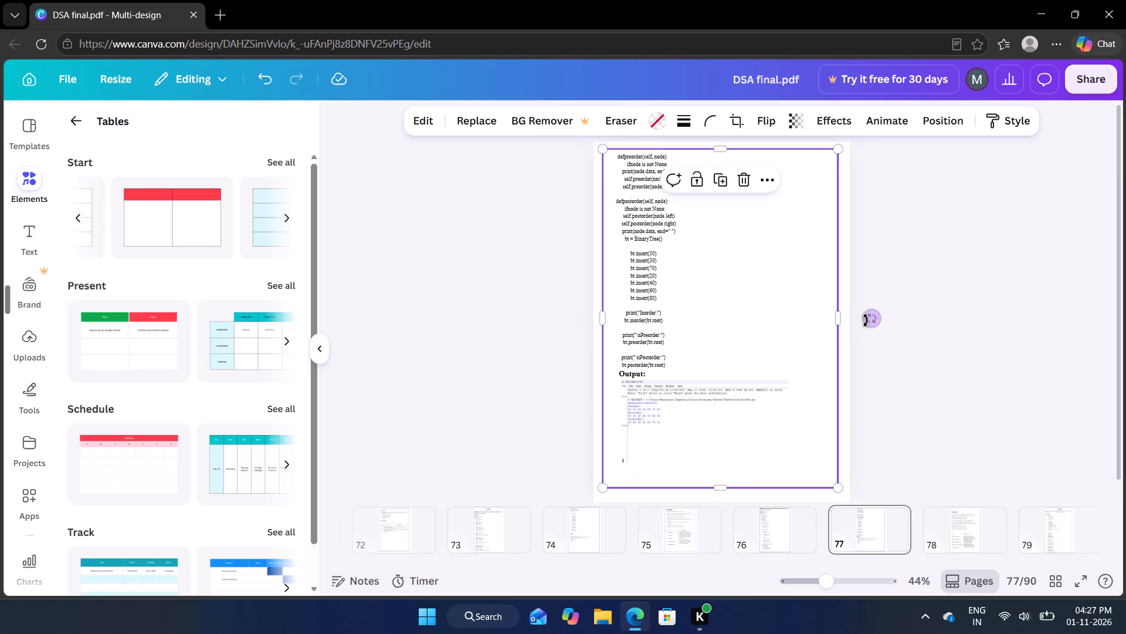
left_click_drag(838, 149, 838, 154)
left_click(946, 167)
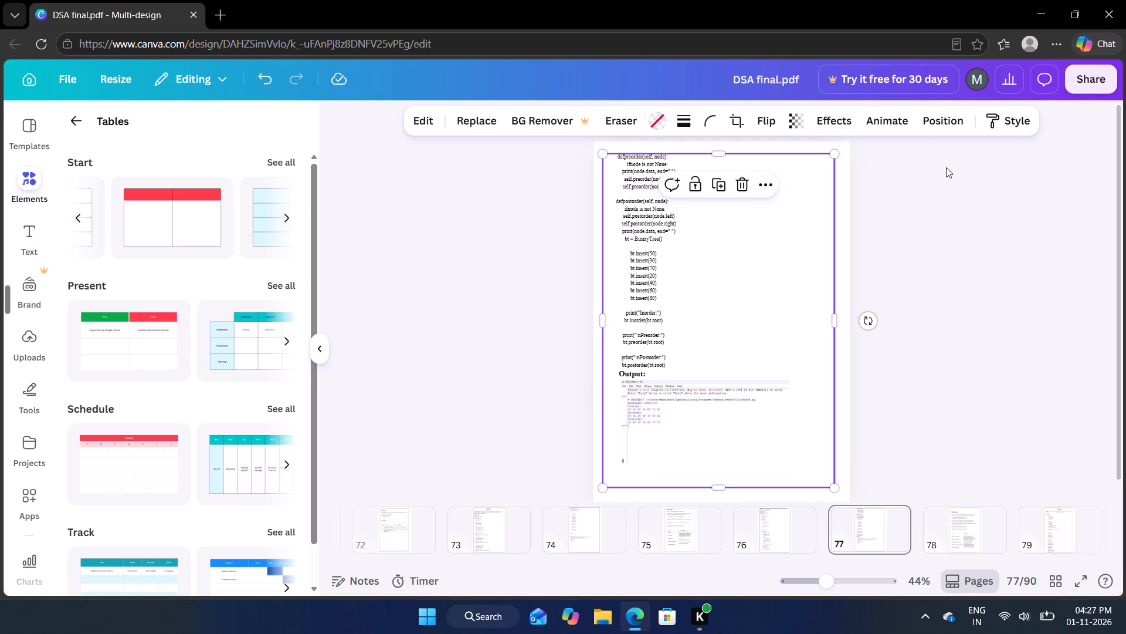
left_click(834, 153)
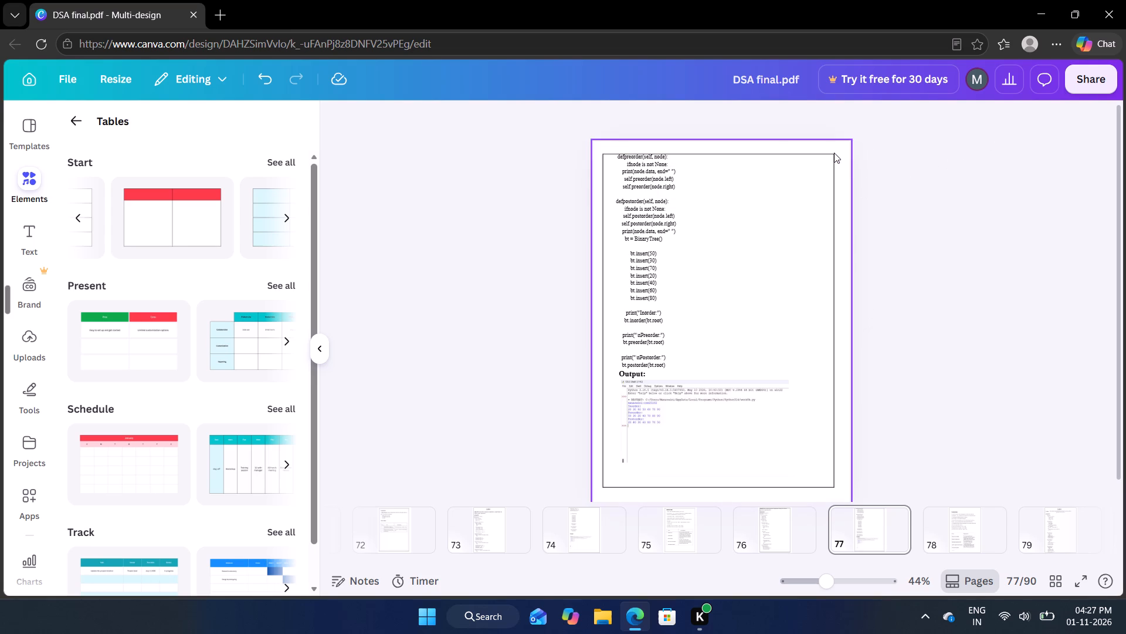
left_click(829, 157)
left_click_drag(833, 153, 833, 149)
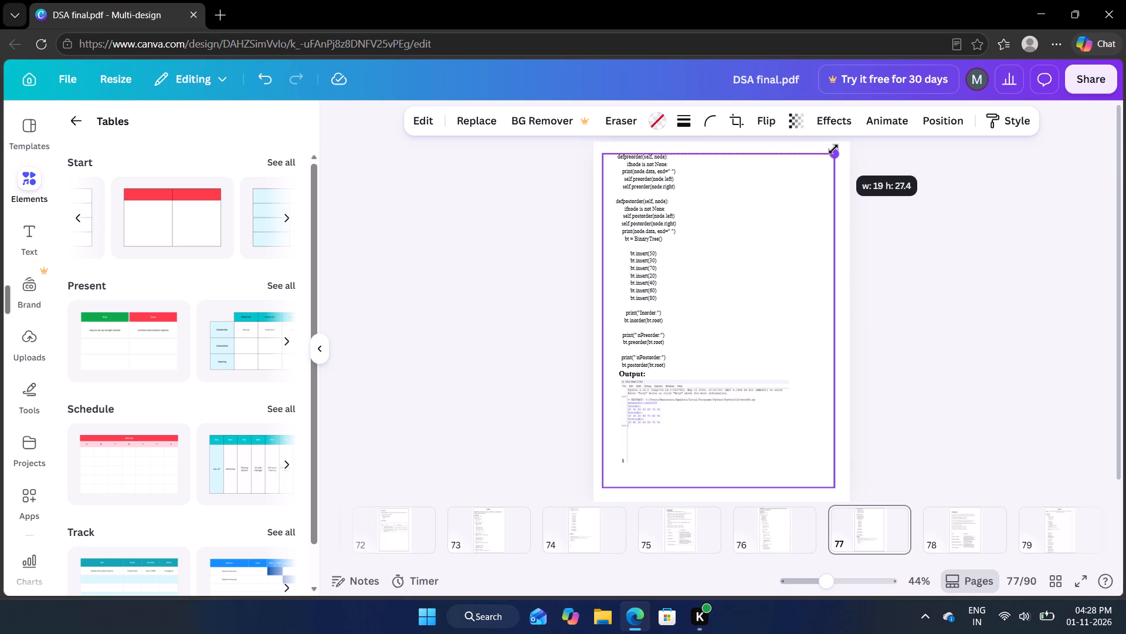
left_click_drag(833, 149, 835, 147)
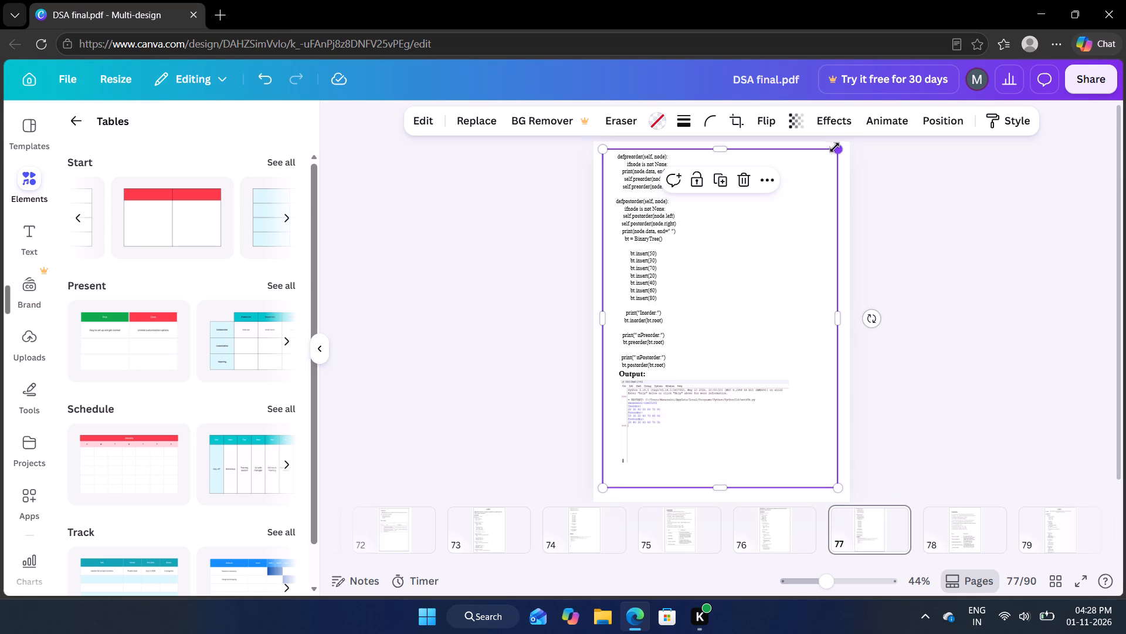
left_click(1095, 230)
Delete the old page-number footer below the error table on page 78.
scroll(887, 544, "left", 3)
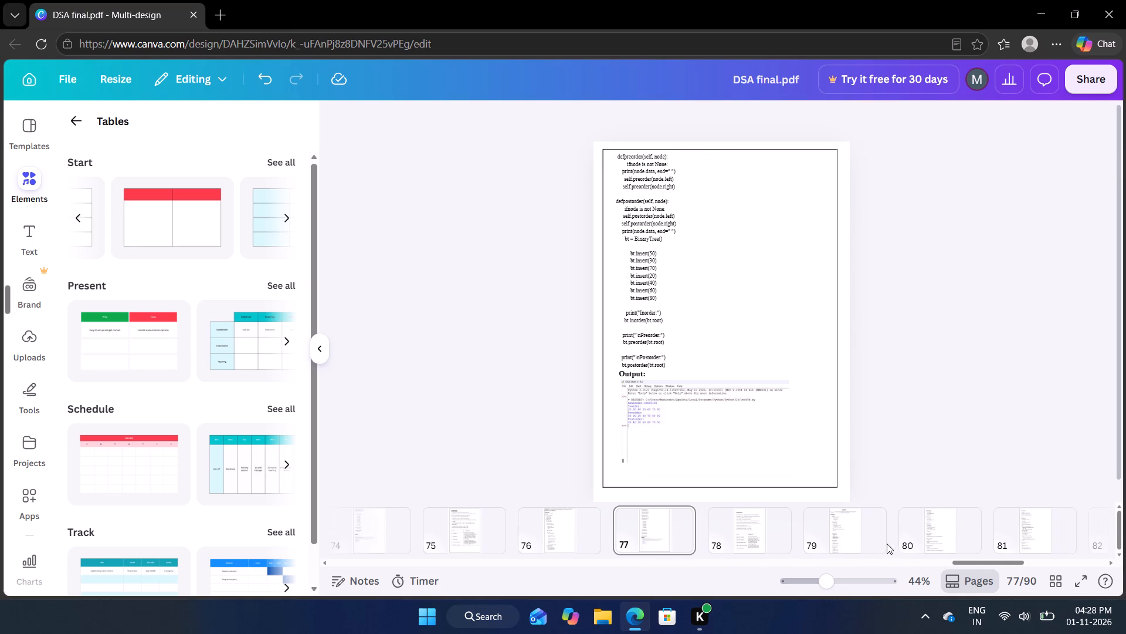
scroll(887, 544, "left", 3)
scroll(887, 544, "right", 2)
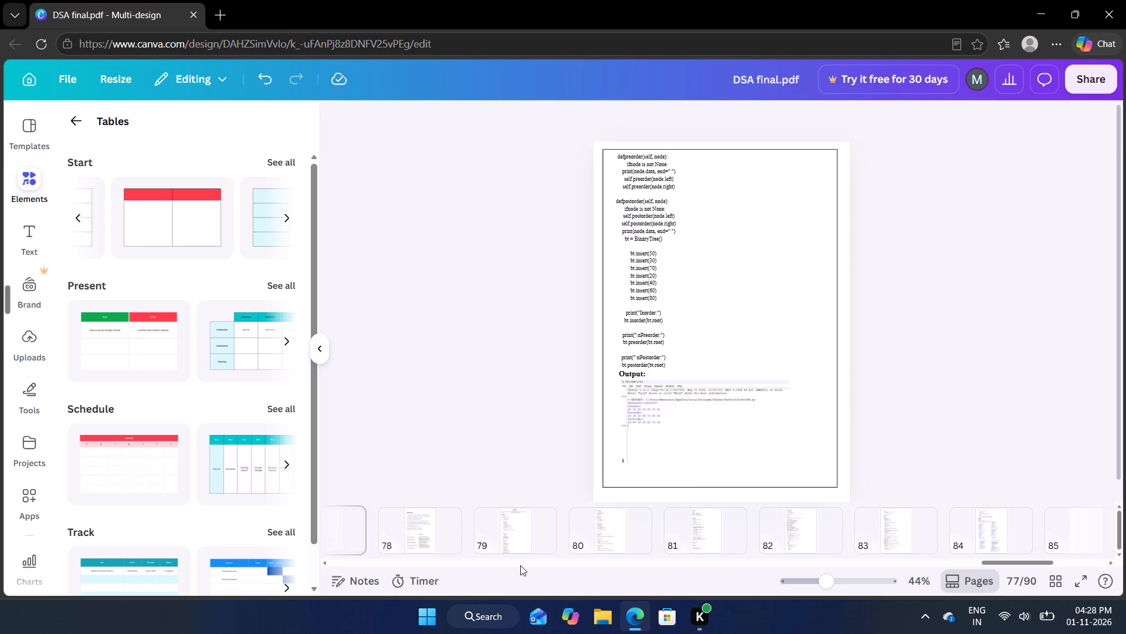
left_click(413, 510)
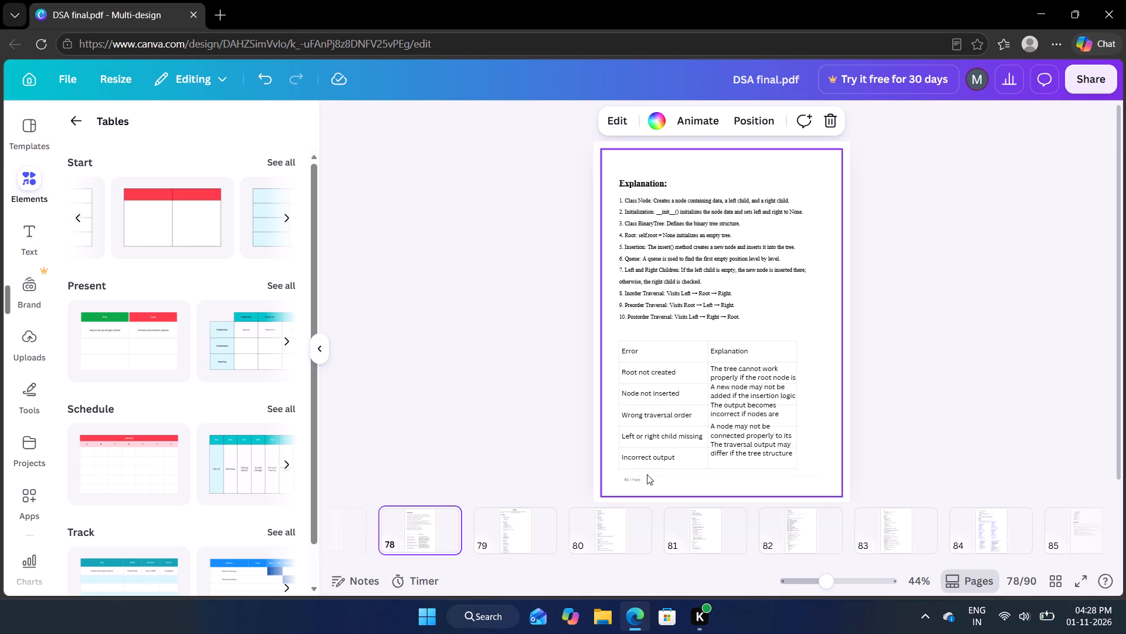
left_click(632, 482)
left_click(656, 451)
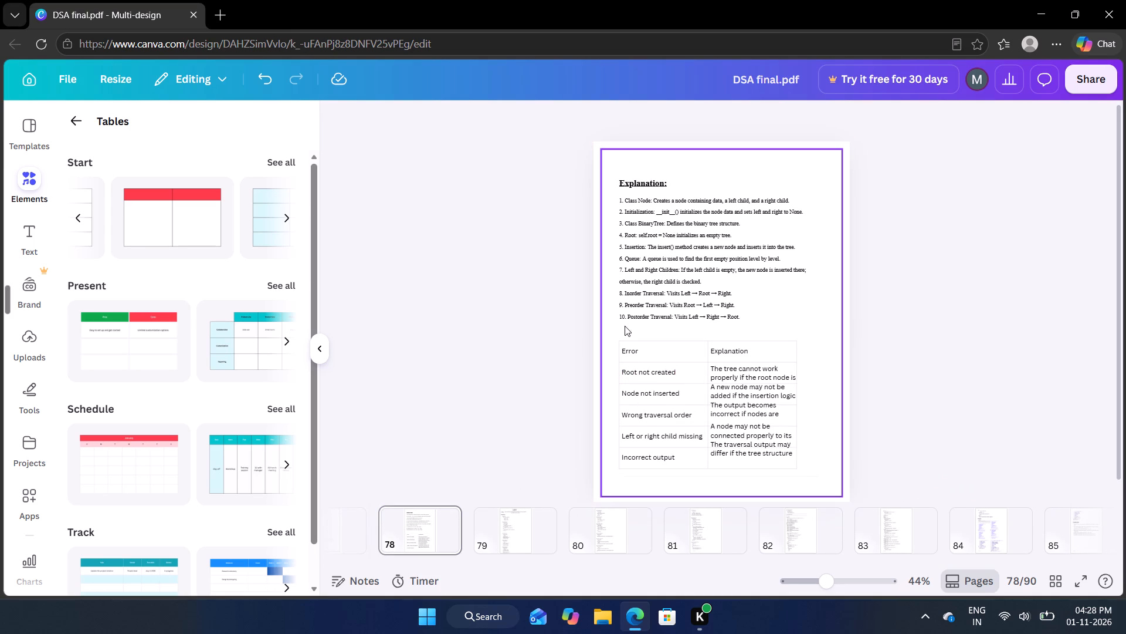
left_click(608, 329)
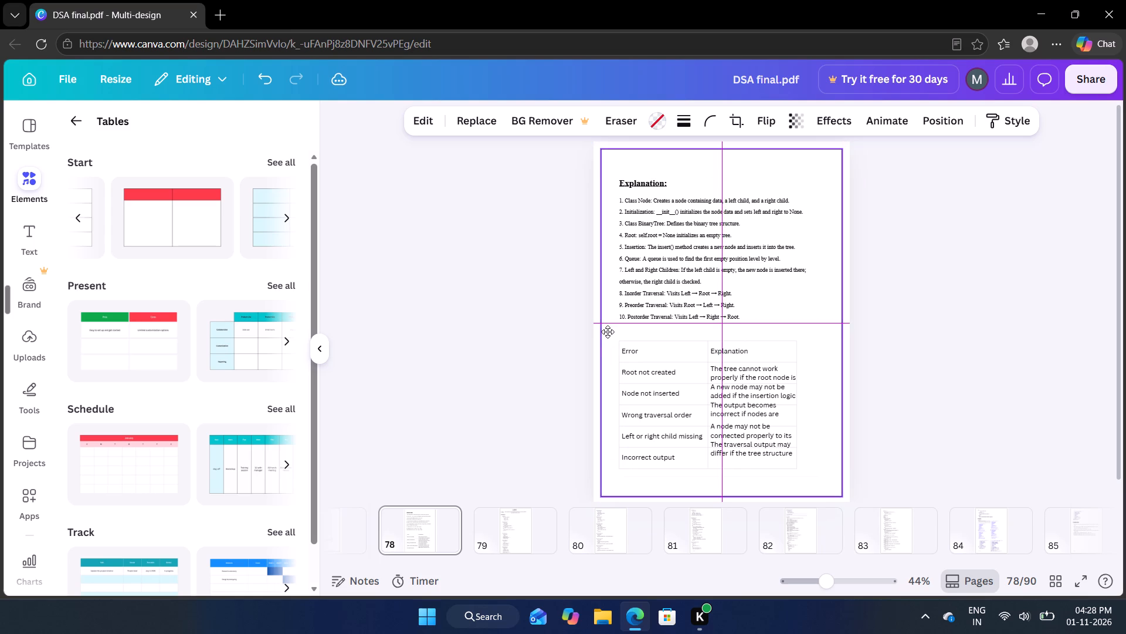
left_click(1008, 379)
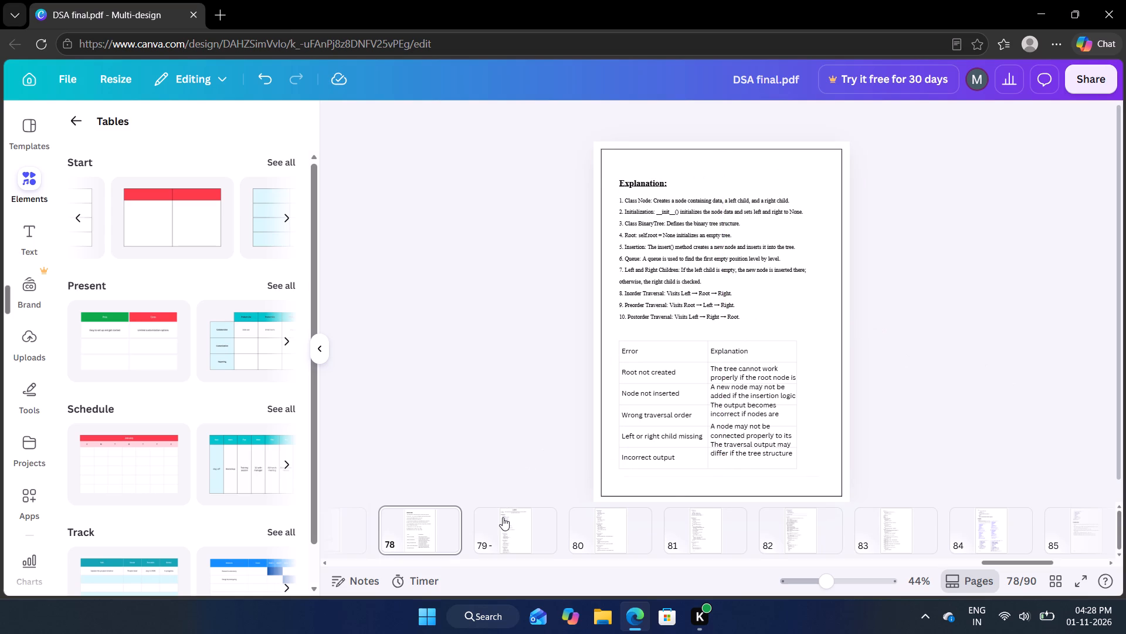
Delete the old page-number text and extra line inside the postorder code at the bottom of page 79.
left_click(503, 517)
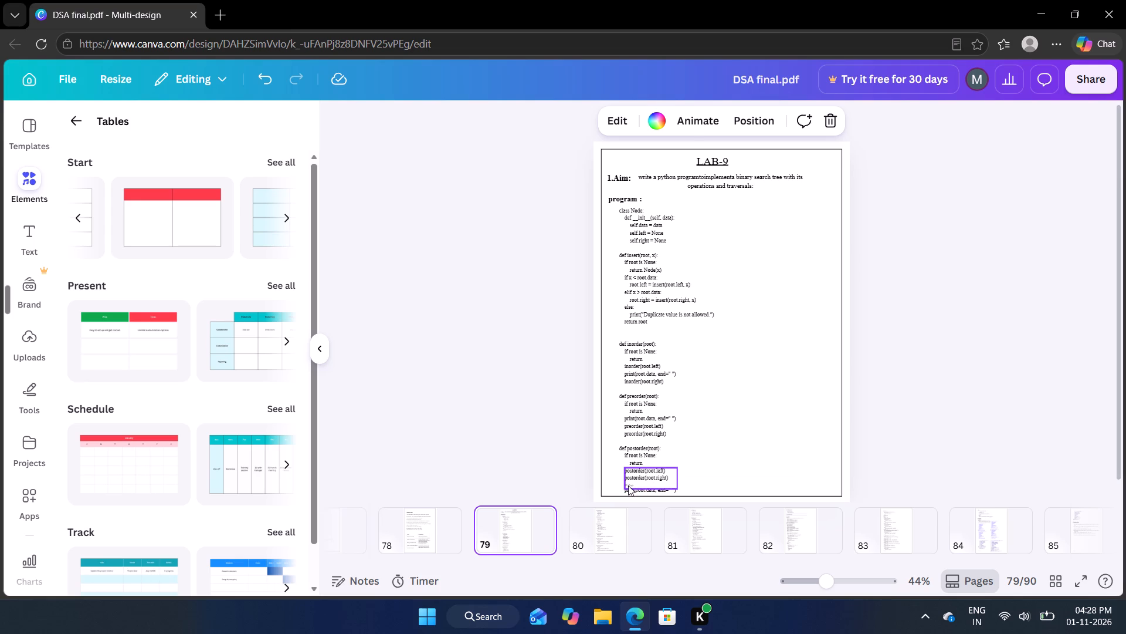
left_click(628, 485)
left_click(628, 485)
left_click(639, 483)
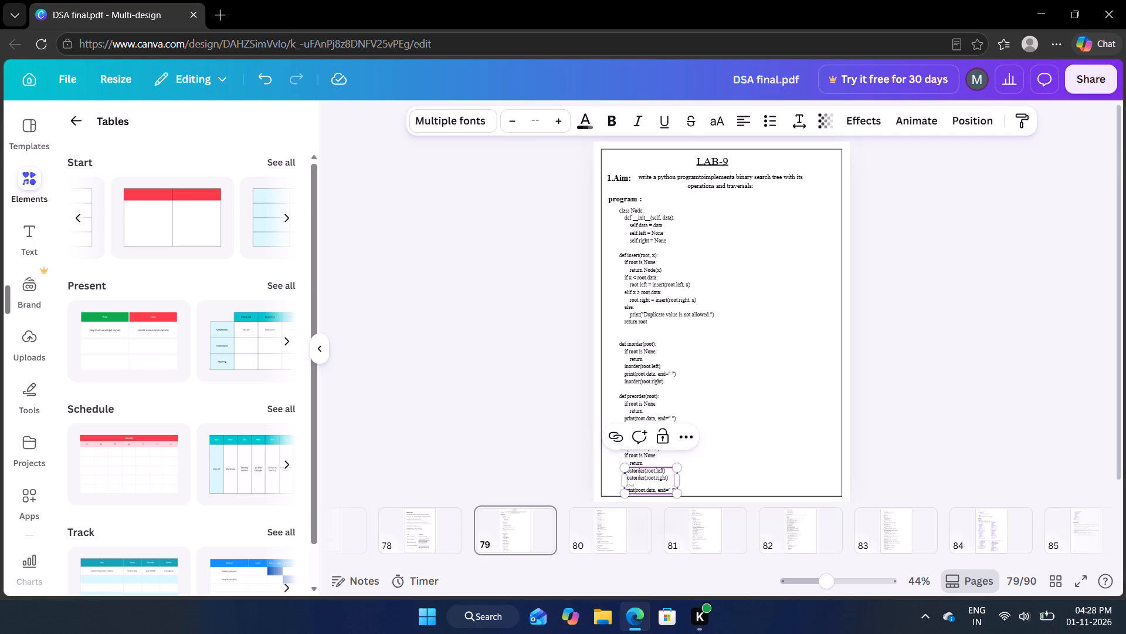
left_click(639, 483)
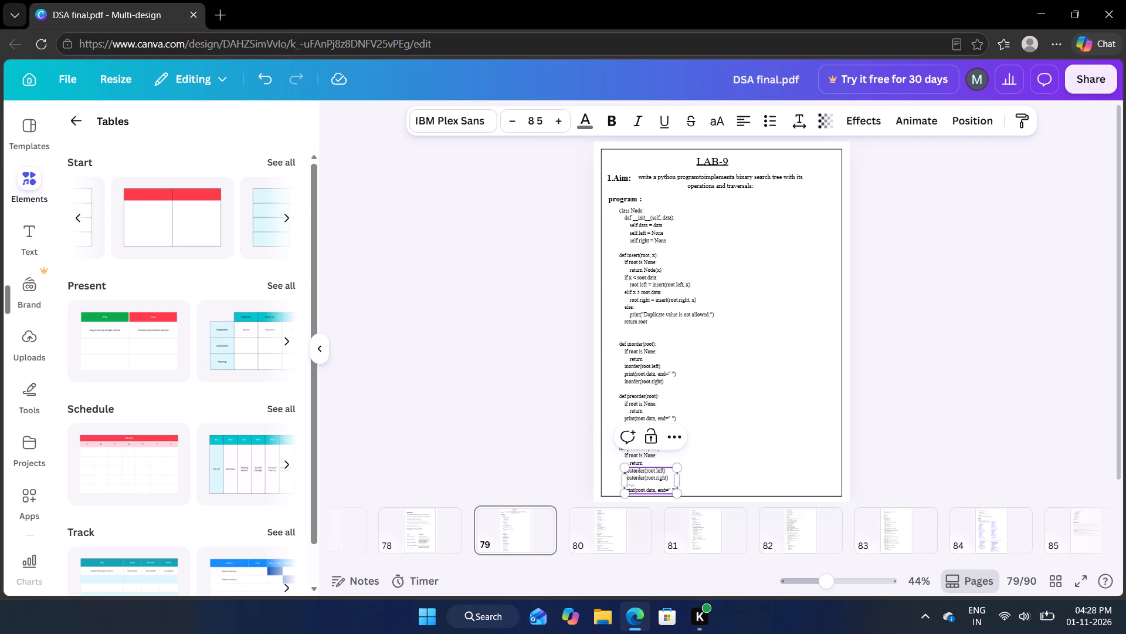
key("BackSpace")
key("BackSpace")
key("BackSpace")
key("BackSpace")
key("BackSpace")
key("BackSpace")
key("BackSpace")
key("BackSpace")
key("BackSpace")
key("BackSpace")
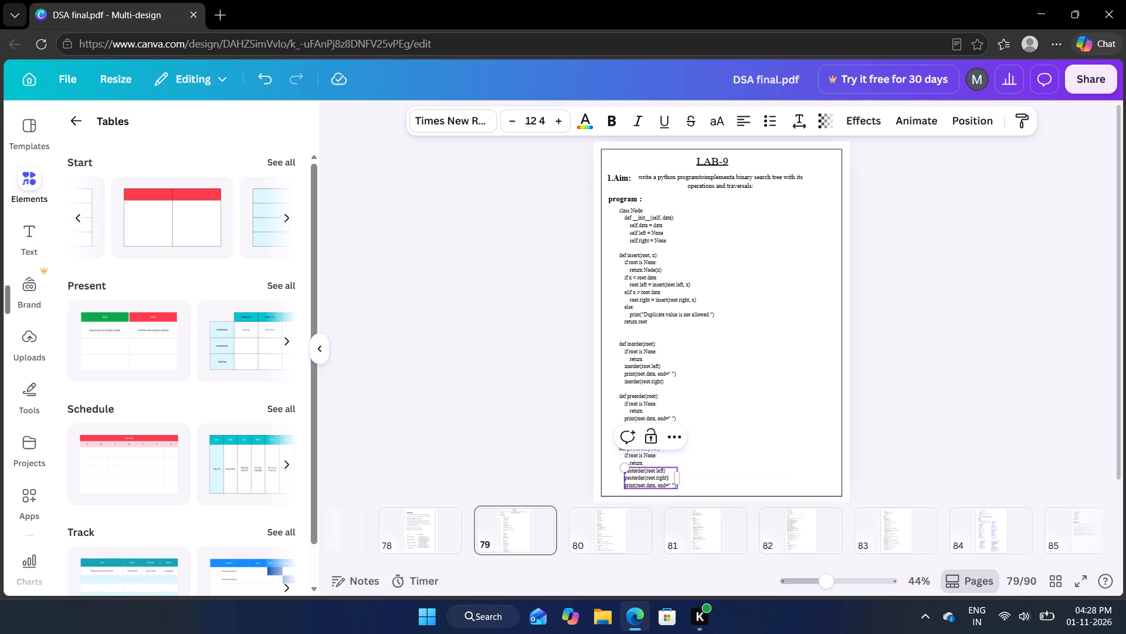
left_click(892, 436)
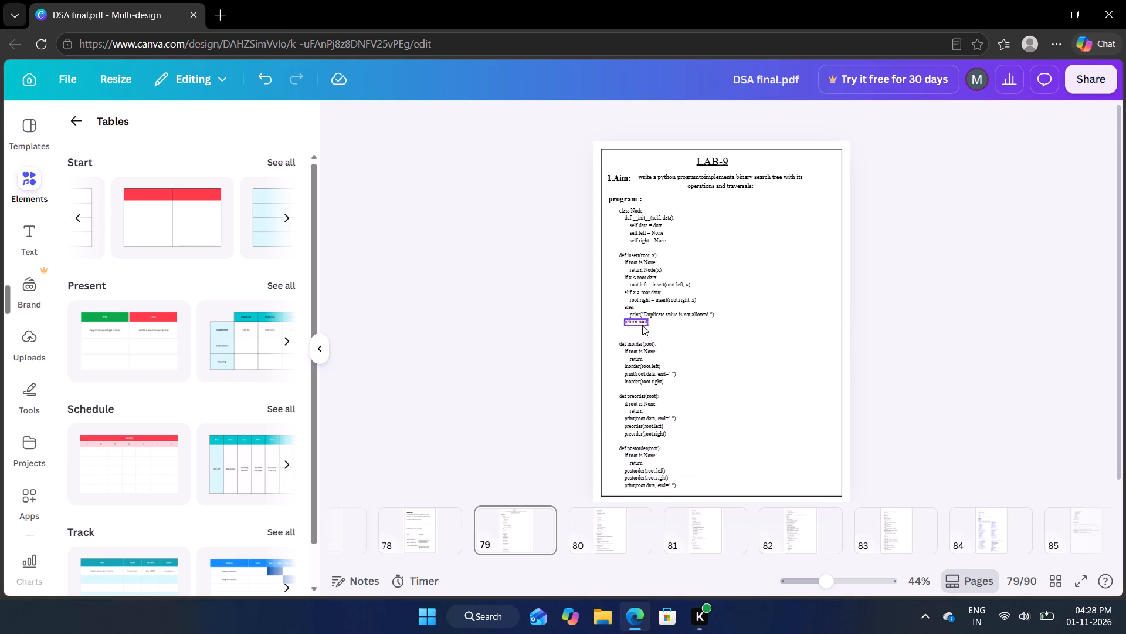
Move page 79's border aside and shift the inorder, preorder and postorder functions up directly beneath return root.
left_click_drag(614, 335, 615, 333)
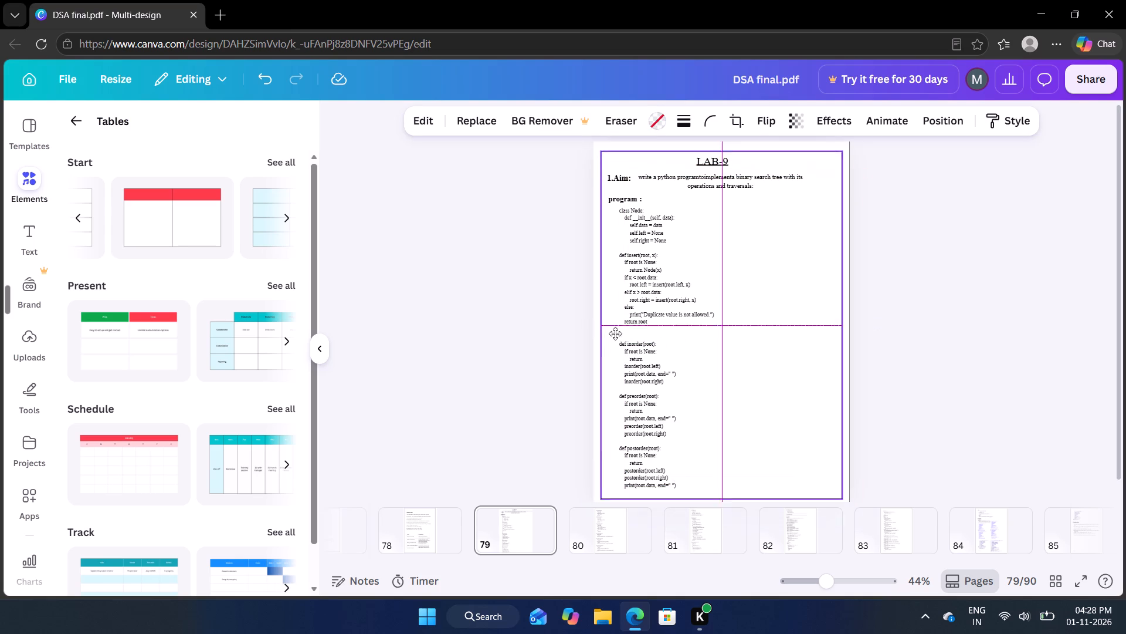
left_click_drag(615, 333, 706, 332)
left_click_drag(610, 331, 627, 353)
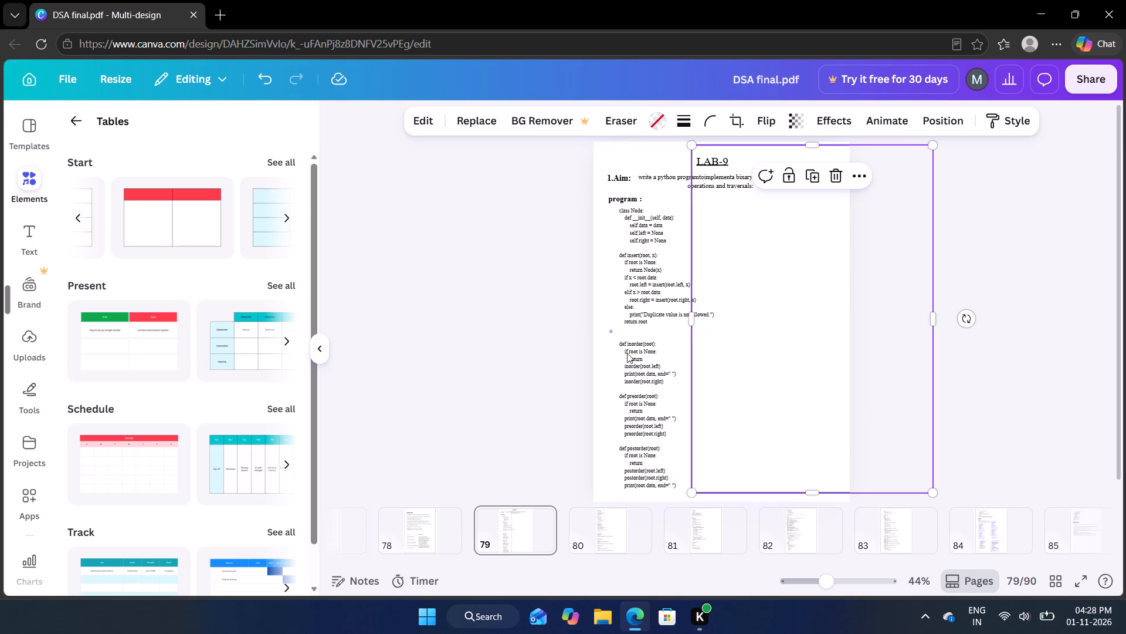
left_click_drag(627, 353, 673, 484)
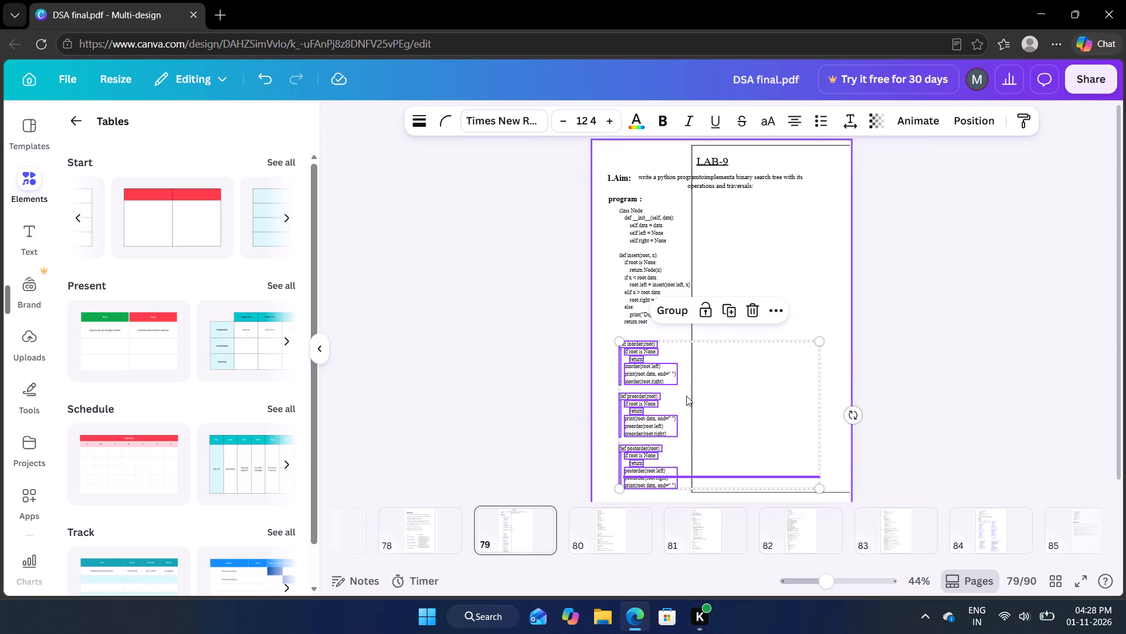
left_click_drag(680, 399, 681, 385)
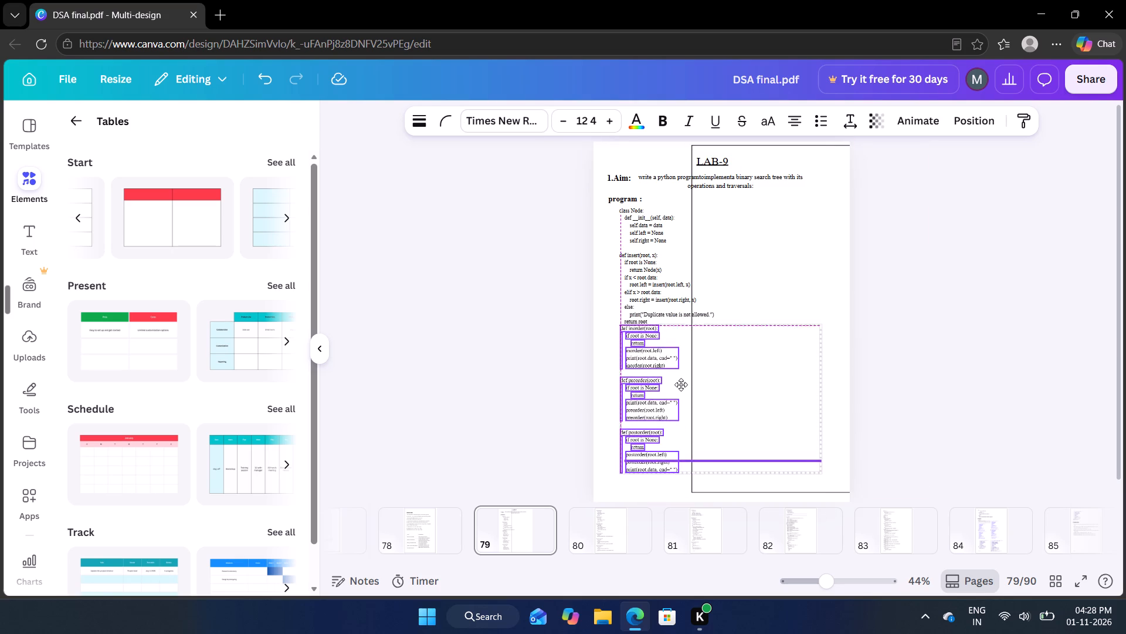
left_click_drag(681, 385, 676, 383)
left_click(918, 355)
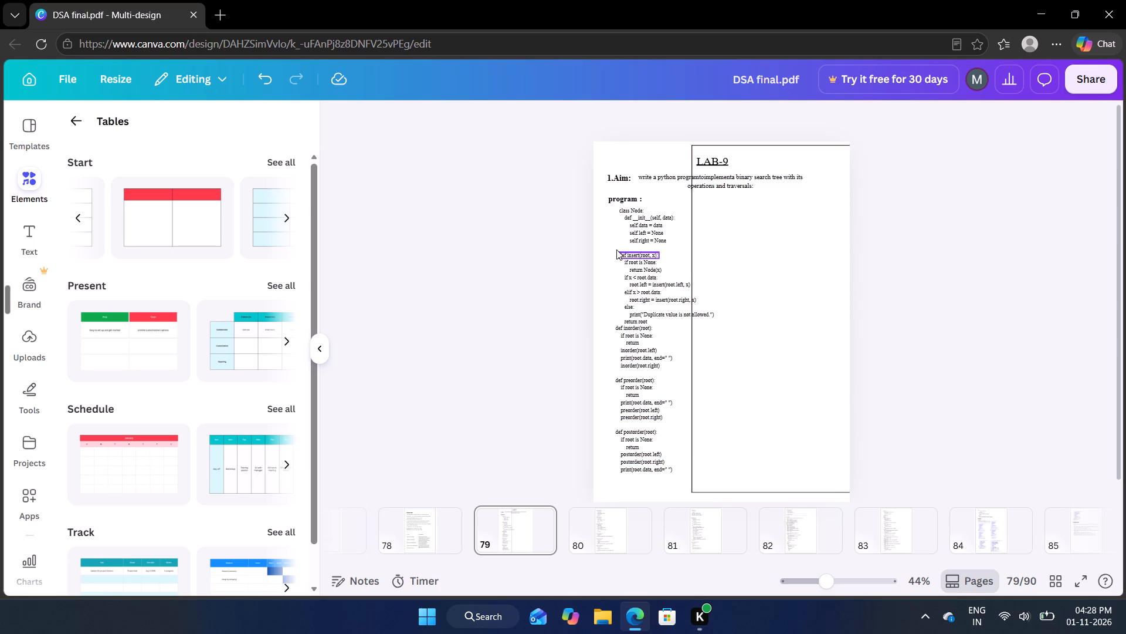
Shift the insert function's lines on page 79, from def insert to else, up directly beneath self.right = None.
left_click_drag(613, 246, 680, 305)
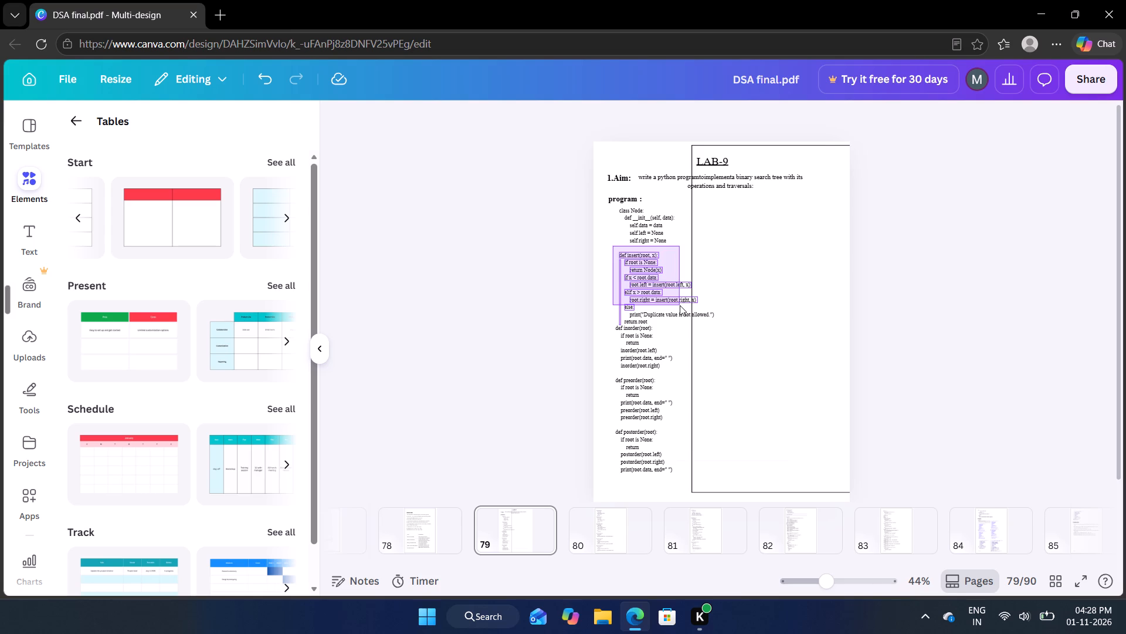
right_click(680, 305)
left_click_drag(607, 244, 636, 269)
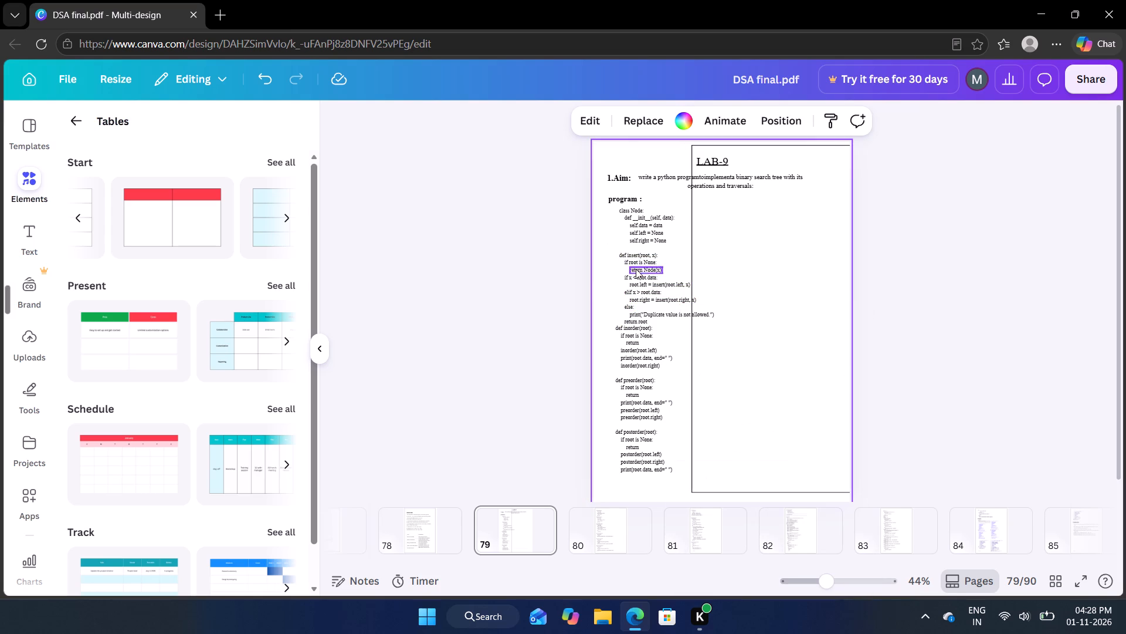
left_click_drag(636, 269, 622, 260)
left_click_drag(605, 234, 654, 283)
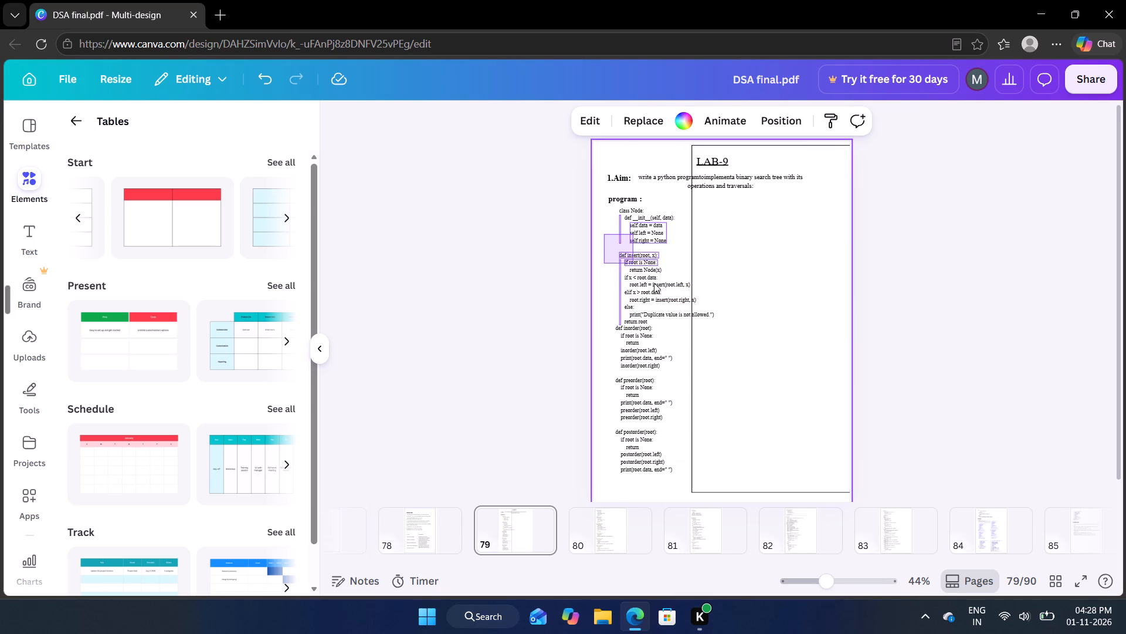
left_click_drag(654, 283, 622, 309)
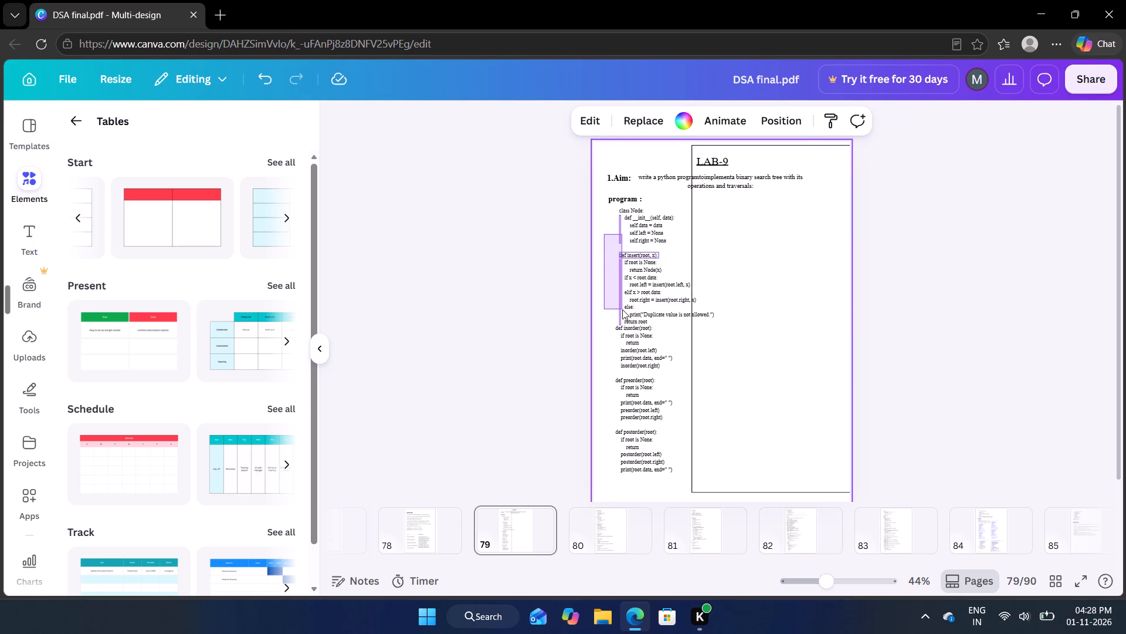
left_click_drag(622, 309, 628, 316)
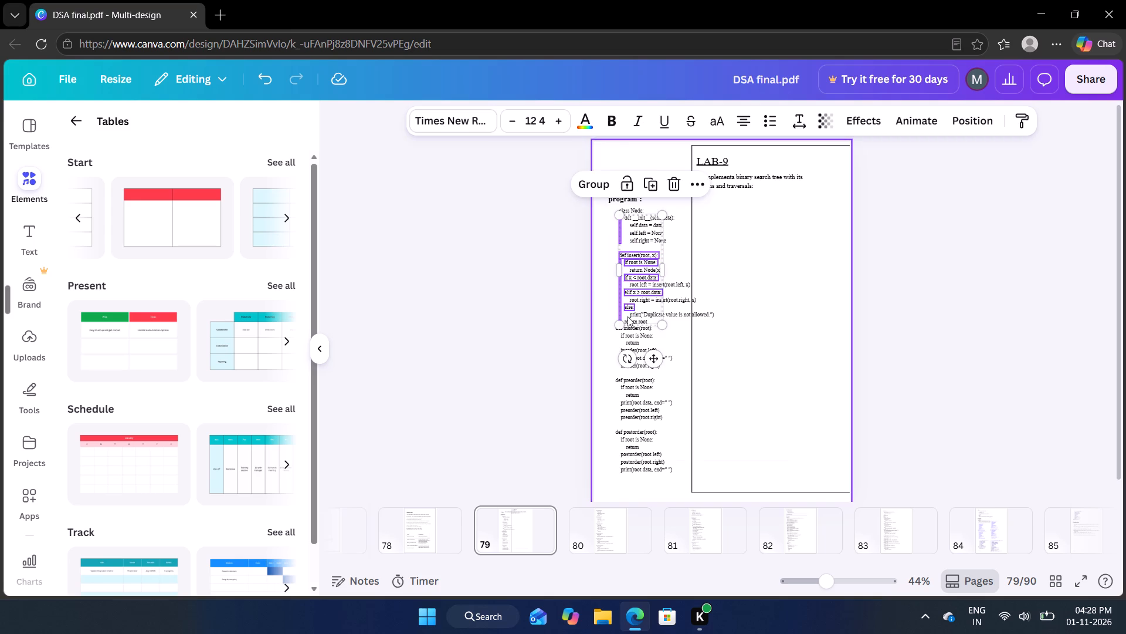
left_click(789, 279)
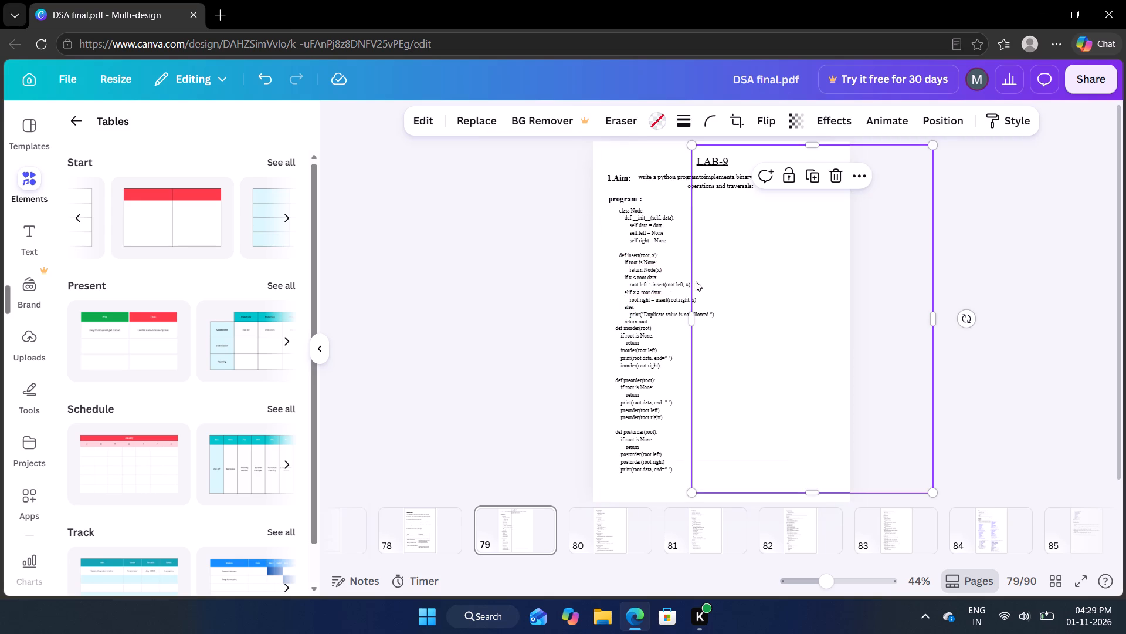
left_click_drag(612, 245, 676, 295)
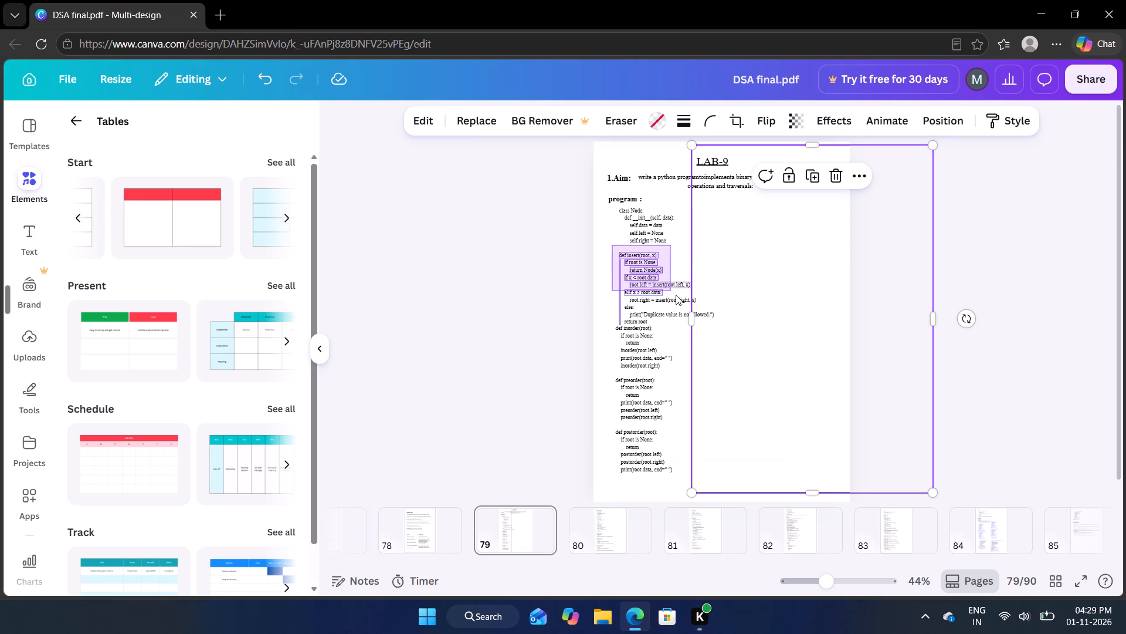
left_click_drag(676, 295, 713, 321)
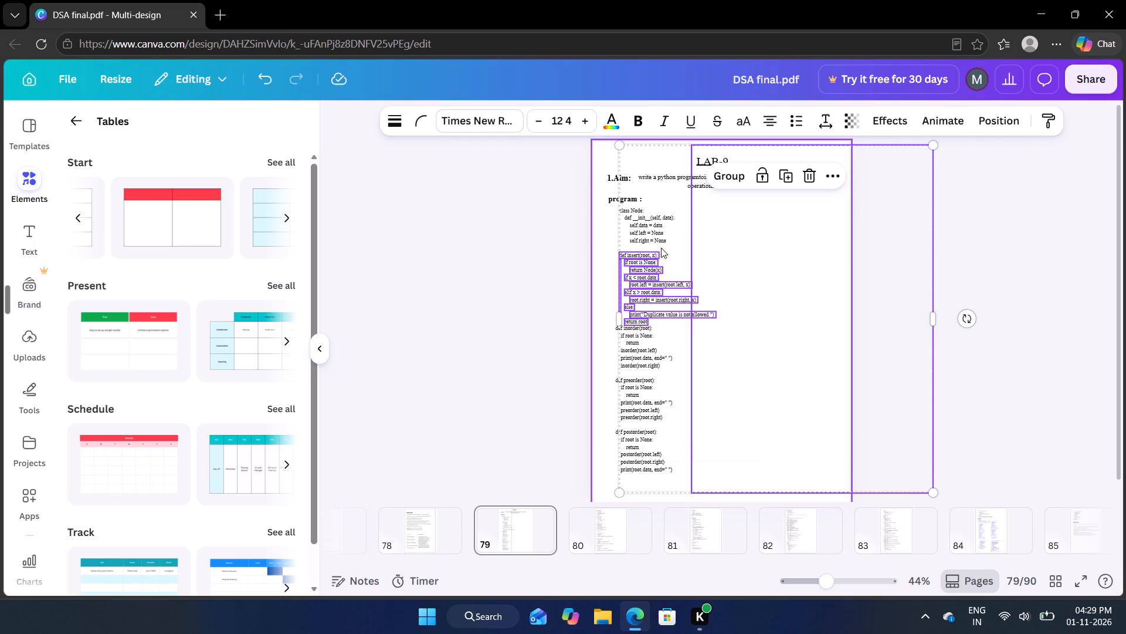
left_click(667, 262)
left_click_drag(615, 248, 684, 309)
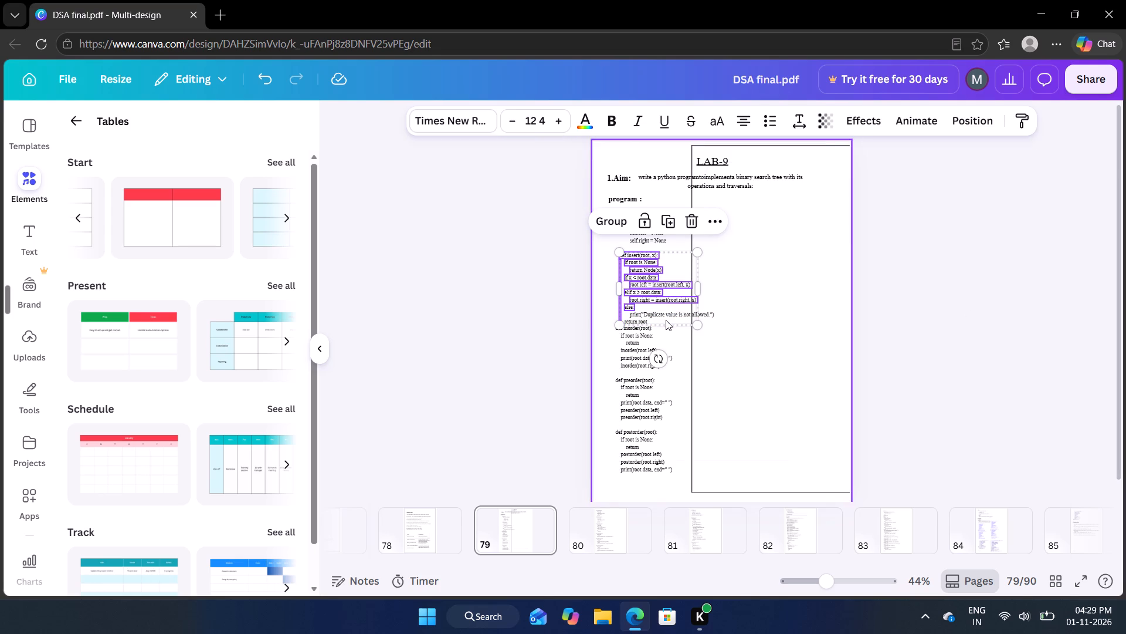
left_click_drag(679, 265, 679, 264)
left_click_drag(679, 264, 677, 257)
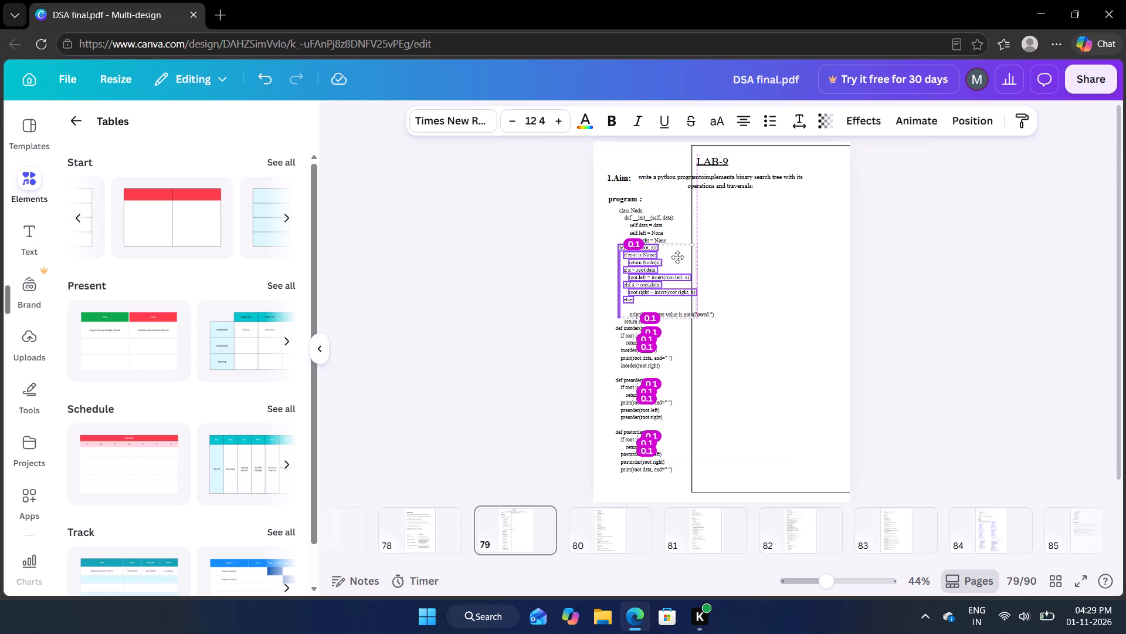
left_click_drag(677, 257, 678, 257)
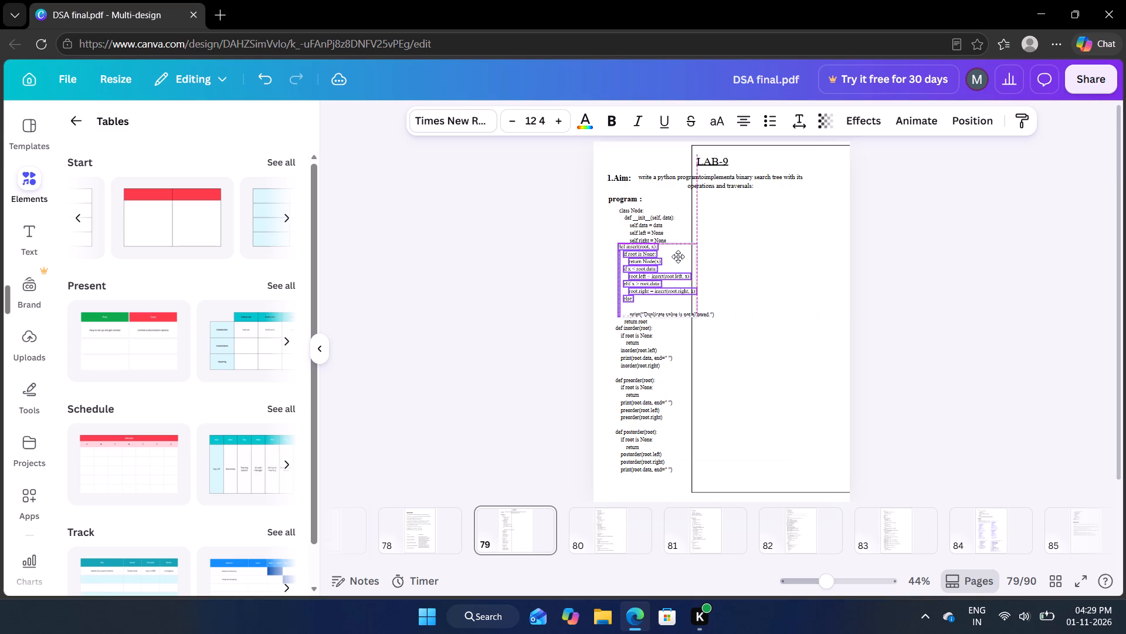
left_click_drag(678, 257, 678, 257)
left_click(961, 275)
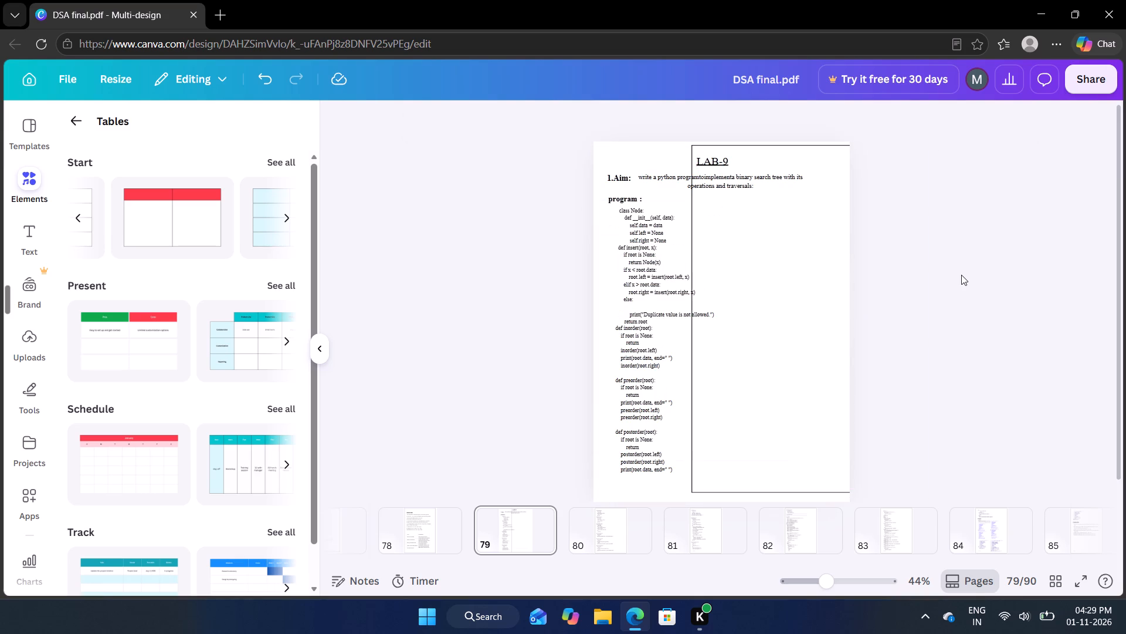
Move the duplicate-value print line and return root up to close the gap beneath else on page 79.
left_click_drag(674, 311, 674, 305)
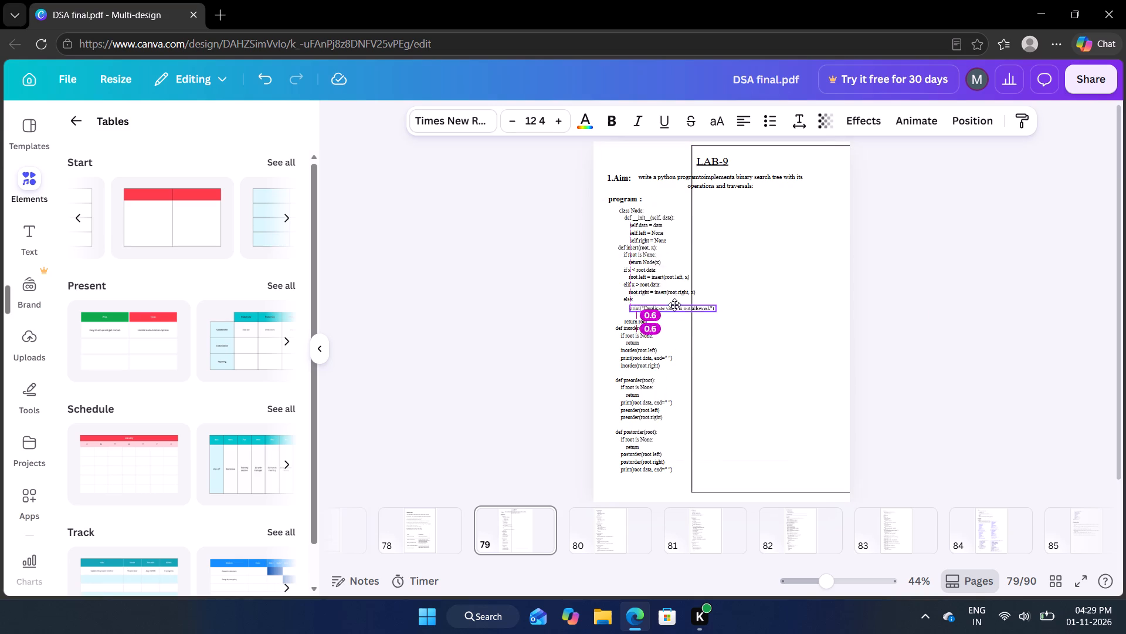
left_click_drag(674, 305, 674, 303)
left_click(884, 302)
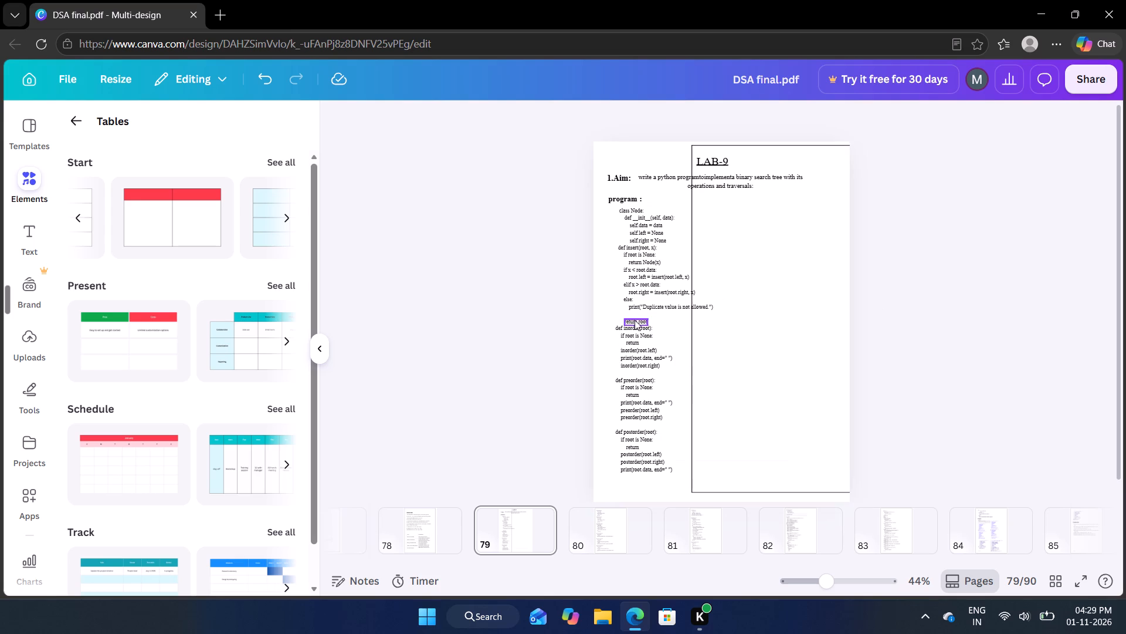
left_click_drag(635, 319, 636, 313)
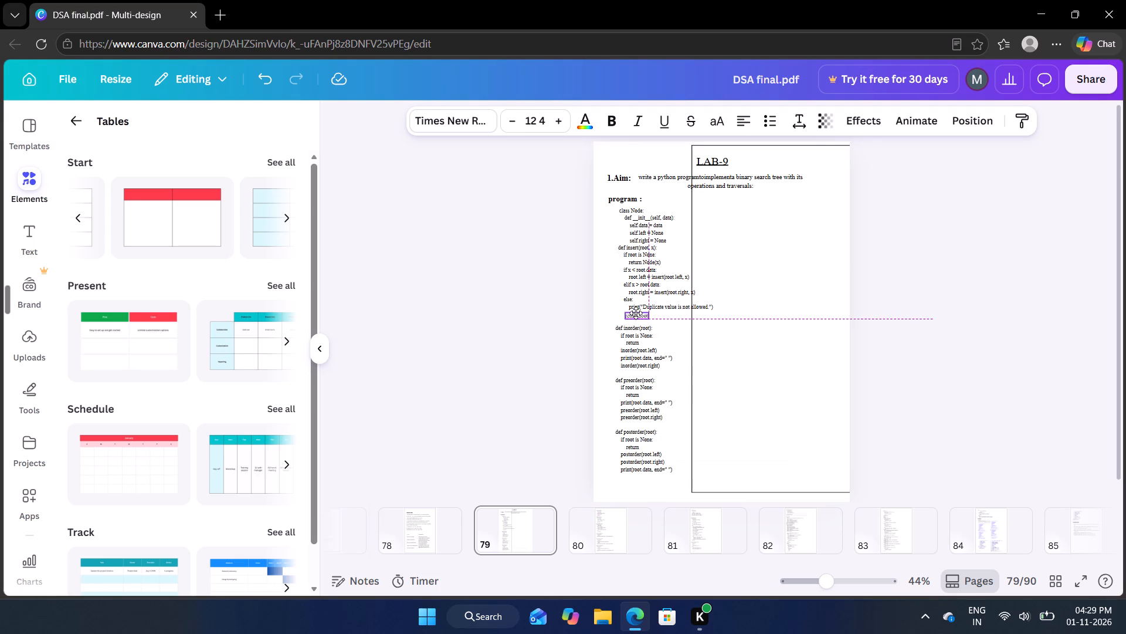
left_click_drag(636, 313, 635, 313)
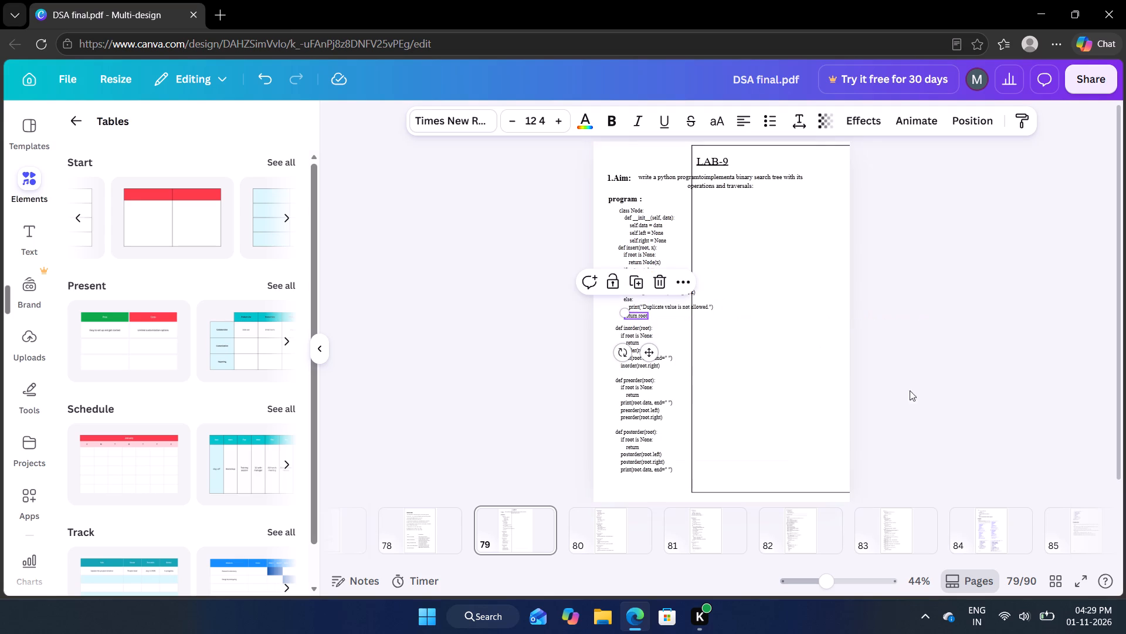
left_click(920, 392)
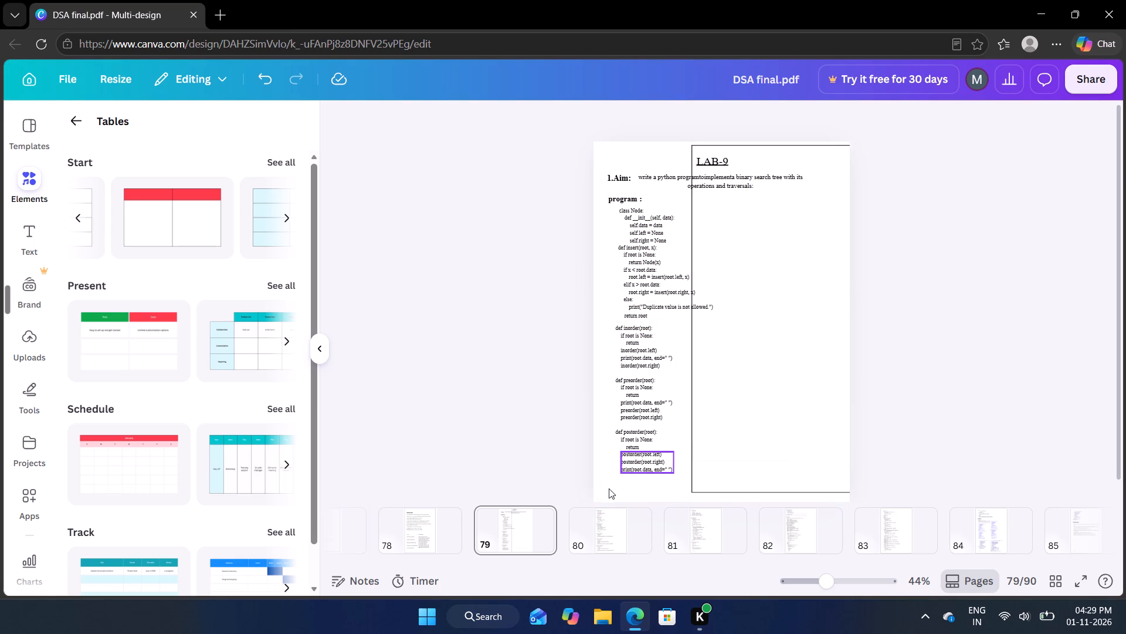
left_click(949, 370)
Move the border back around page 79's content and nudge it slightly down.
left_click_drag(799, 302, 762, 303)
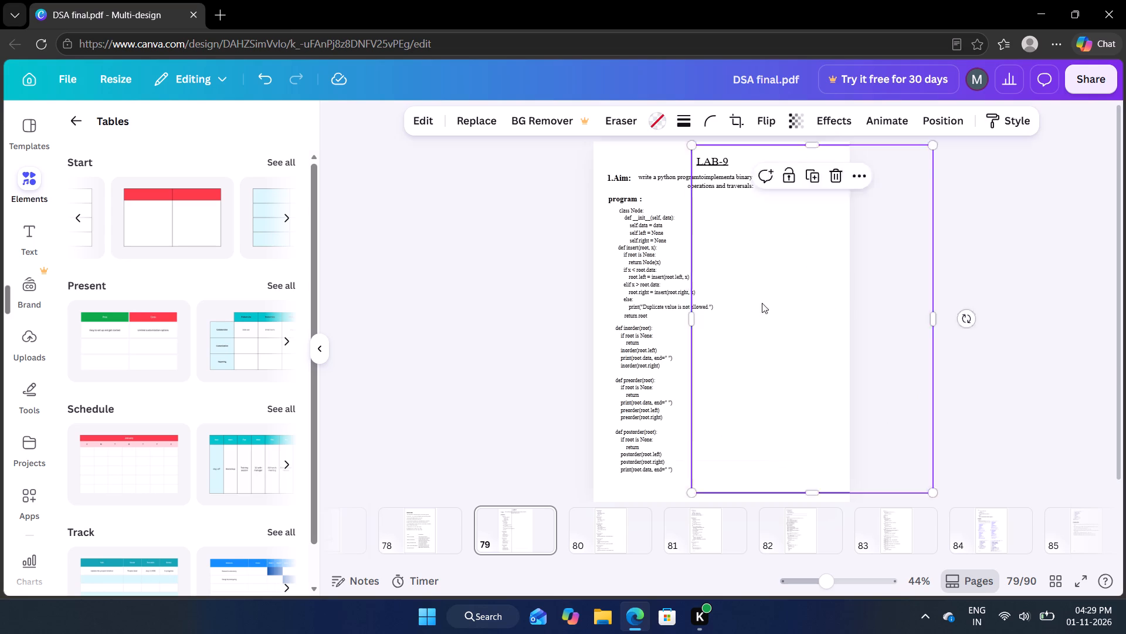
left_click_drag(762, 303, 709, 304)
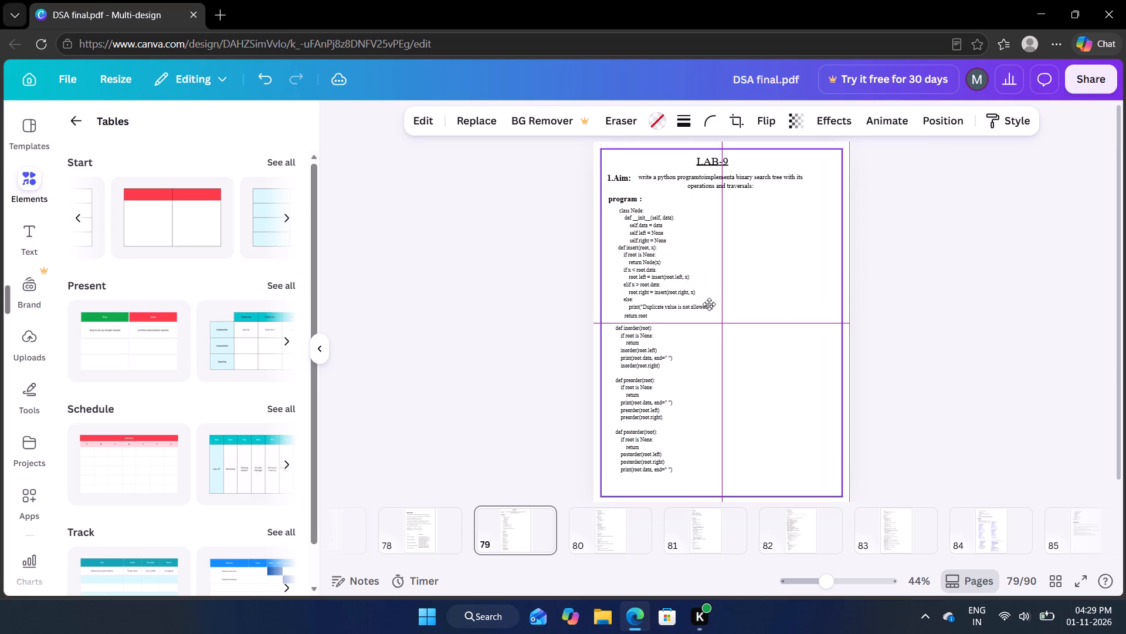
left_click_drag(709, 304, 709, 303)
left_click(953, 375)
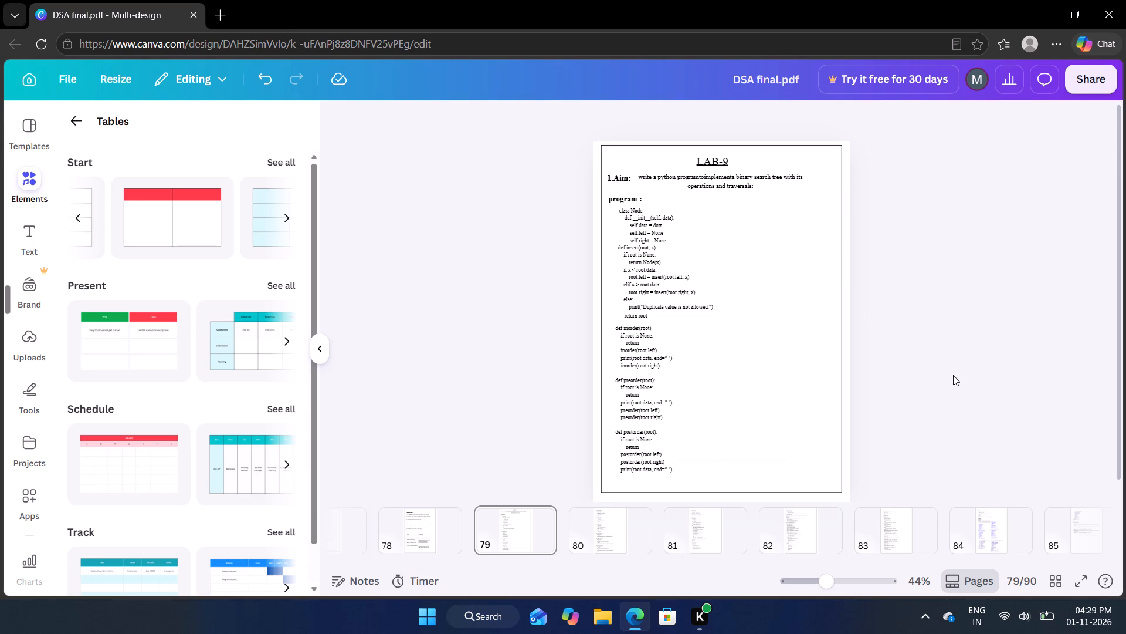
scroll(807, 311, "down", 1)
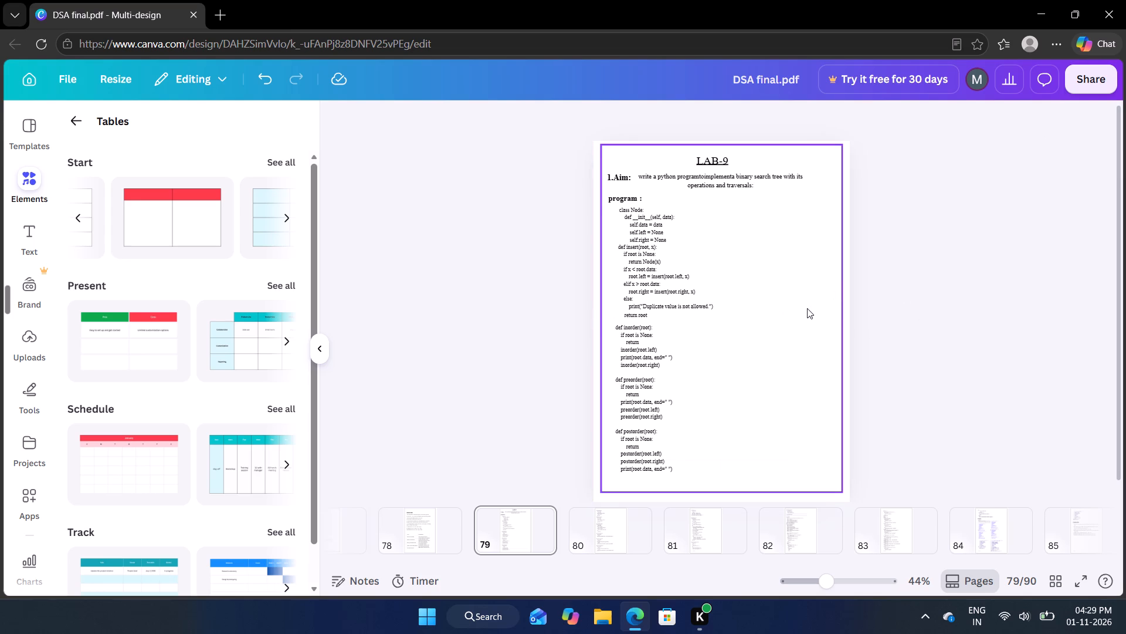
left_click_drag(812, 252, 811, 262)
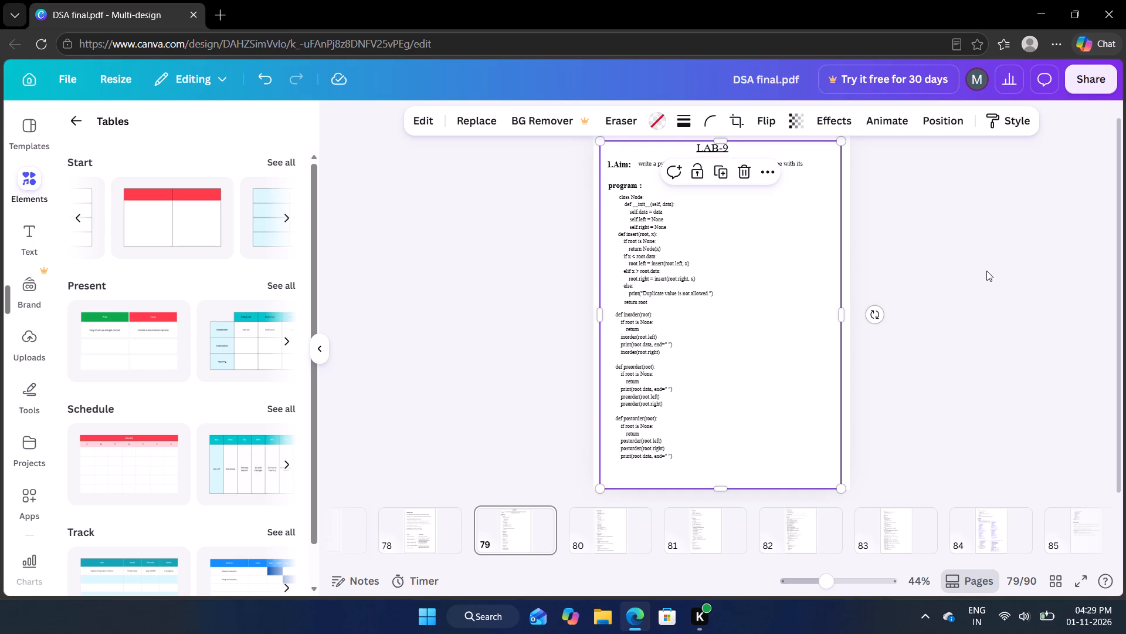
left_click(986, 271)
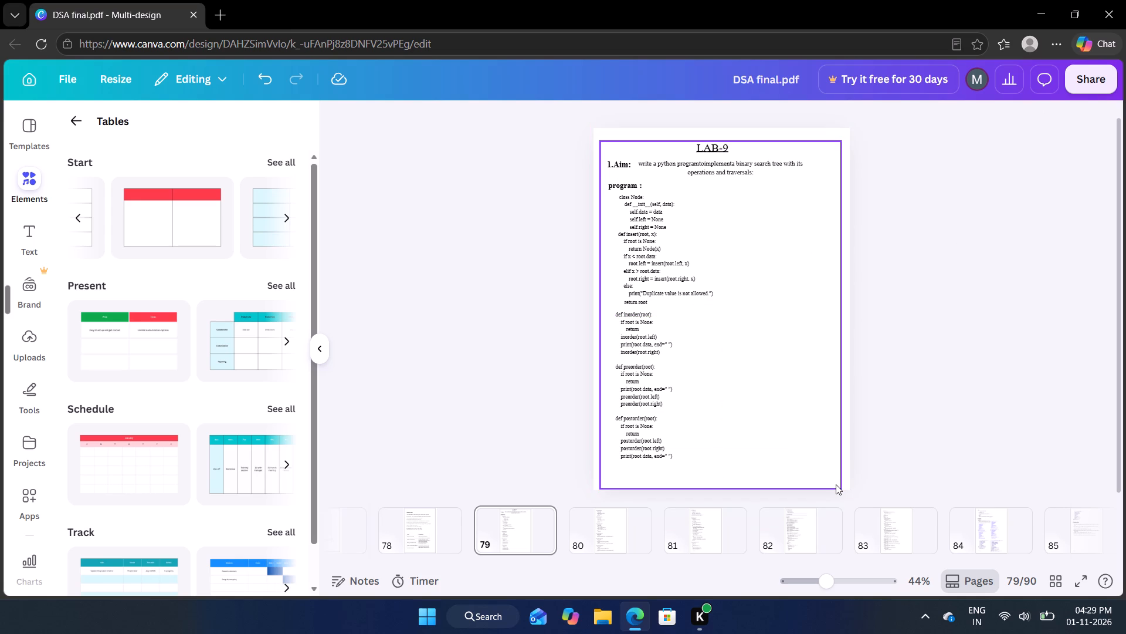
Shrink page 79's border slightly from both of its lower corners.
left_click(836, 484)
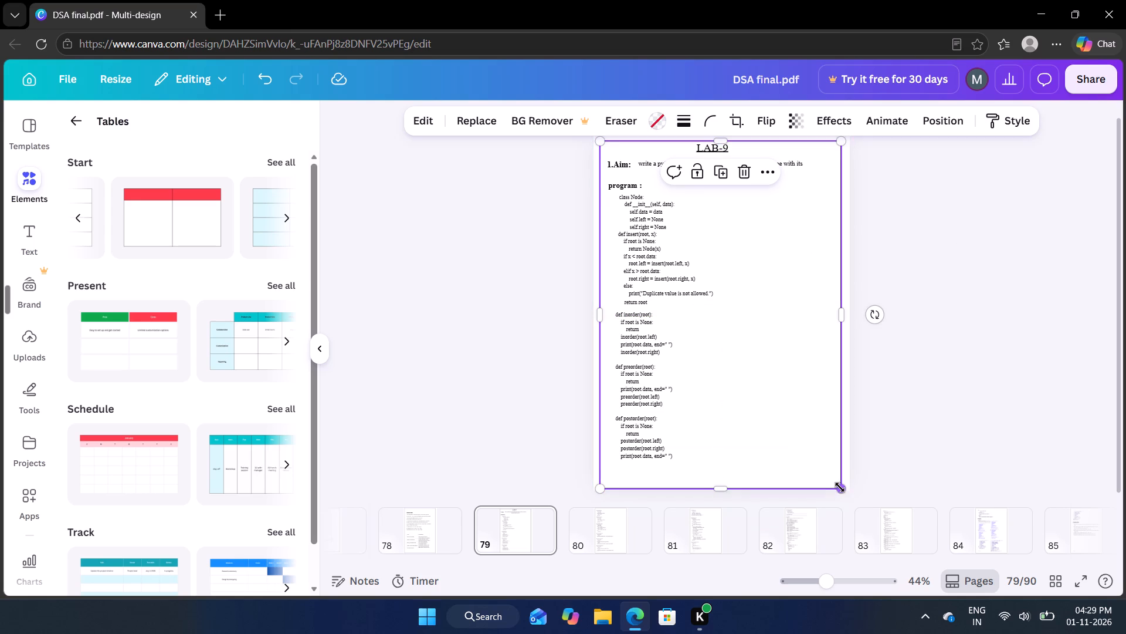
left_click_drag(840, 487, 843, 471)
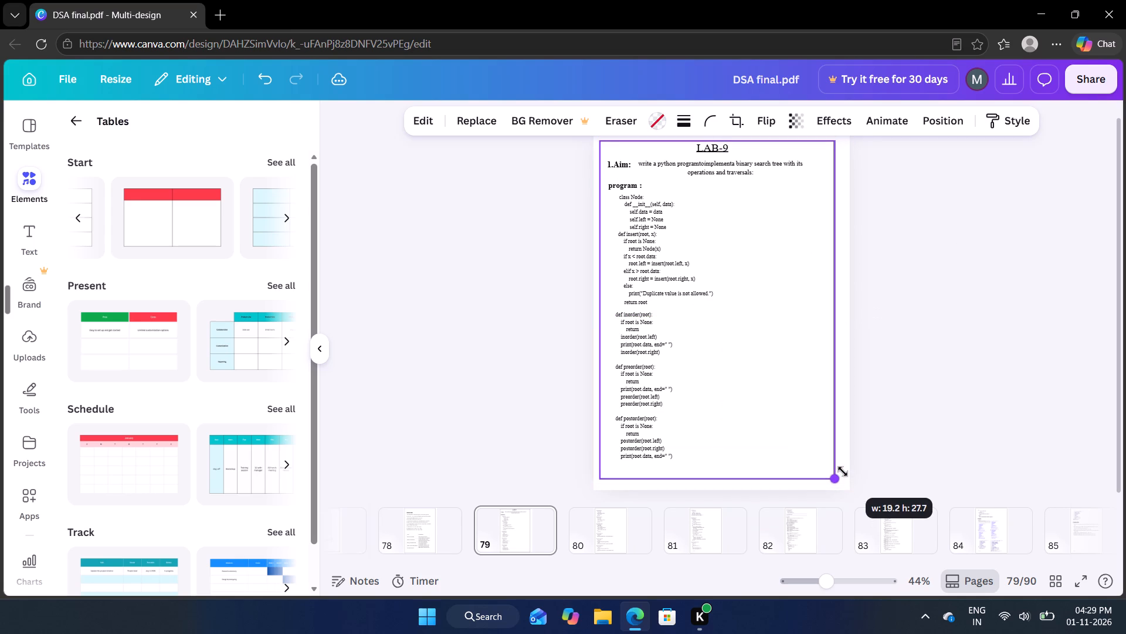
left_click_drag(843, 471, 853, 470)
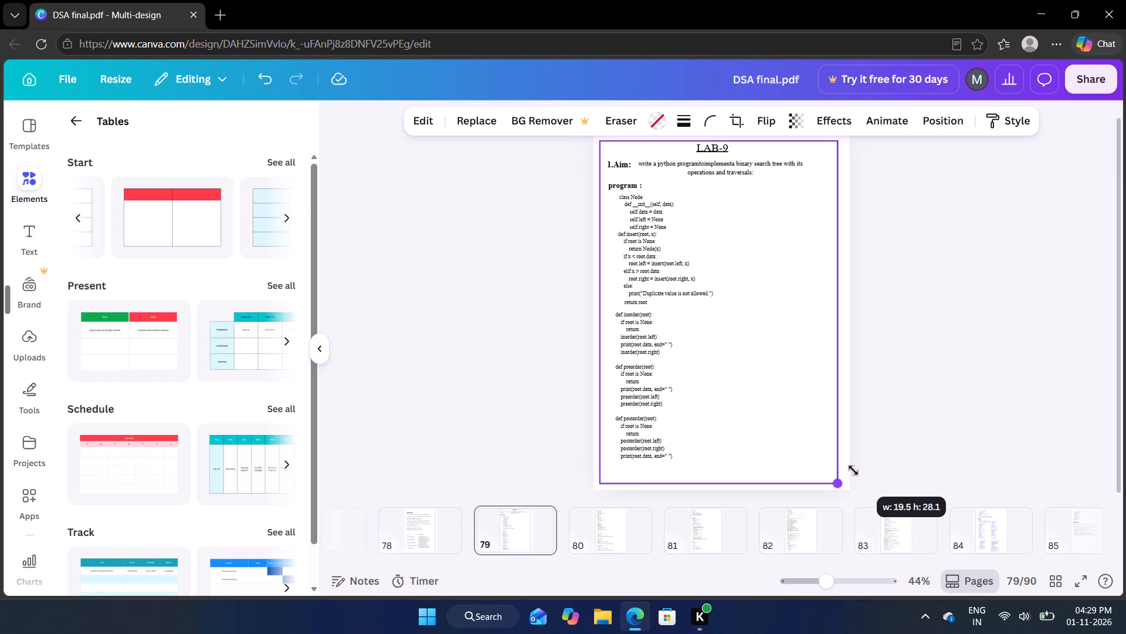
left_click_drag(853, 470, 851, 469)
left_click_drag(601, 478, 608, 476)
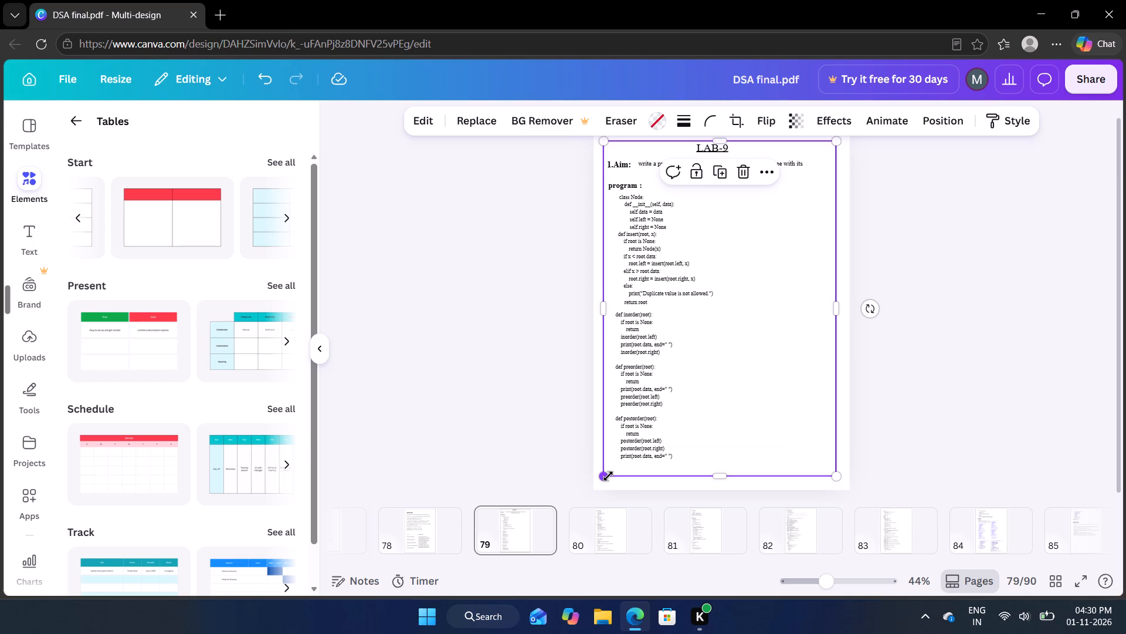
left_click(934, 408)
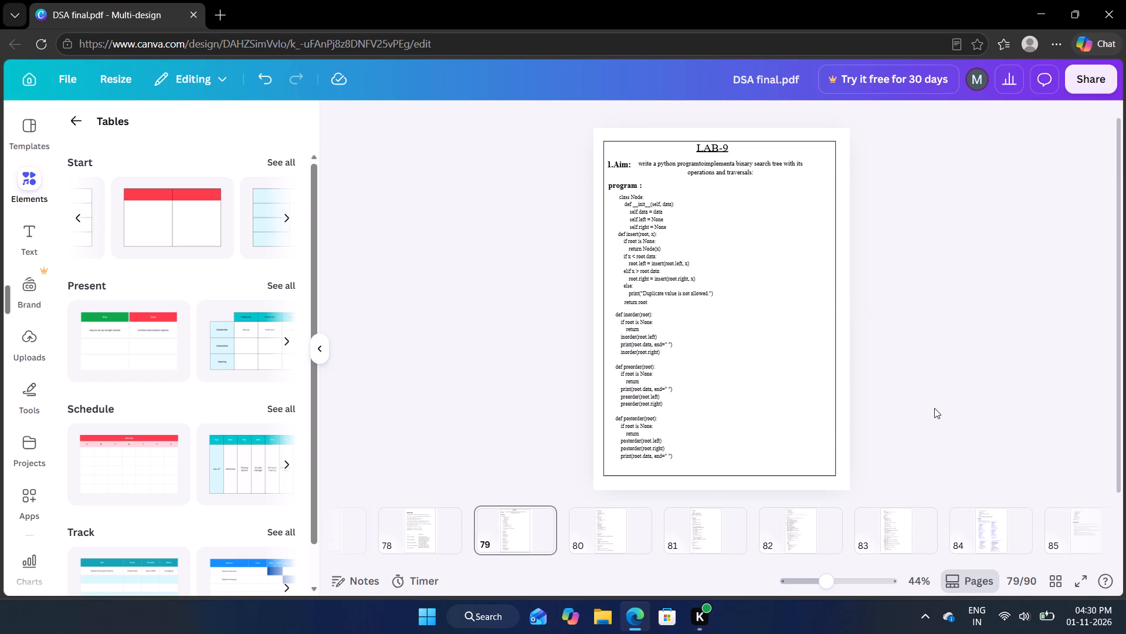
Delete the leftover small text box and the wrapped "+ 1" text below count_internal's last return line on page 80.
left_click(614, 519)
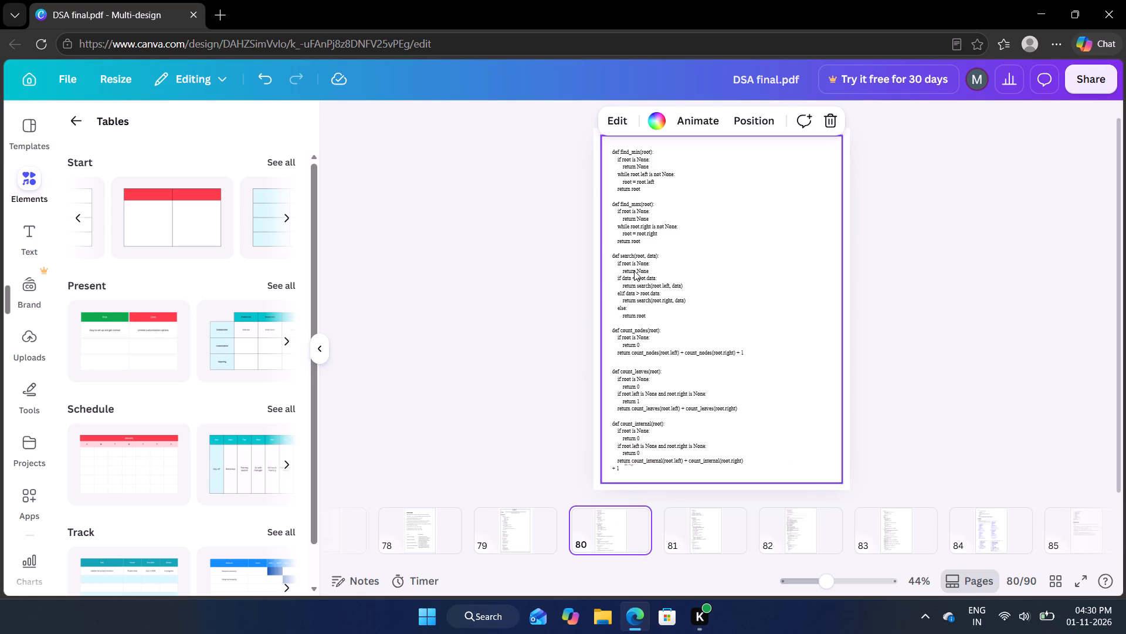
left_click(632, 465)
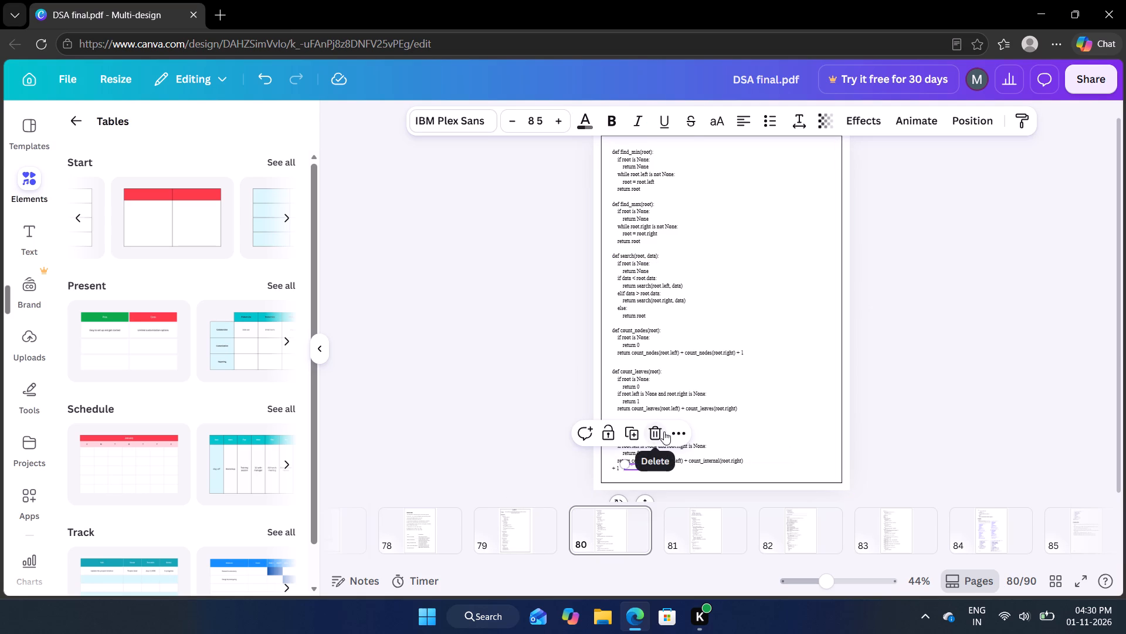
left_click(654, 431)
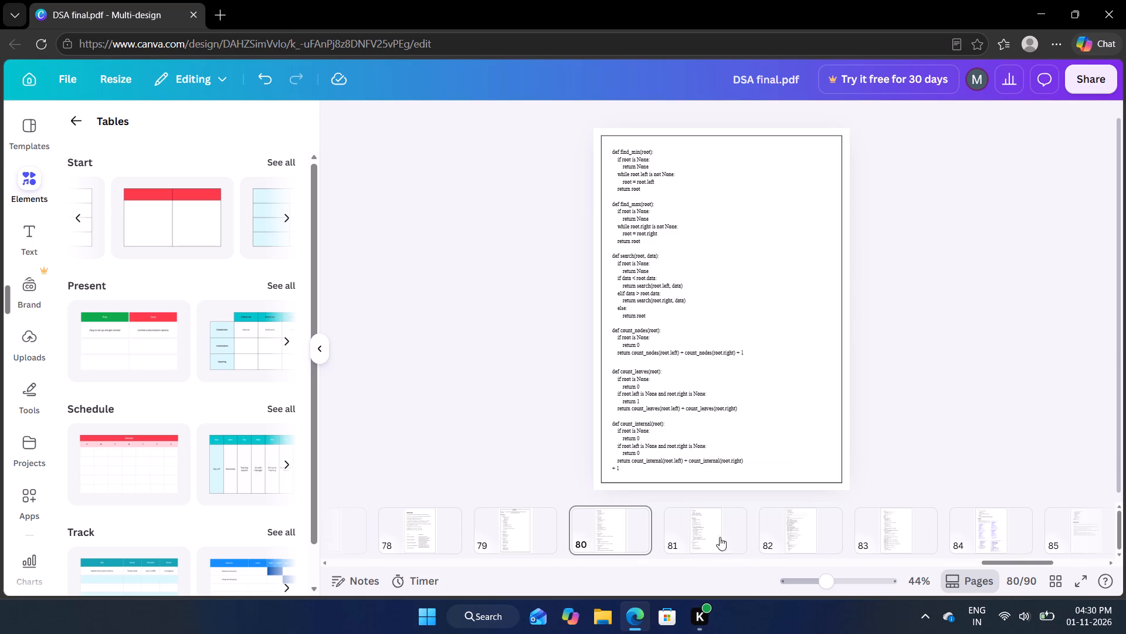
left_click(618, 470)
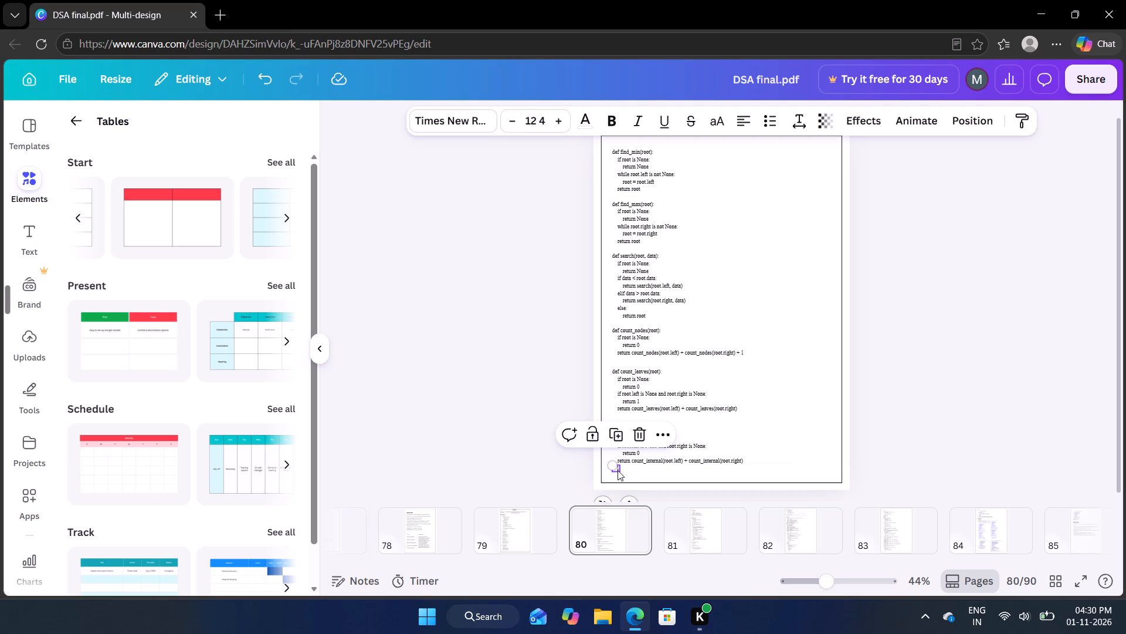
key("BackSpace")
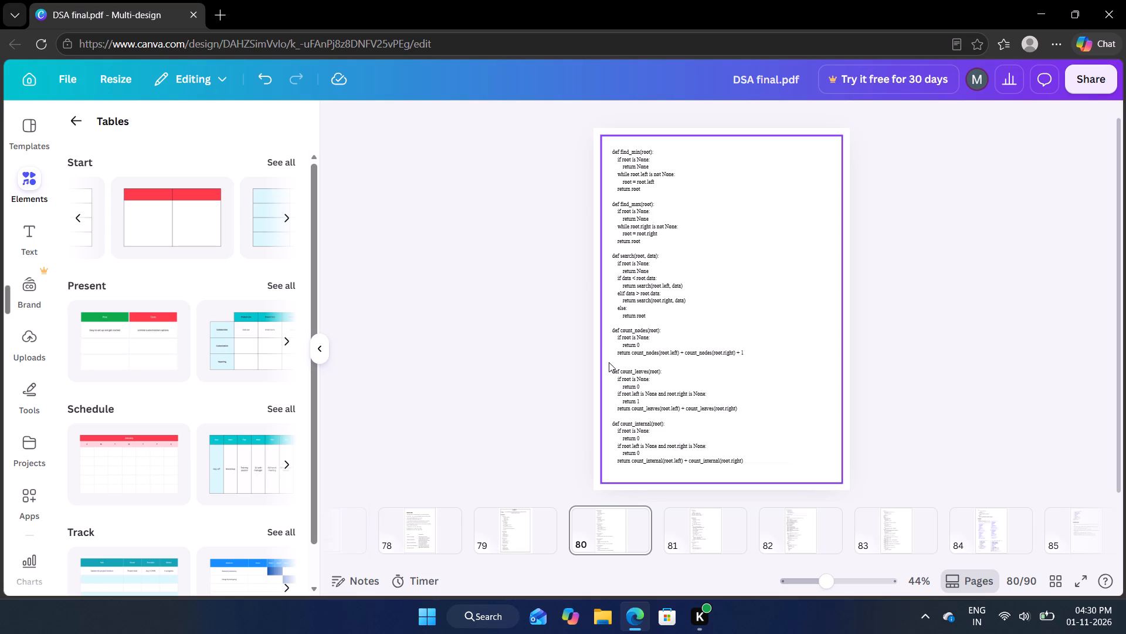
Move page 80's border aside and shift the count_leaves and count_internal code blocks up beneath count_nodes and slightly left.
left_click_drag(609, 362, 730, 359)
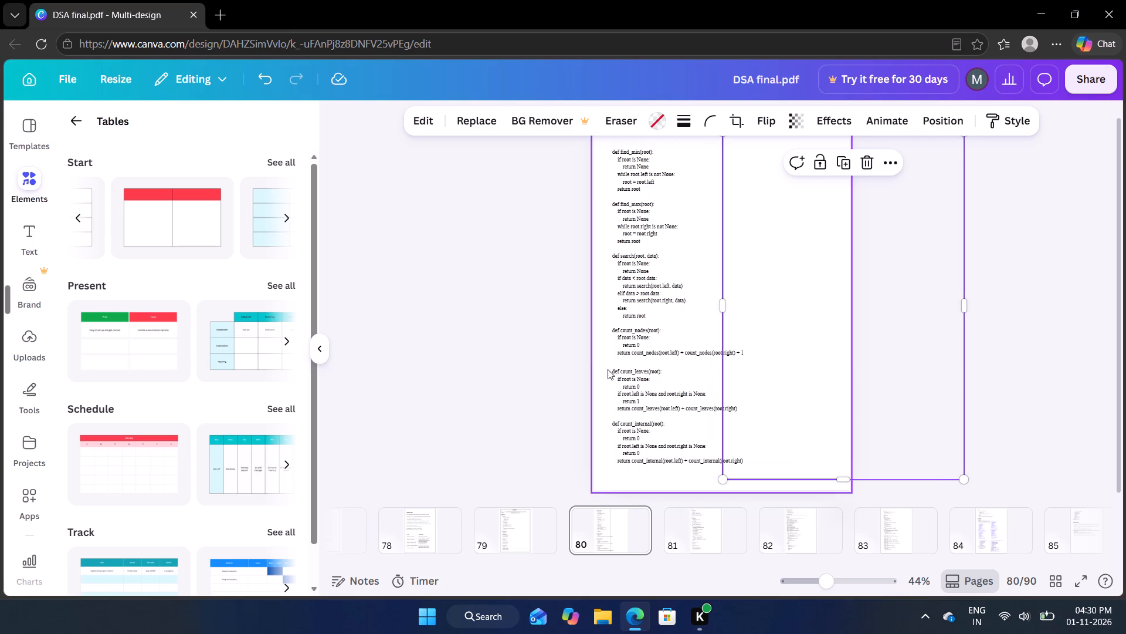
left_click_drag(602, 361, 710, 464)
left_click_drag(775, 396, 775, 386)
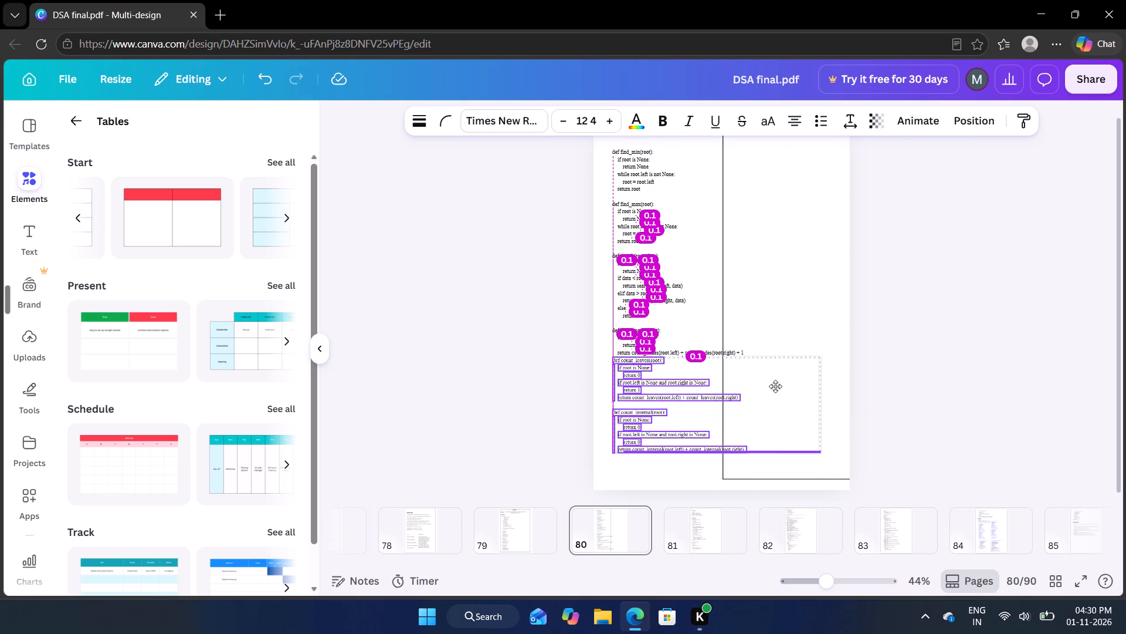
left_click_drag(775, 386, 769, 387)
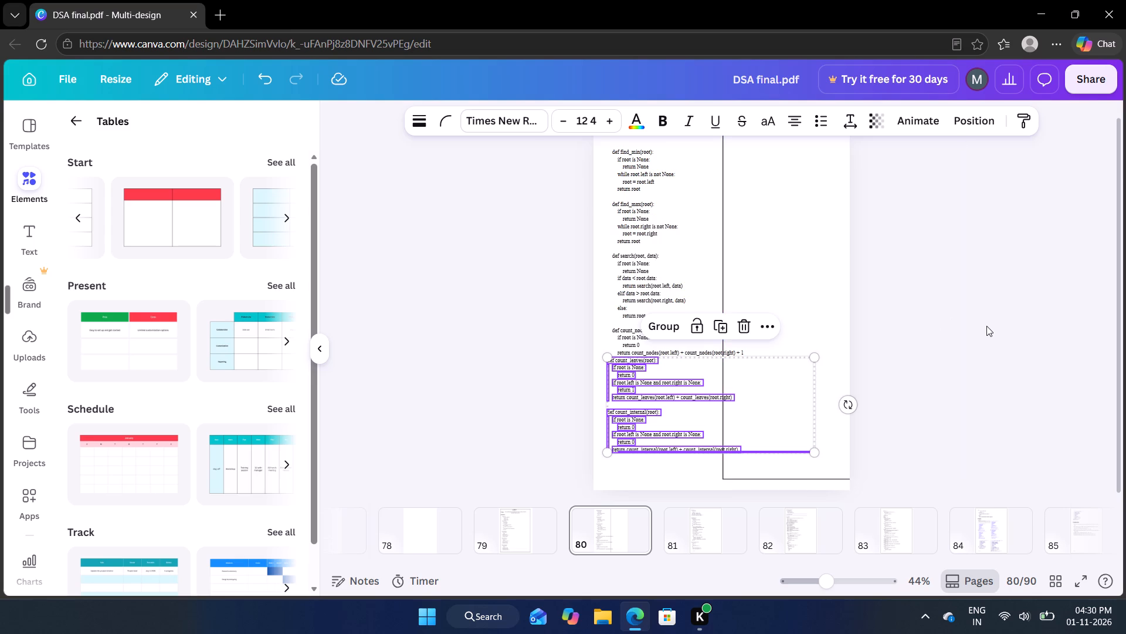
left_click(997, 331)
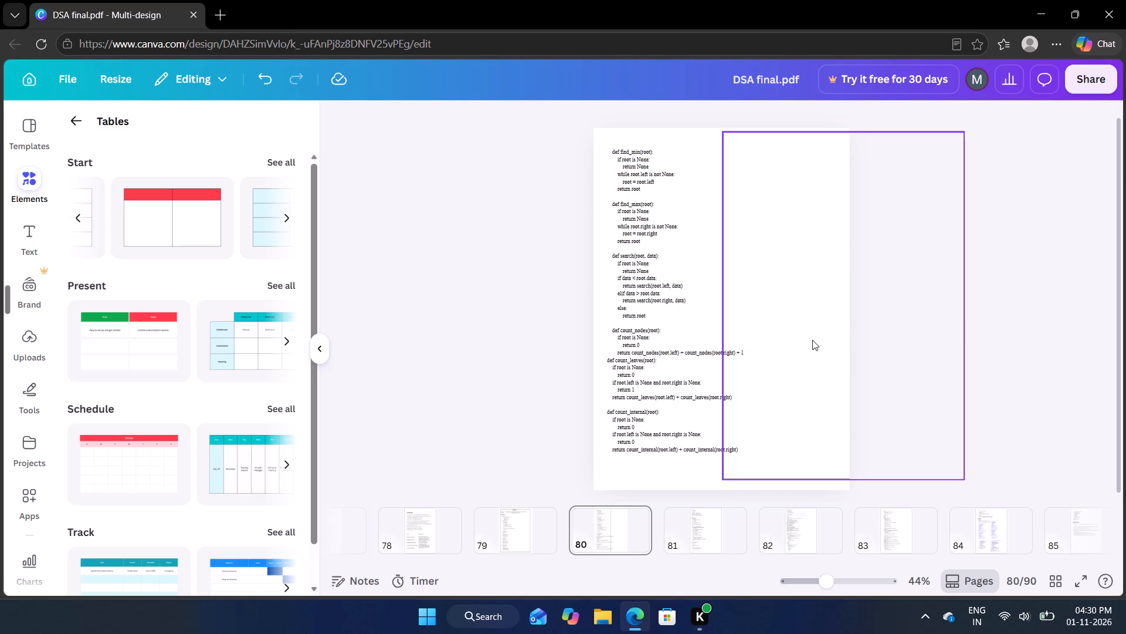
Move the border back around page 80's content and shrink it from its corners to about 19 wide by 27.3 high.
left_click_drag(812, 332, 688, 352)
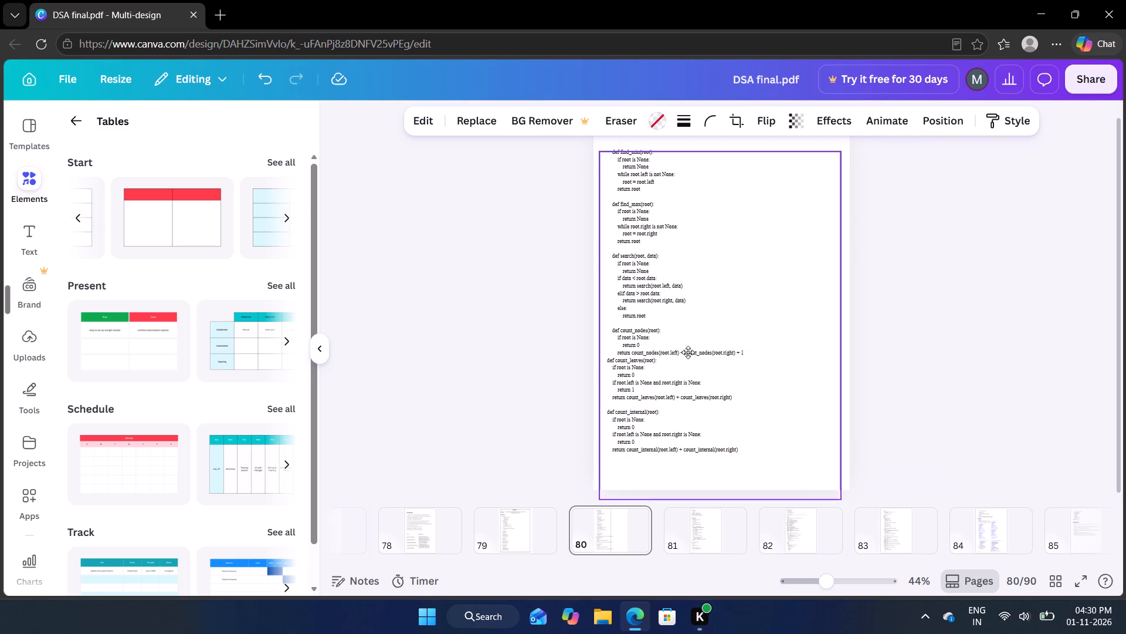
left_click_drag(688, 352, 692, 333)
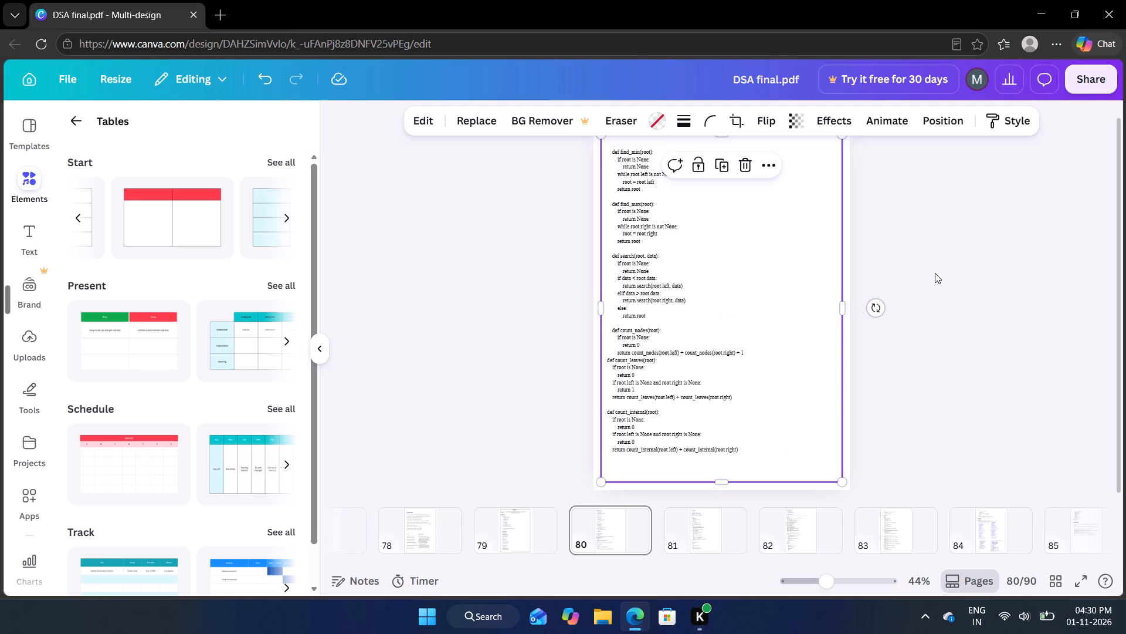
left_click(835, 478)
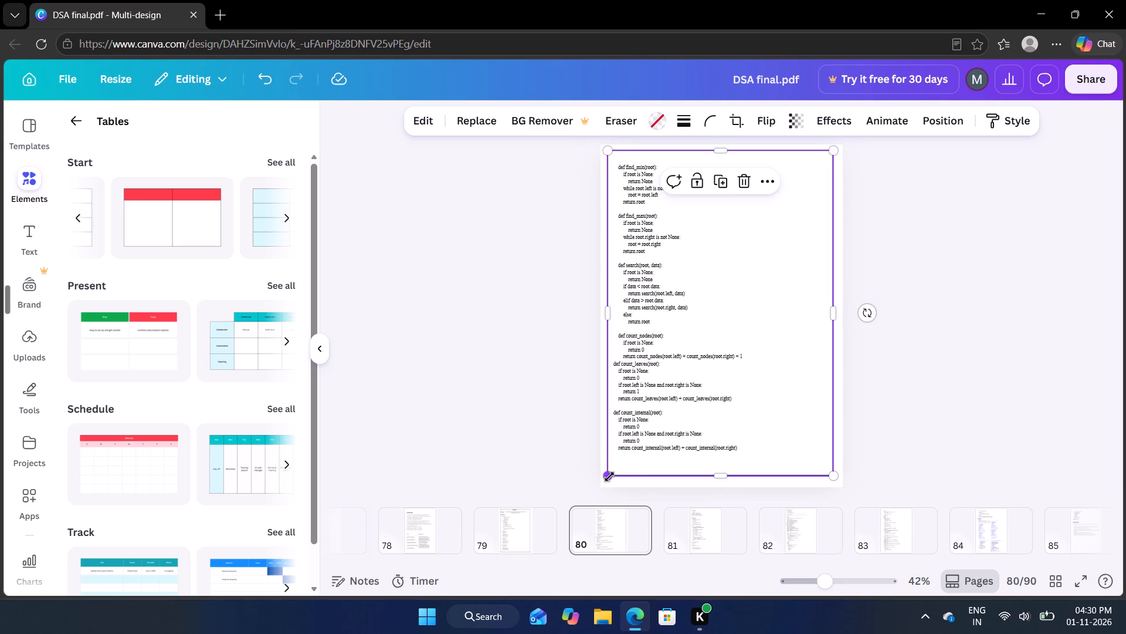
left_click_drag(609, 477, 618, 475)
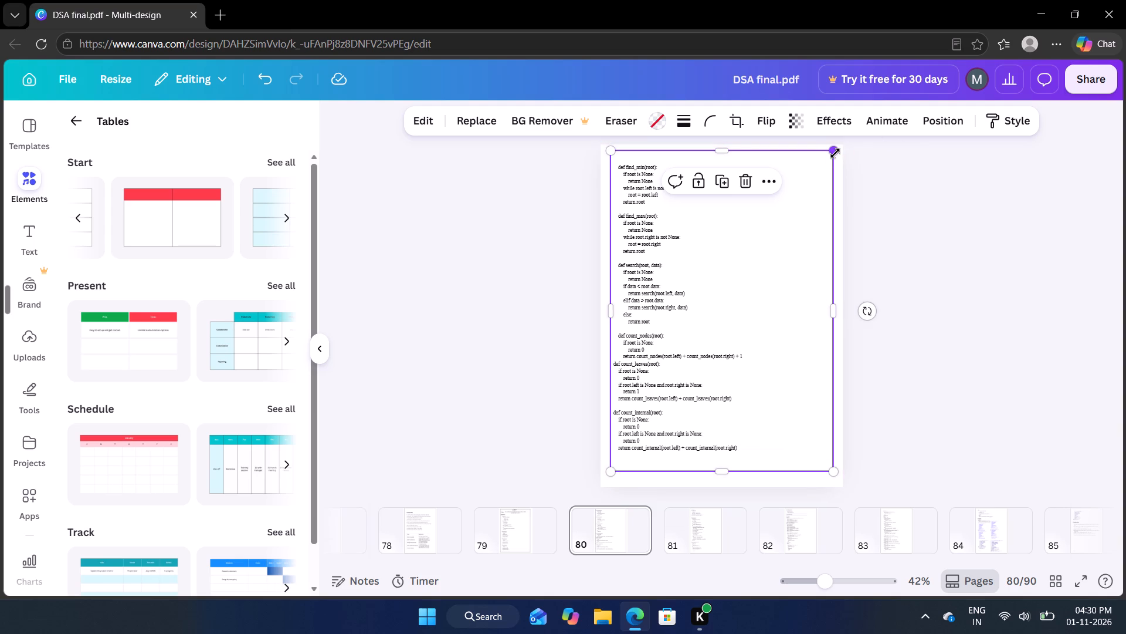
left_click_drag(835, 153, 833, 161)
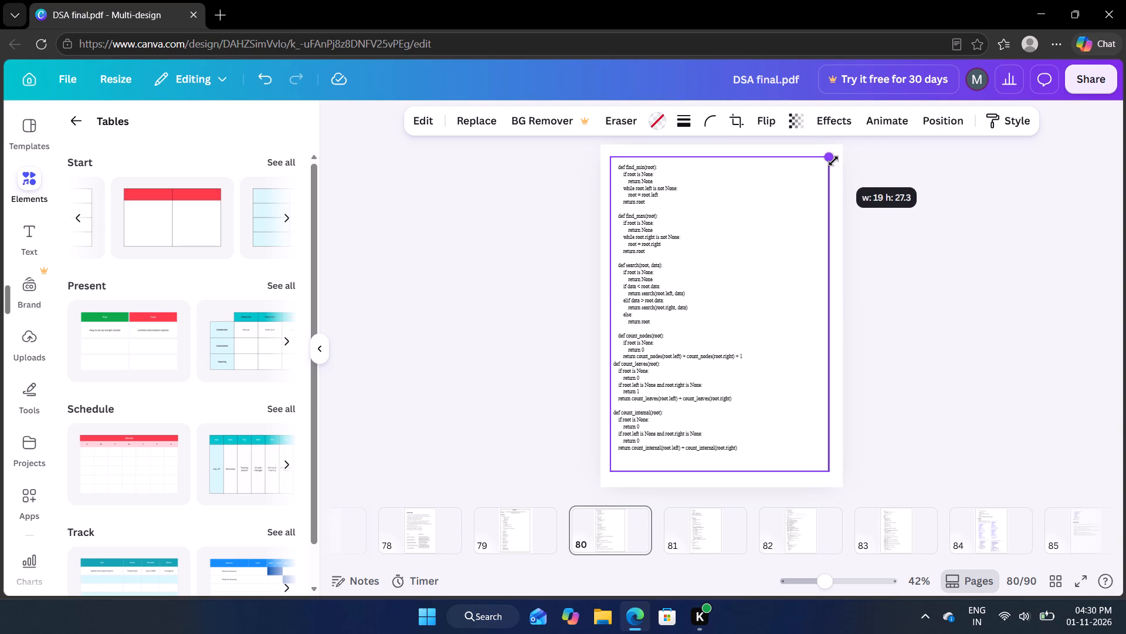
left_click_drag(833, 161, 834, 161)
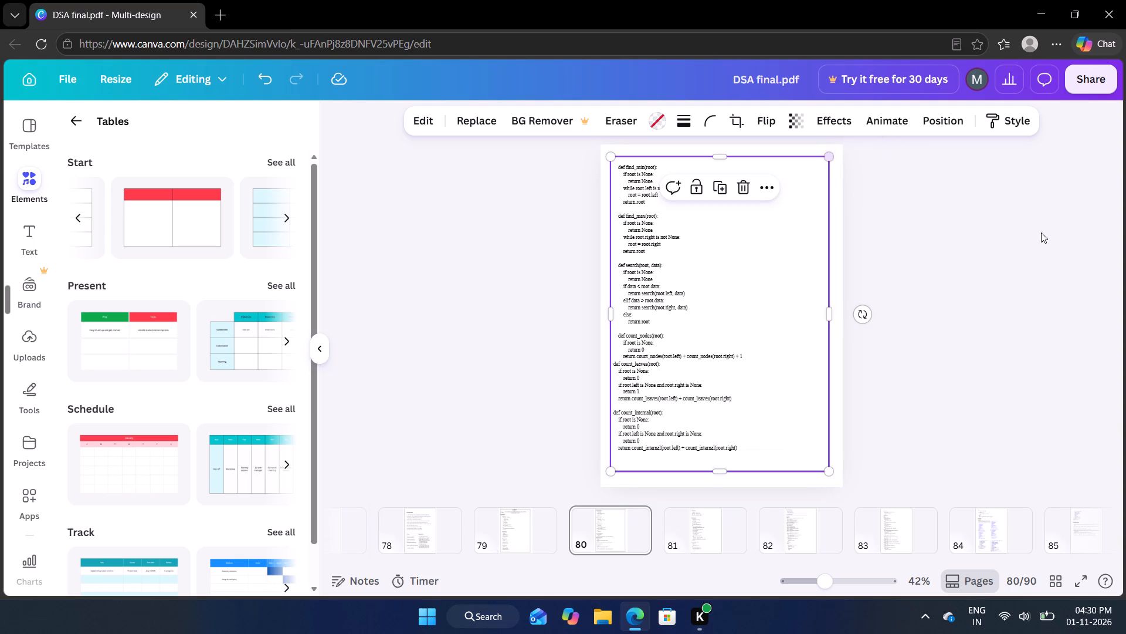
left_click(1041, 232)
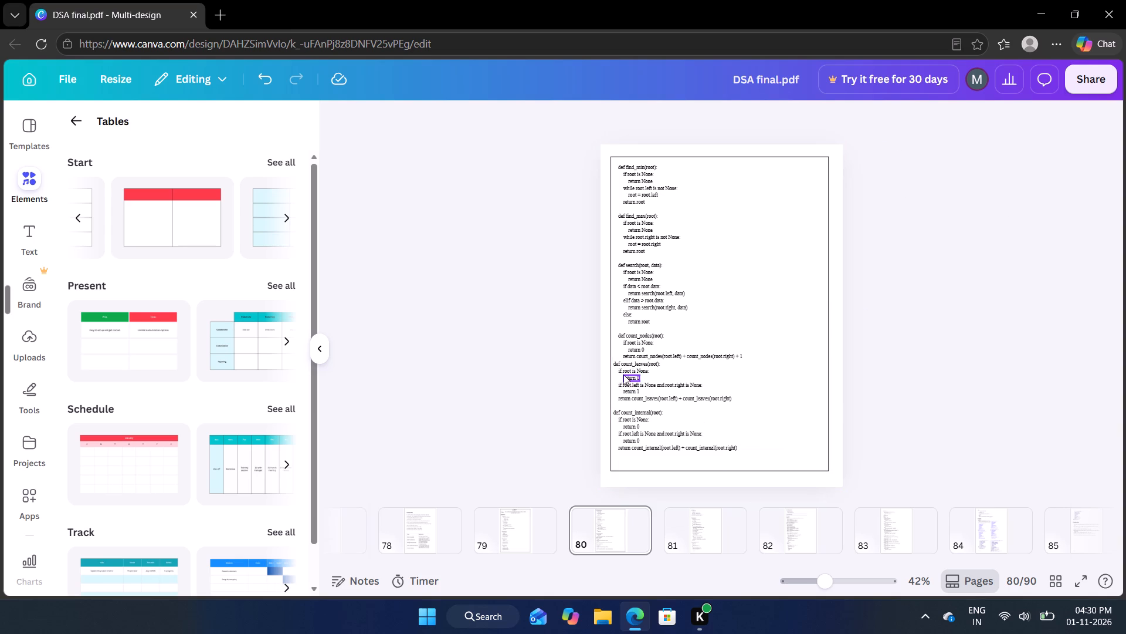
Delete the old page-number footers at the bottom of pages 81 and 82.
left_click(698, 517)
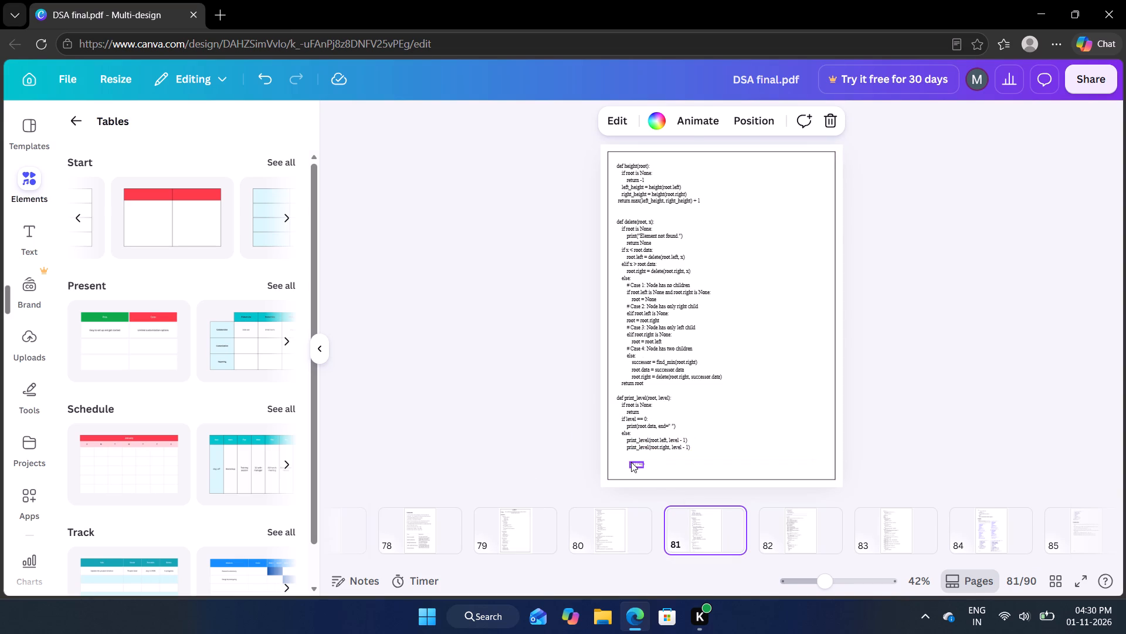
left_click(631, 462)
left_click(661, 430)
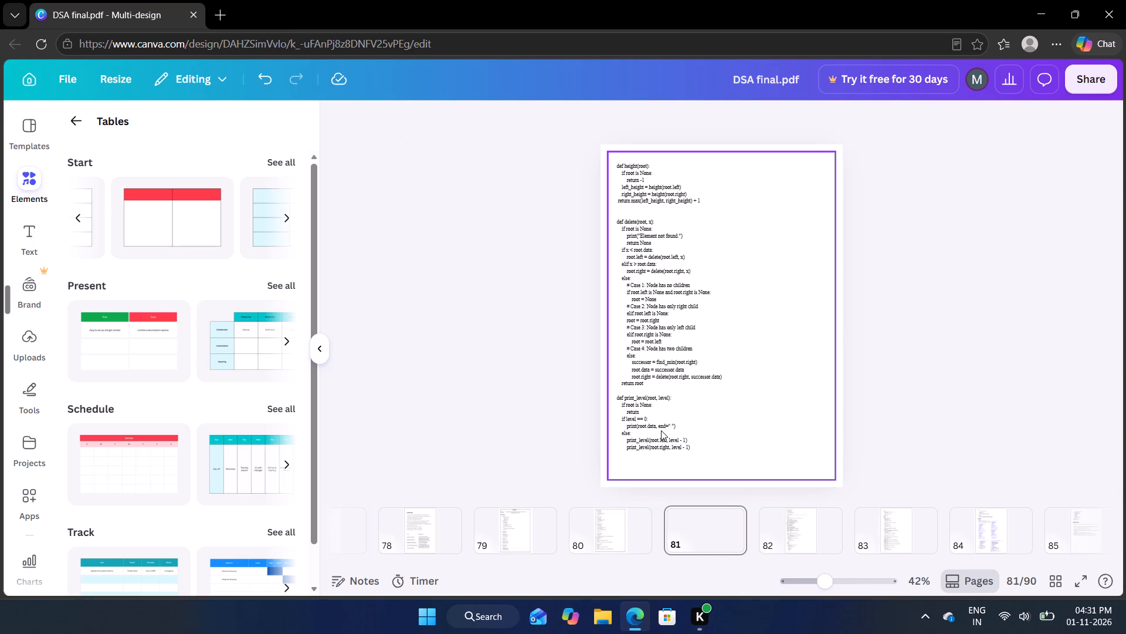
left_click(785, 521)
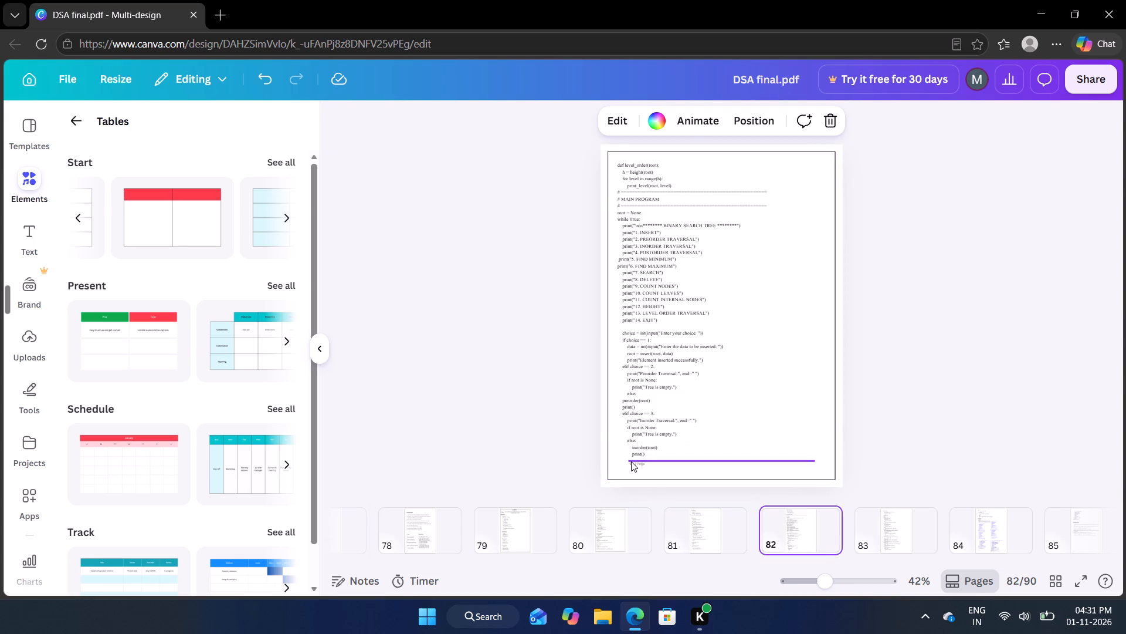
left_click(631, 464)
left_click(660, 433)
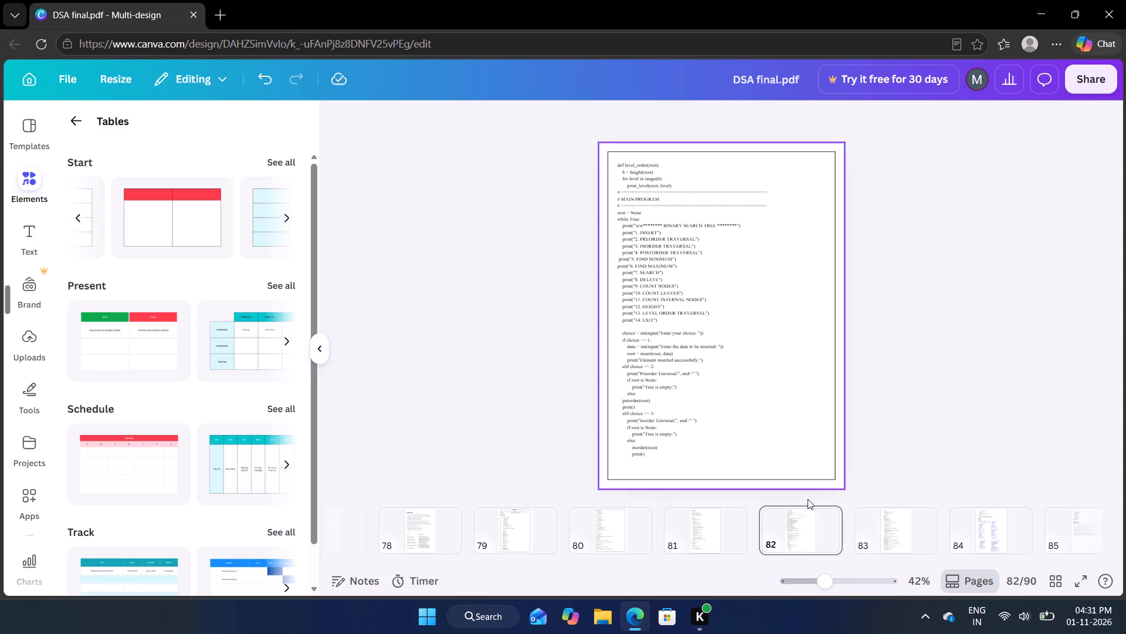
Delete the old page-number footers at the bottom of pages 83 and 84.
left_click(896, 530)
scroll(896, 530, "left", 3)
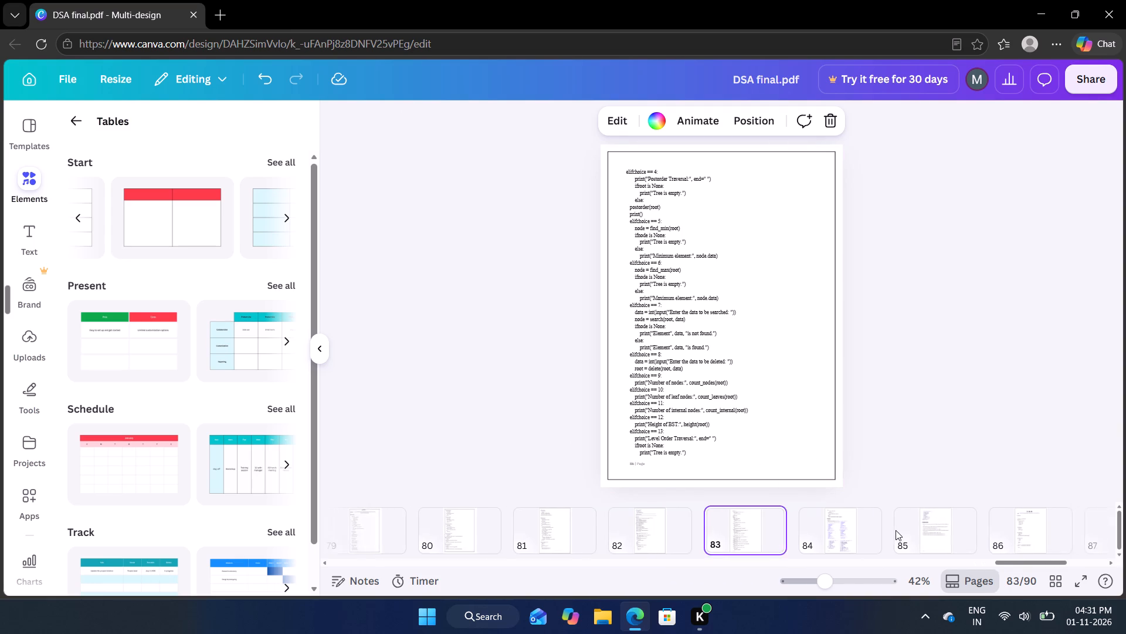
scroll(896, 530, "left", 3)
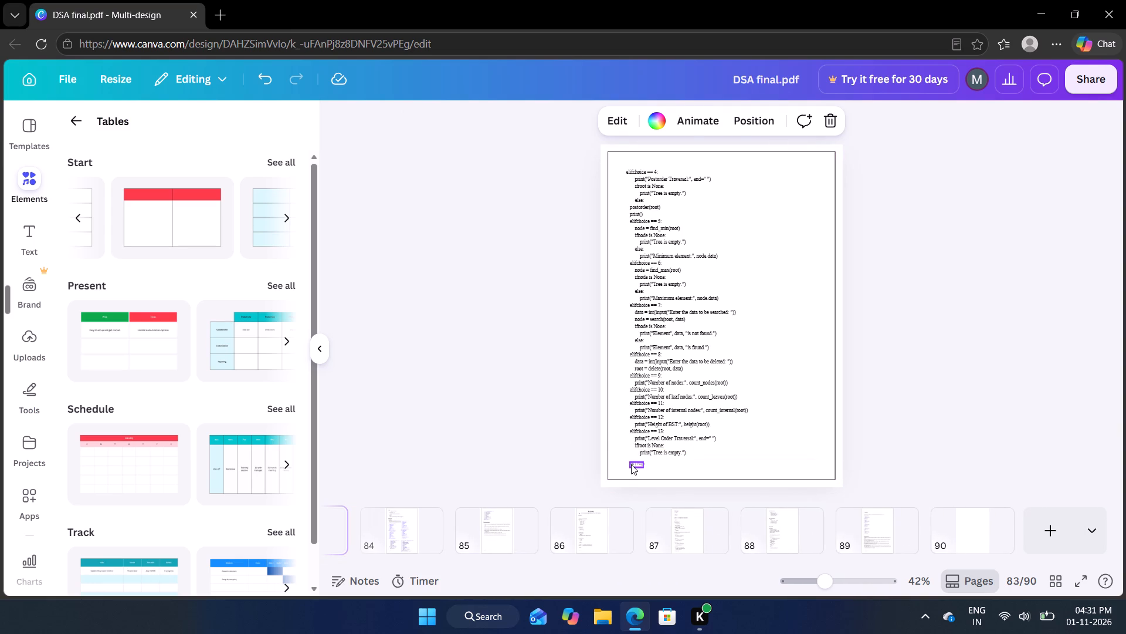
left_click(631, 464)
left_click(657, 436)
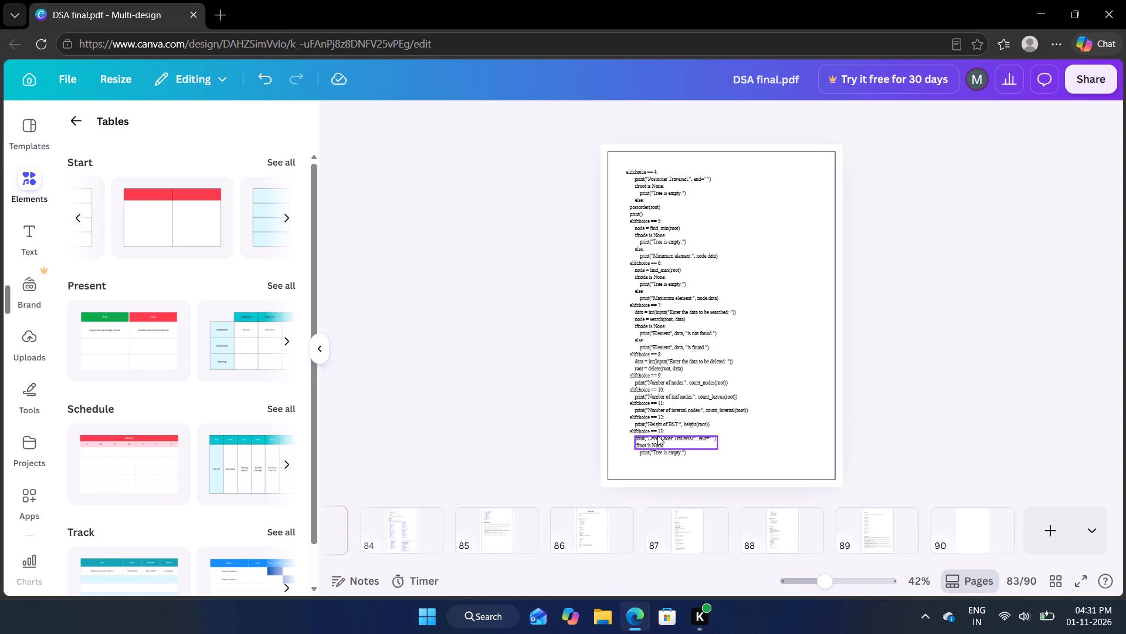
key("Right")
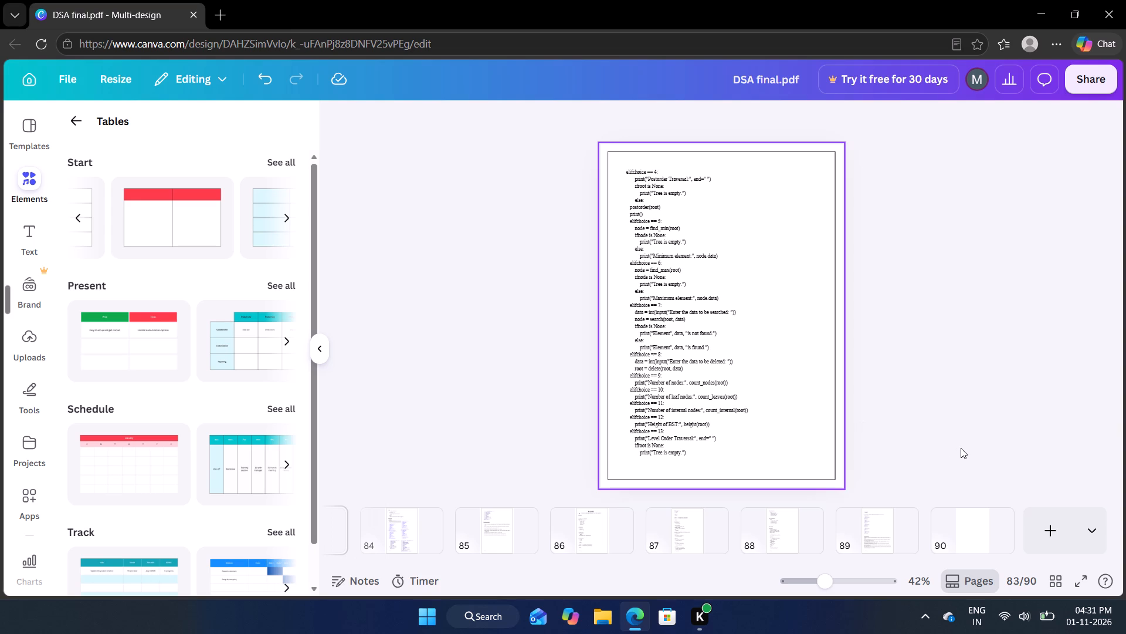
scroll(467, 491, "right", 2)
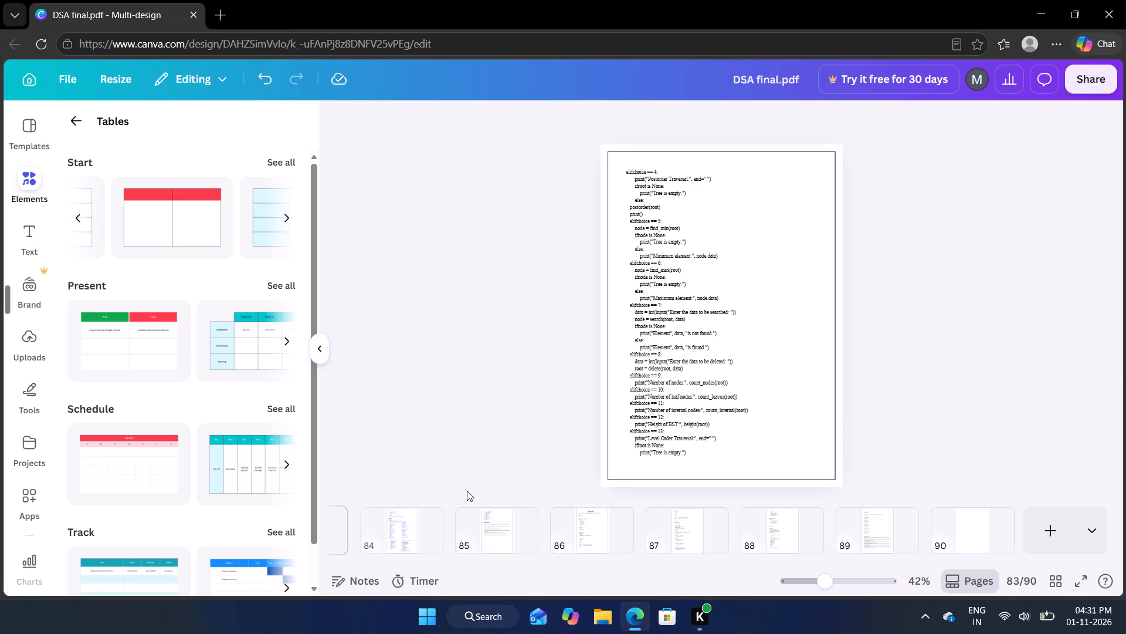
left_click(937, 347)
key("Right")
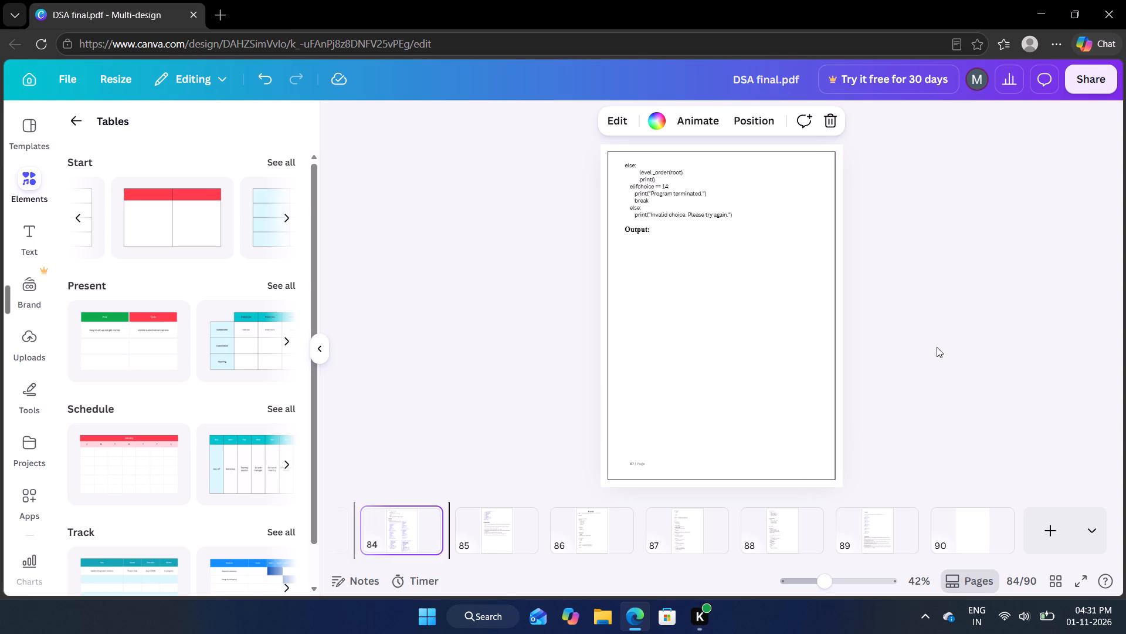
left_click(634, 463)
left_click(659, 428)
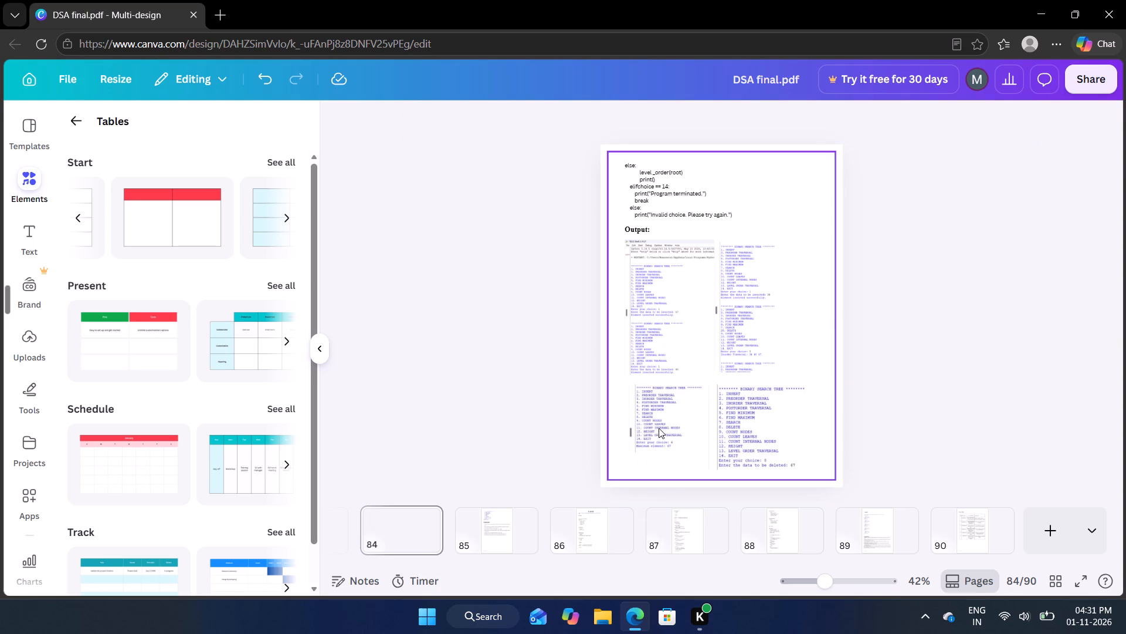
Move page 84's border aside and shift the large output screenshot and the minimum-element screenshot beneath it up under the Output heading.
left_click(748, 410)
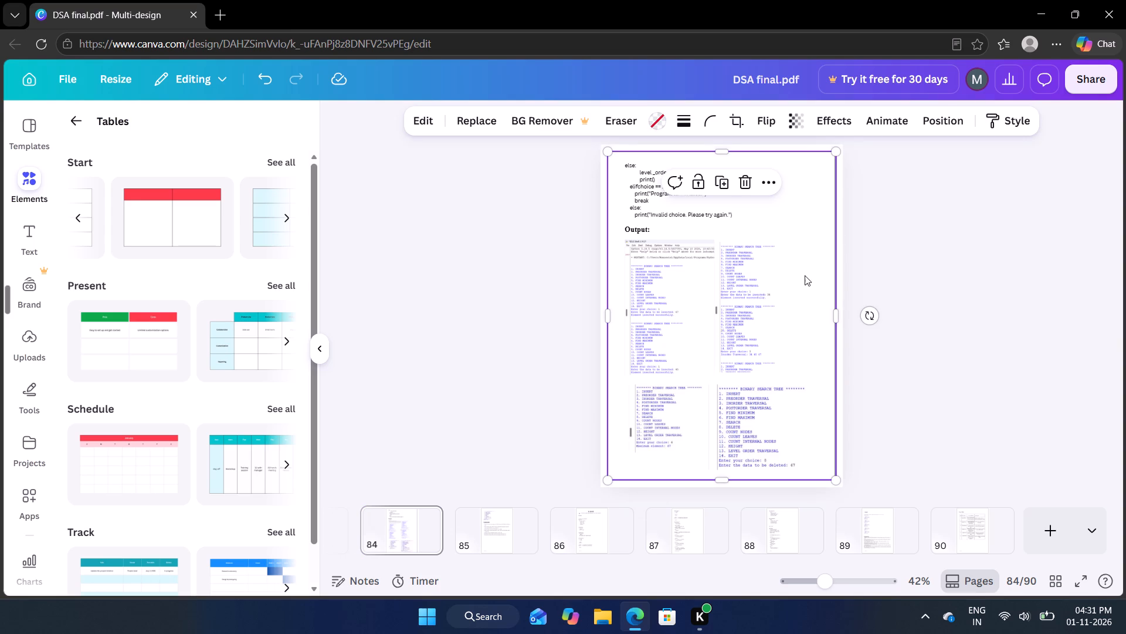
left_click_drag(805, 275, 959, 298)
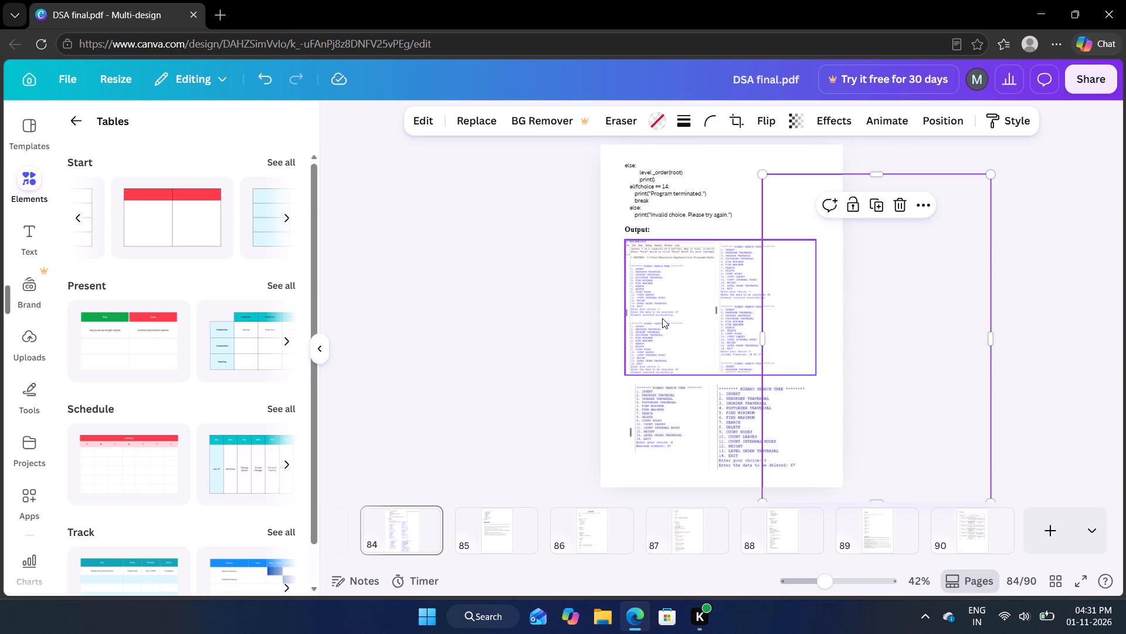
left_click_drag(660, 319, 647, 320)
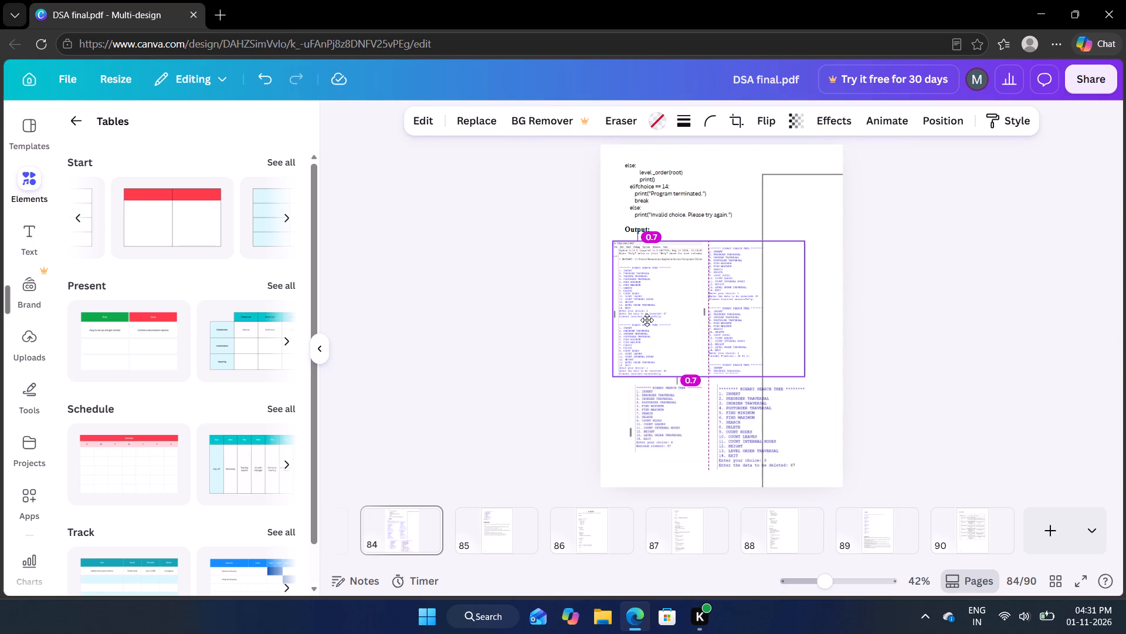
left_click_drag(647, 320, 656, 313)
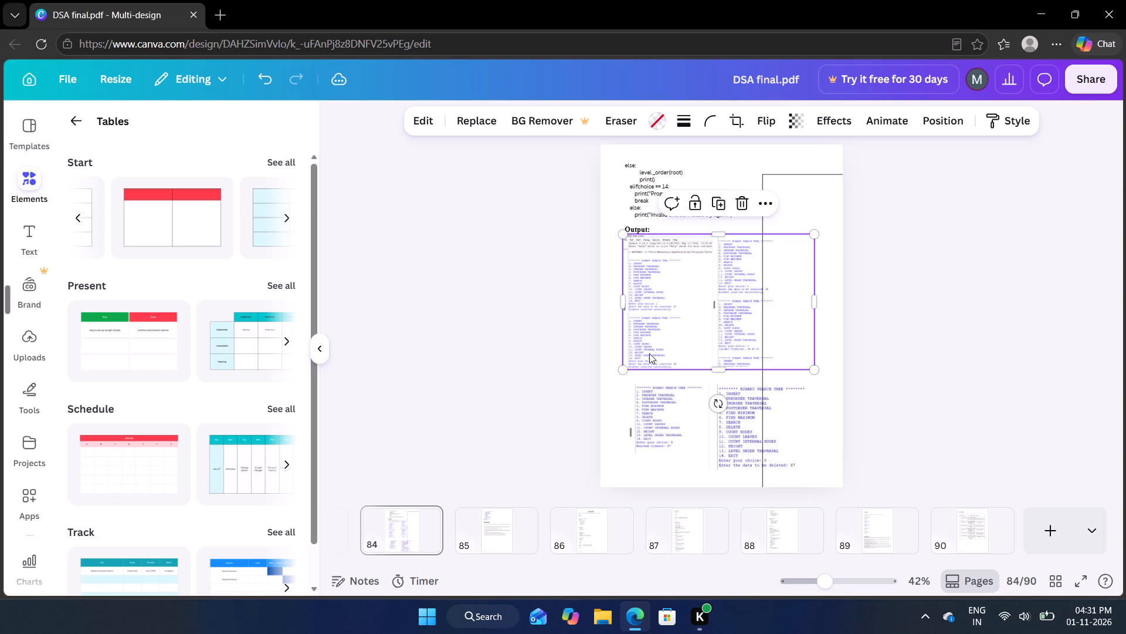
left_click_drag(675, 435, 666, 418)
Shrink page 84's screenshot ending in the data-to-be-deleted prompt and align it beside the minimum-element screenshot, below the large output screenshot.
left_click_drag(752, 439, 756, 420)
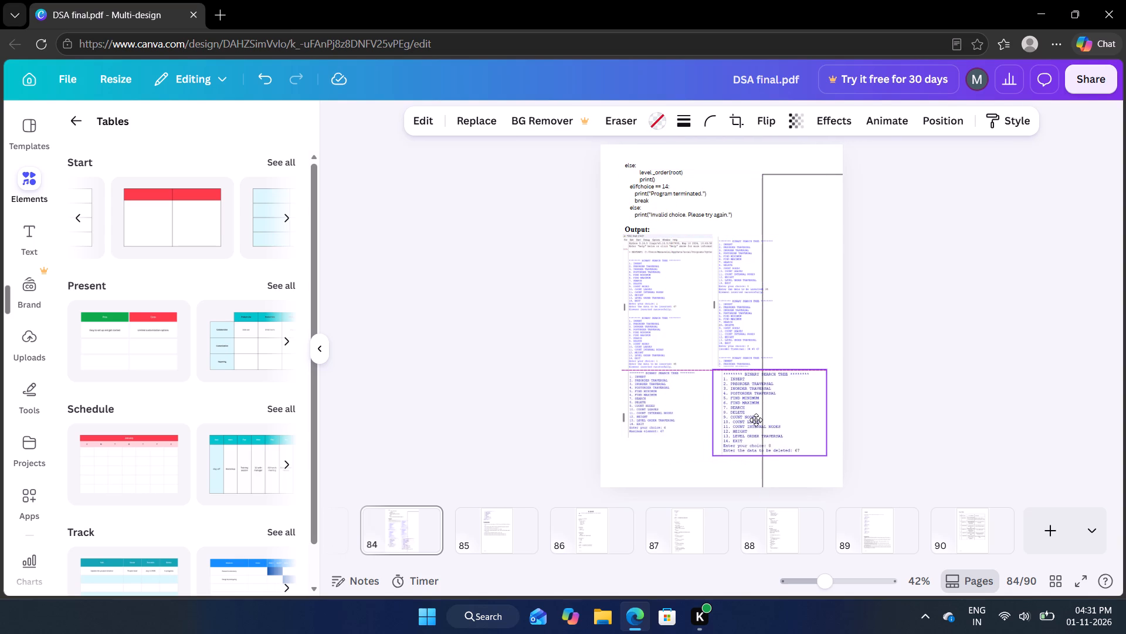
left_click_drag(756, 420, 739, 419)
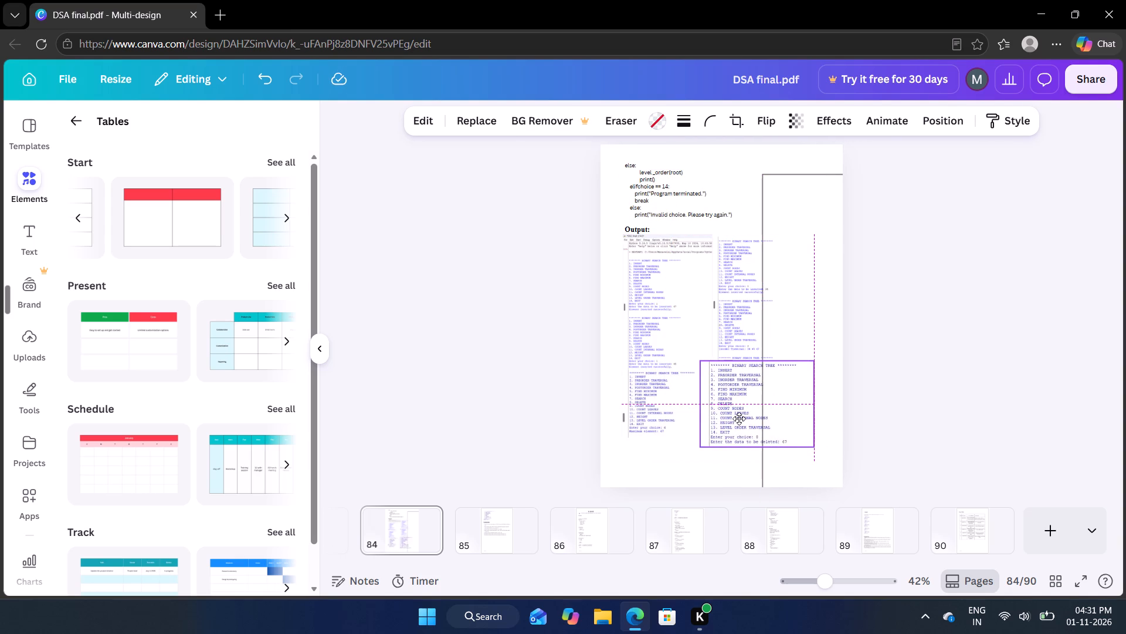
left_click_drag(739, 419, 752, 418)
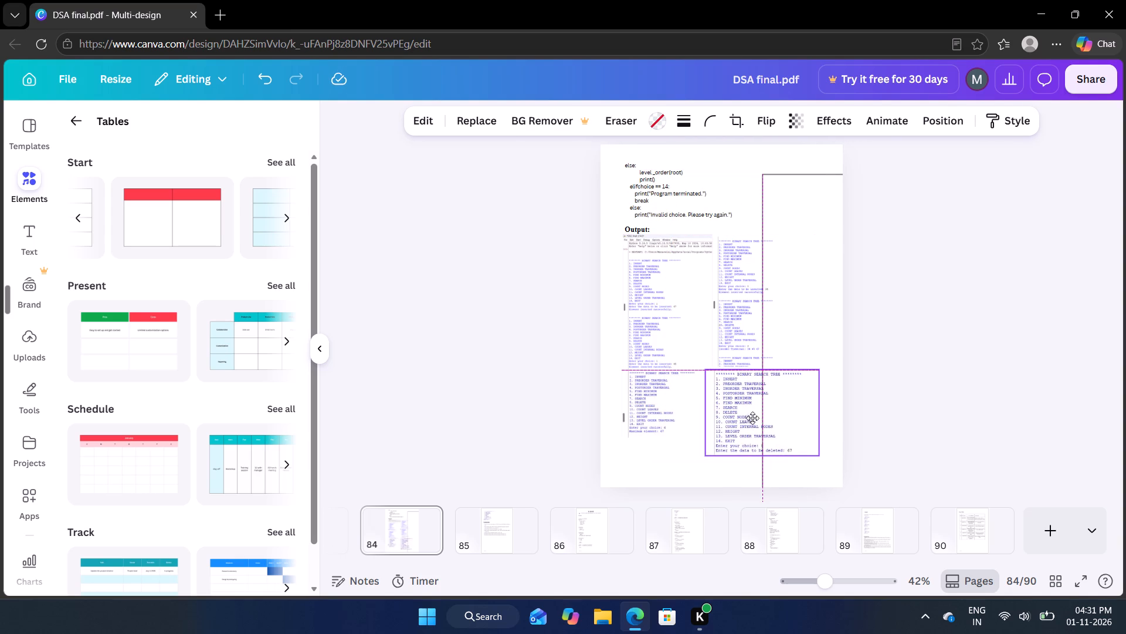
left_click_drag(752, 418, 752, 419)
left_click_drag(819, 443, 803, 426)
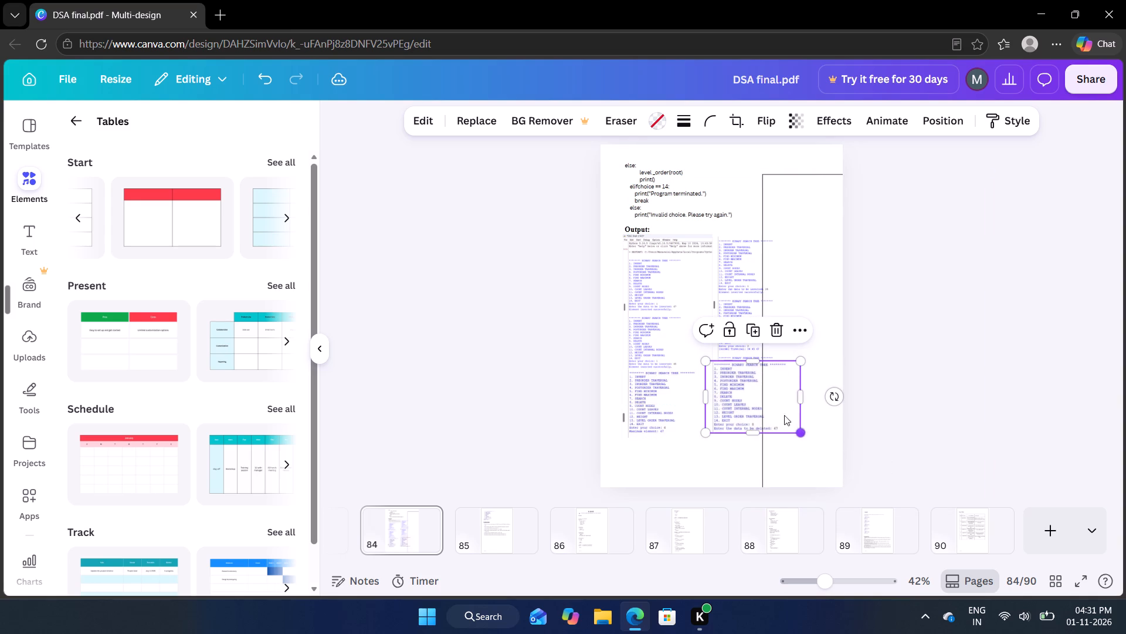
left_click_drag(775, 403, 773, 415)
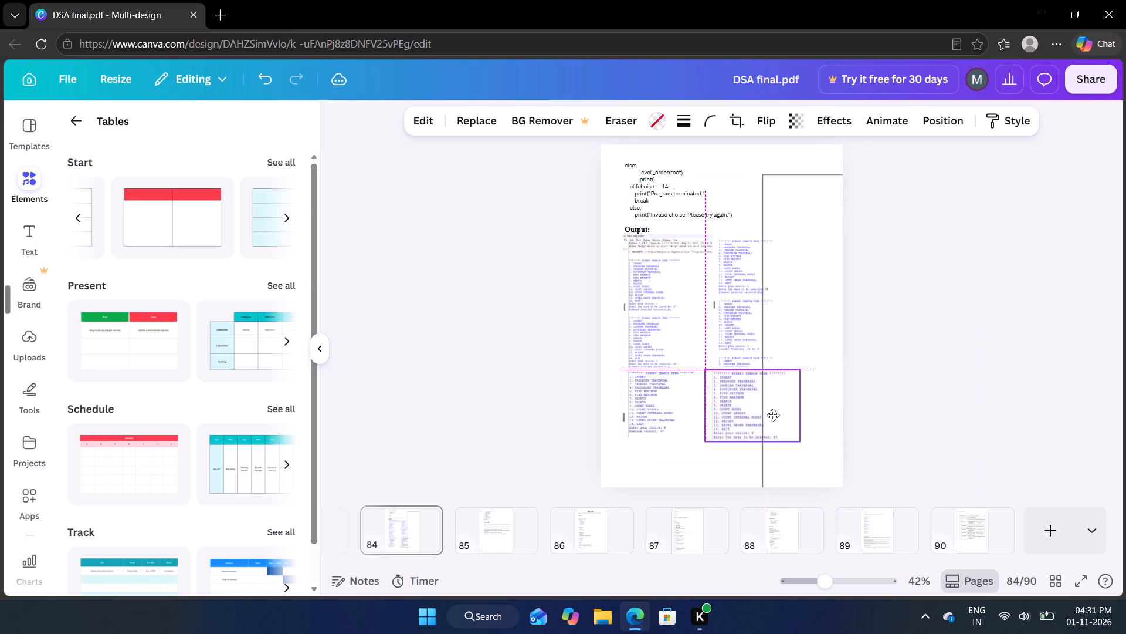
left_click_drag(773, 415, 773, 414)
left_click(914, 389)
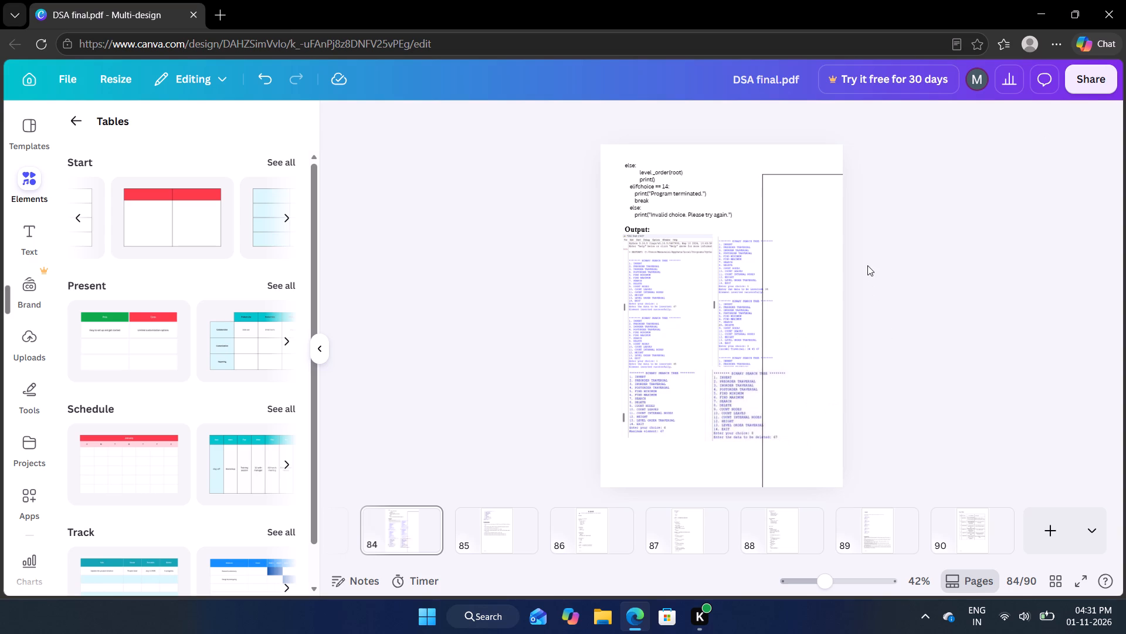
left_click(748, 384)
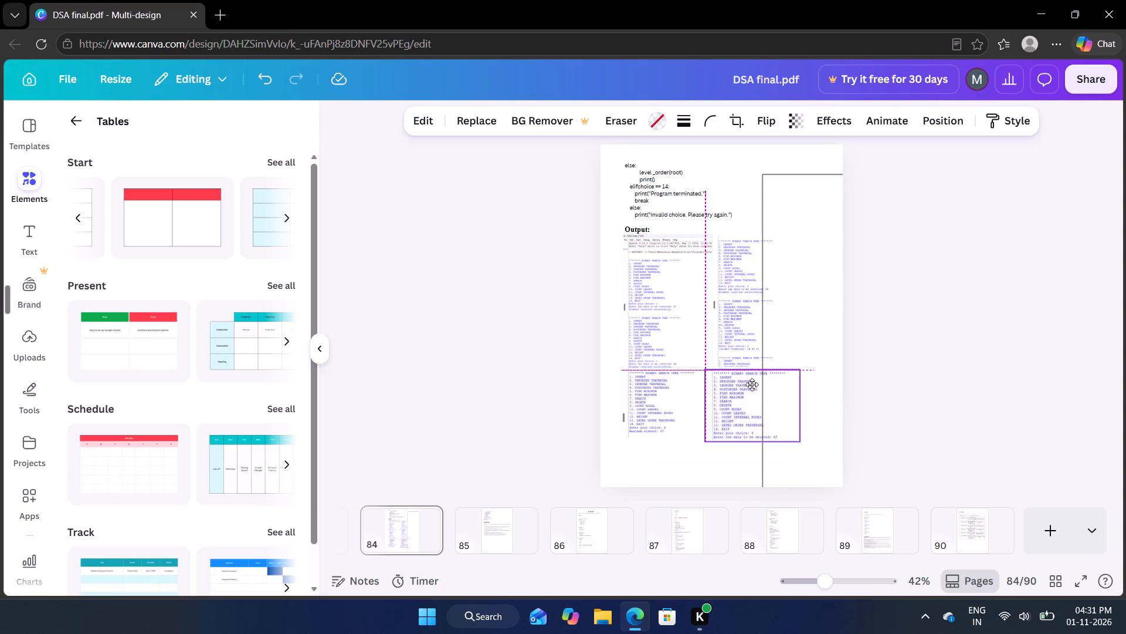
left_click(902, 367)
Move the border back around page 84's content.
left_click_drag(826, 351, 679, 340)
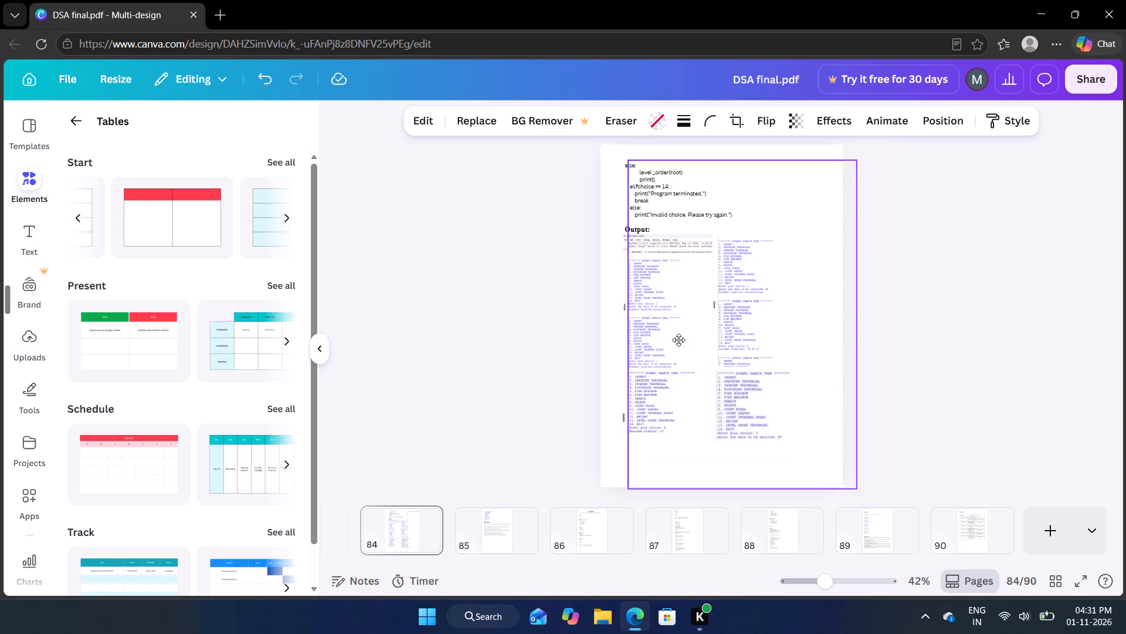
left_click_drag(679, 340, 672, 328)
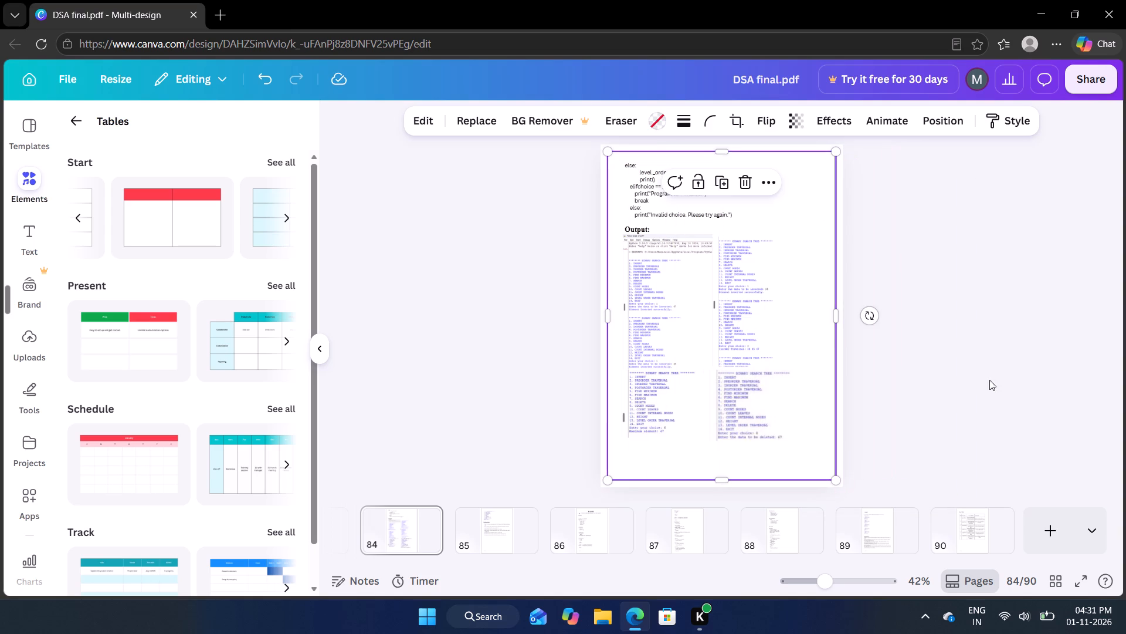
Delete the old page-number footers at the bottom of pages 85 and 86.
left_click(1003, 385)
left_click(501, 519)
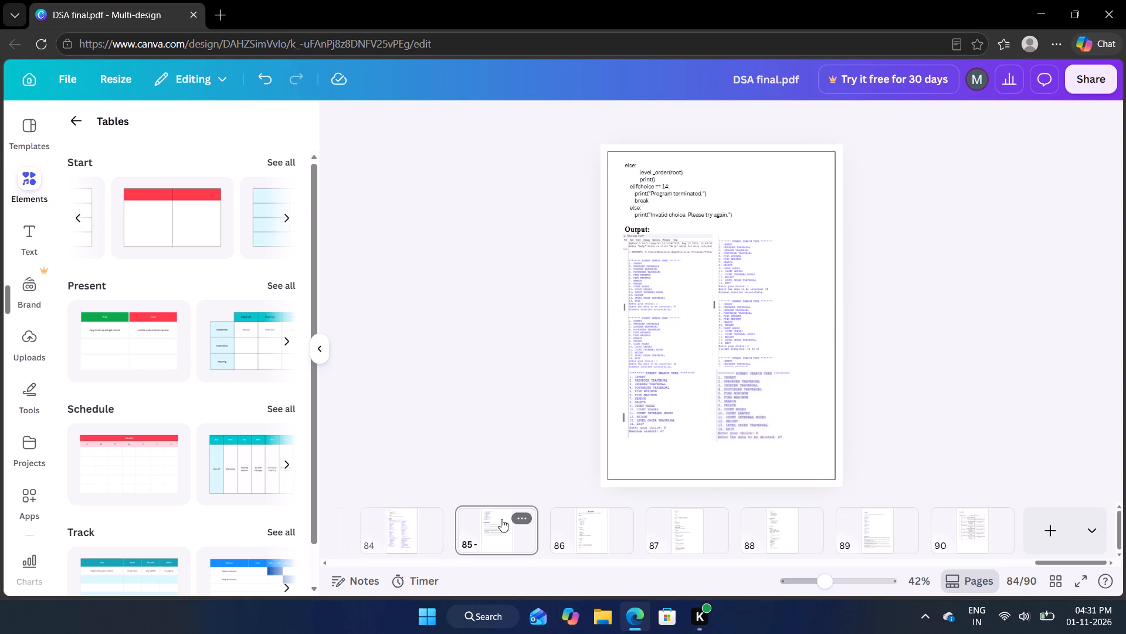
left_click_drag(641, 464, 651, 439)
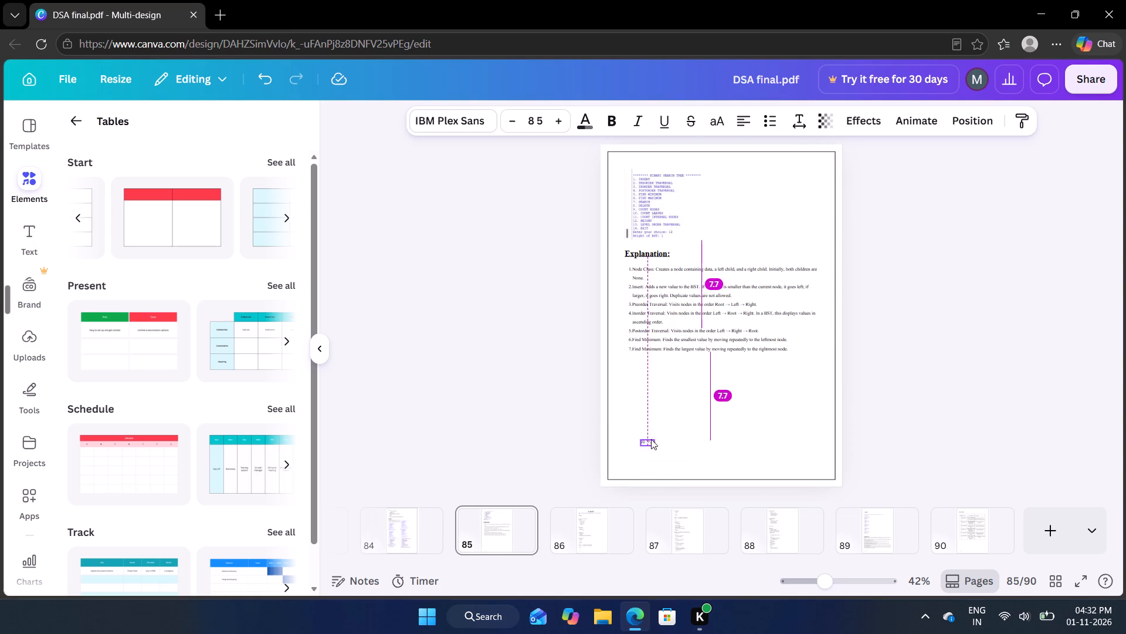
left_click(672, 405)
left_click(614, 527)
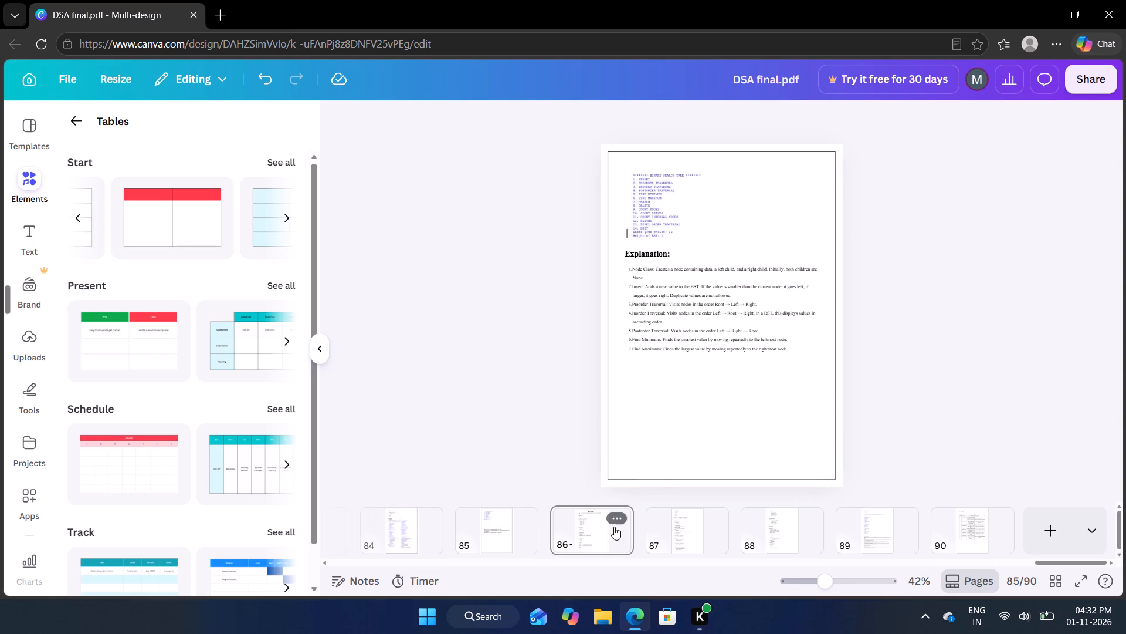
left_click(639, 462)
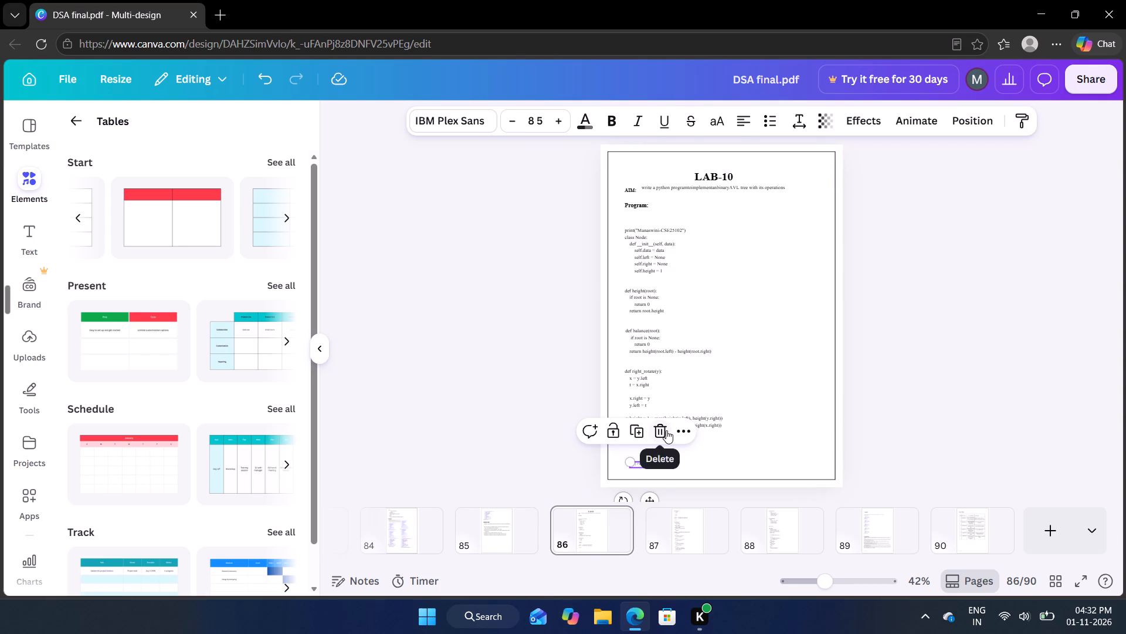
left_click(666, 430)
Move page 87's border aside and shift the code from "return y" downward up to close the gap above it.
left_click(686, 536)
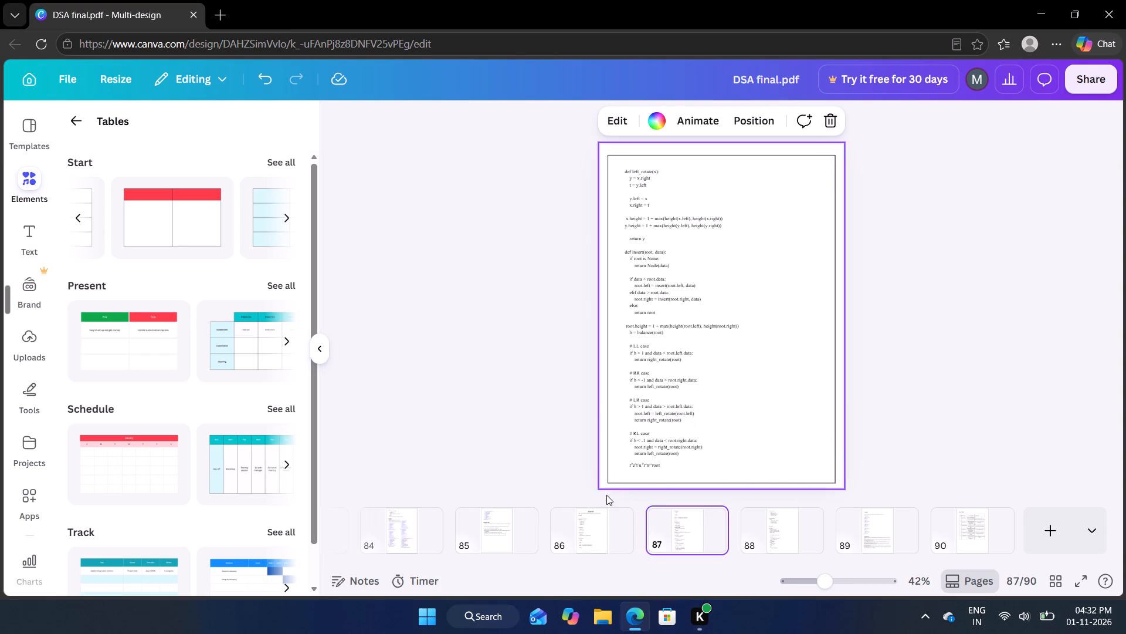
left_click_drag(793, 379, 887, 382)
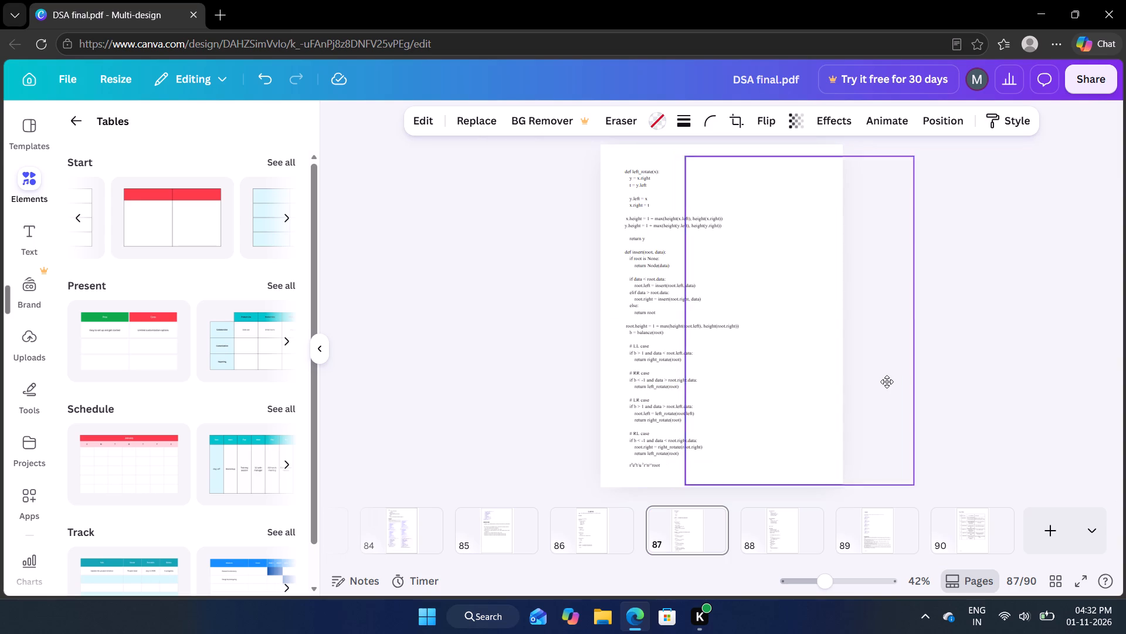
left_click_drag(887, 382, 896, 381)
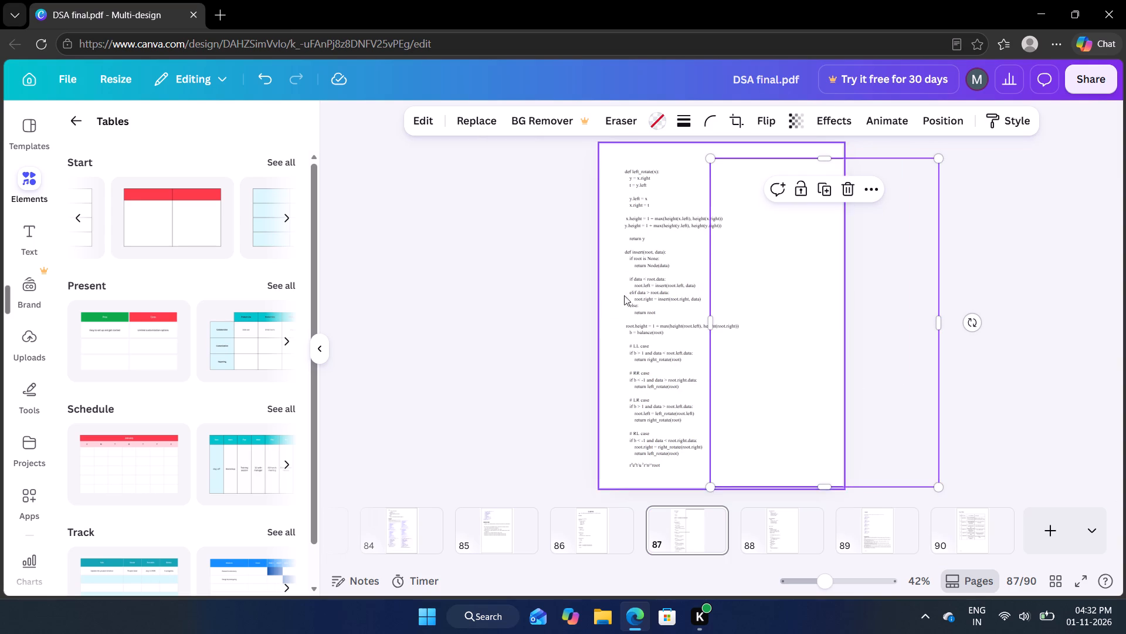
left_click_drag(619, 242, 673, 406)
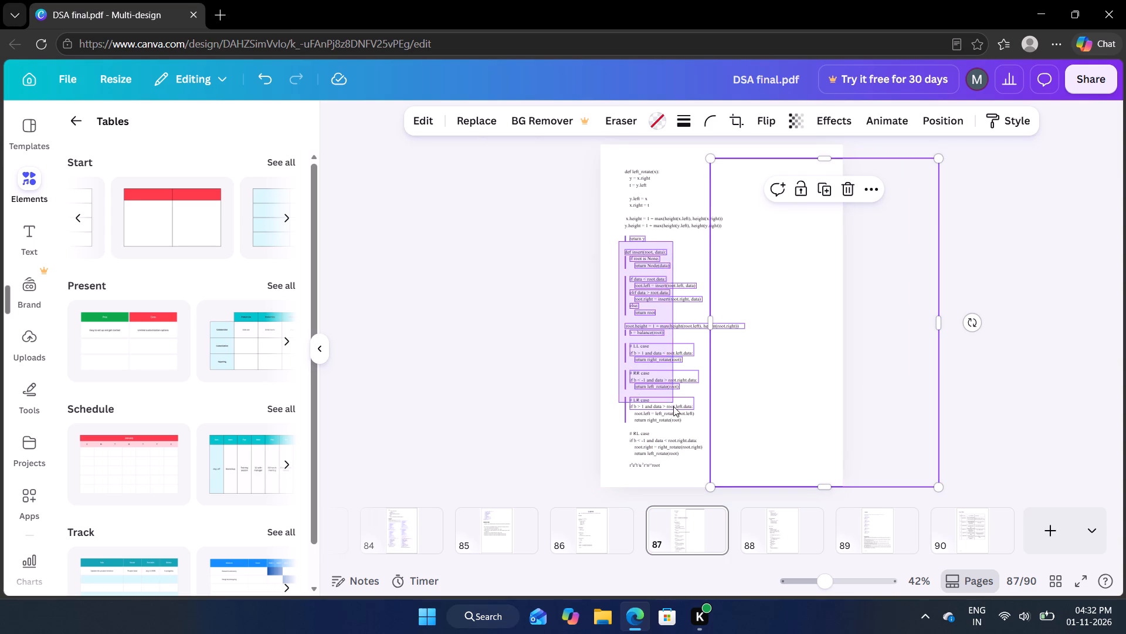
left_click_drag(673, 406, 690, 473)
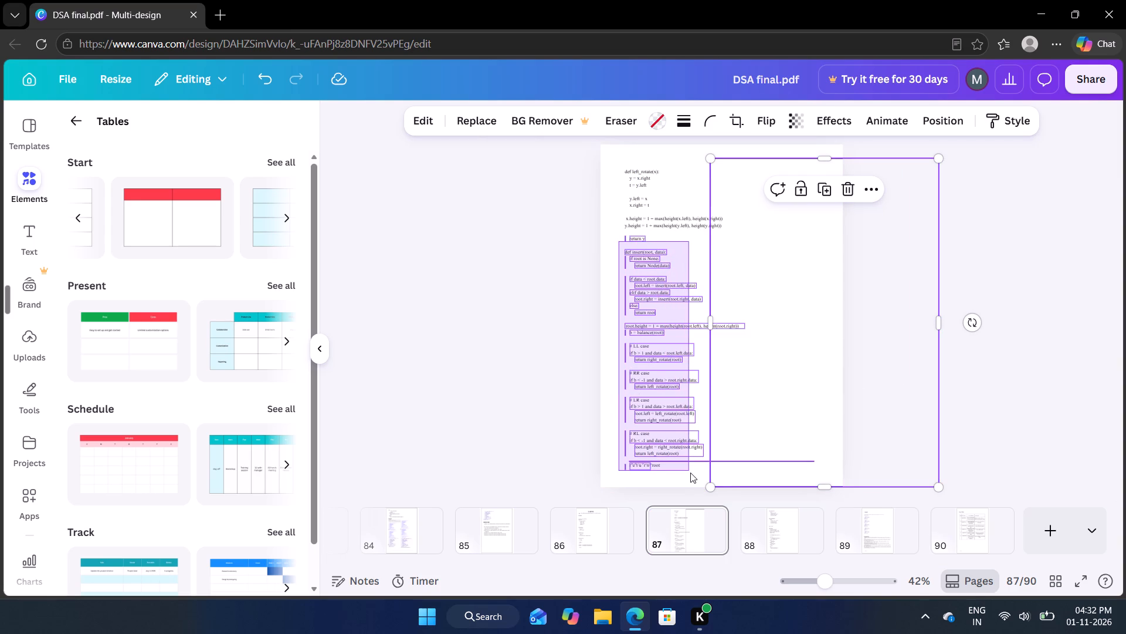
left_click_drag(690, 473, 687, 480)
left_click(691, 257)
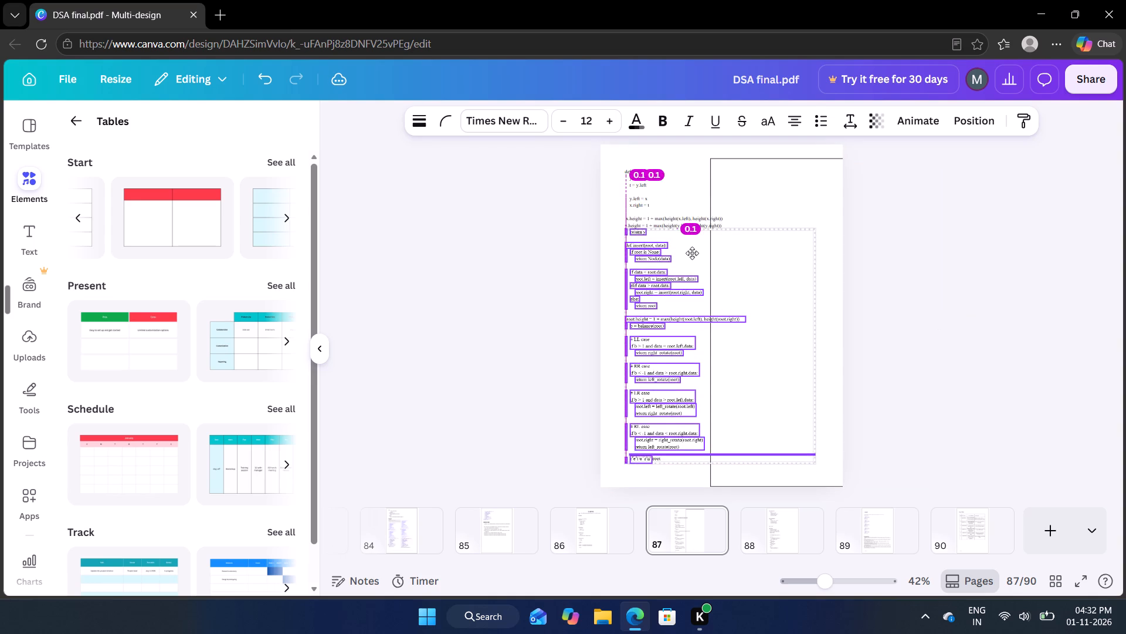
Close page 87's gaps above "def insert" and "root.height" by moving the insert block and the remaining code up.
left_click(928, 294)
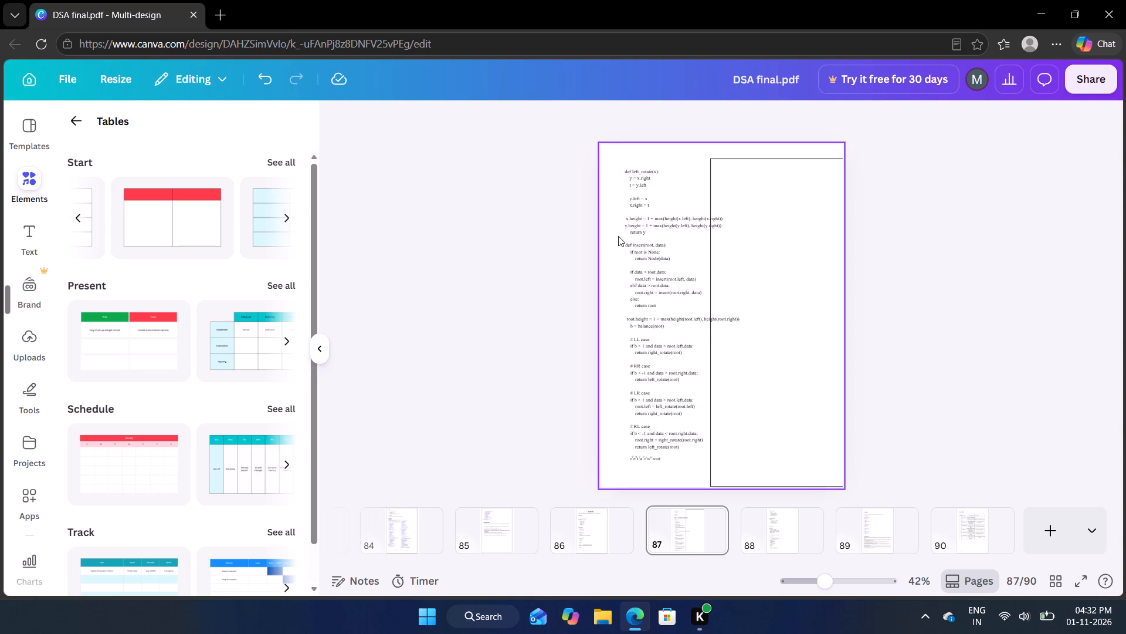
left_click_drag(618, 236, 676, 312)
left_click(686, 252)
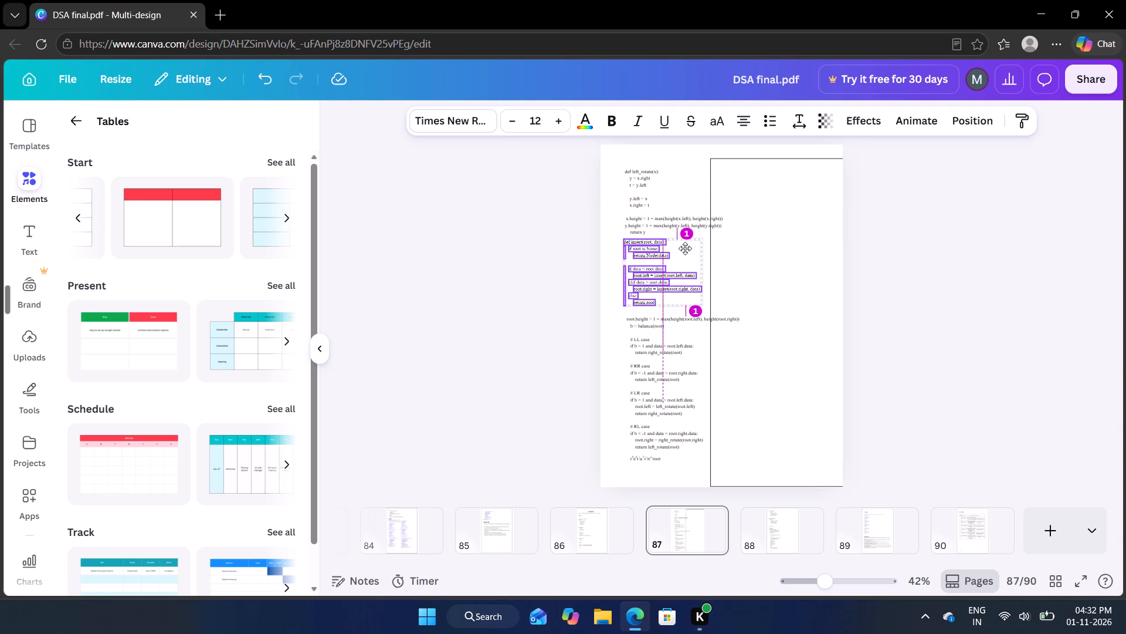
left_click(944, 333)
left_click_drag(618, 305, 698, 459)
left_click_drag(761, 380, 761, 367)
left_click(930, 396)
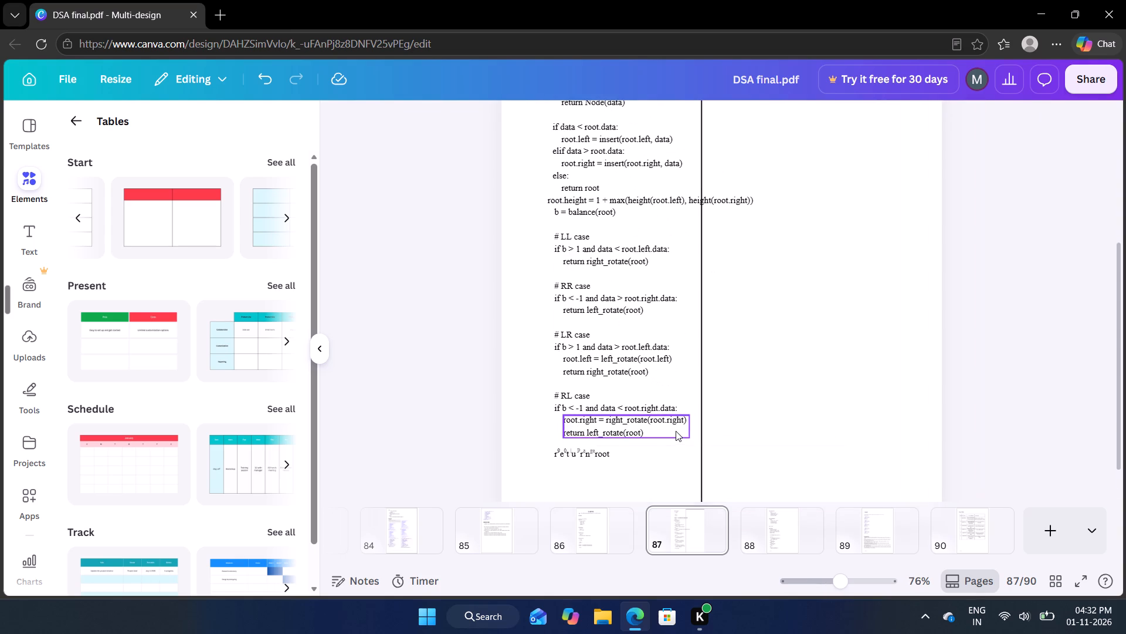
Delete the garbled "return root" line at the bottom of page 87's code.
left_click(571, 448)
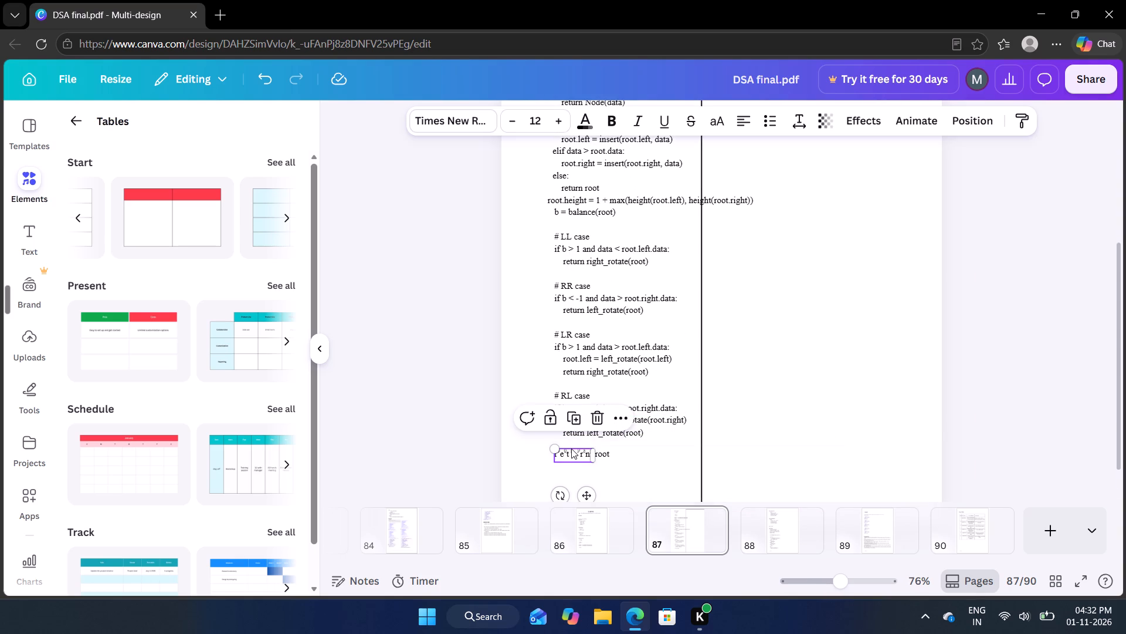
left_click(595, 415)
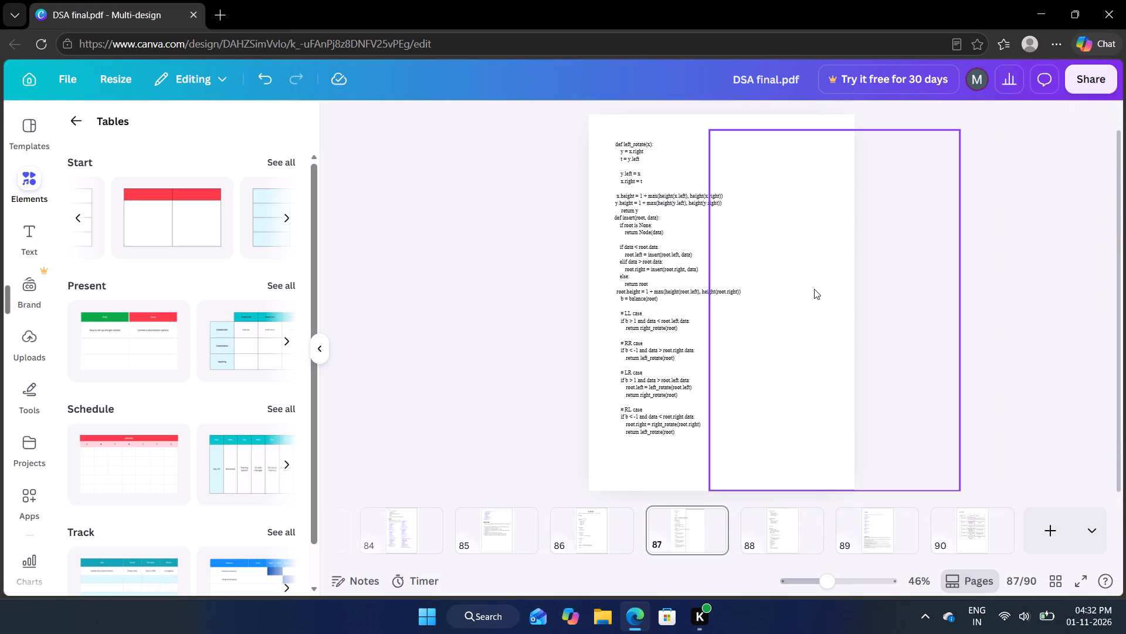
Move the border back around page 87's code and centre it across the page width.
left_click_drag(814, 289, 706, 281)
left_click(931, 323)
scroll(931, 323, "up", 1)
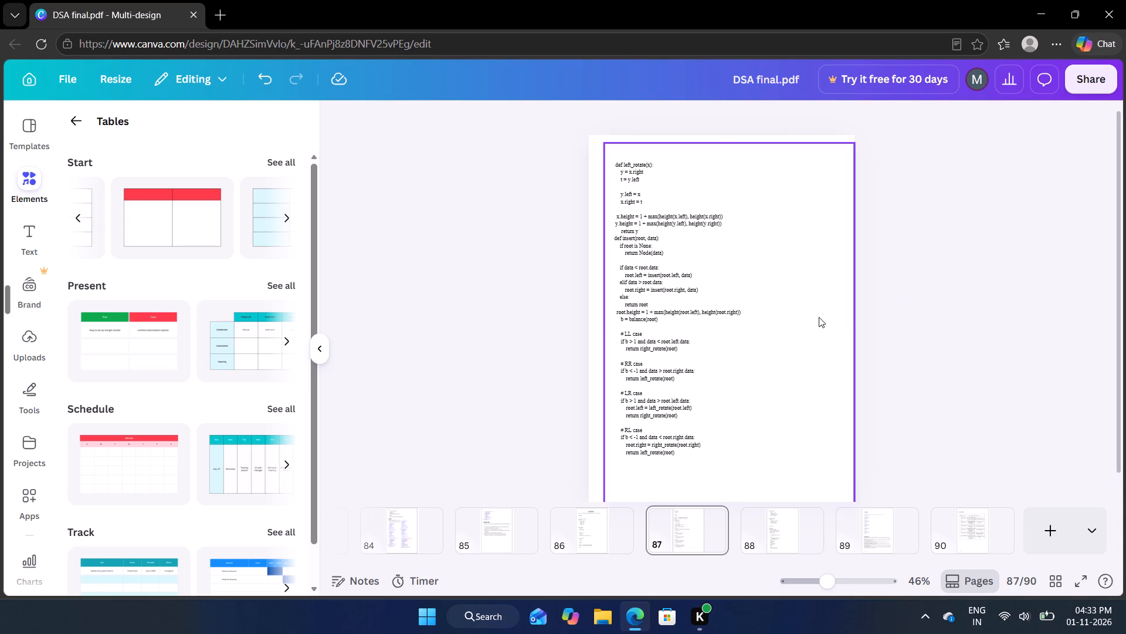
left_click_drag(818, 317, 807, 317)
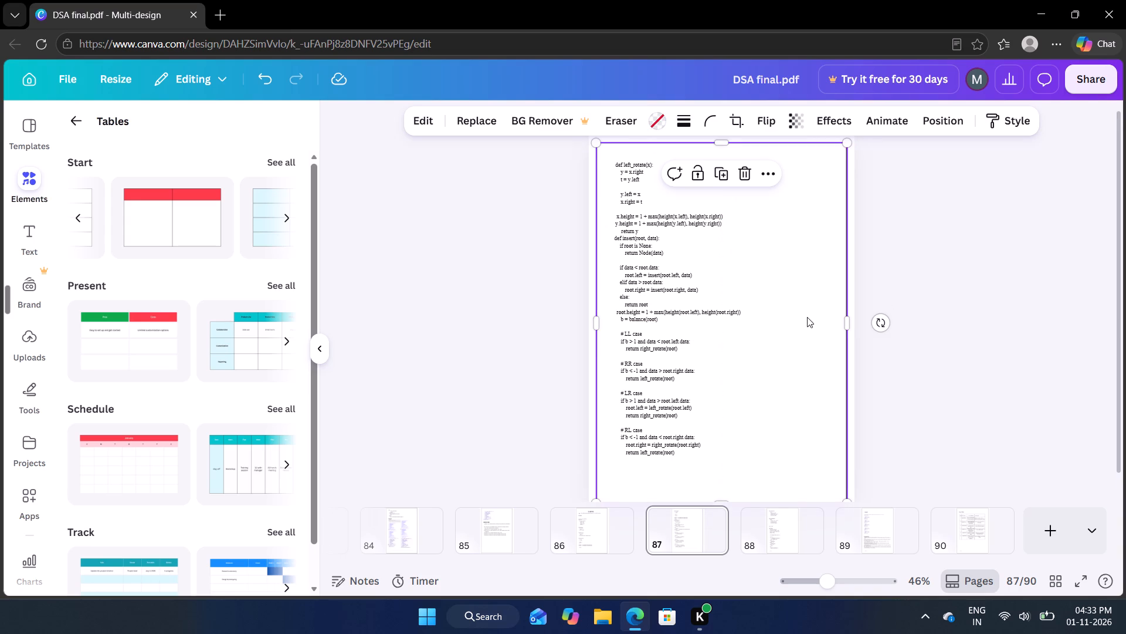
left_click(1067, 293)
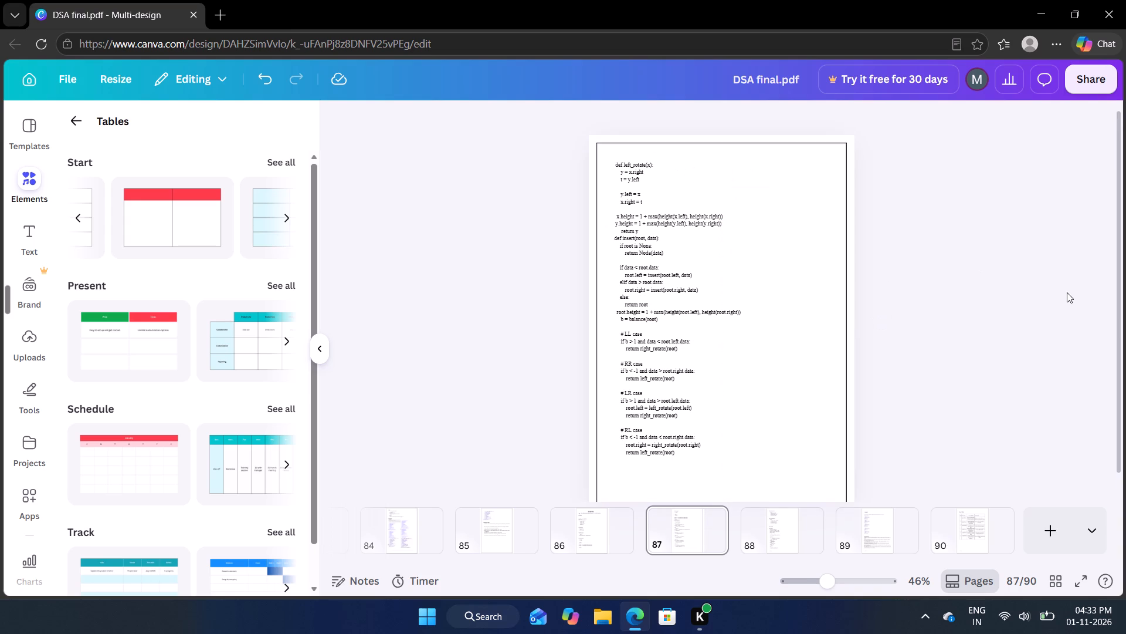
Delete the old page-number footers at the bottom of pages 88, 89 and 90.
left_click(782, 524)
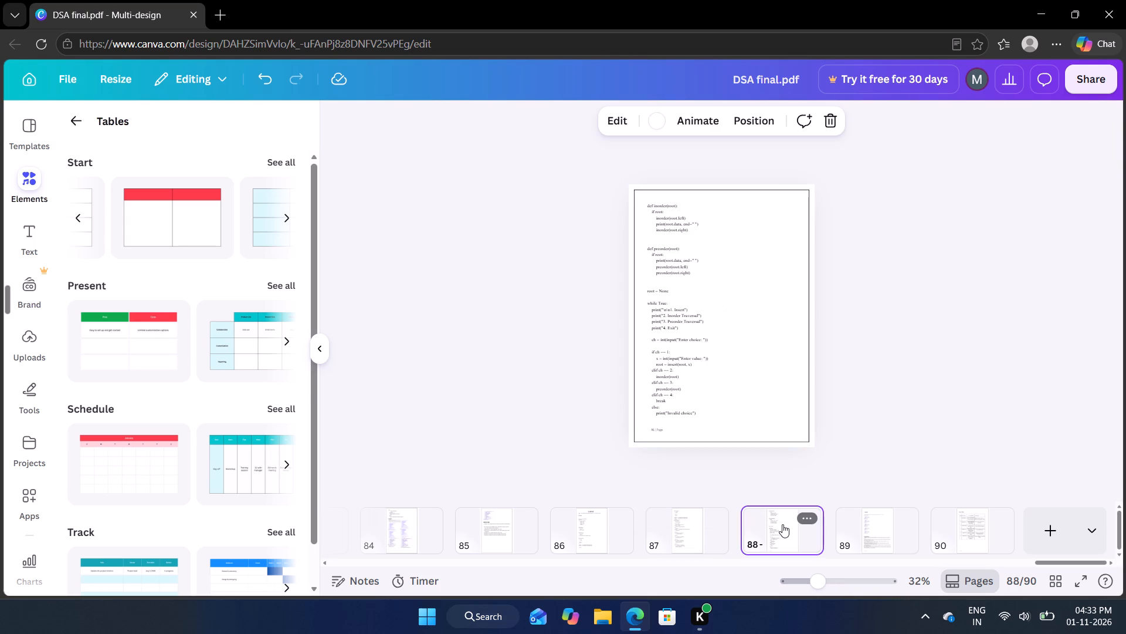
left_click(657, 429)
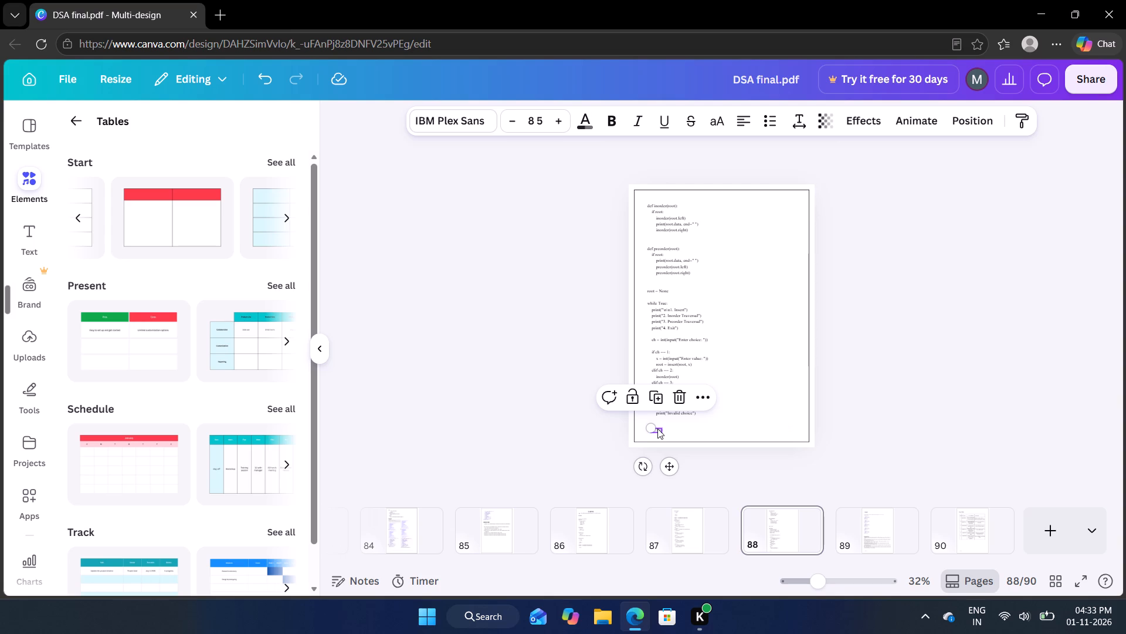
left_click(681, 406)
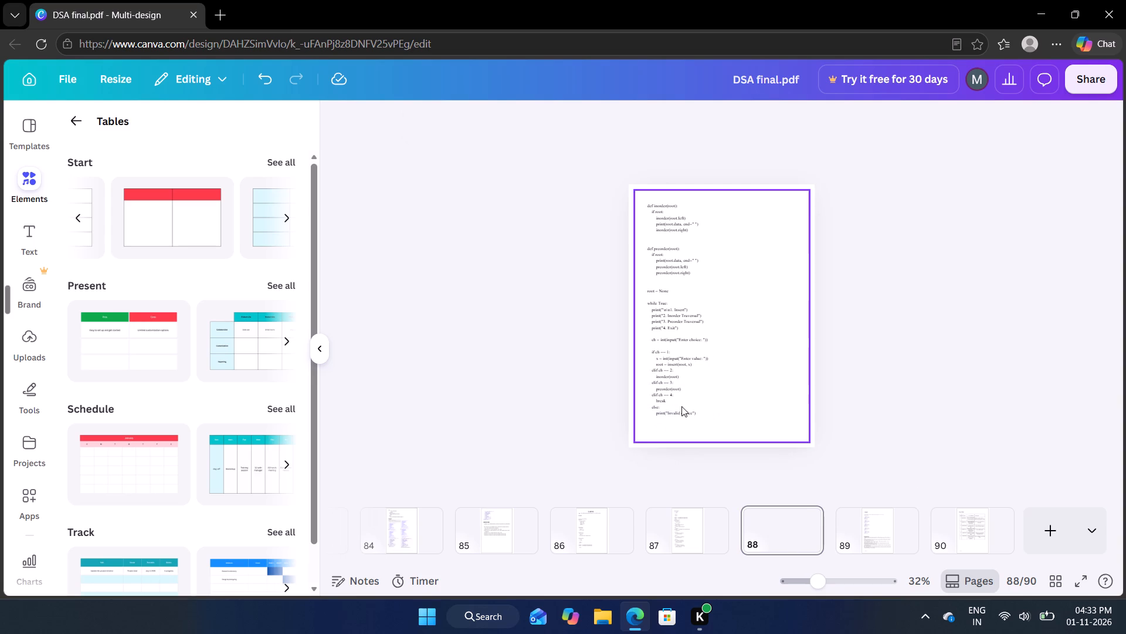
left_click(861, 508)
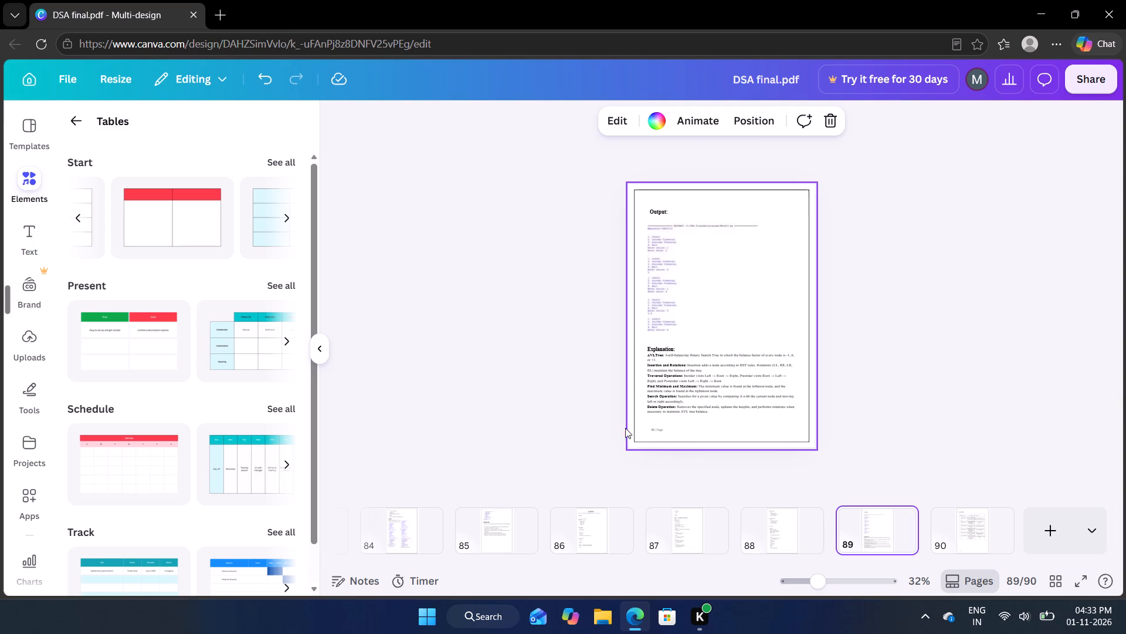
left_click(652, 431)
left_click(683, 392)
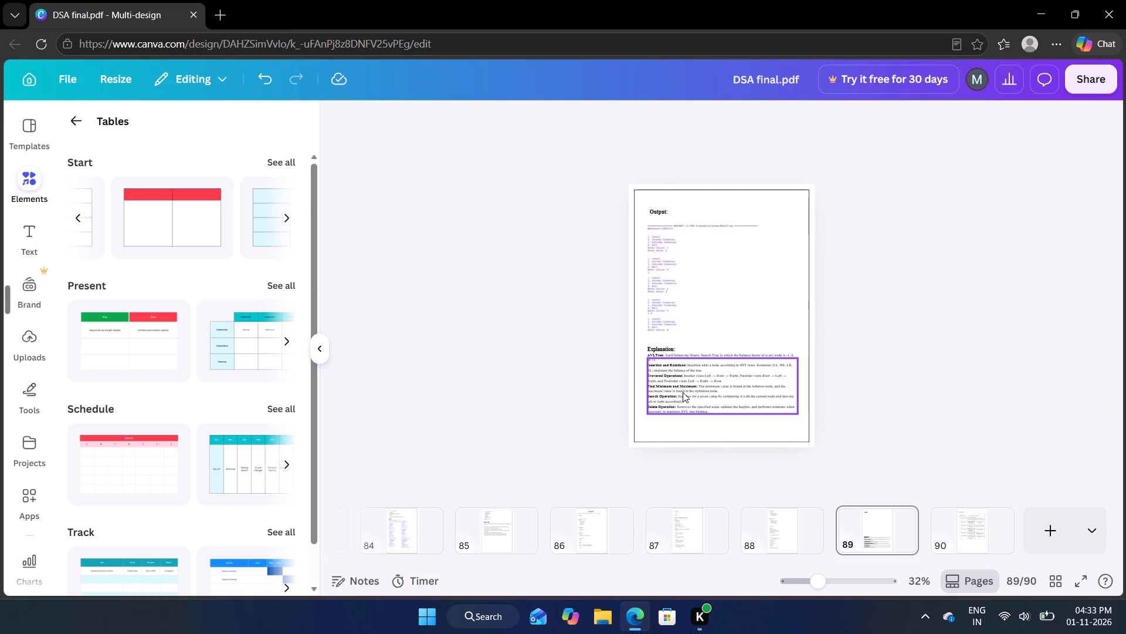
left_click(954, 531)
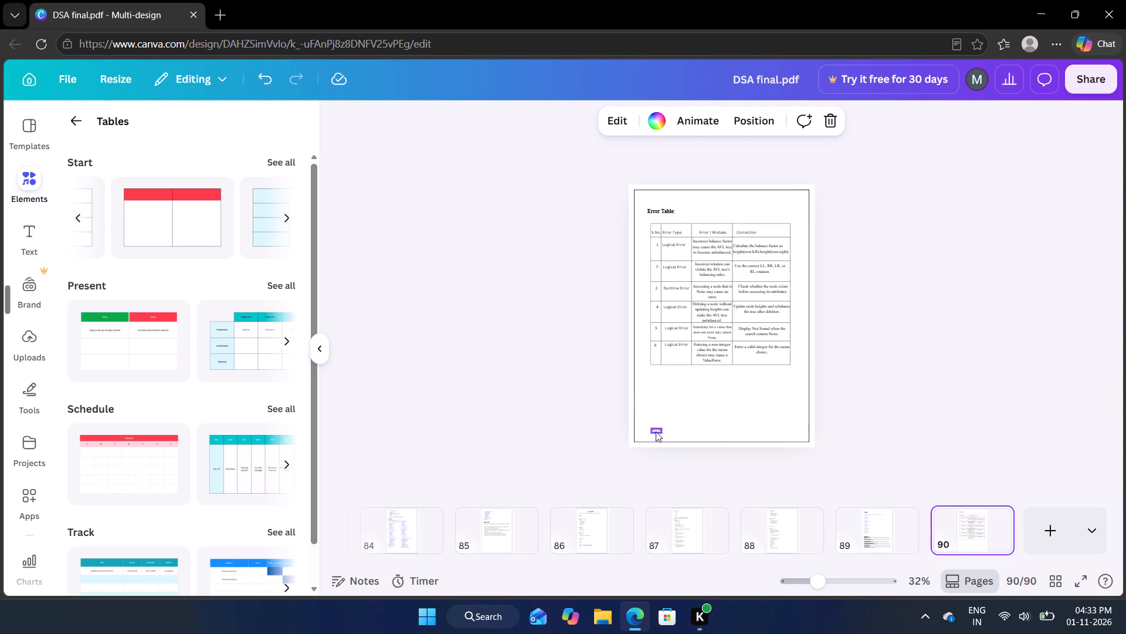
left_click(656, 431)
left_click(679, 400)
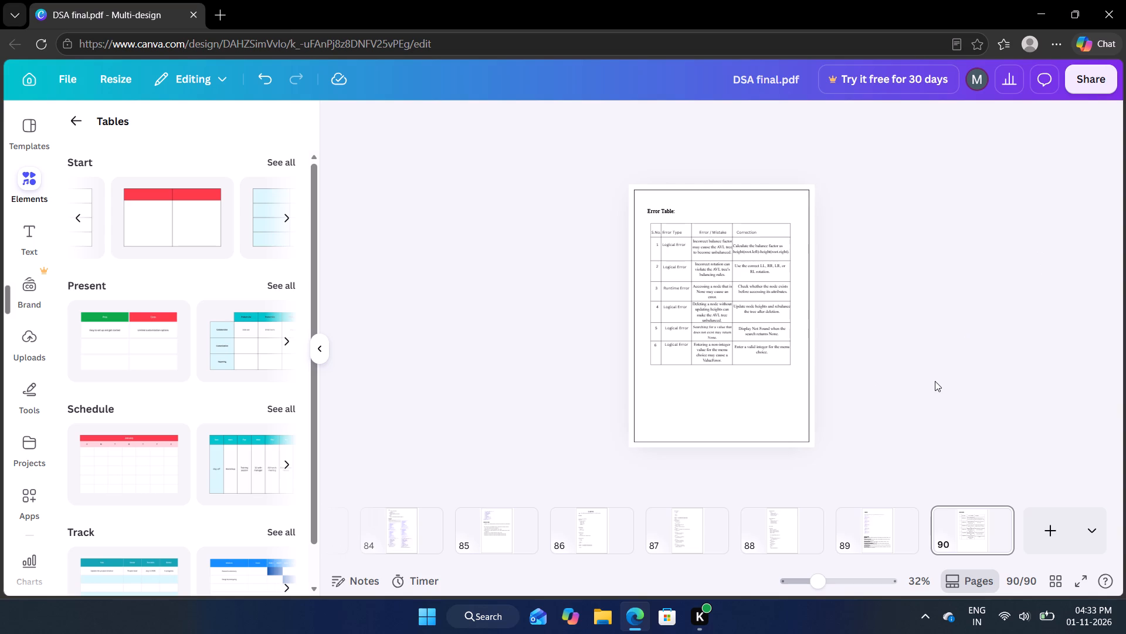
Add dynamic page numbers across the whole document using the numbers-only format.
scroll(601, 524, "right", 14)
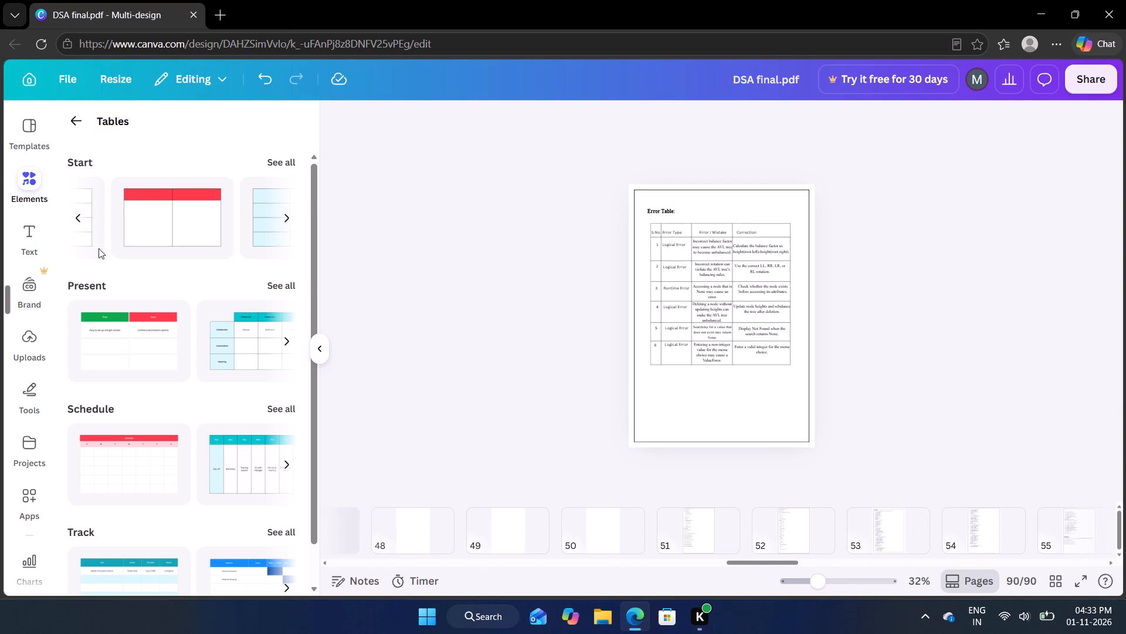
left_click(72, 116)
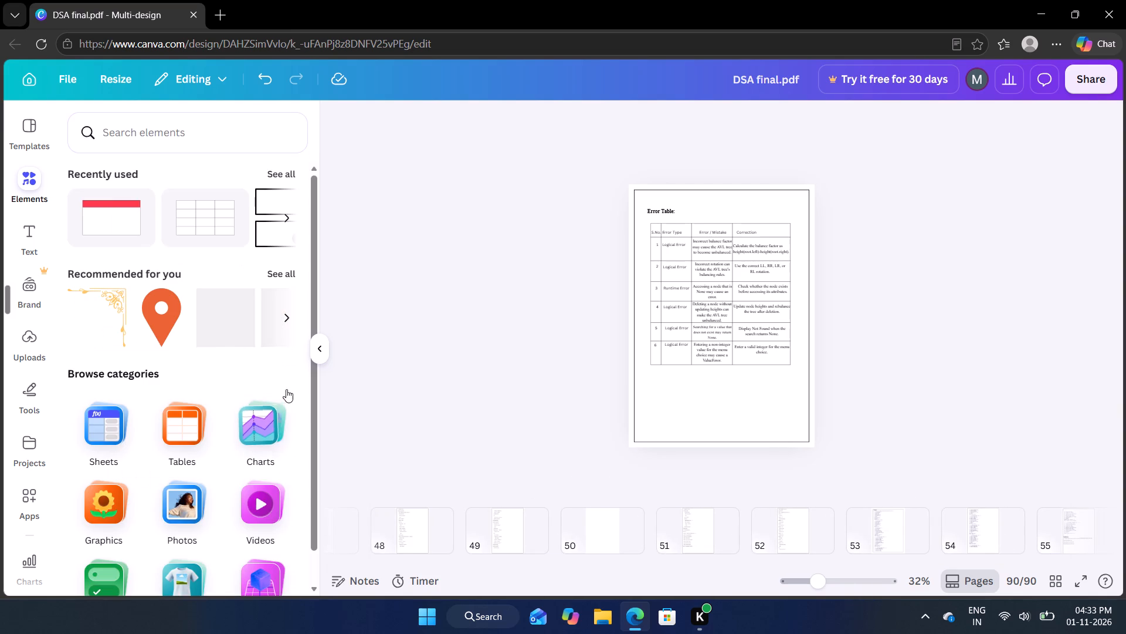
scroll(191, 409, "down", 2)
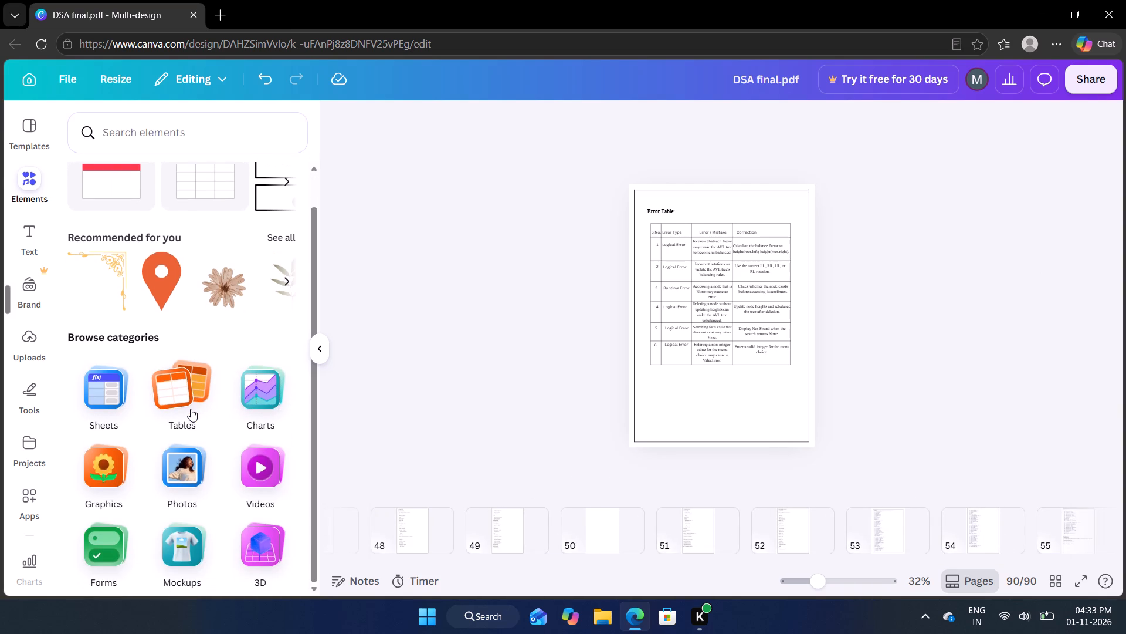
scroll(191, 409, "down", 1)
scroll(240, 527, "down", 1)
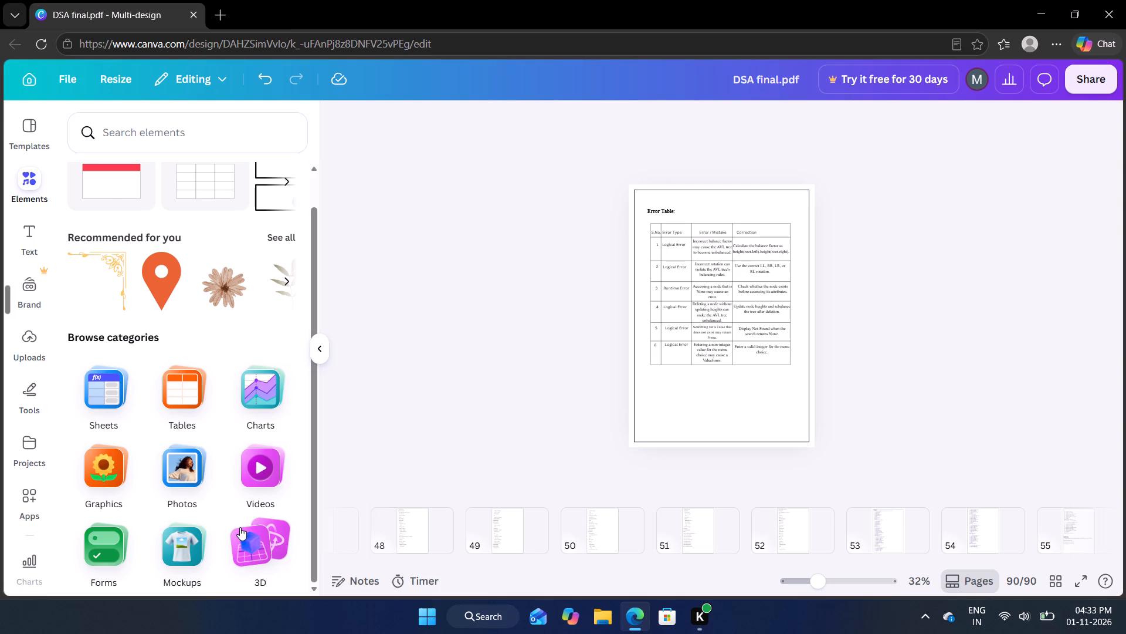
scroll(240, 527, "down", 1)
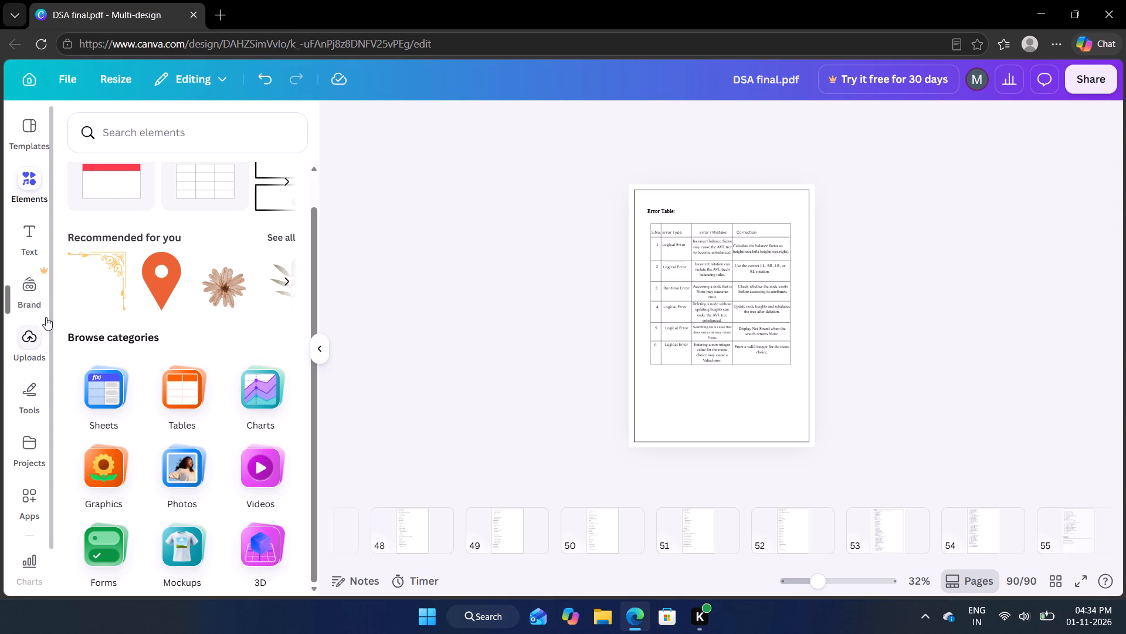
left_click(29, 224)
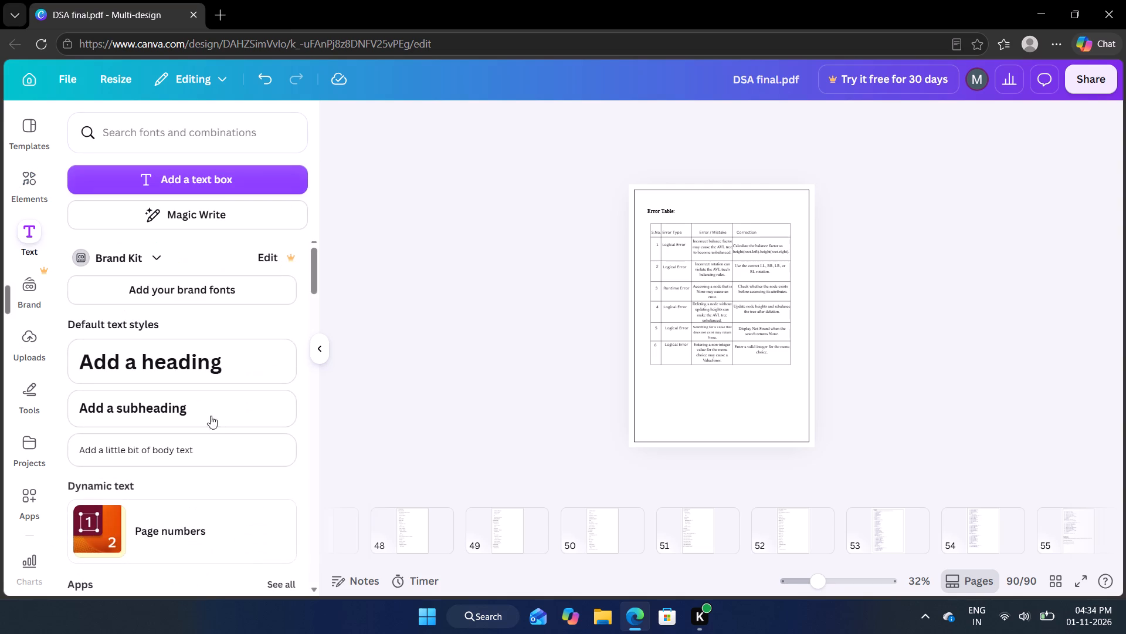
scroll(224, 439, "down", 1)
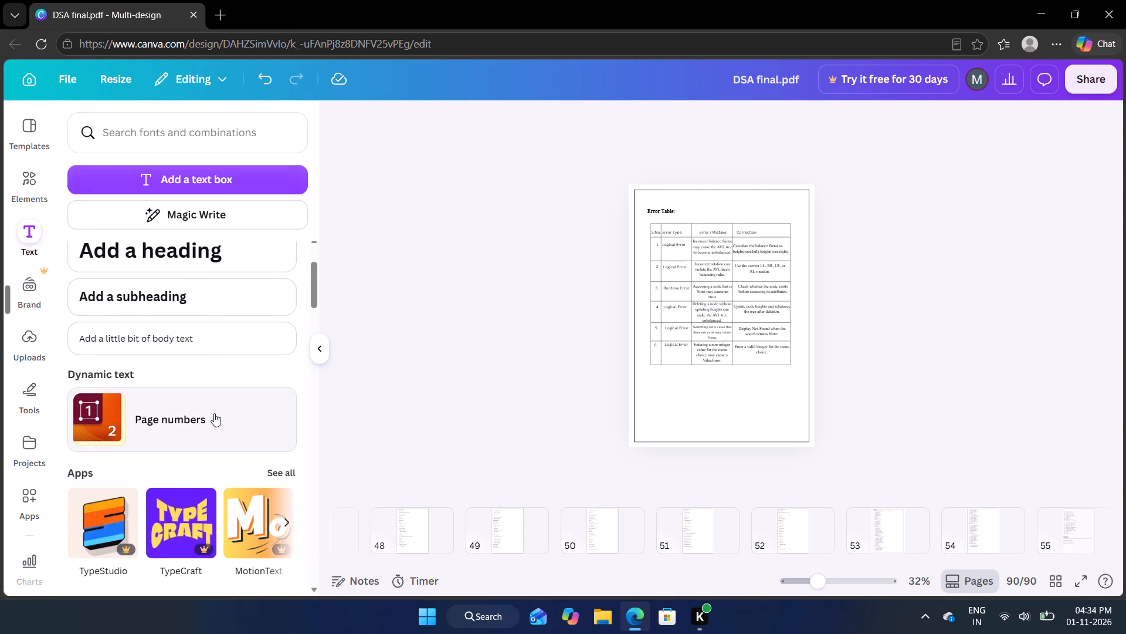
scroll(214, 413, "left", 1)
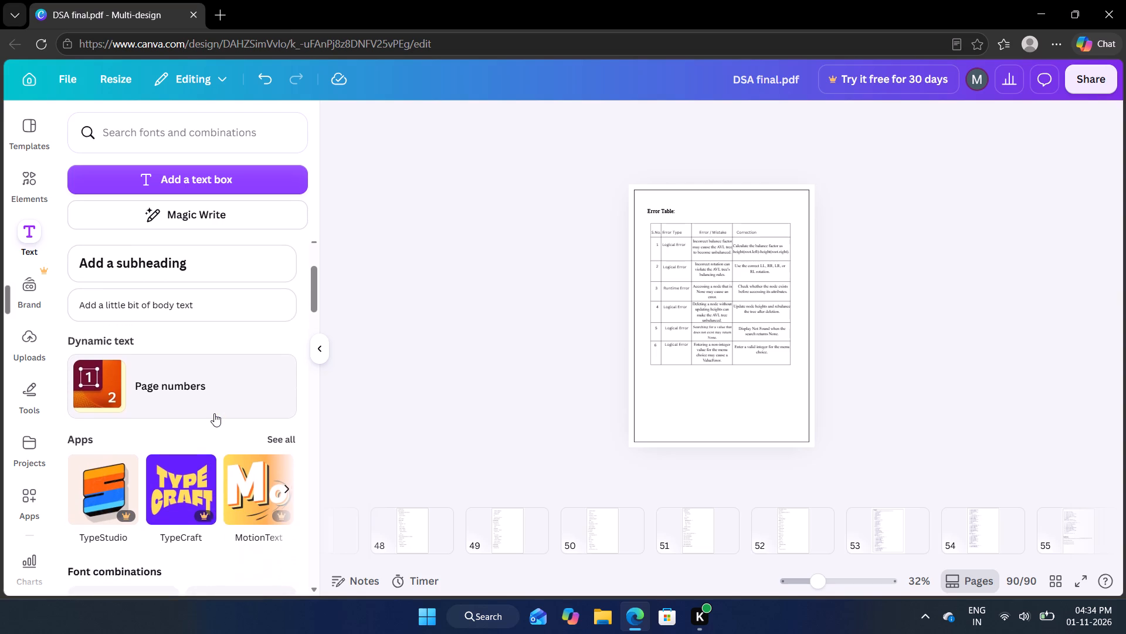
scroll(214, 413, "left", 1)
left_click(214, 413)
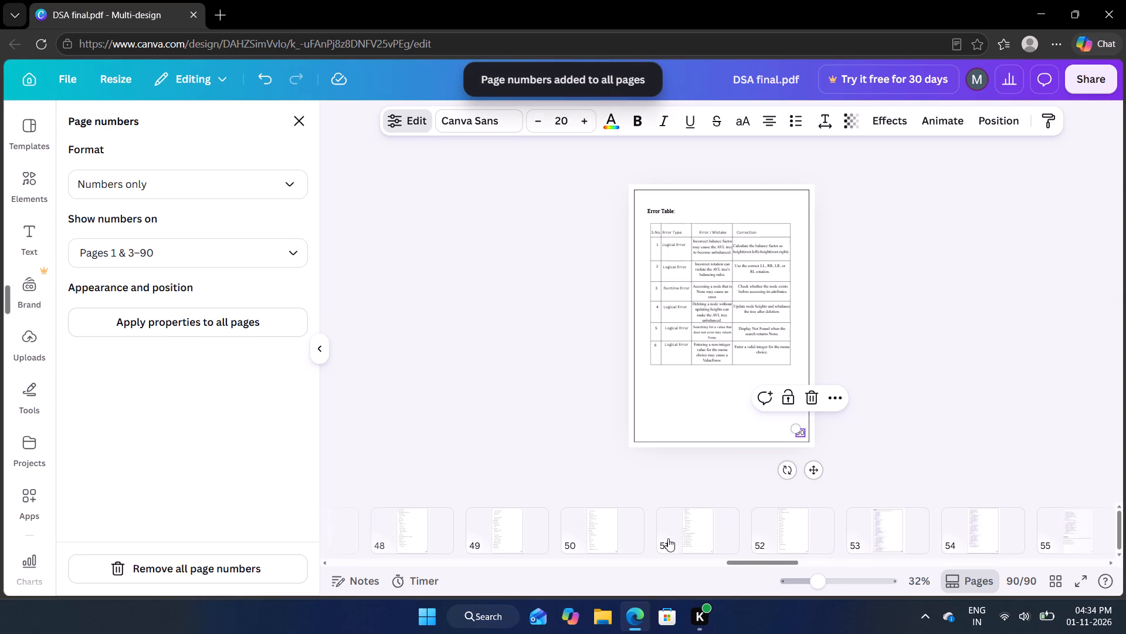
scroll(668, 538, "left", 13)
scroll(668, 538, "left", 8)
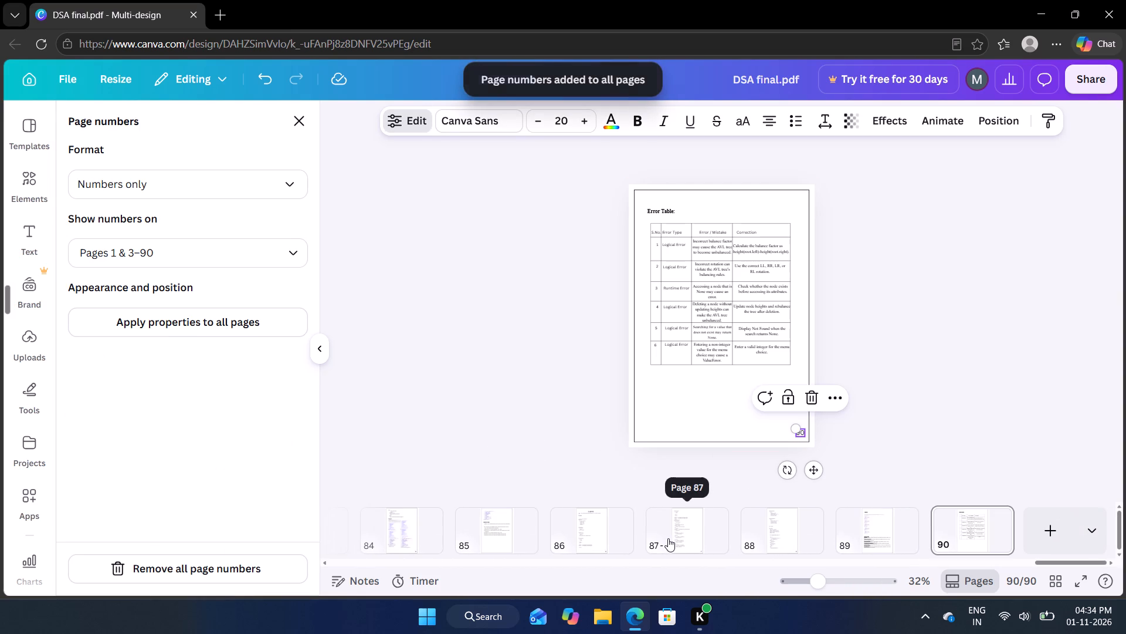
Apply the page number's appearance and position to all pages of the document.
left_click(213, 333)
left_click(213, 333)
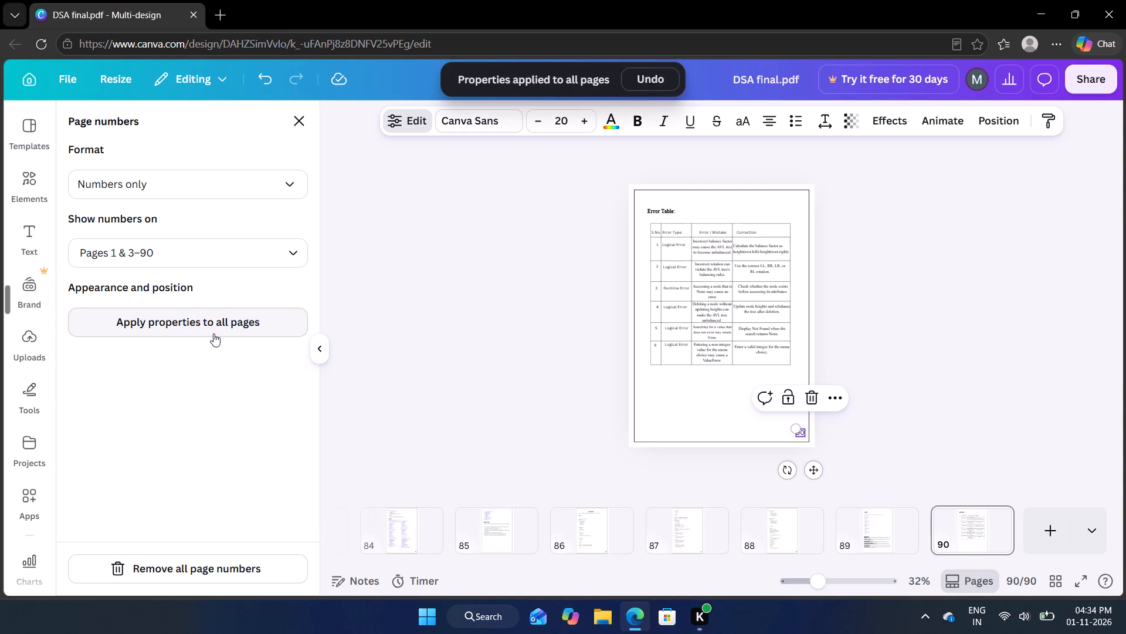
left_click(344, 501)
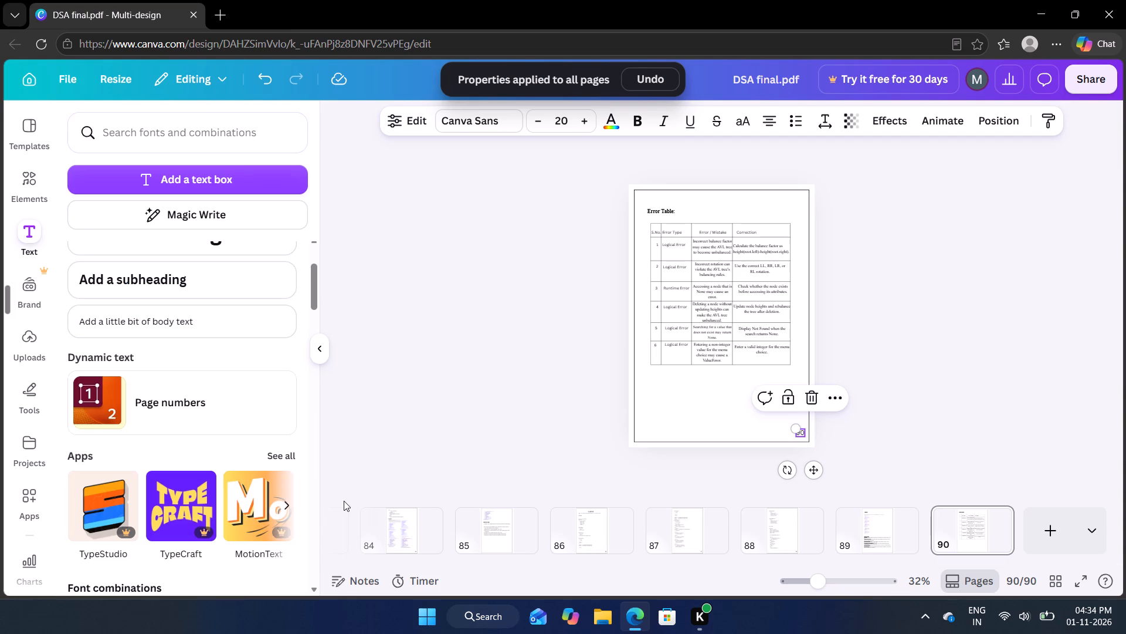
left_click(439, 451)
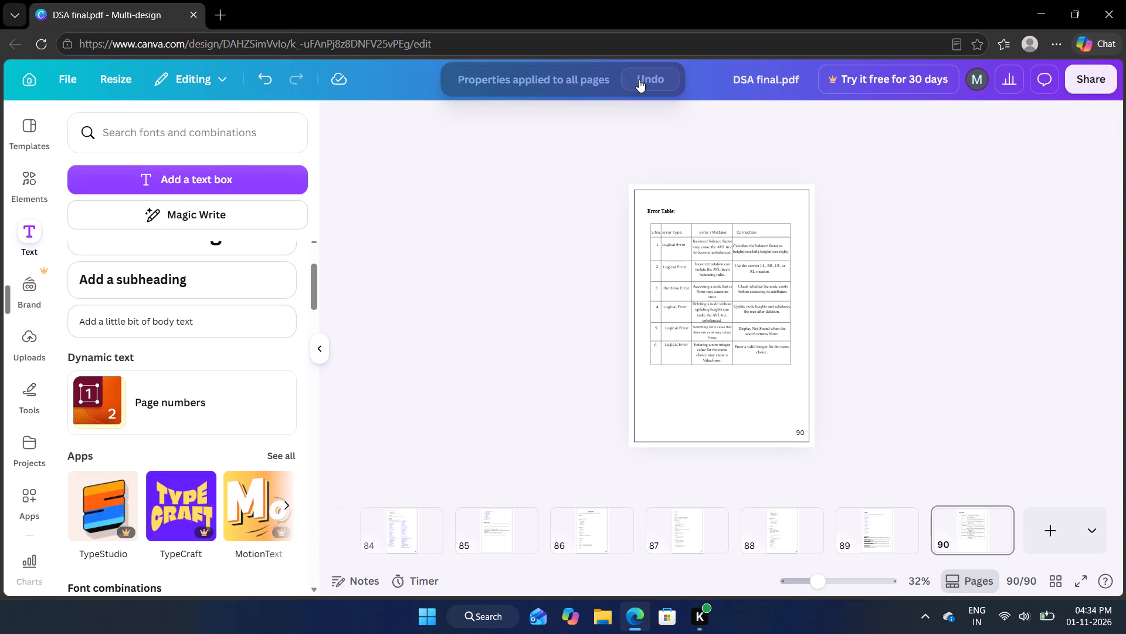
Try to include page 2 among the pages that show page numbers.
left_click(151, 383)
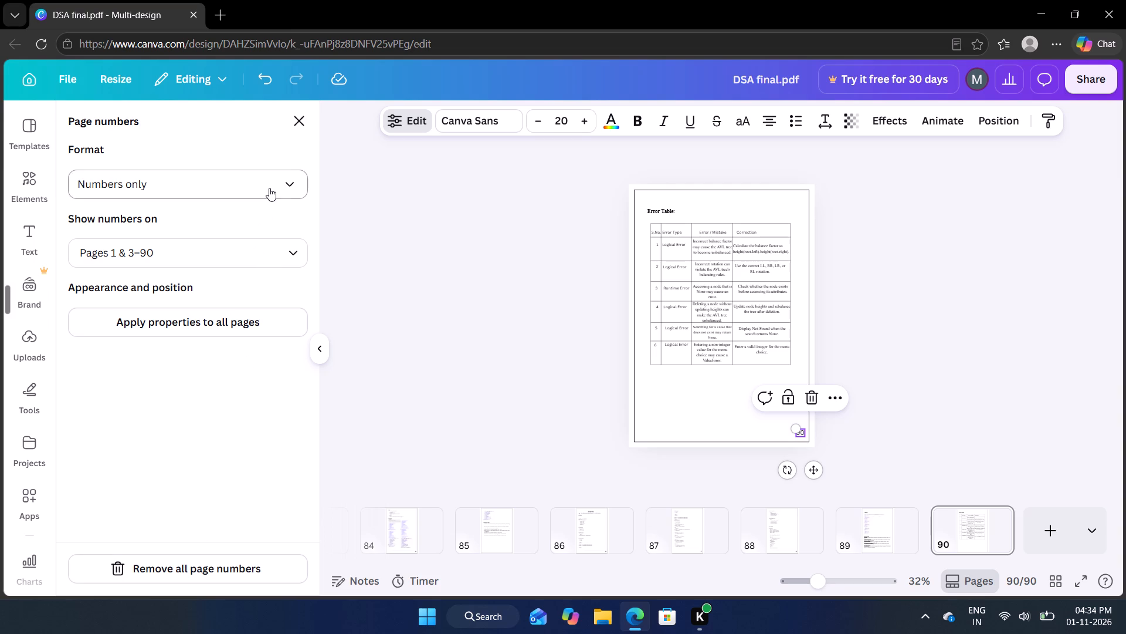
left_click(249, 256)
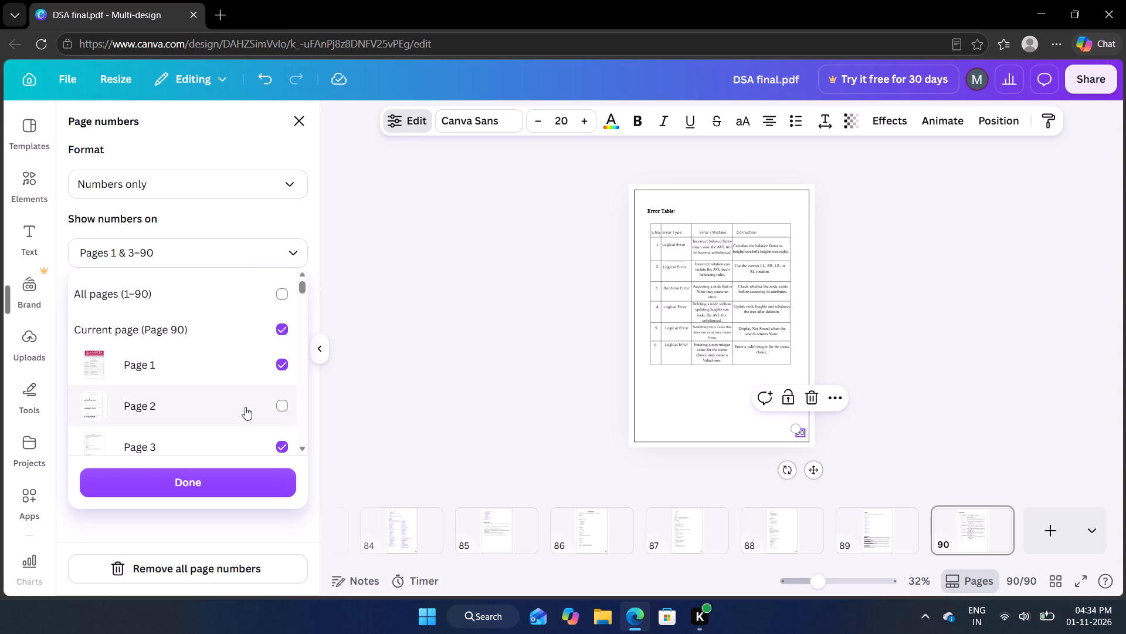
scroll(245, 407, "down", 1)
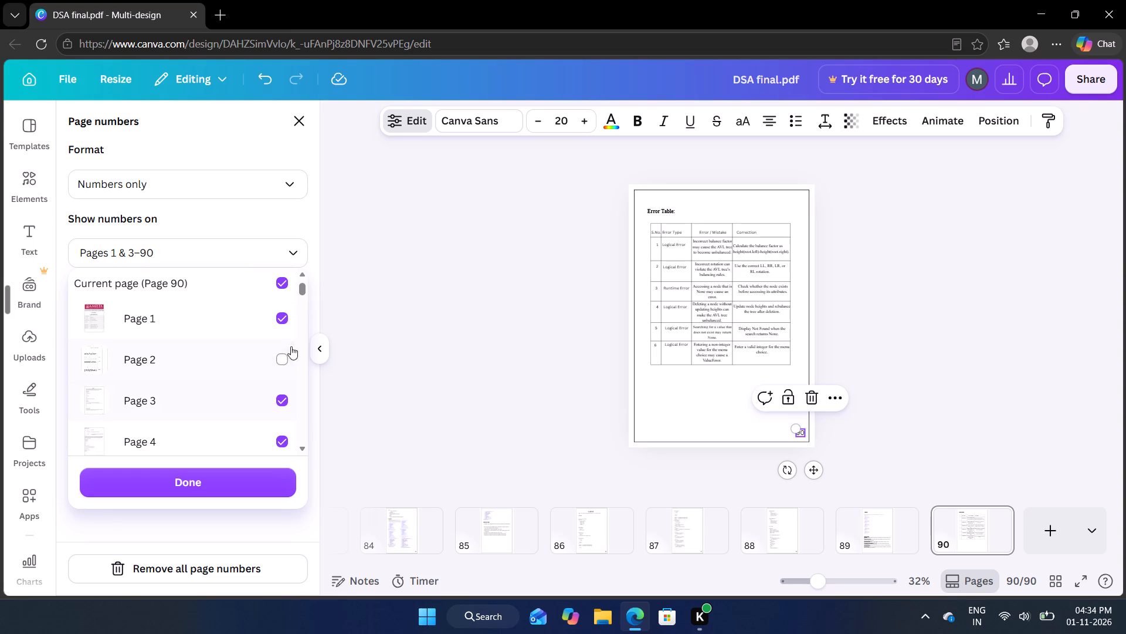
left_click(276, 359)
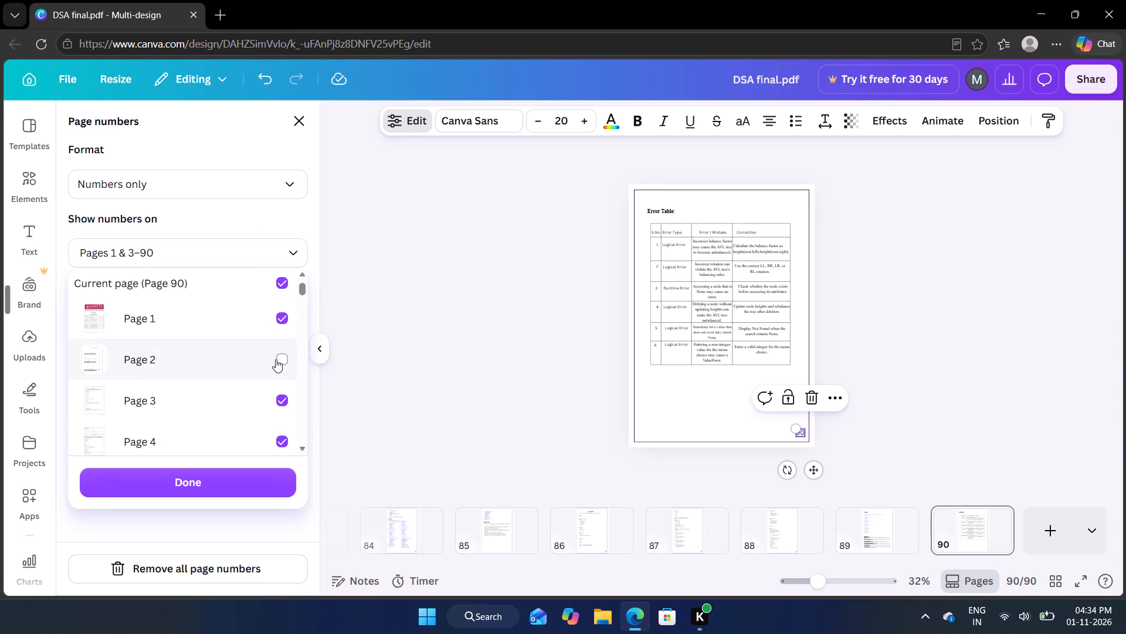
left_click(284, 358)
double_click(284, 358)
Check through the page list which pages are selected to show page numbers.
scroll(250, 387, "down", 12)
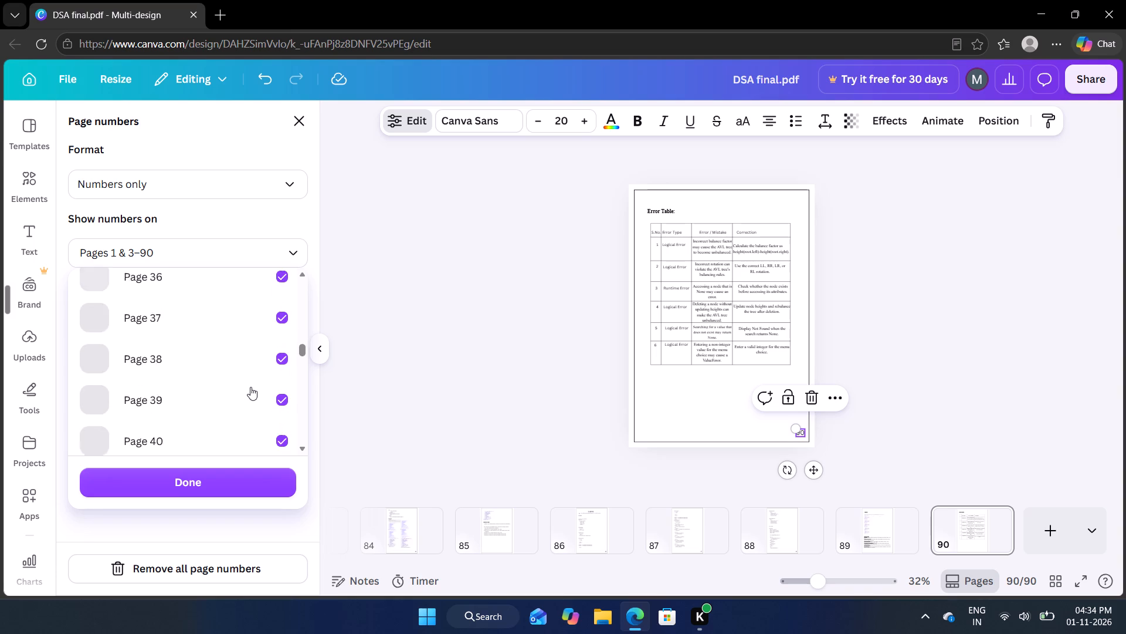
scroll(250, 387, "down", 5)
scroll(250, 387, "up", 9)
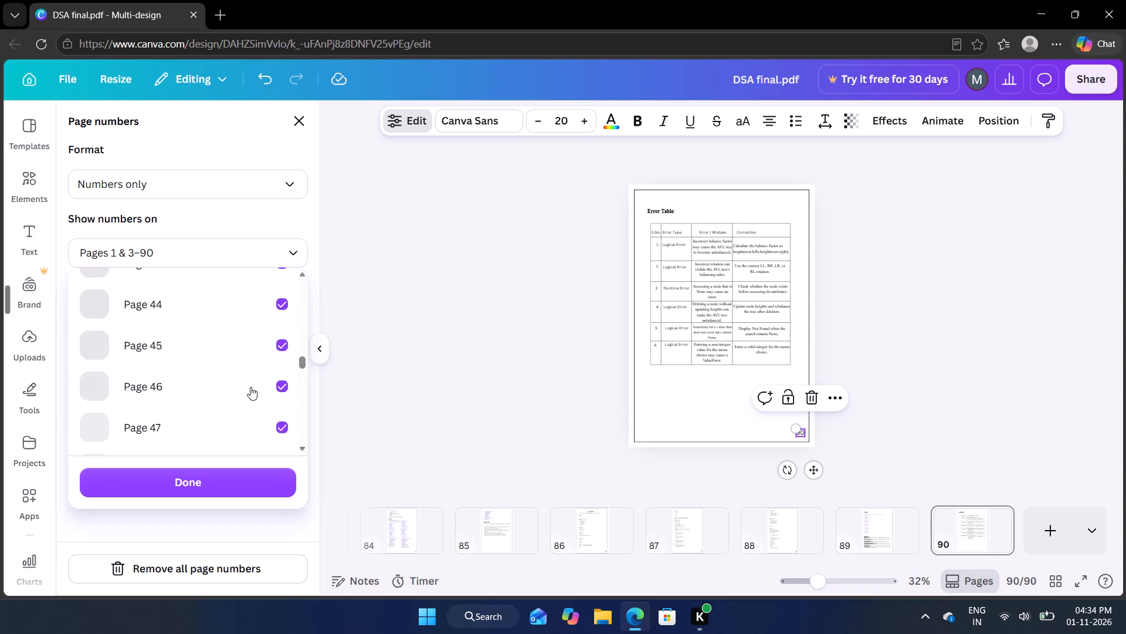
scroll(250, 387, "up", 1)
scroll(250, 387, "down", 19)
scroll(250, 387, "up", 14)
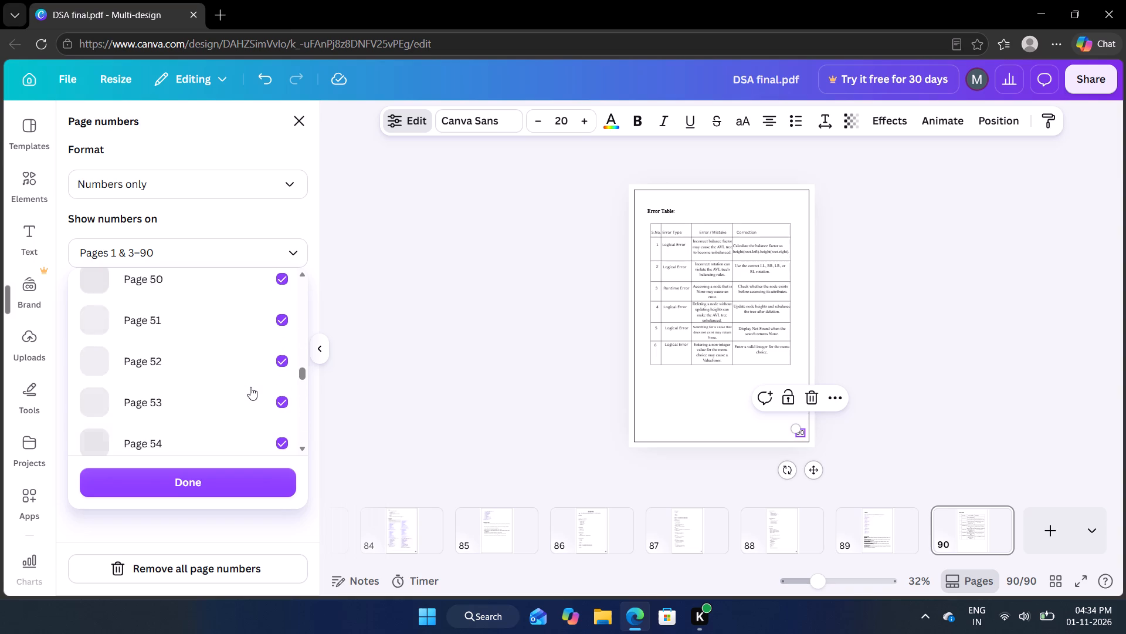
scroll(250, 387, "up", 4)
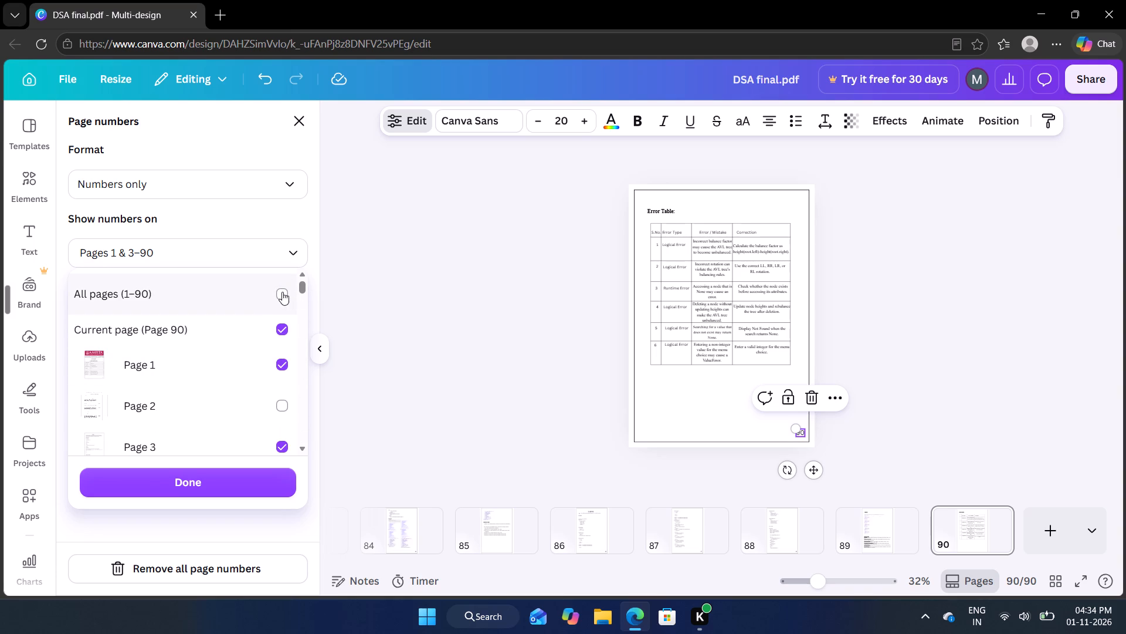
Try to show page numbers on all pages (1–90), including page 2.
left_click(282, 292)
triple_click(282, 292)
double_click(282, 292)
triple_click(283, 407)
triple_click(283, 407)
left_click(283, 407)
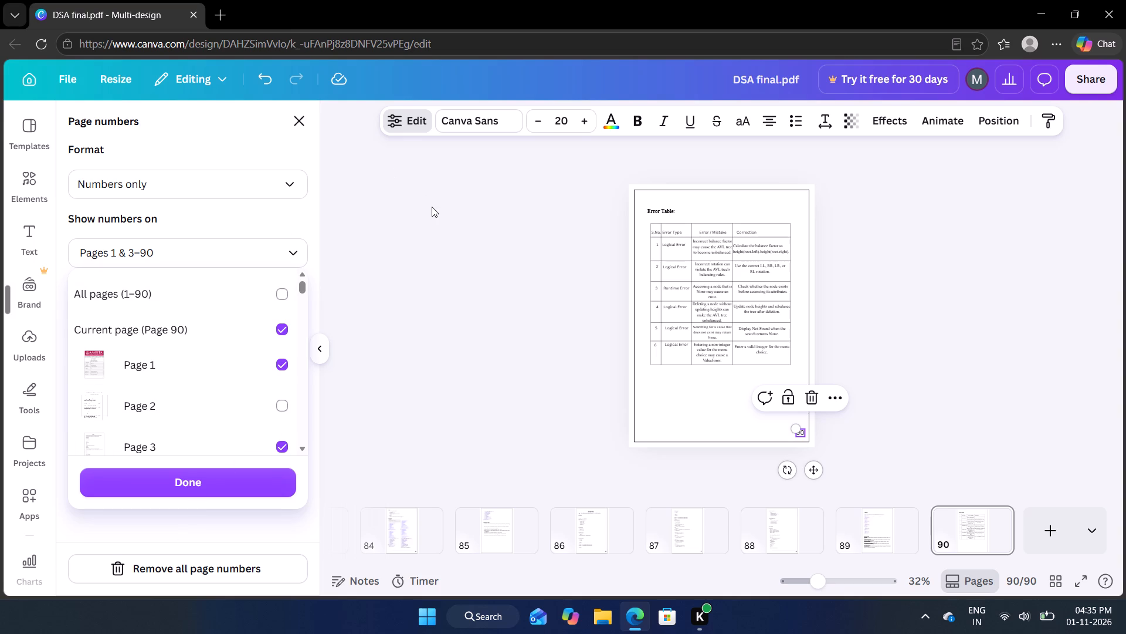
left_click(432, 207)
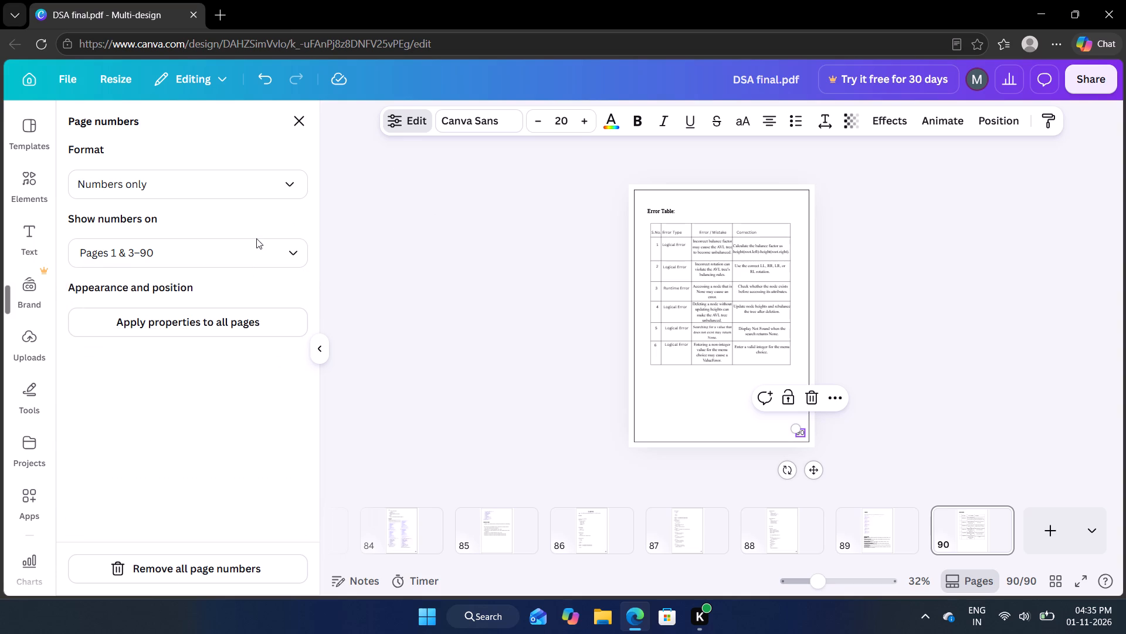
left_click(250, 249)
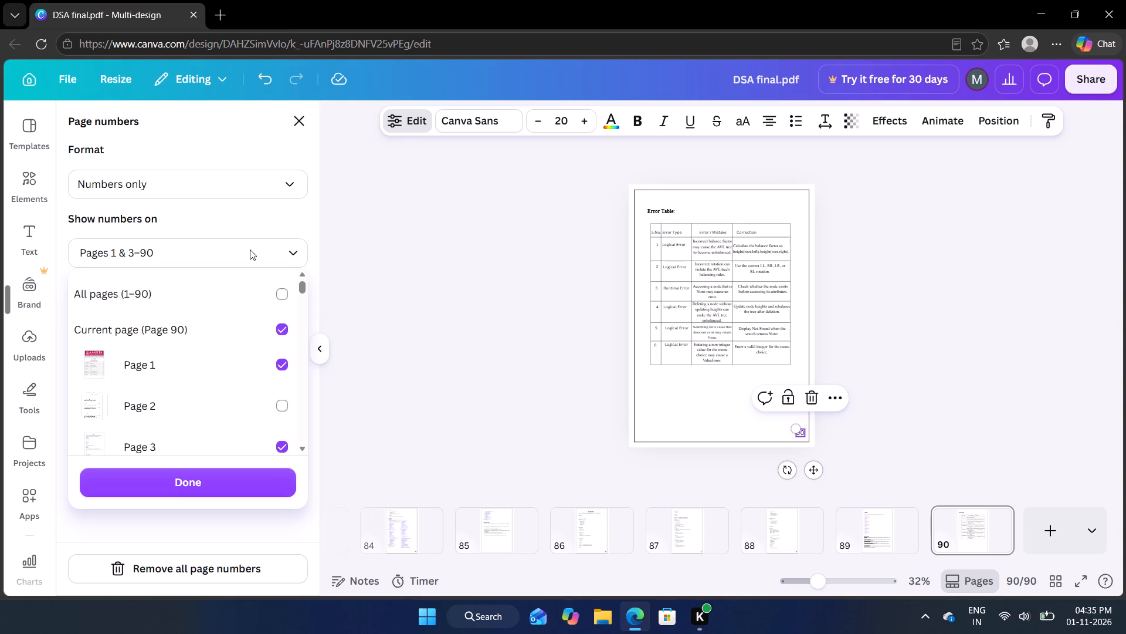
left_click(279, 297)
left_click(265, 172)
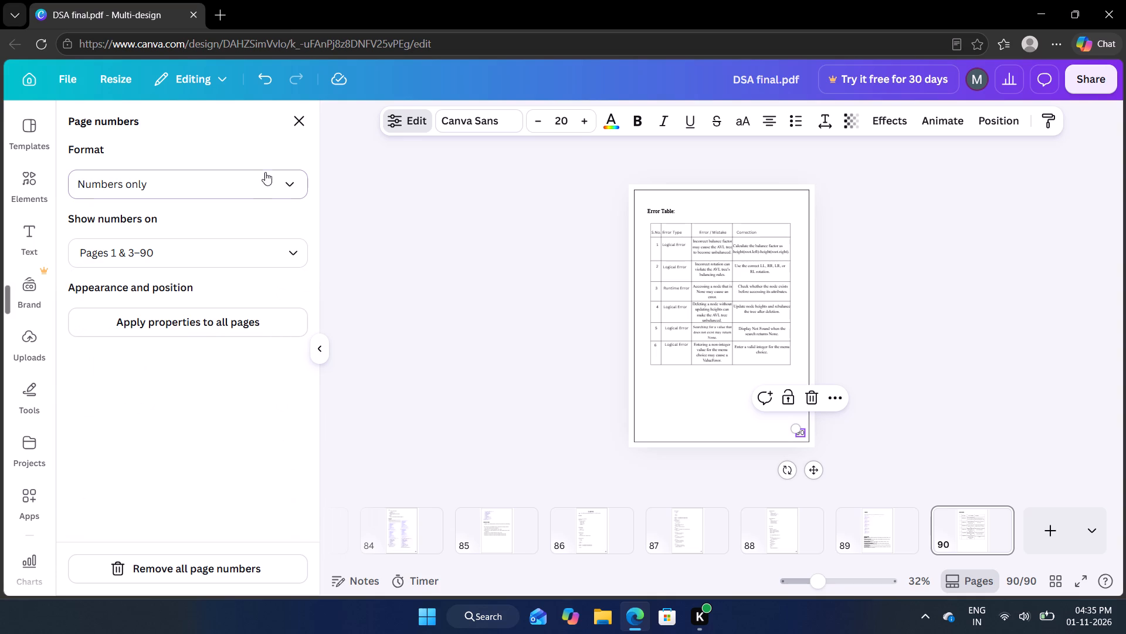
Change the page number format to Page + number and apply its properties to all pages.
left_click(257, 183)
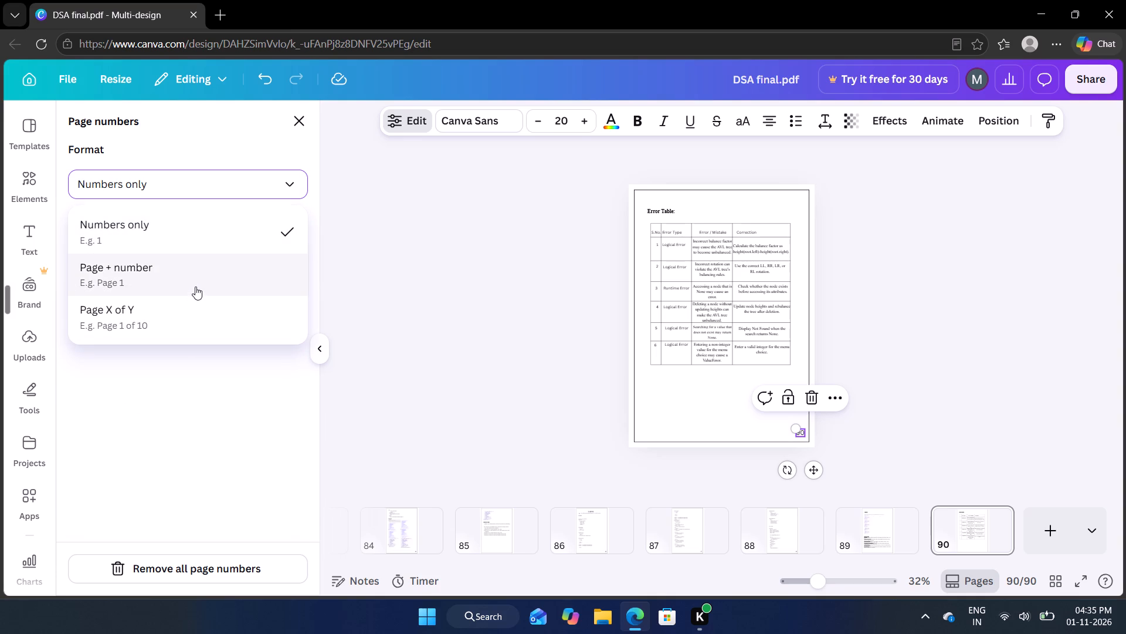
left_click(195, 286)
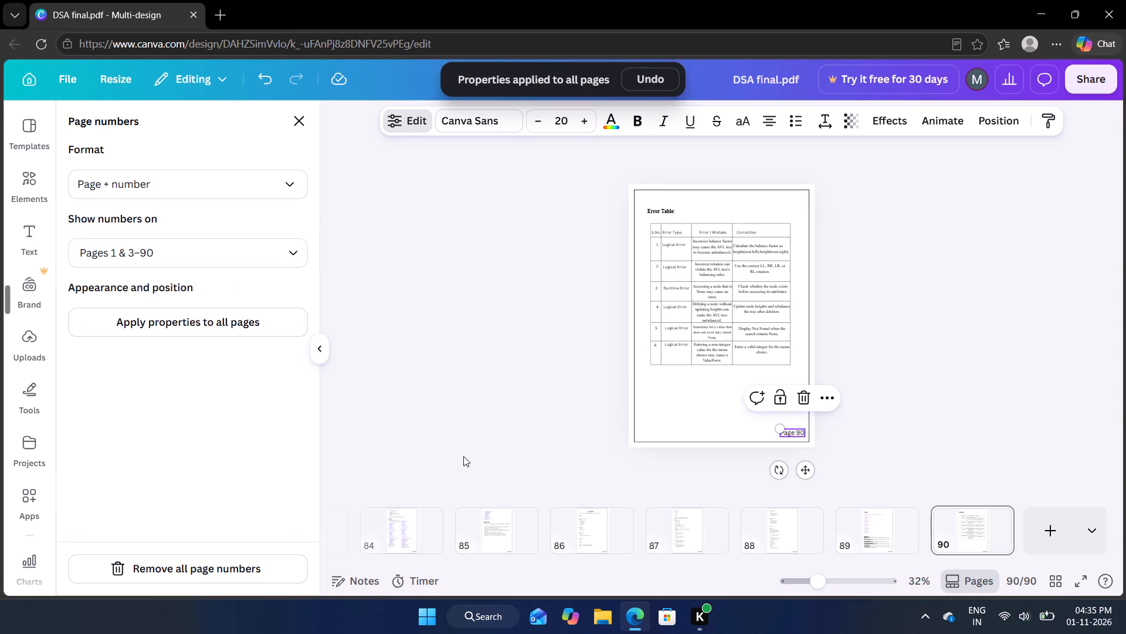
left_click(196, 319)
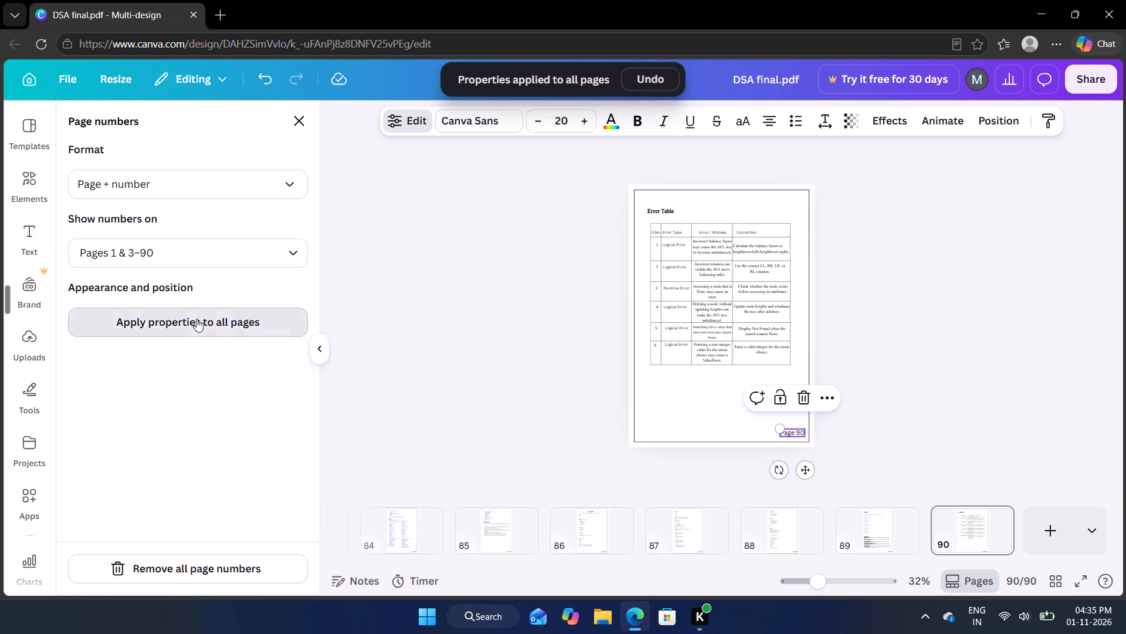
left_click(158, 293)
scroll(182, 484, "down", 1)
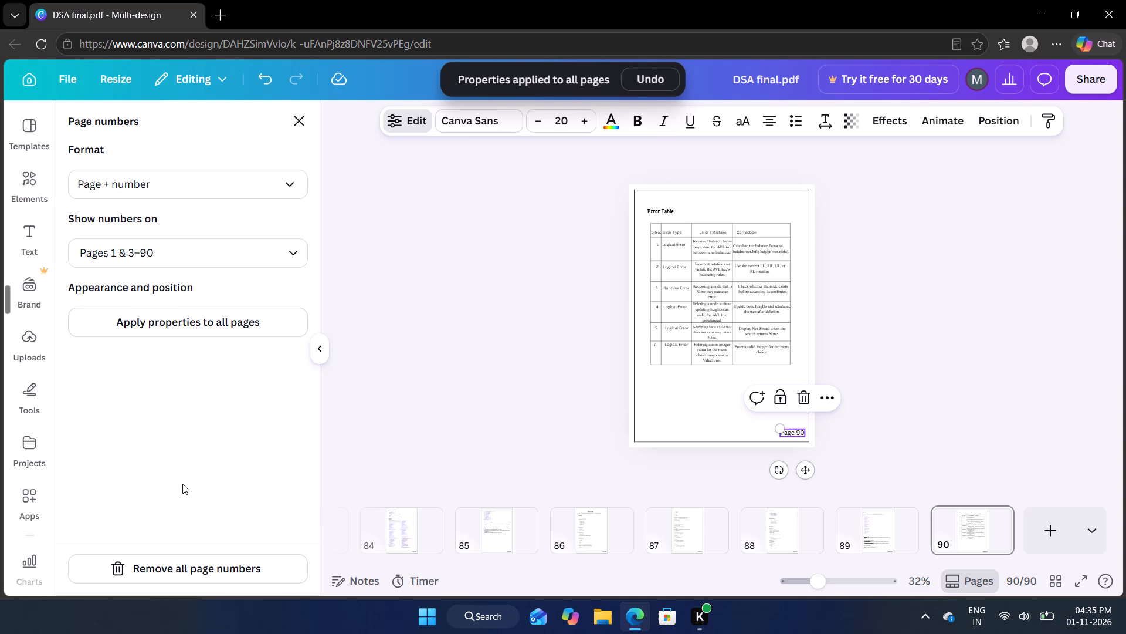
scroll(182, 484, "down", 2)
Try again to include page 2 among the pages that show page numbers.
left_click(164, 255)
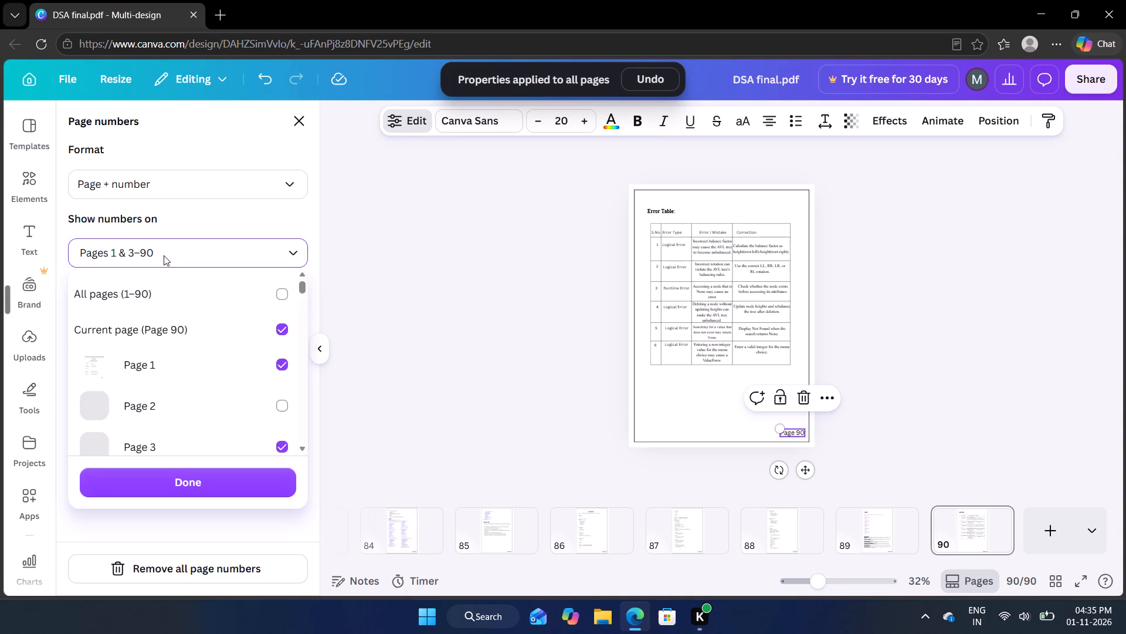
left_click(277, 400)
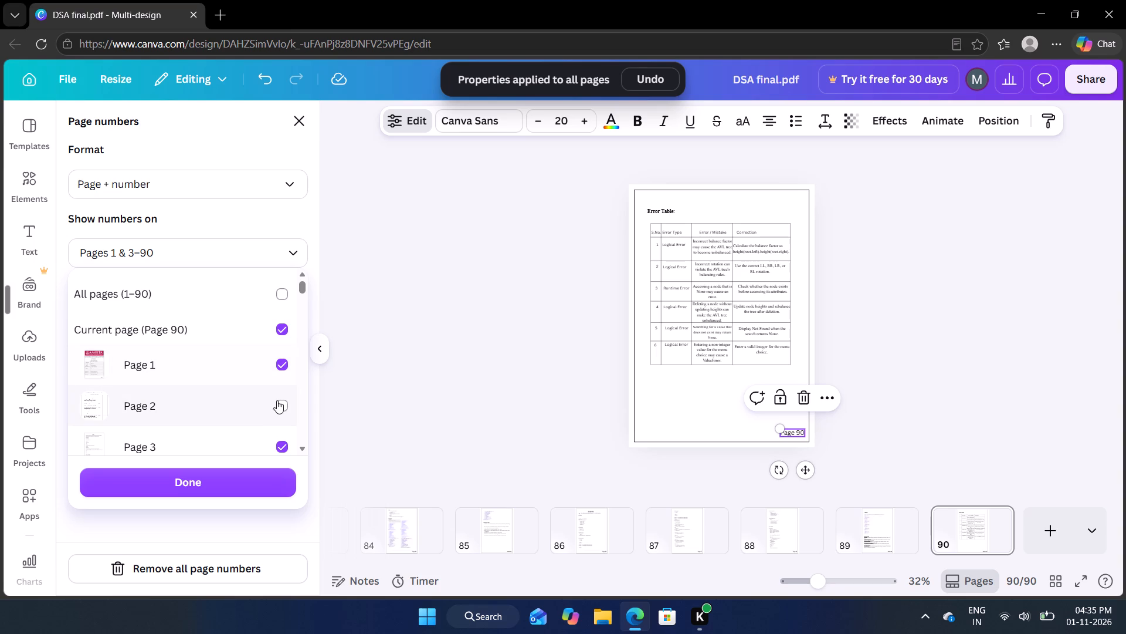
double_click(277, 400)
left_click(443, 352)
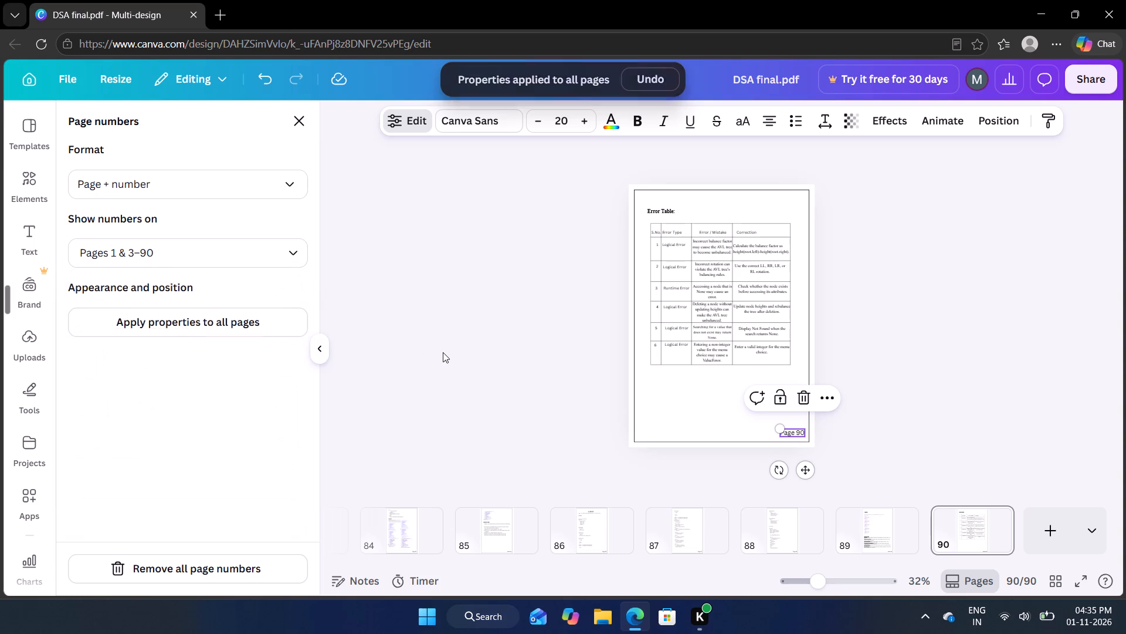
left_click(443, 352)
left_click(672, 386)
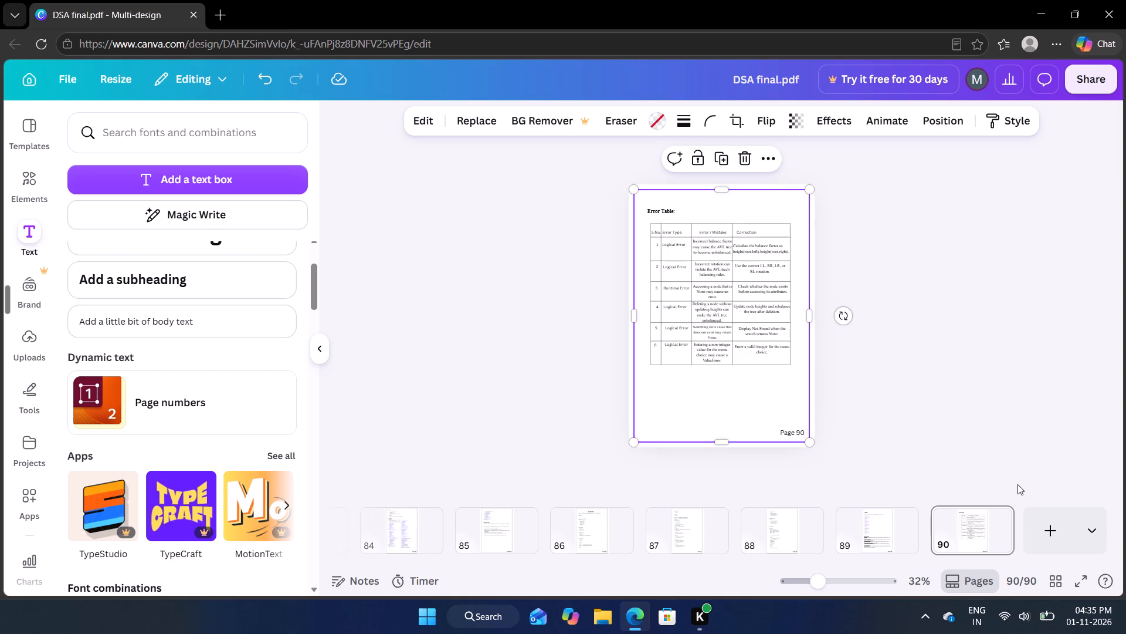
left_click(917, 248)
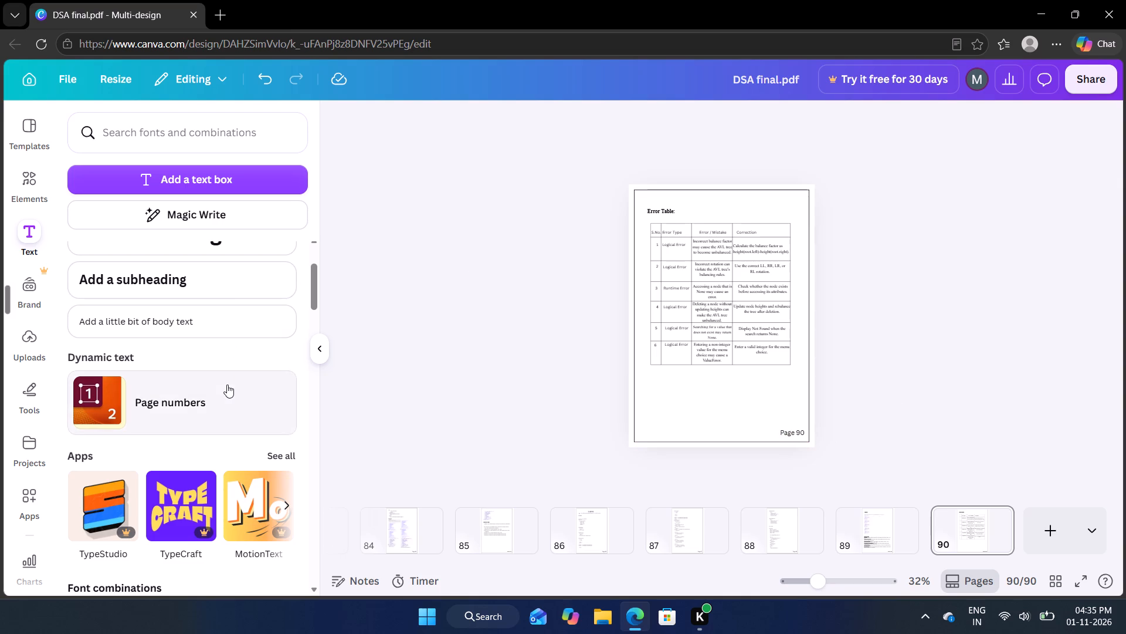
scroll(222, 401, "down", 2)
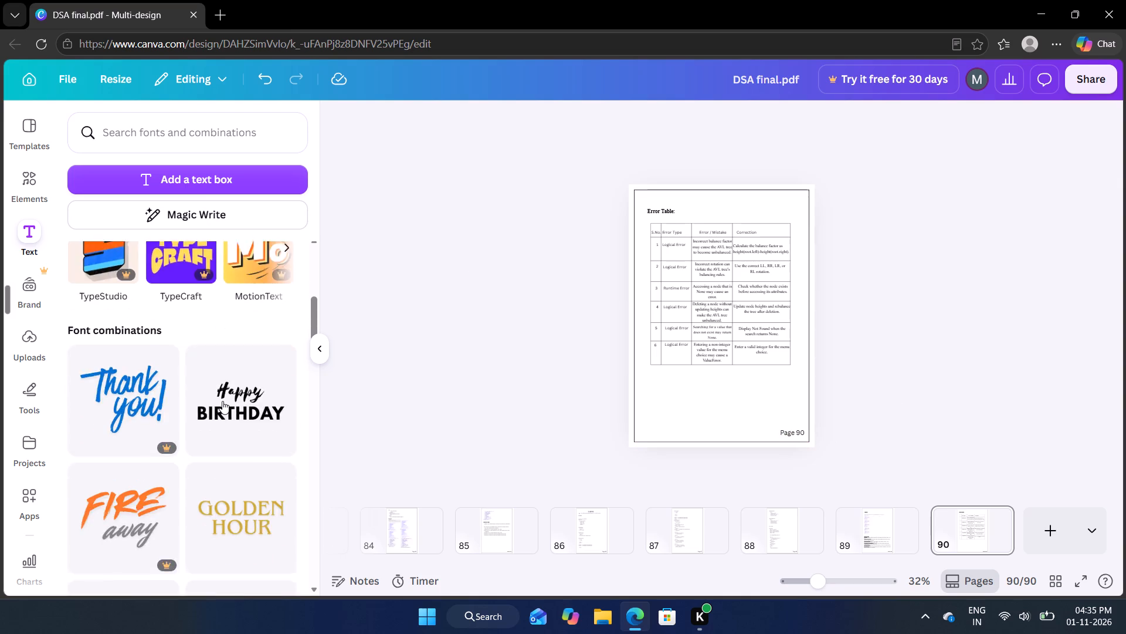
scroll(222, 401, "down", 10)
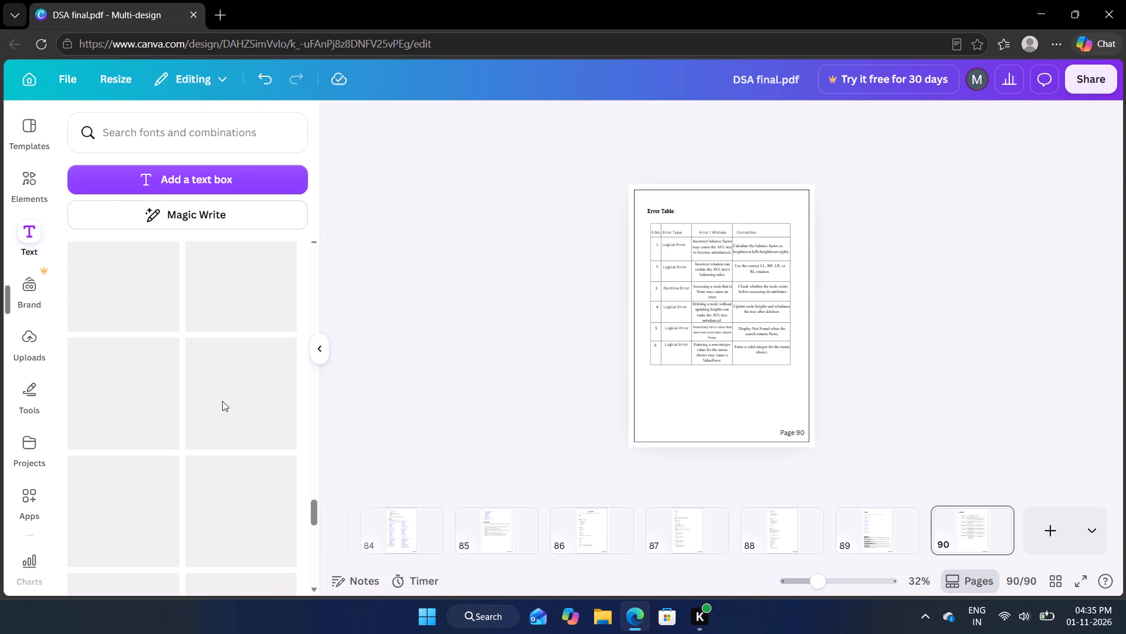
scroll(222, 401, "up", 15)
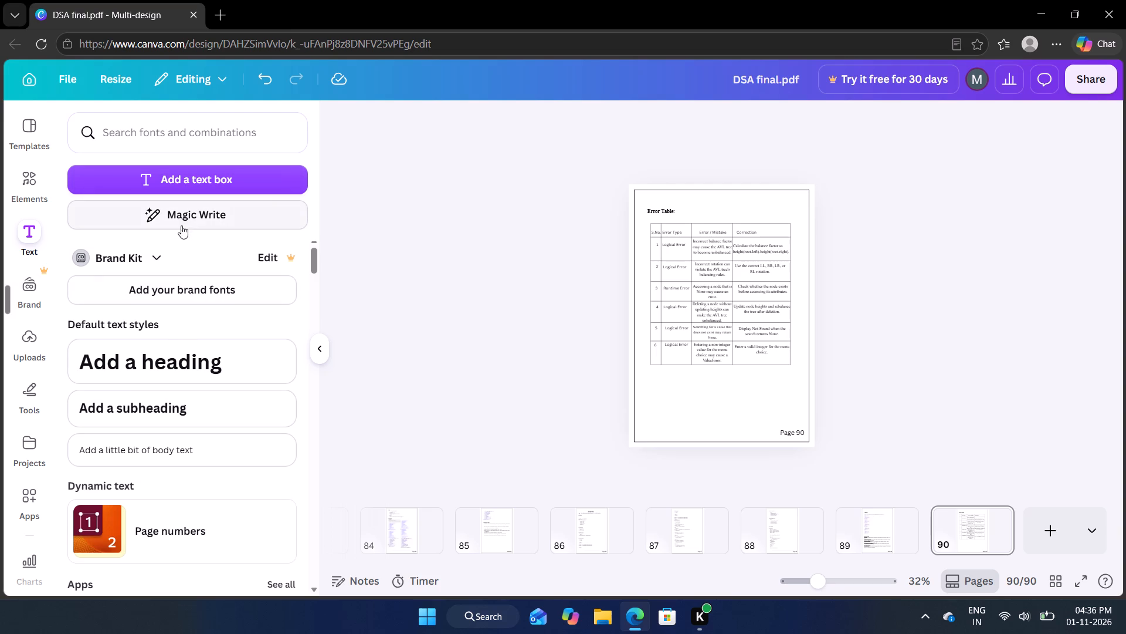
Reapply the Page + number footer's appearance and position to all pages from page 90.
left_click(162, 538)
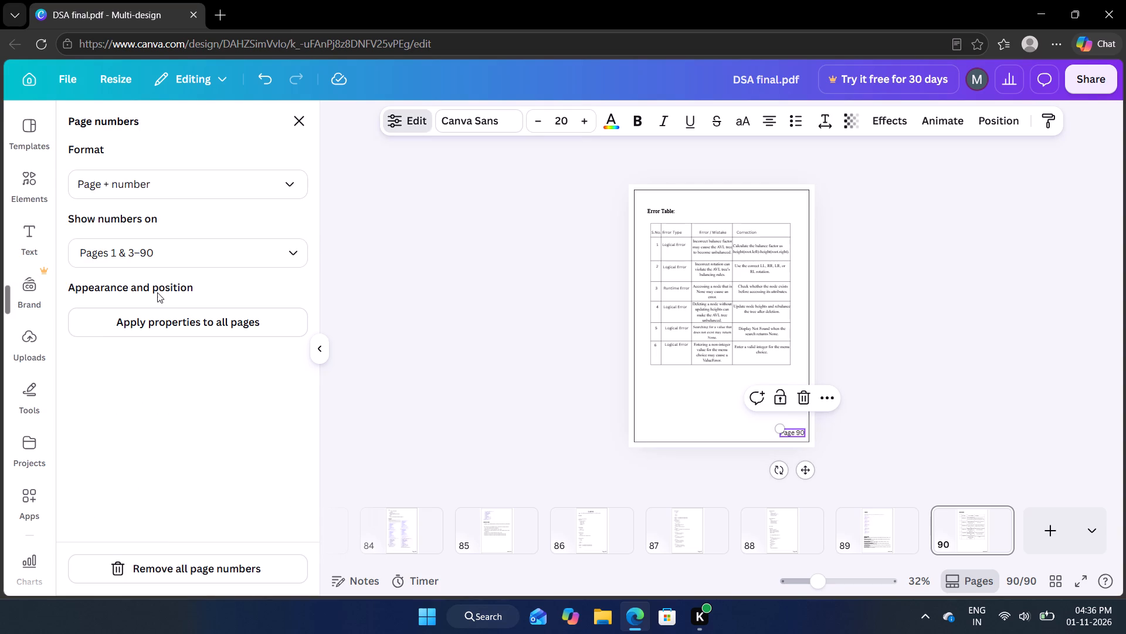
left_click(157, 292)
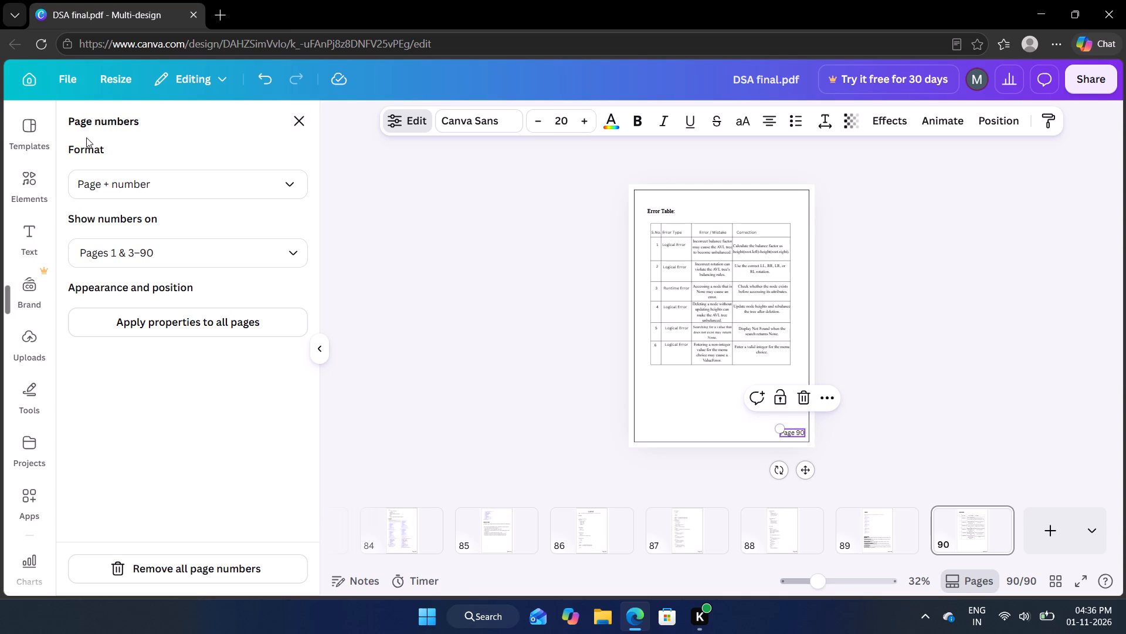
left_click(87, 143)
scroll(153, 263, "down", 1)
left_click(204, 319)
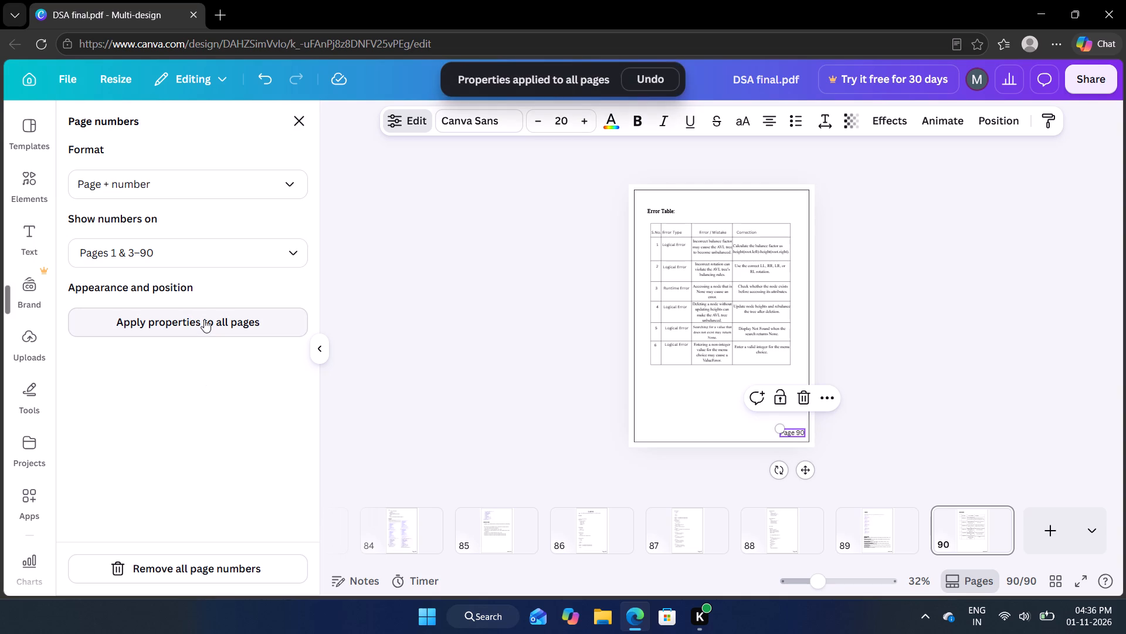
left_click(552, 331)
left_click(552, 331)
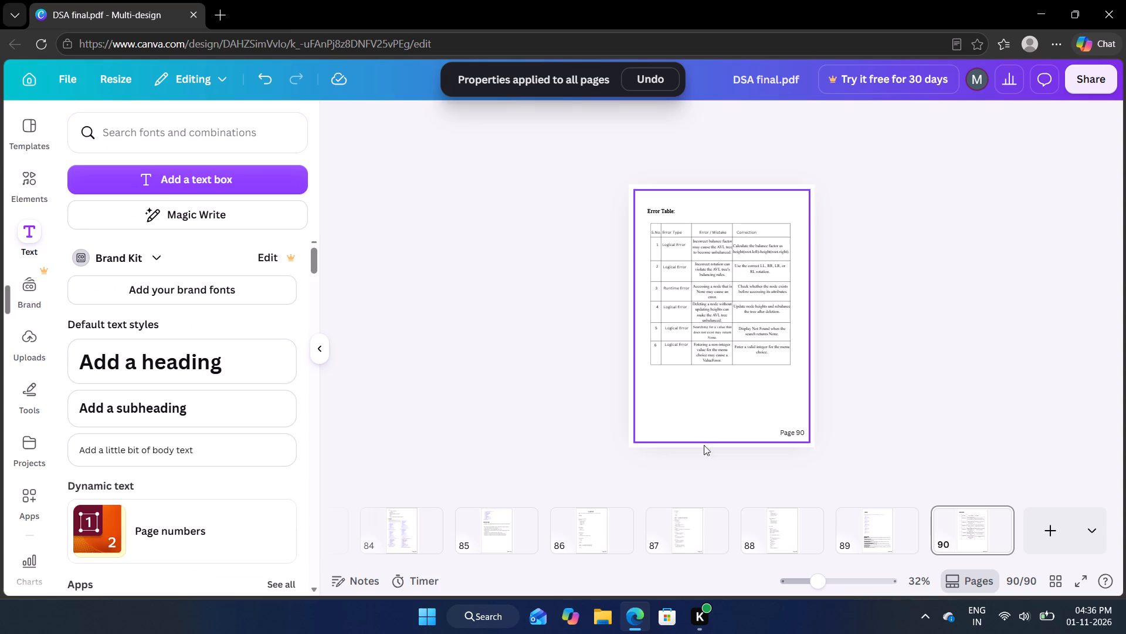
Check the page number footers and layout on pages 89 back through 84.
left_click(873, 544)
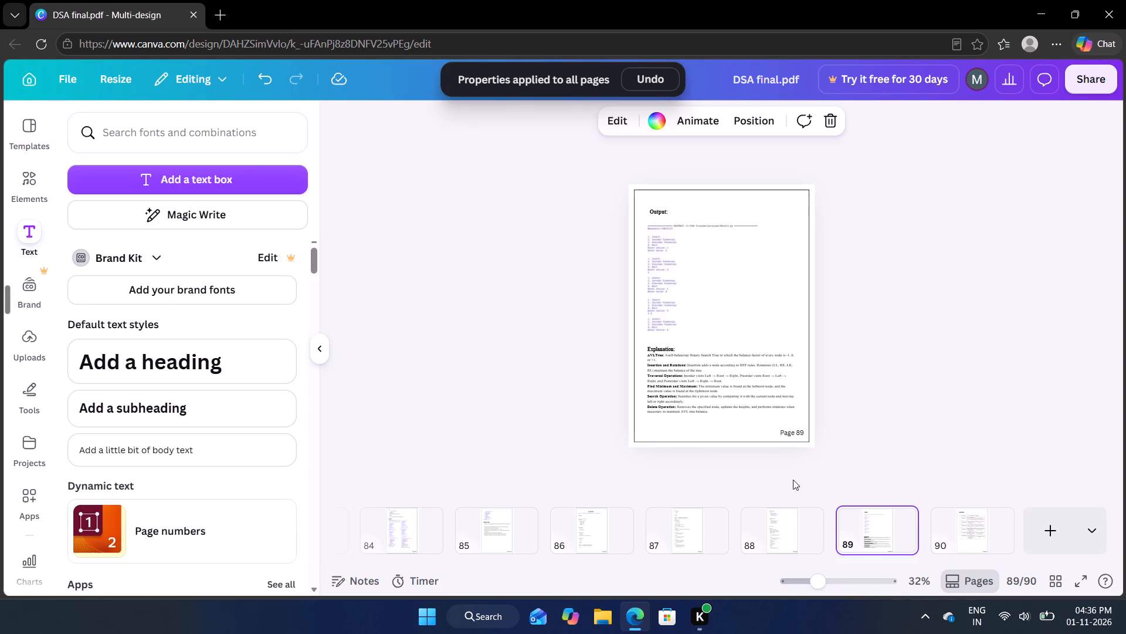
left_click(781, 521)
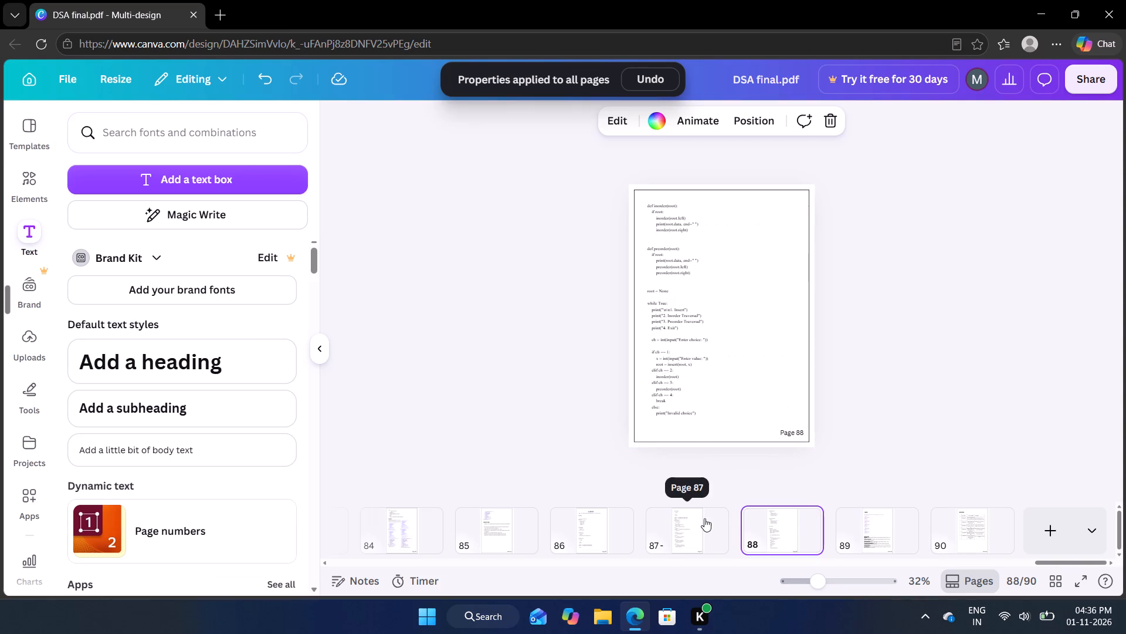
left_click(704, 518)
left_click(572, 527)
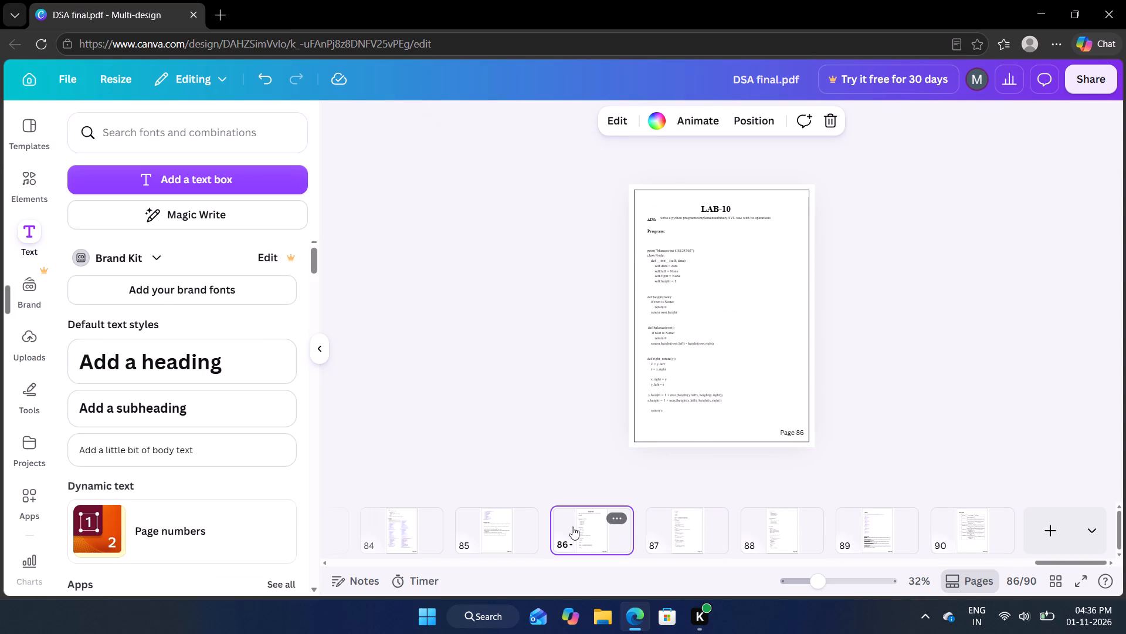
left_click(489, 517)
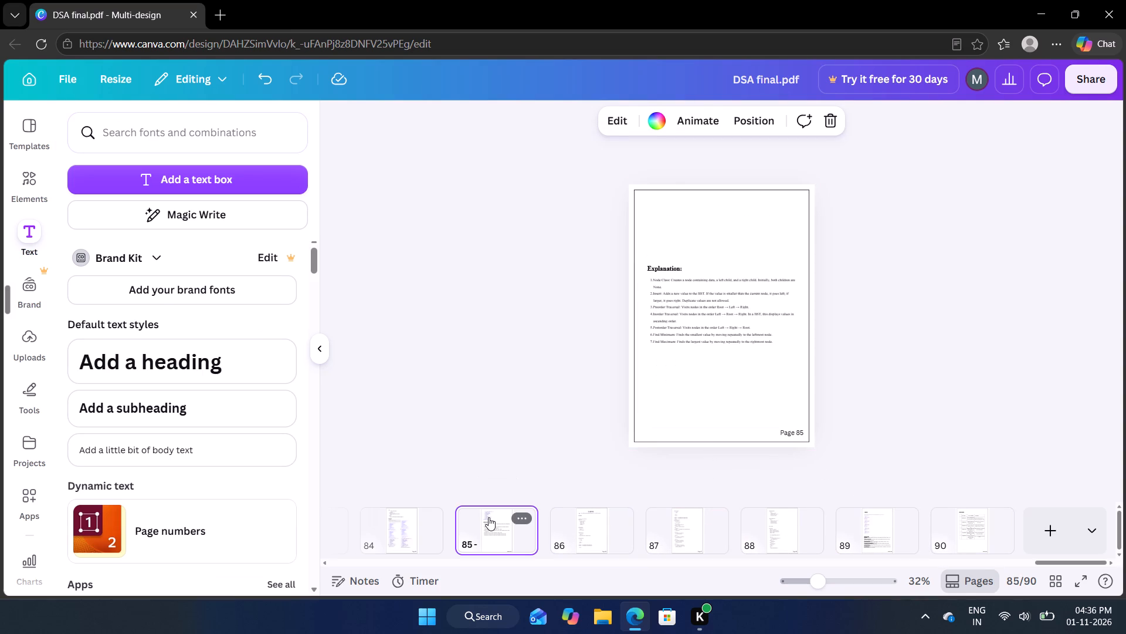
left_click(406, 527)
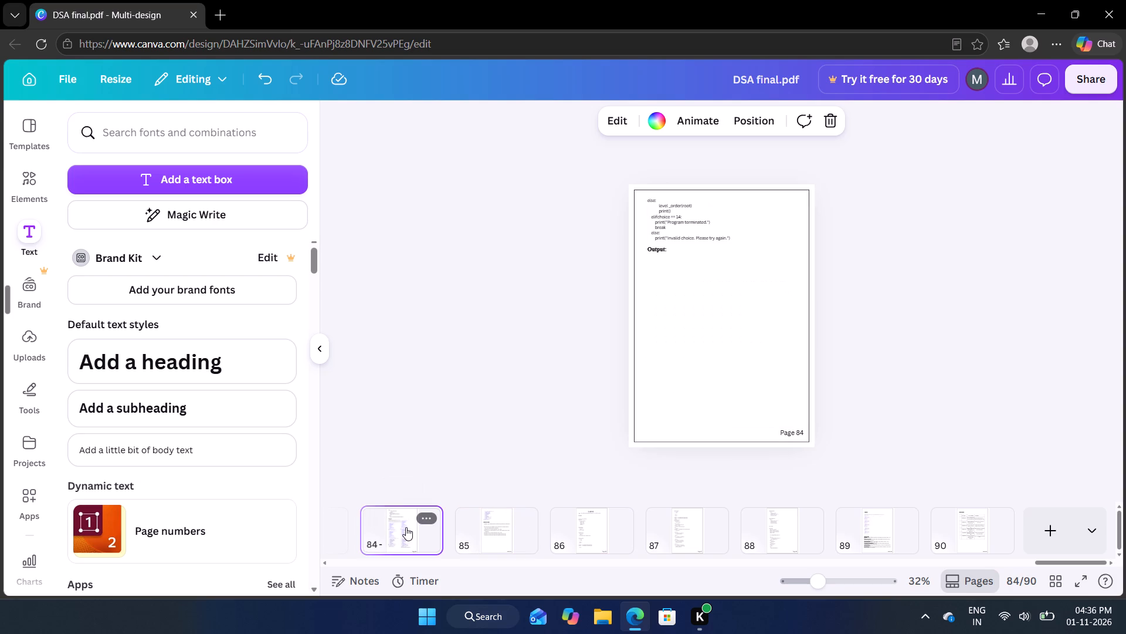
On page 76, move the Aim text about the linked-list binary tree program slightly down from the top border.
scroll(587, 564, "right", 7)
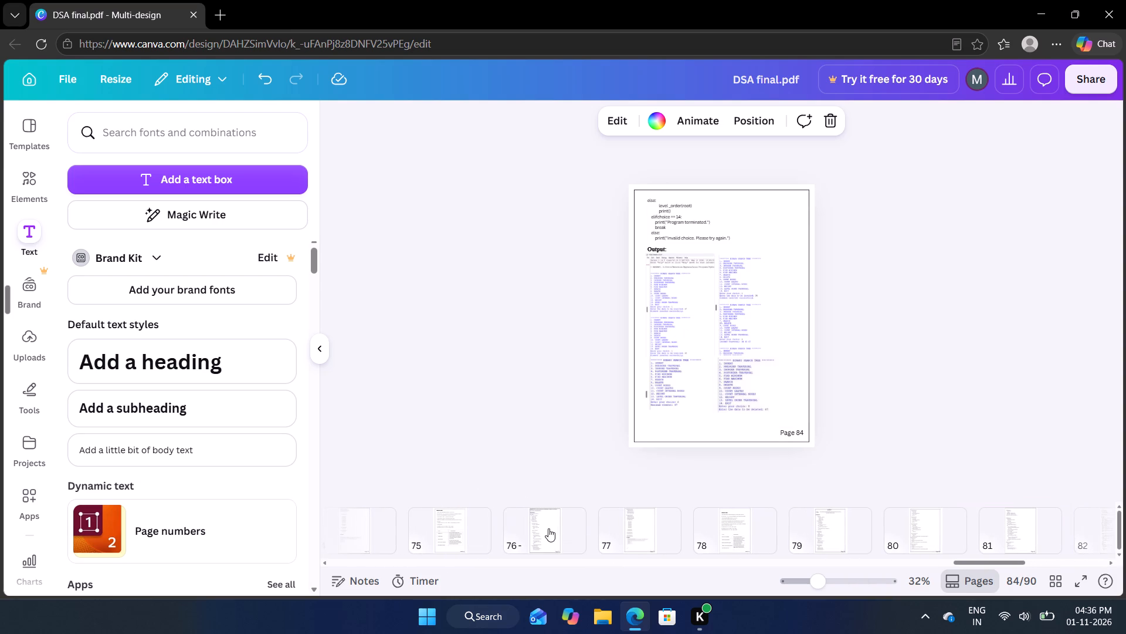
left_click(547, 532)
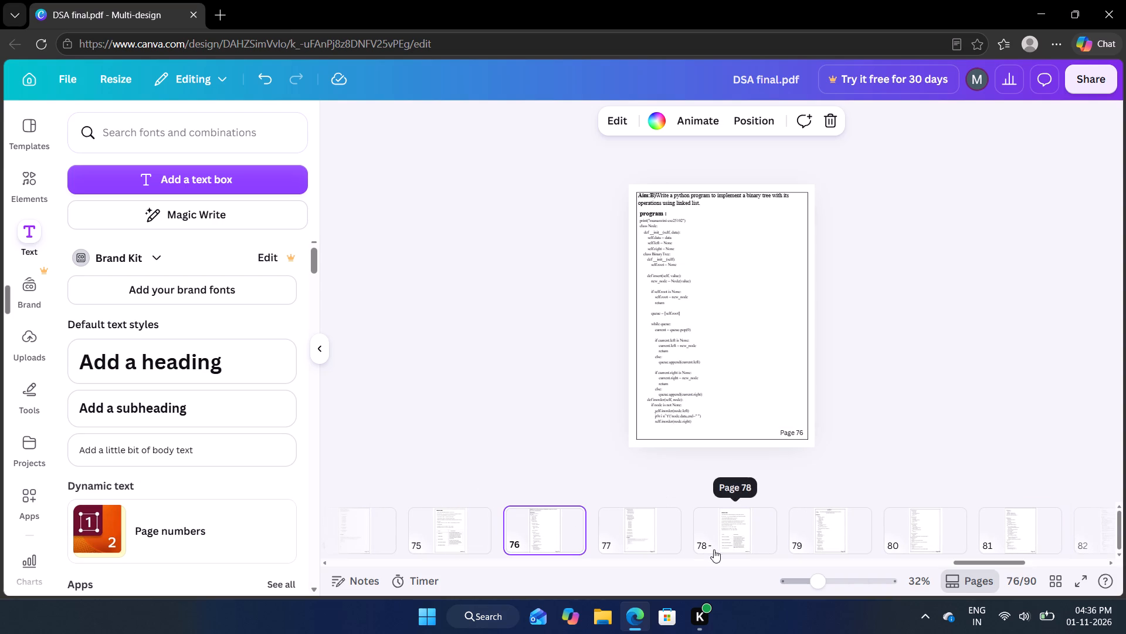
left_click(685, 200)
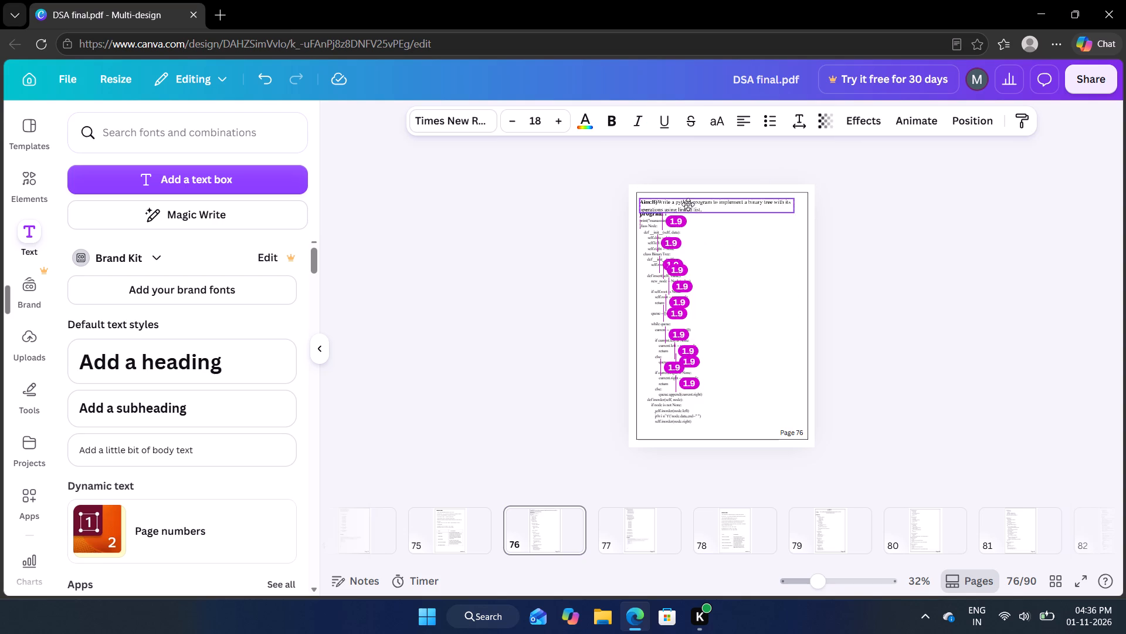
left_click(885, 264)
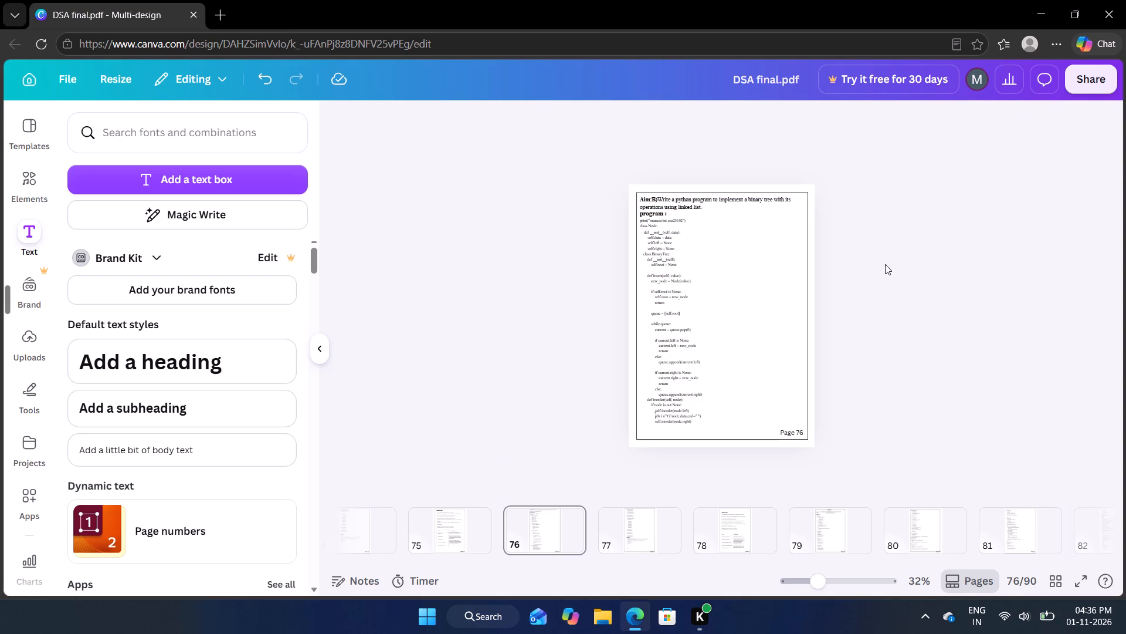
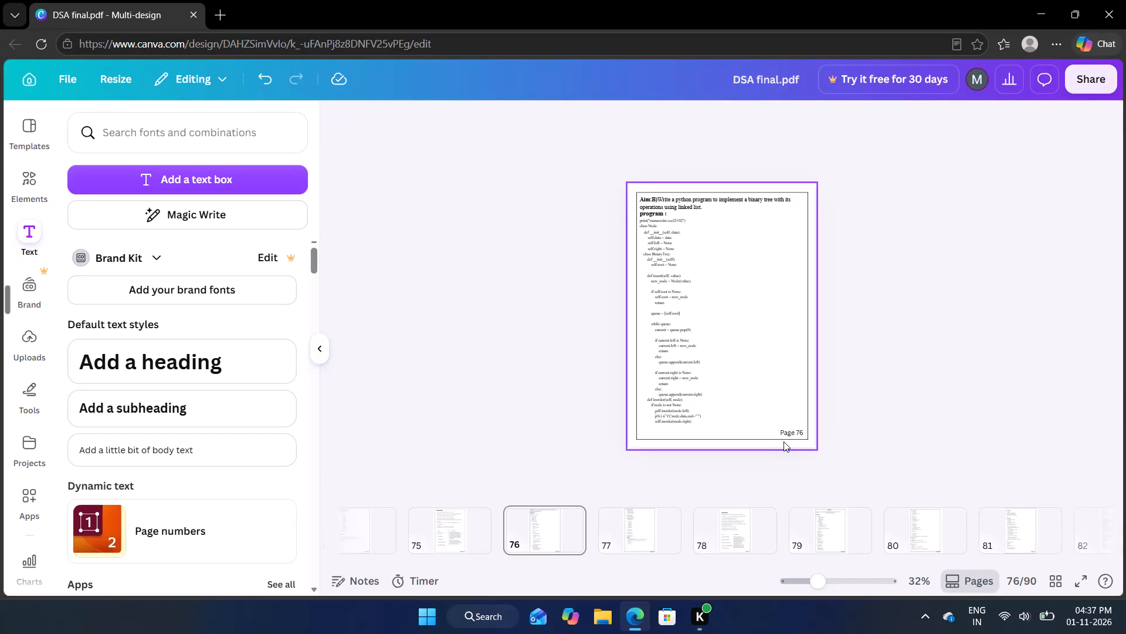
Set the font size of the page number on page 76 to 16.
left_click(789, 431)
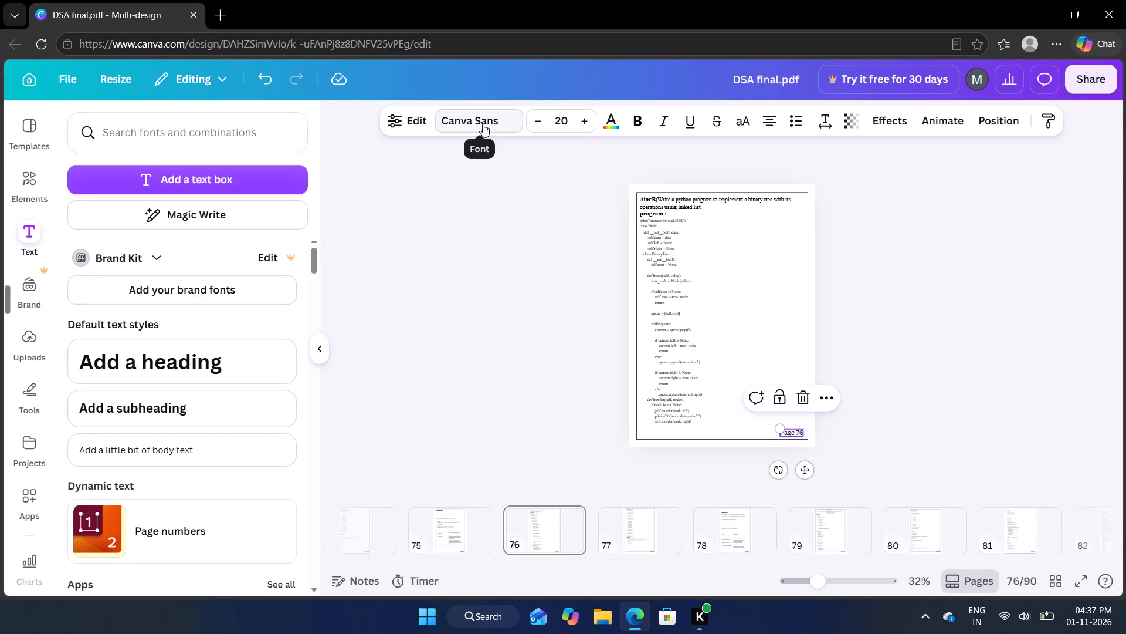
left_click(405, 119)
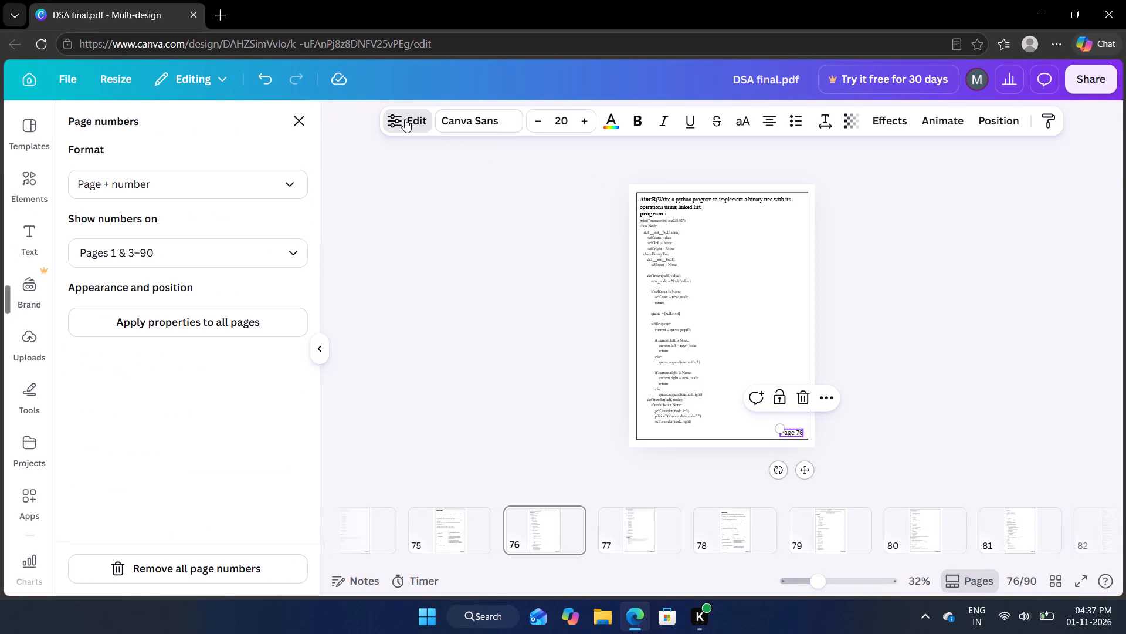
left_click(537, 122)
left_click(537, 122)
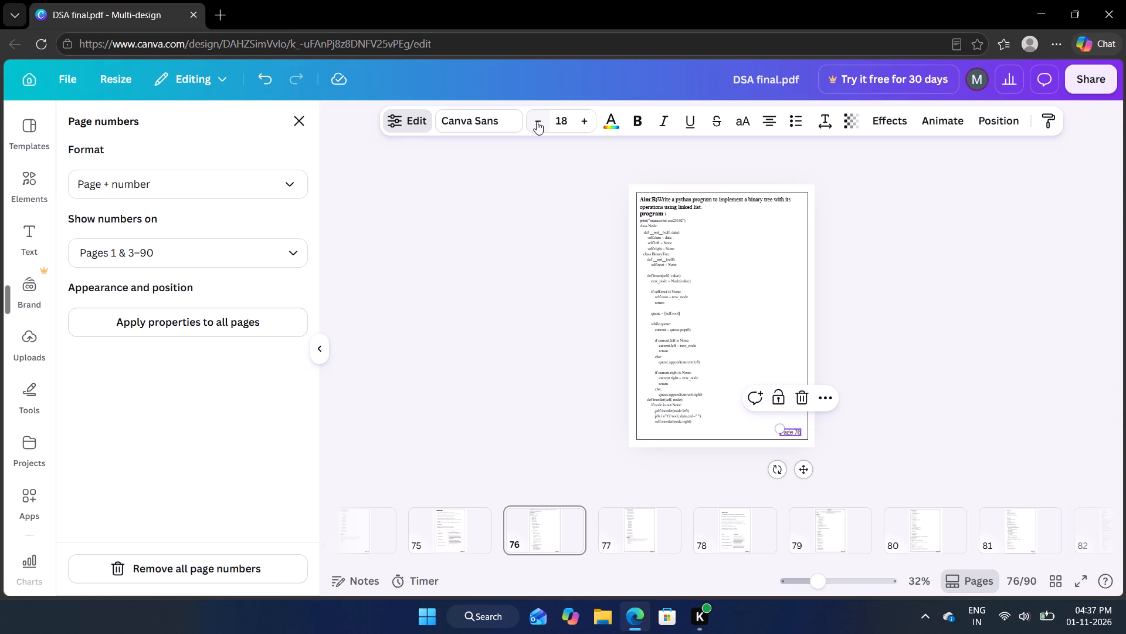
left_click(537, 122)
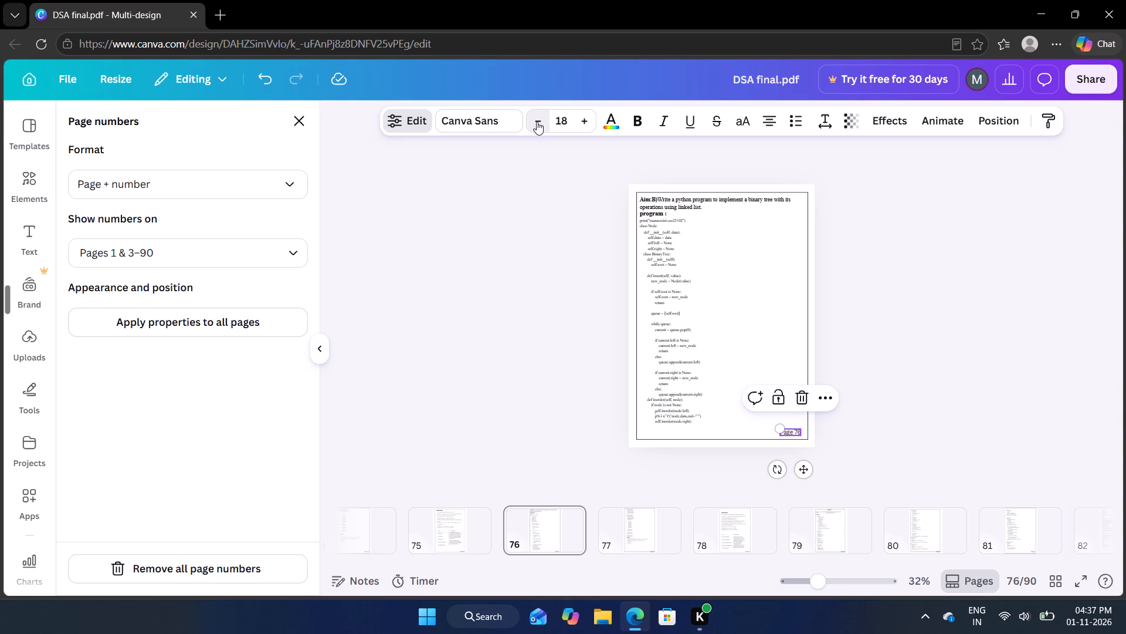
left_click(537, 121)
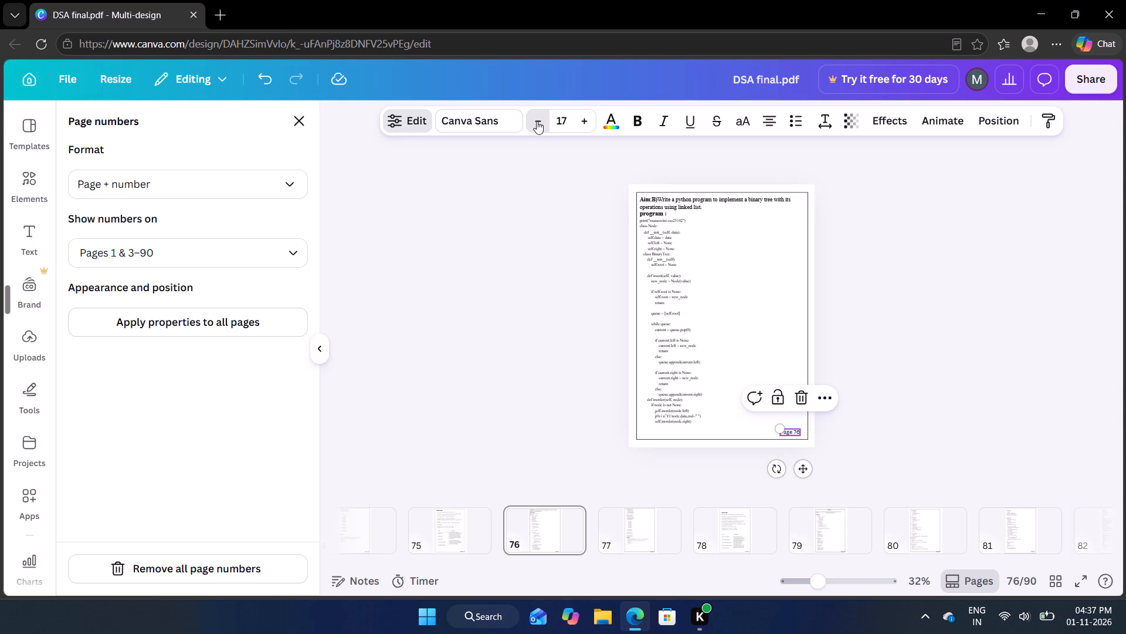
left_click(563, 216)
left_click(563, 216)
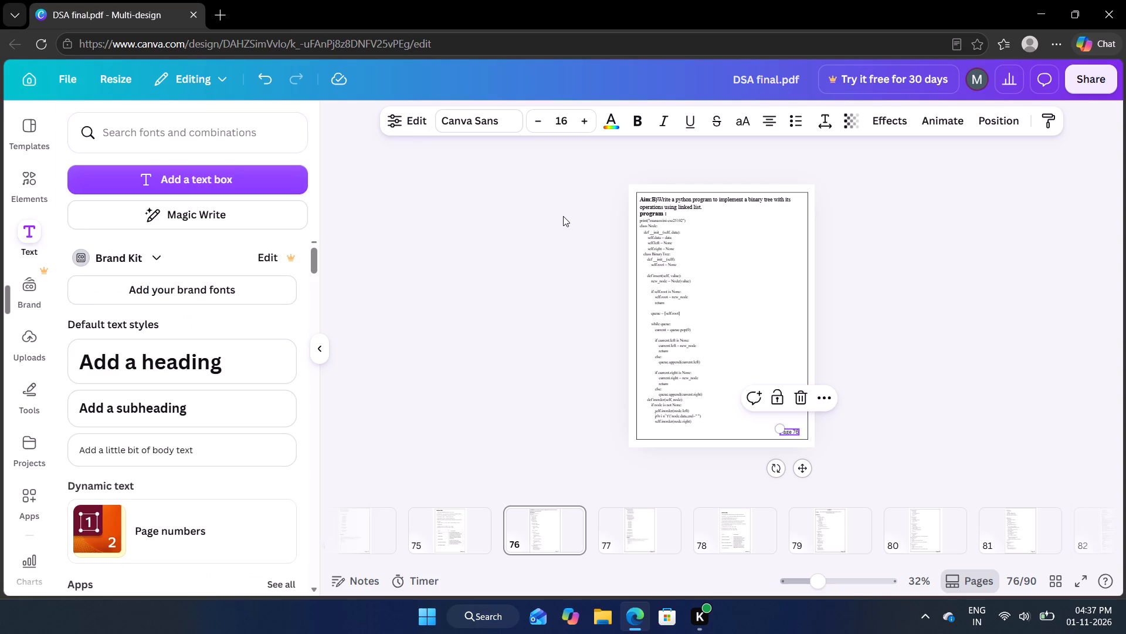
left_click(786, 434)
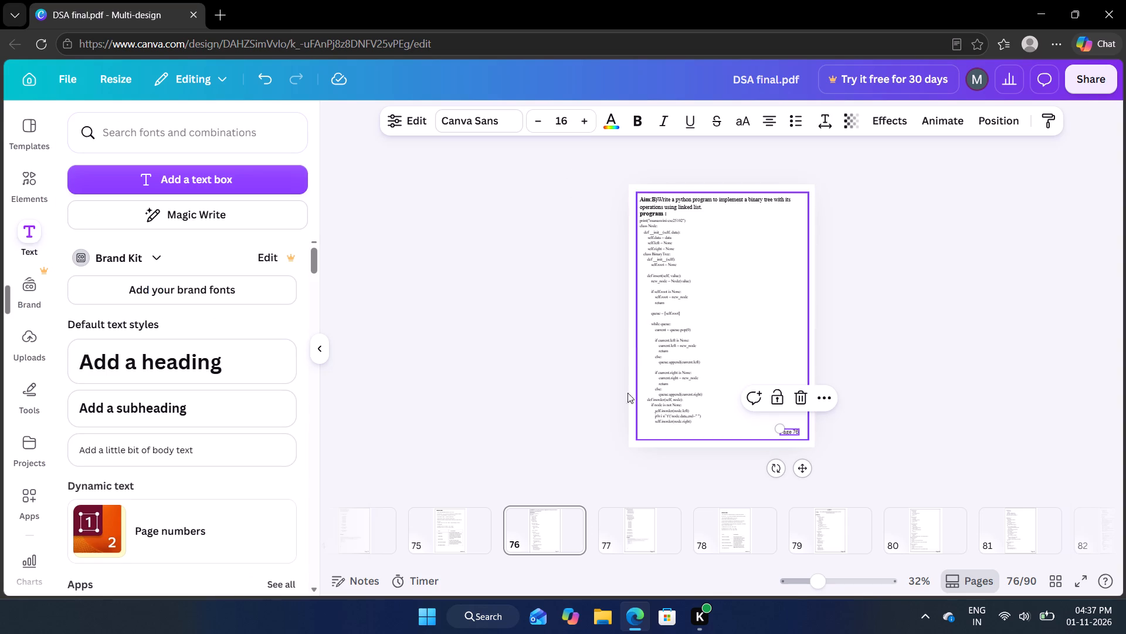
On page 77, nudge the page number up clear of the border line and set its font size to 16.
left_click(642, 521)
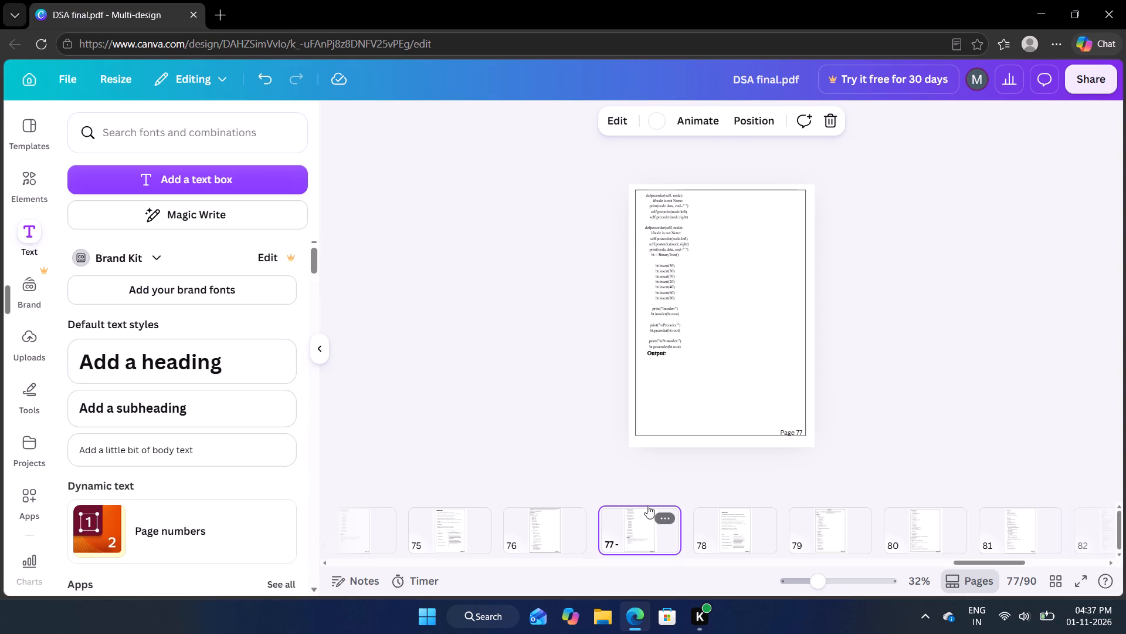
left_click(789, 436)
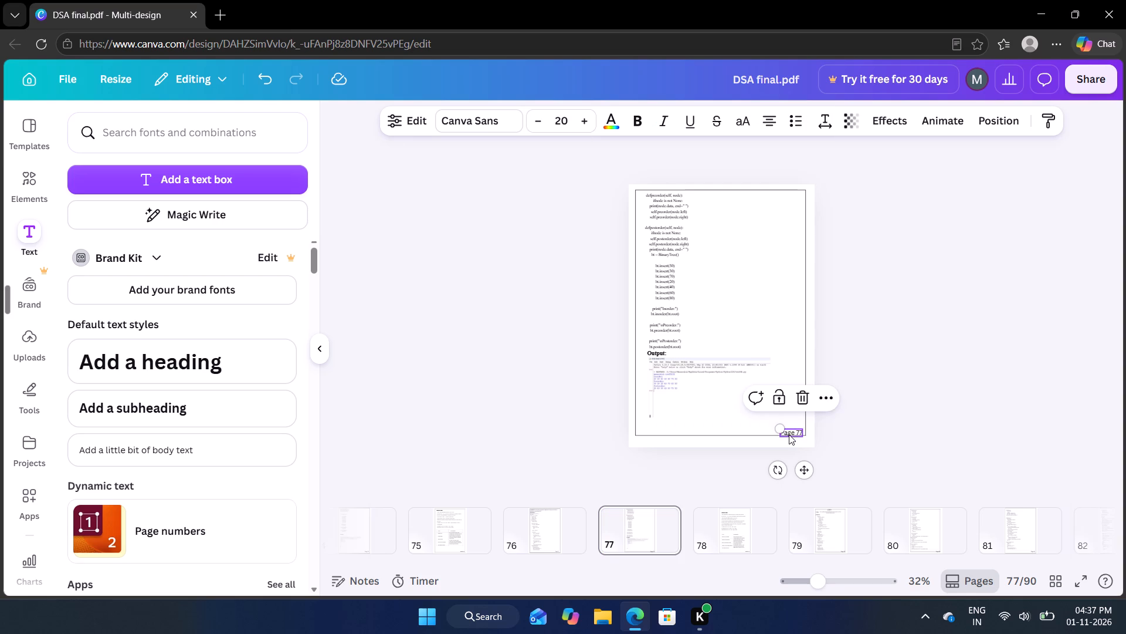
left_click(804, 466)
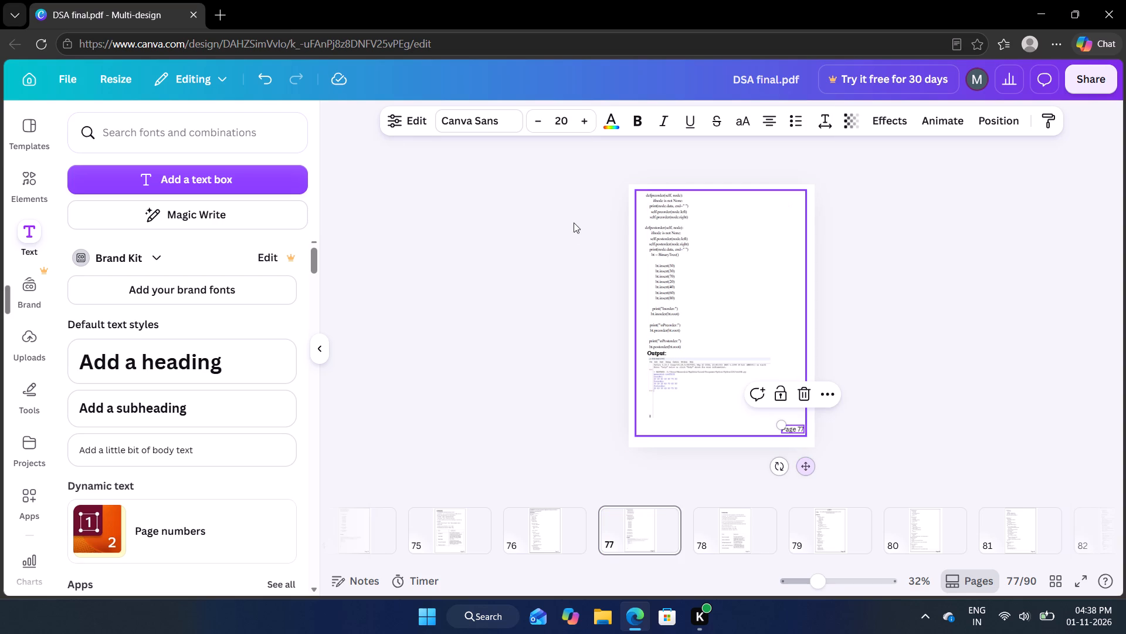
left_click(533, 122)
left_click(533, 122)
left_click(533, 122)
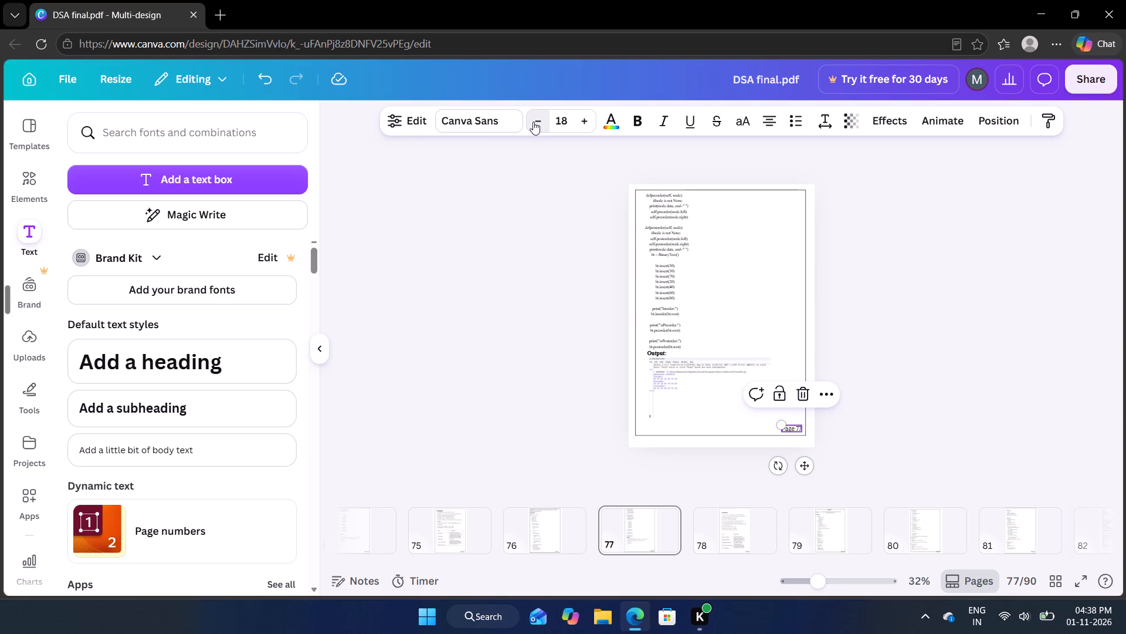
left_click(533, 122)
left_click(889, 254)
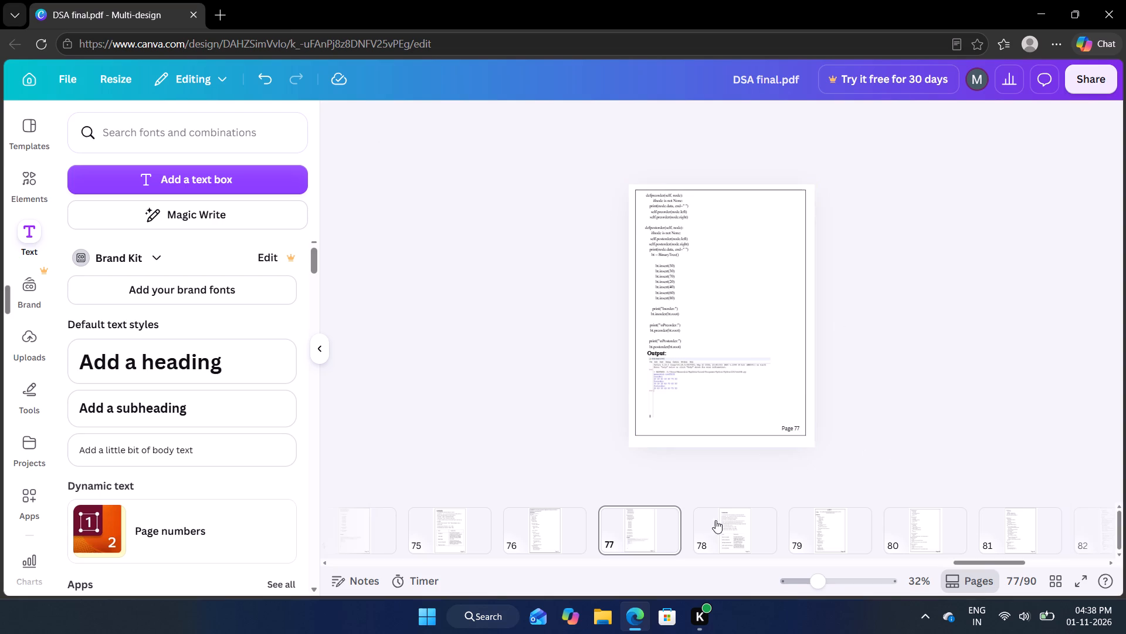
Apply the page 77 number's appearance and position to all pages.
left_click(788, 425)
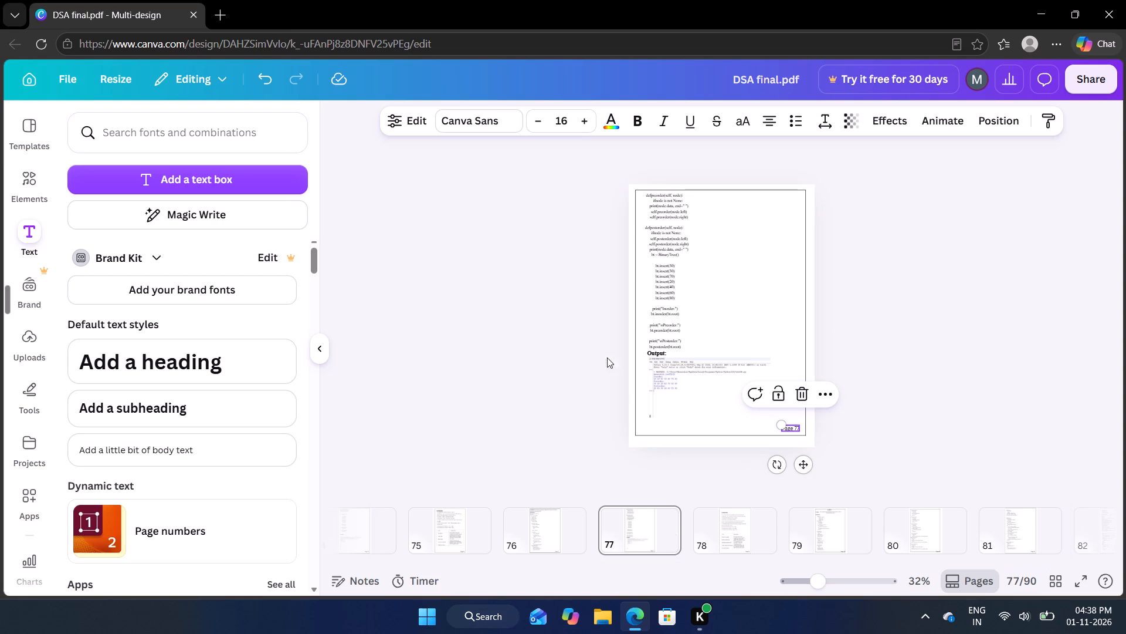
left_click(170, 515)
left_click(194, 322)
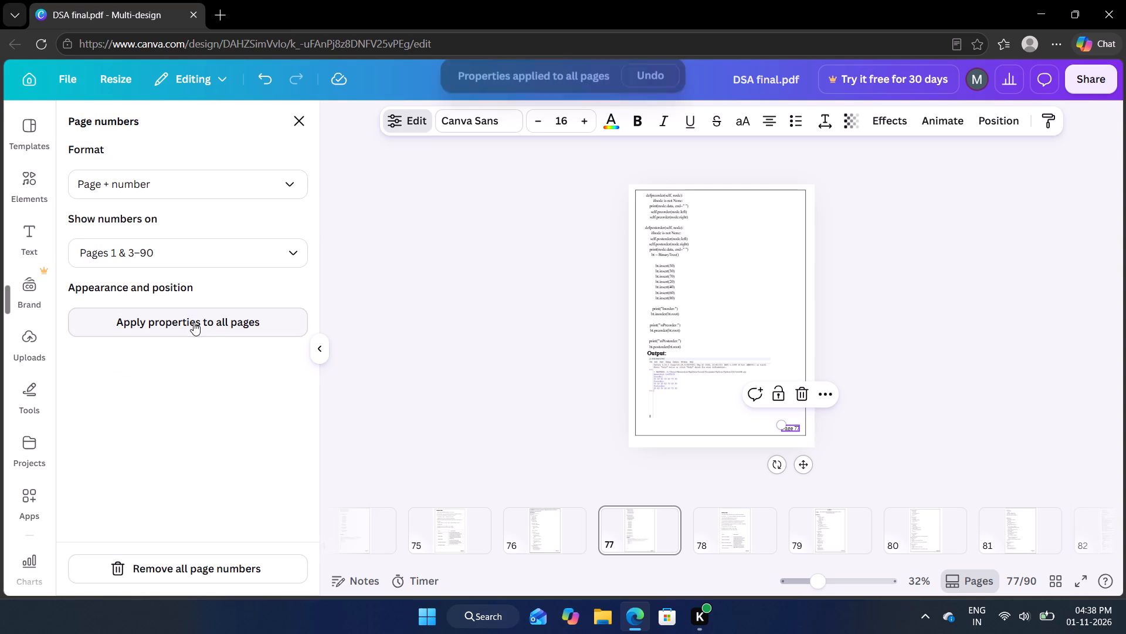
Check the page number placement on pages 79 and 80.
left_click(818, 536)
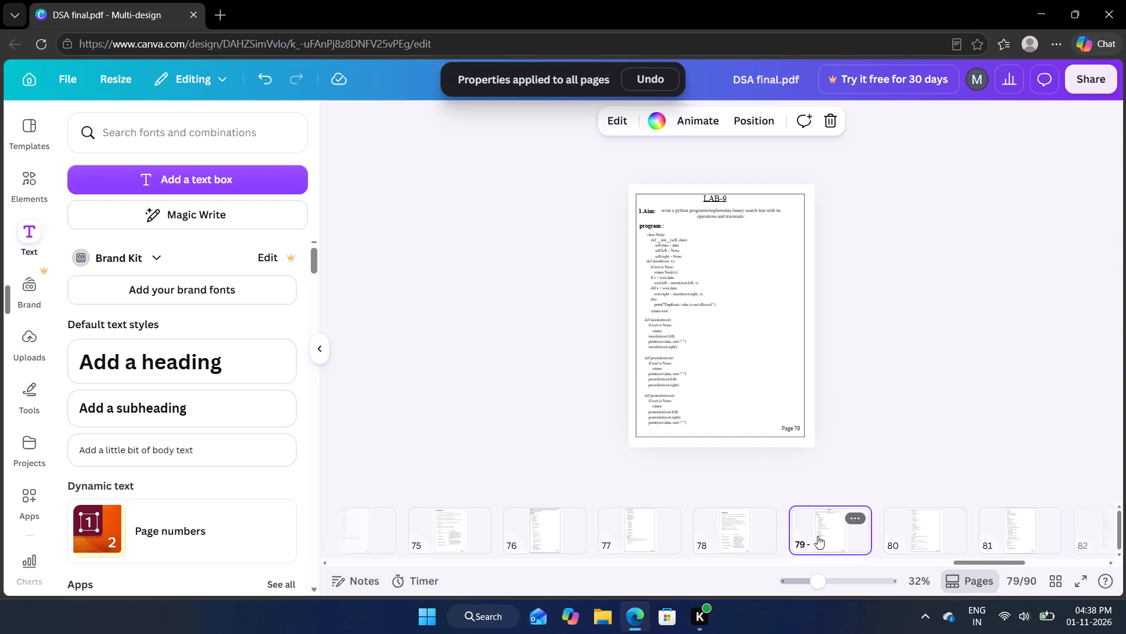
left_click(924, 542)
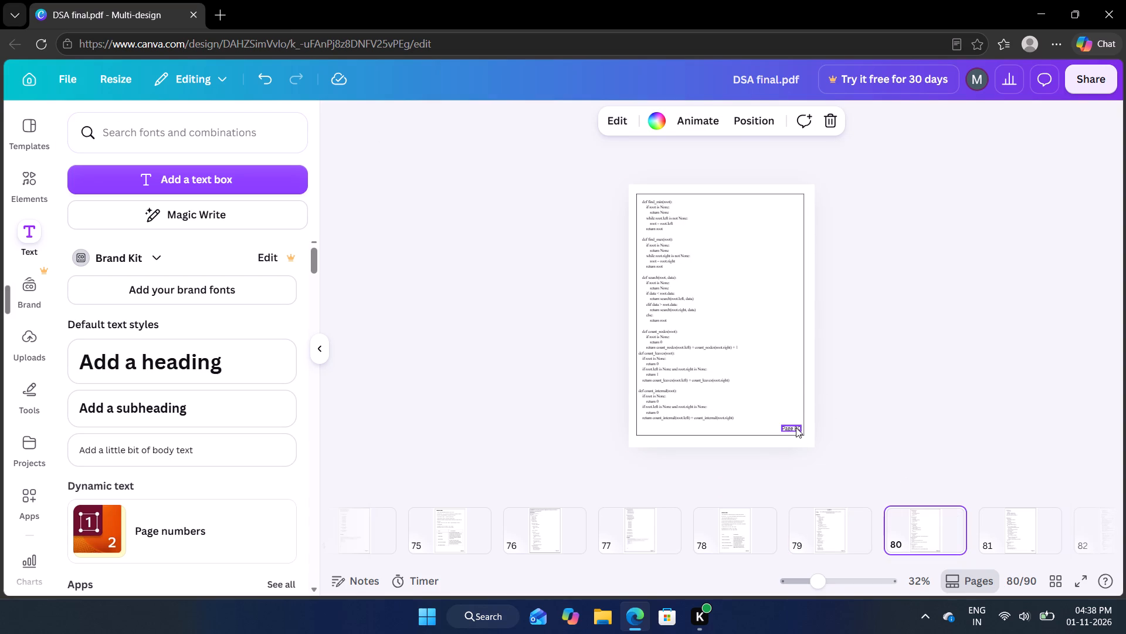
left_click(796, 427)
left_click(943, 368)
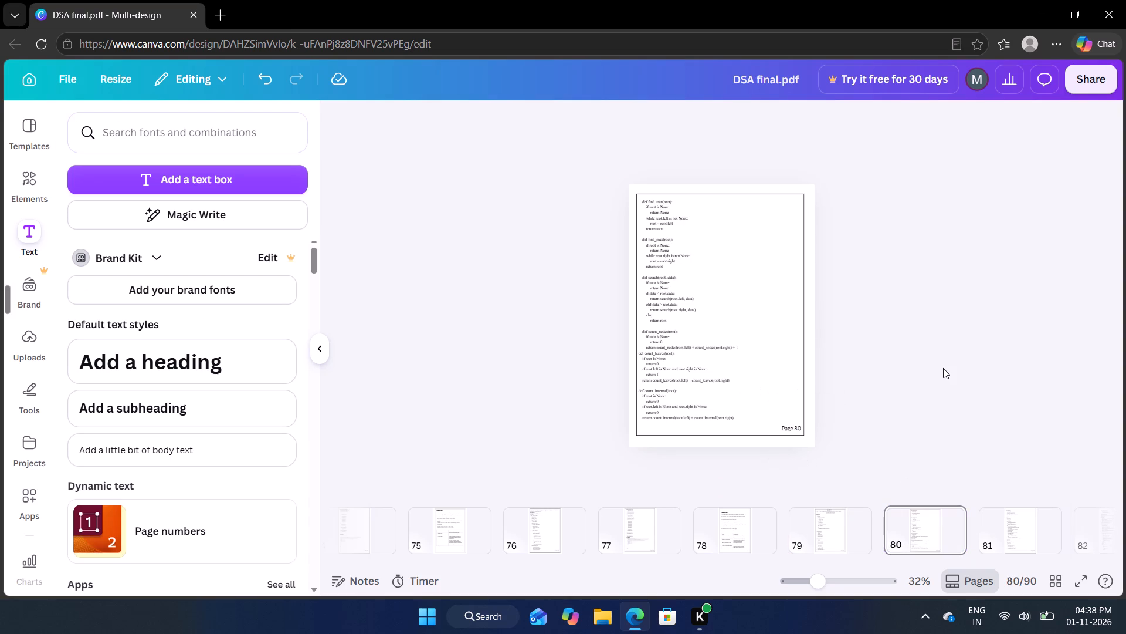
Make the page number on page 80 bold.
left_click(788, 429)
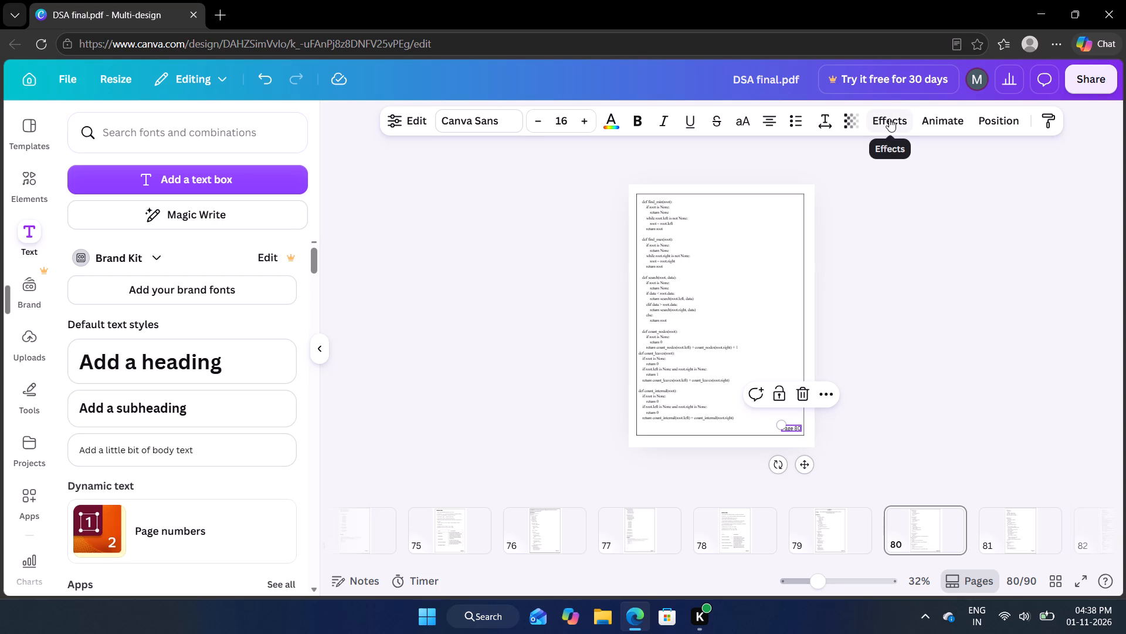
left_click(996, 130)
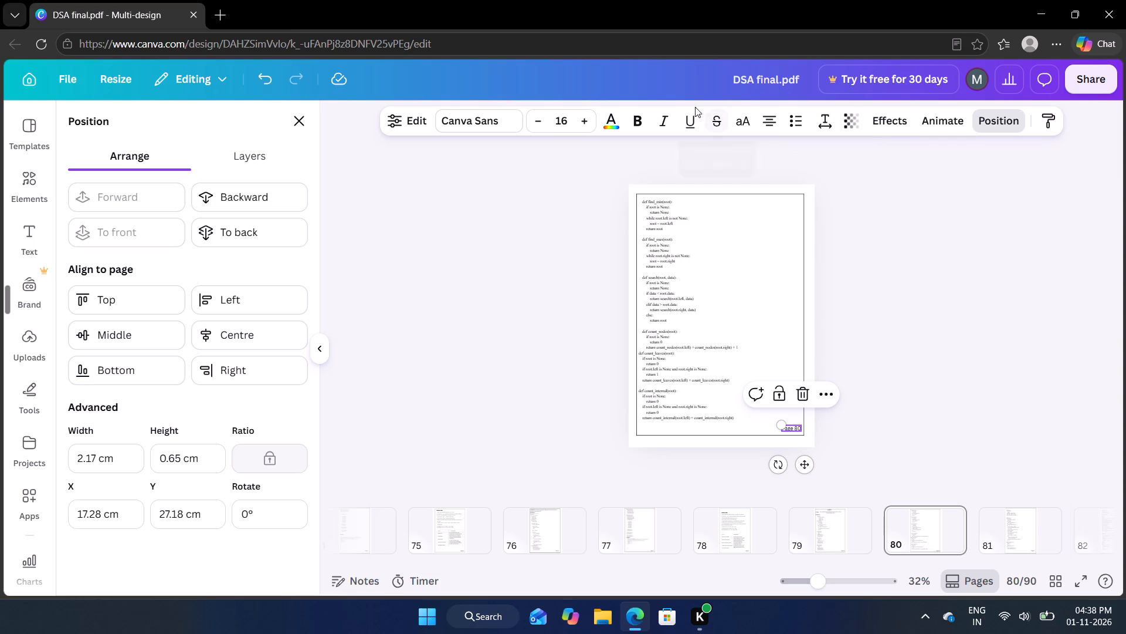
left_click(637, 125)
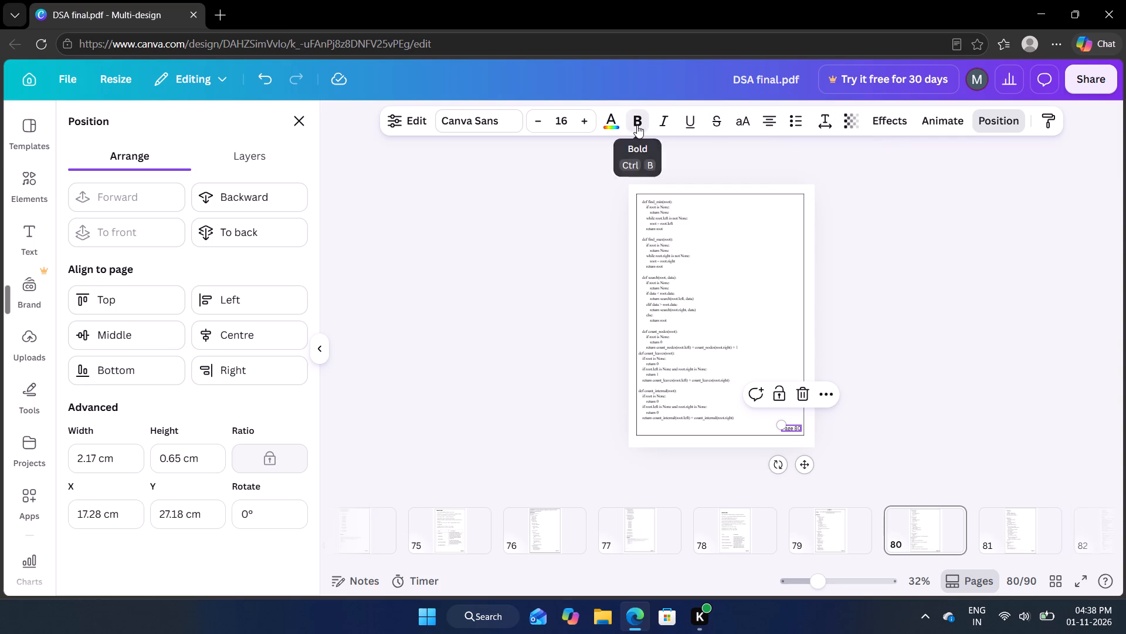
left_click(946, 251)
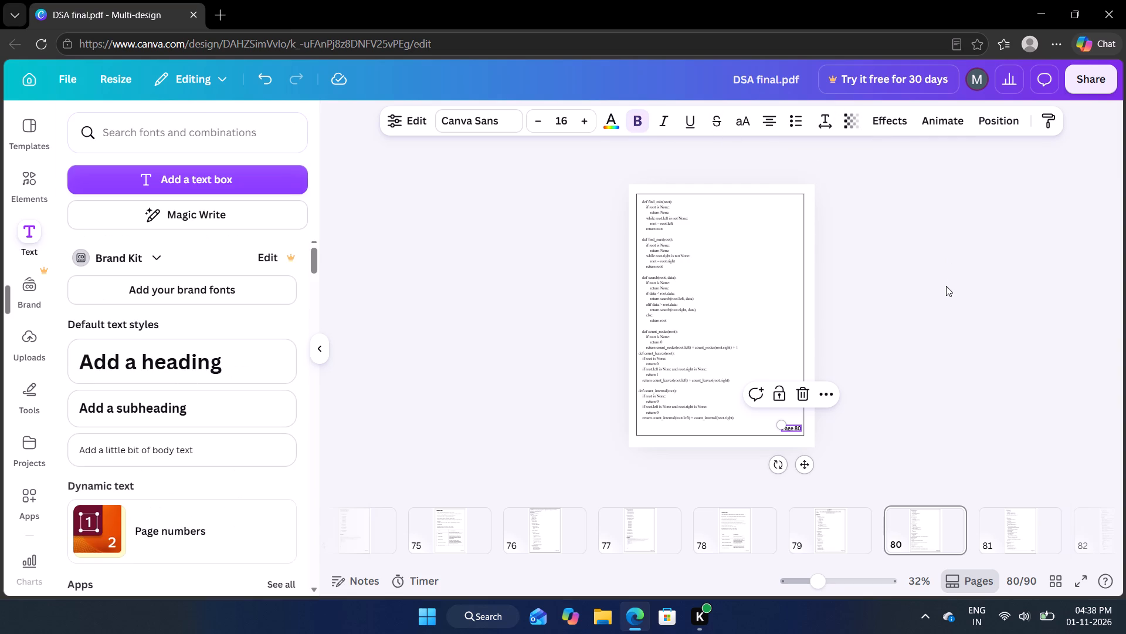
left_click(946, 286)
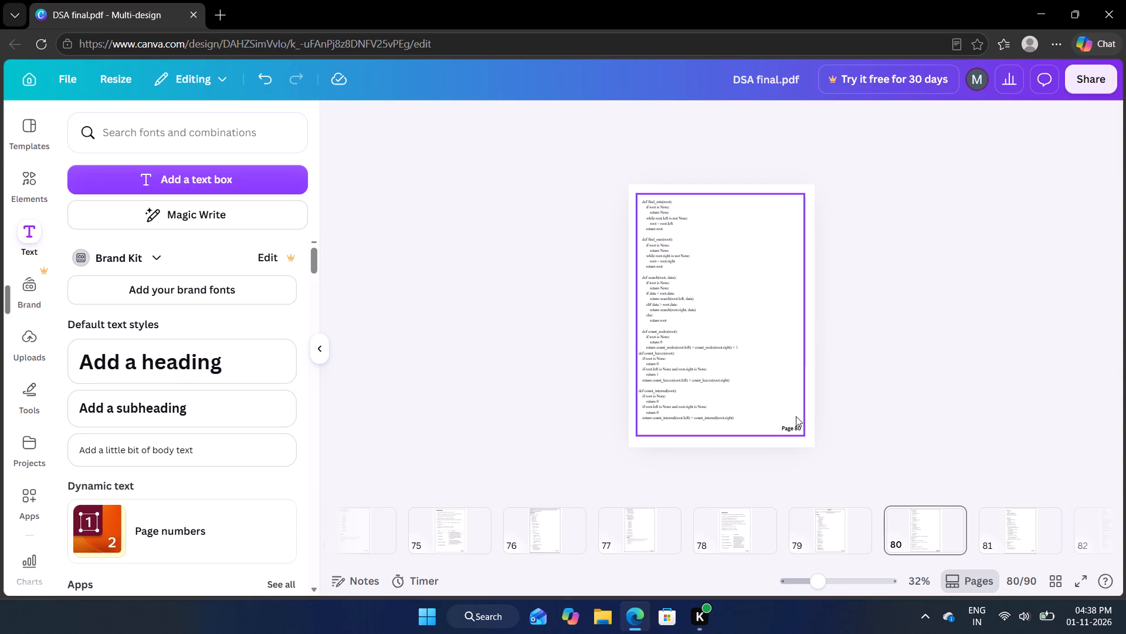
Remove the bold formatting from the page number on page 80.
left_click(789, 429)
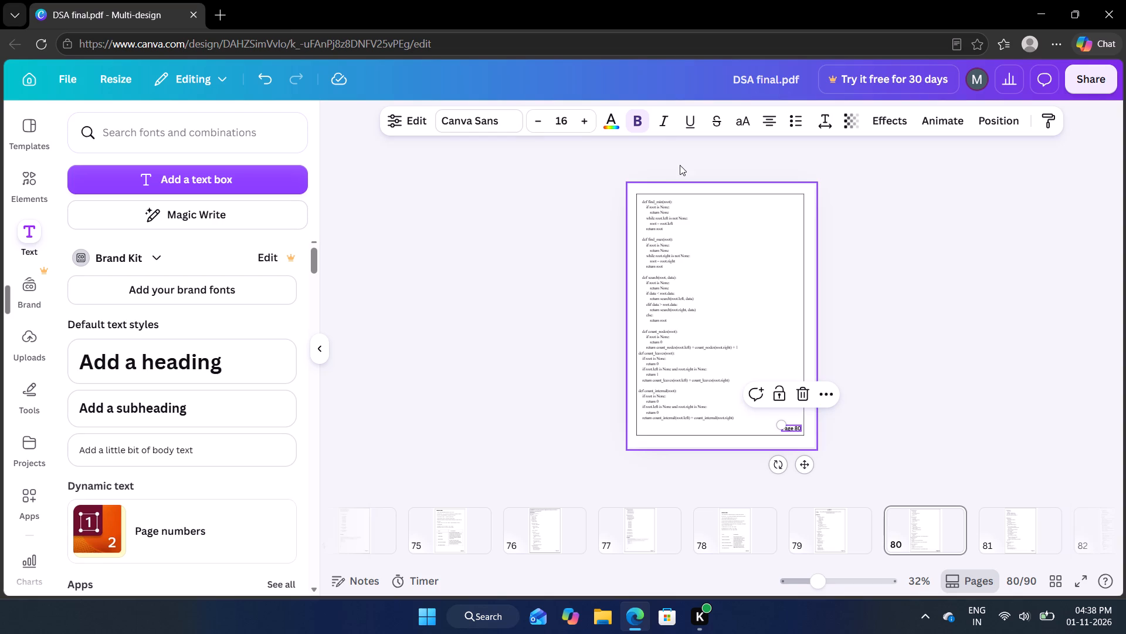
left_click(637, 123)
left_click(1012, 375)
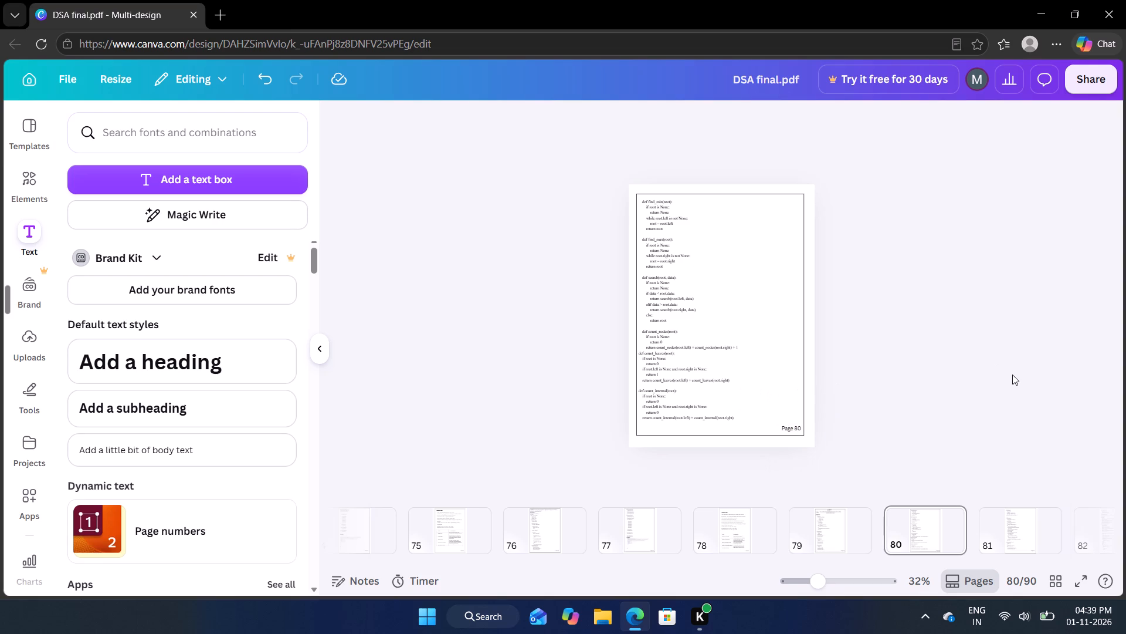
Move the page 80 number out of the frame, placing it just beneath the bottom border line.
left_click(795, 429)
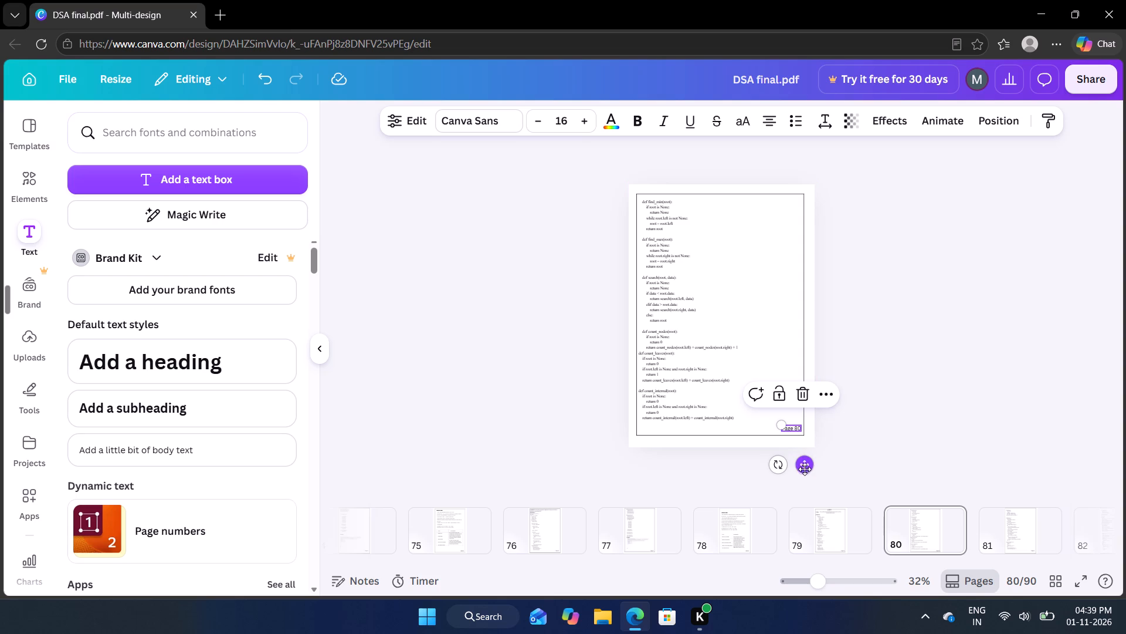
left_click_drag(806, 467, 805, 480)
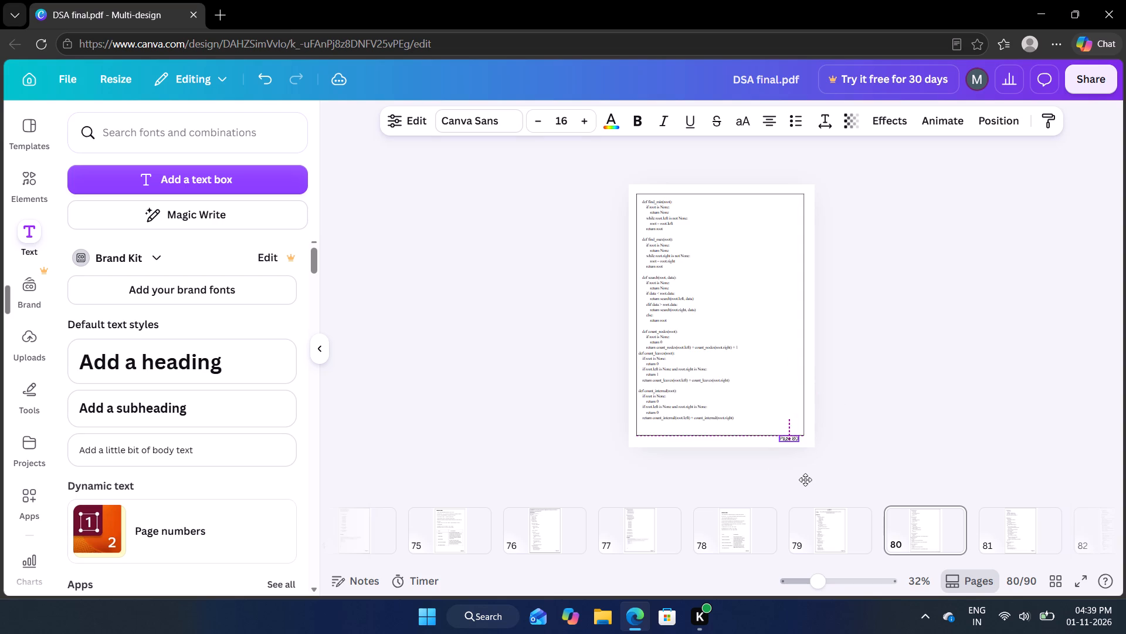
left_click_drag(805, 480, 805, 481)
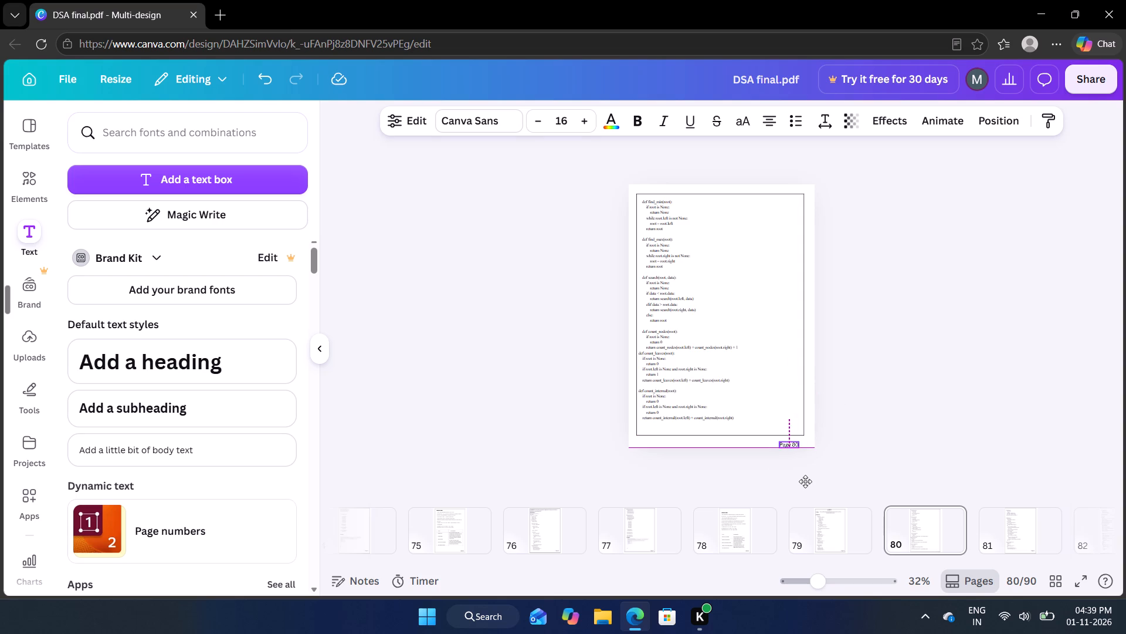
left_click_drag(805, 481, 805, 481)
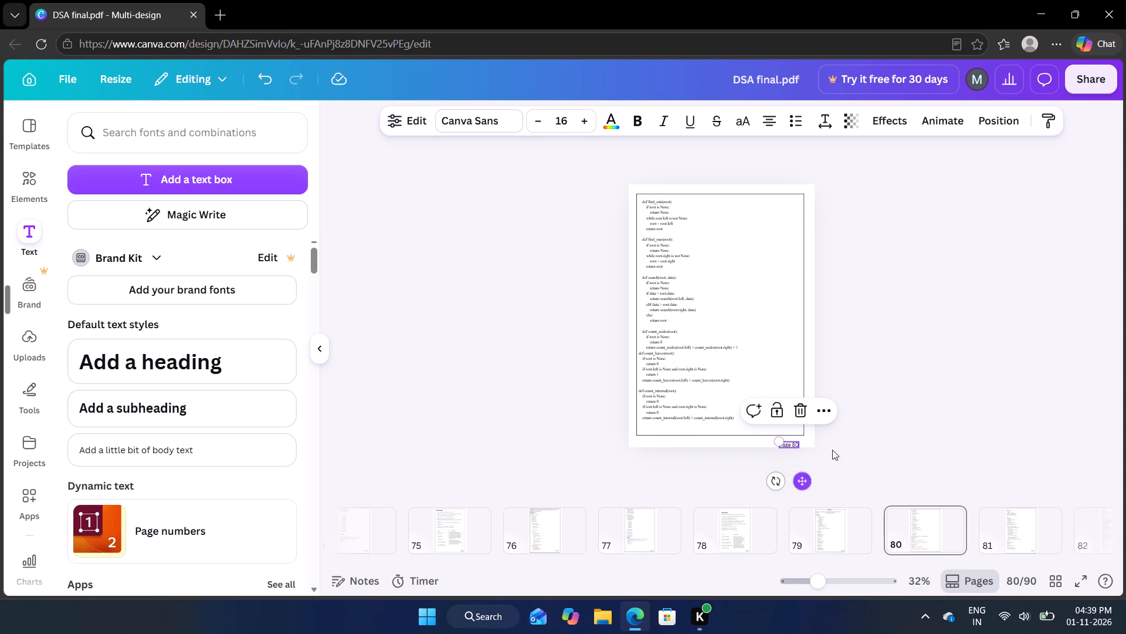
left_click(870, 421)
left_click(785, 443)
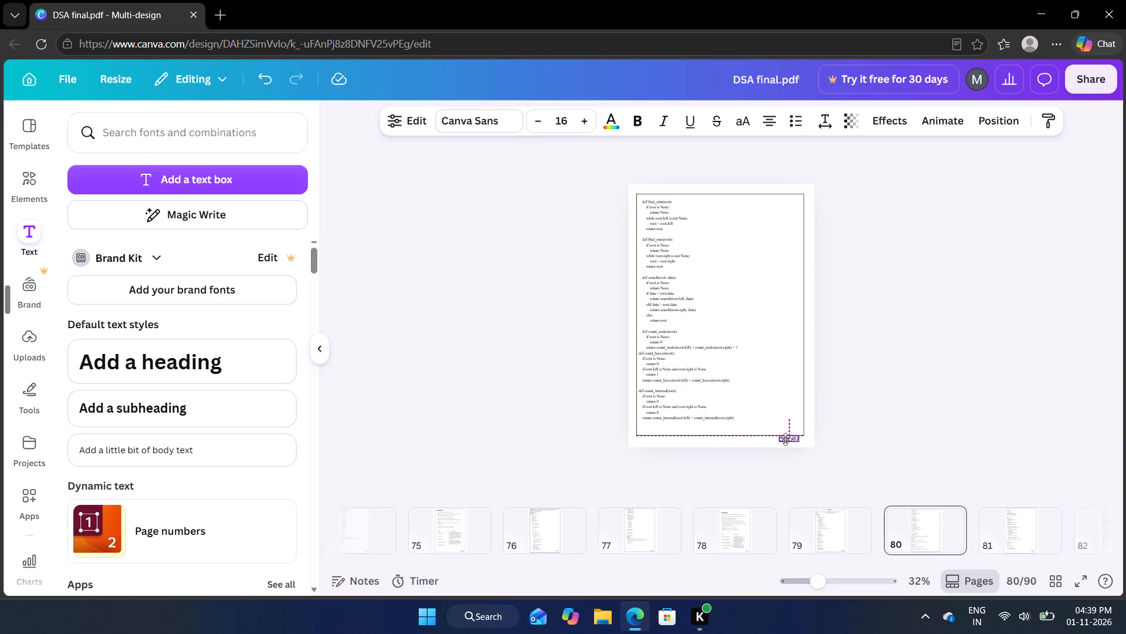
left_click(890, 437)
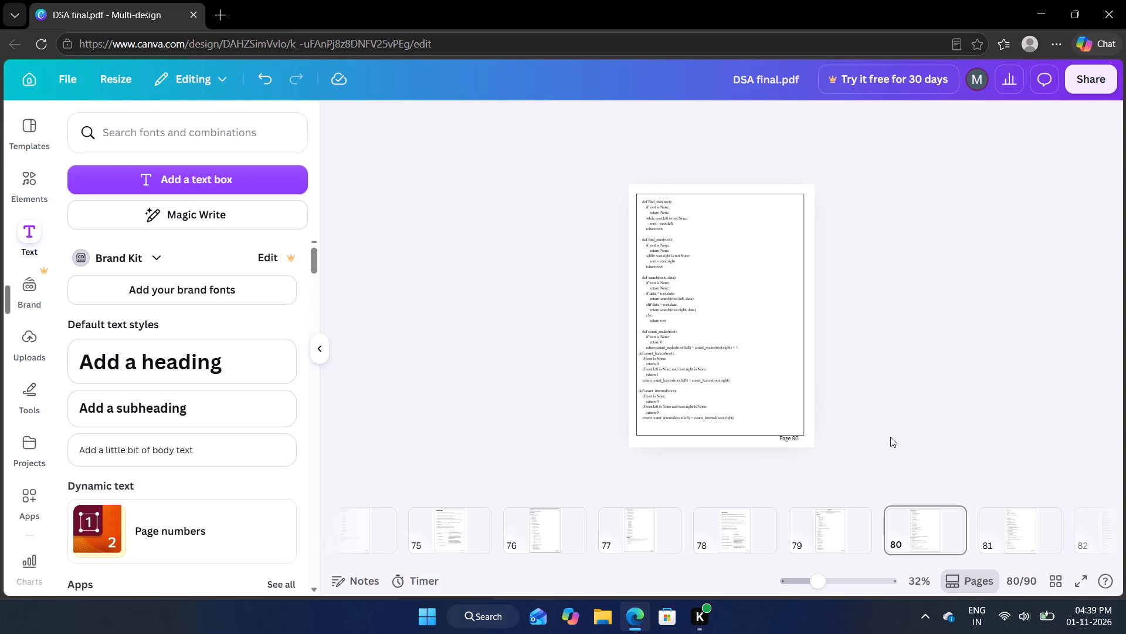
Move the page 80 number back inside the frame, into its bottom-right corner against the border.
left_click(783, 437)
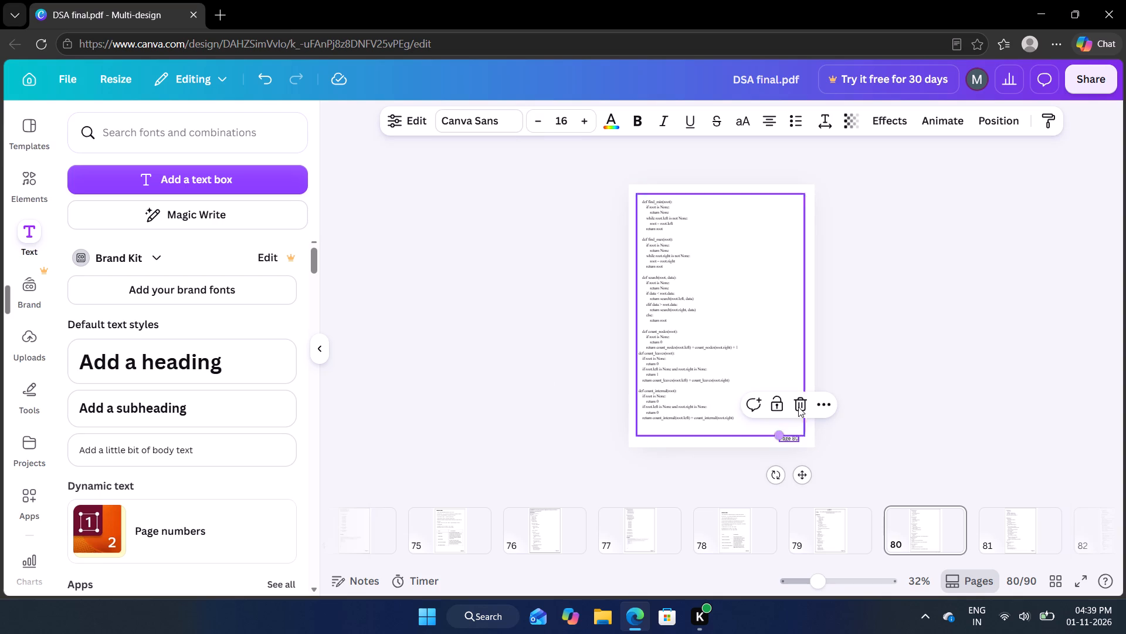
left_click(852, 449)
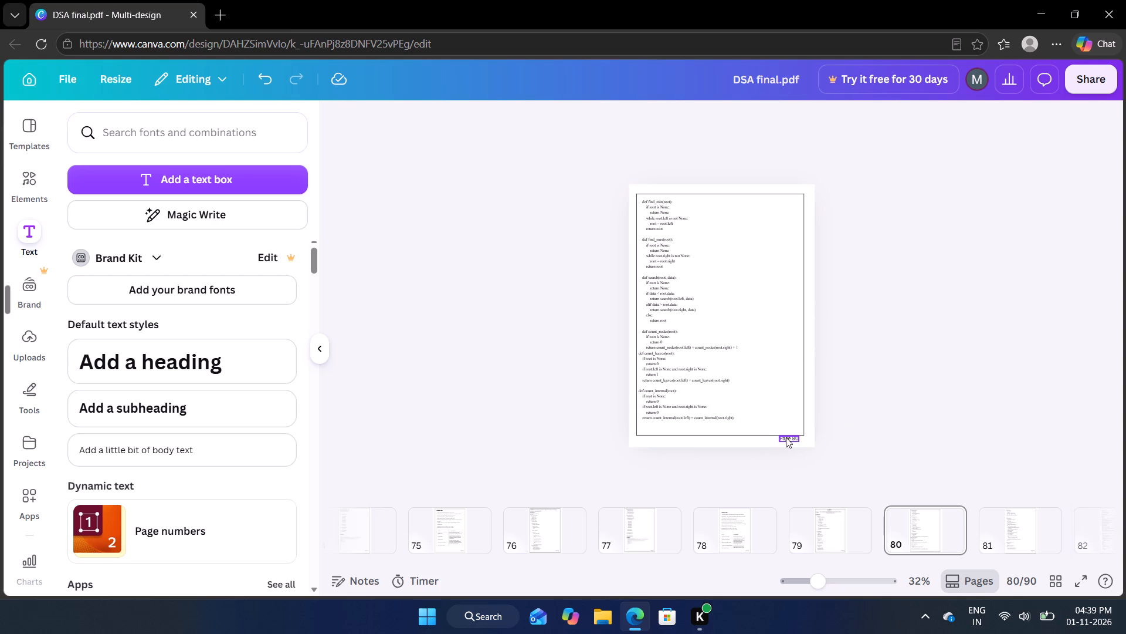
left_click_drag(786, 437, 792, 429)
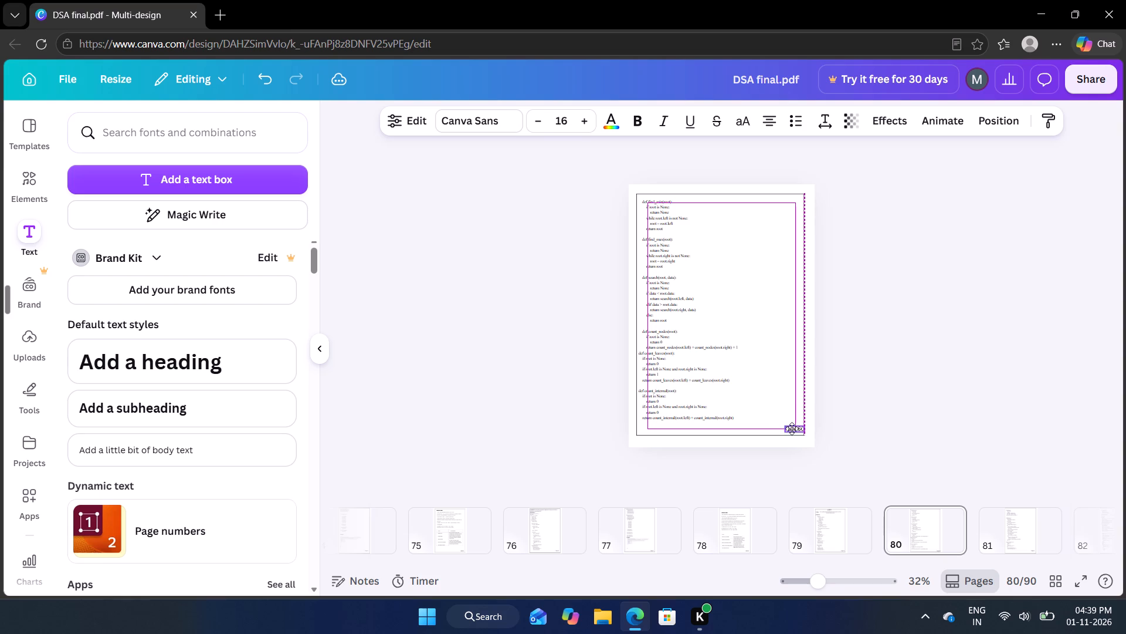
left_click_drag(792, 429, 792, 431)
left_click(905, 433)
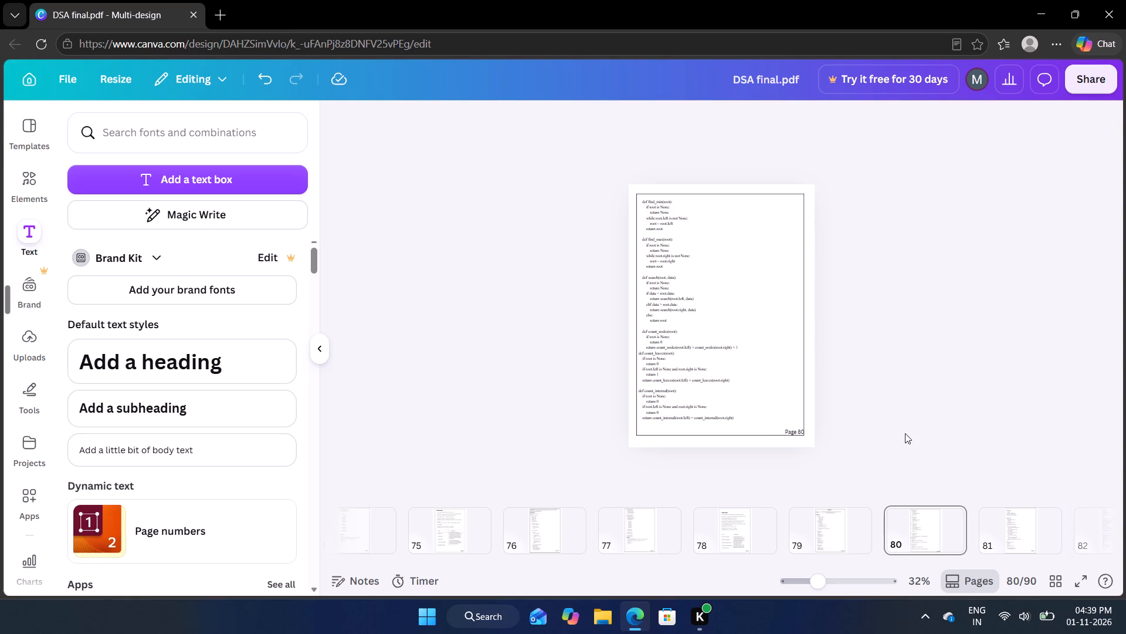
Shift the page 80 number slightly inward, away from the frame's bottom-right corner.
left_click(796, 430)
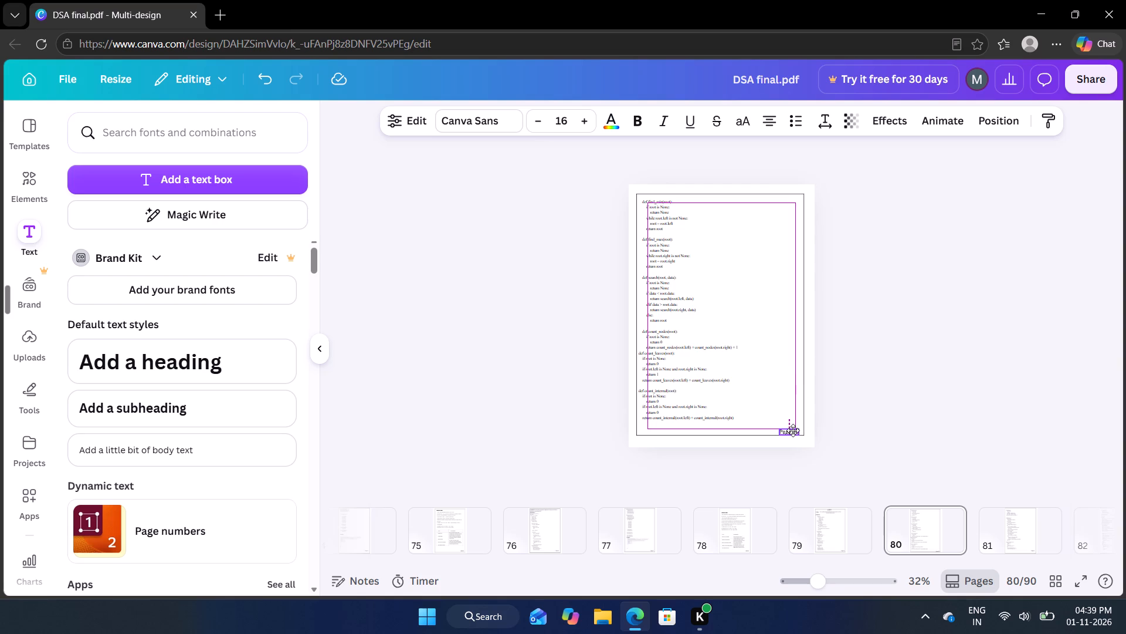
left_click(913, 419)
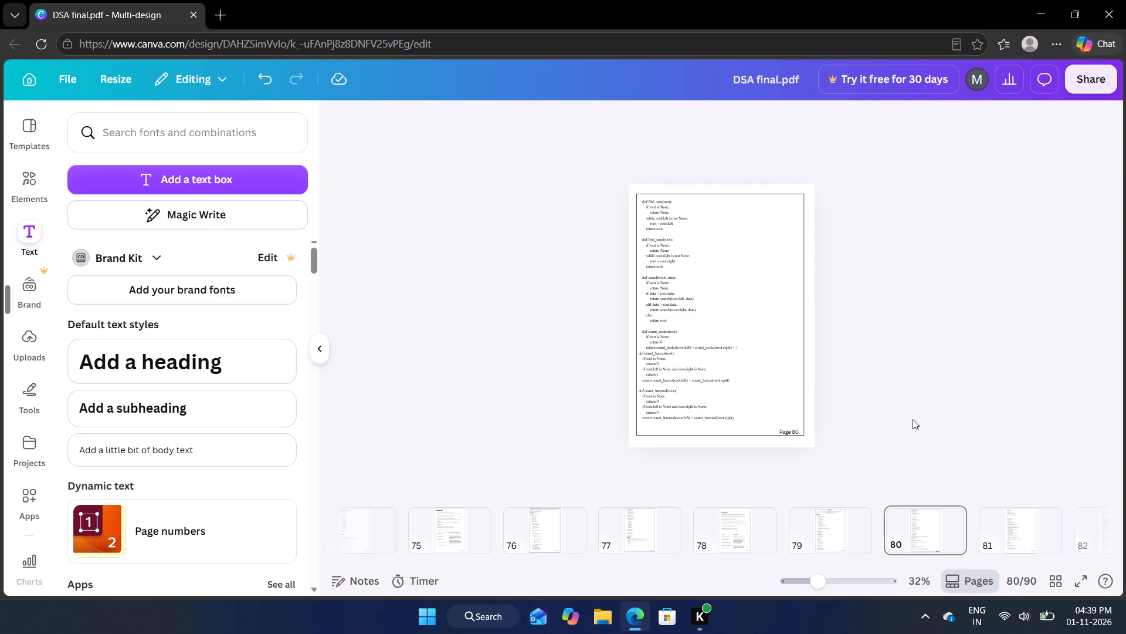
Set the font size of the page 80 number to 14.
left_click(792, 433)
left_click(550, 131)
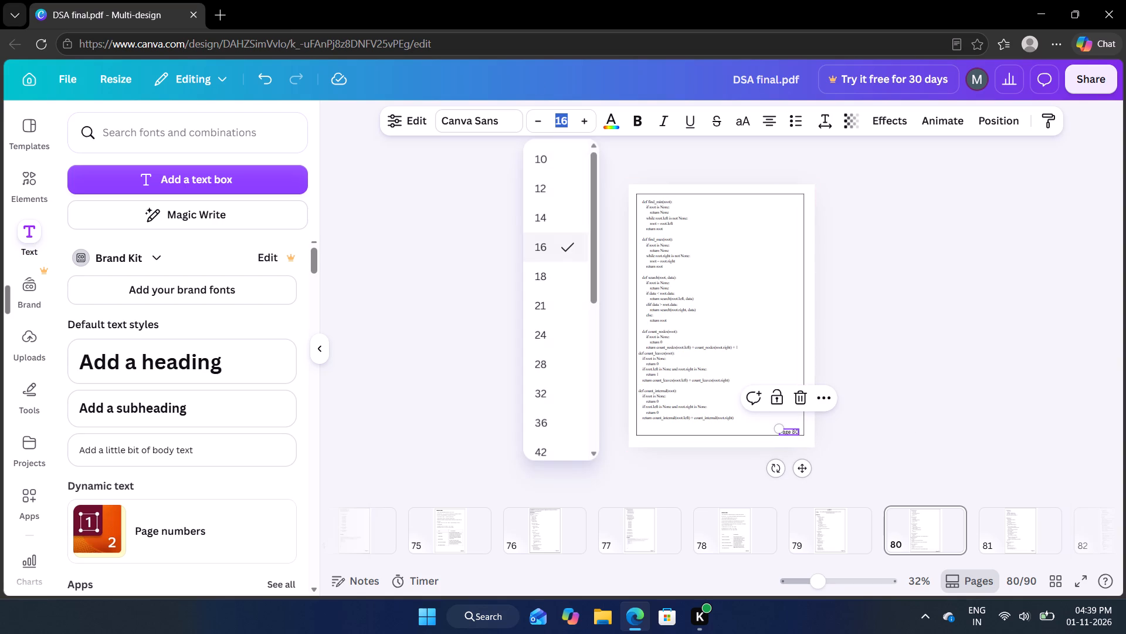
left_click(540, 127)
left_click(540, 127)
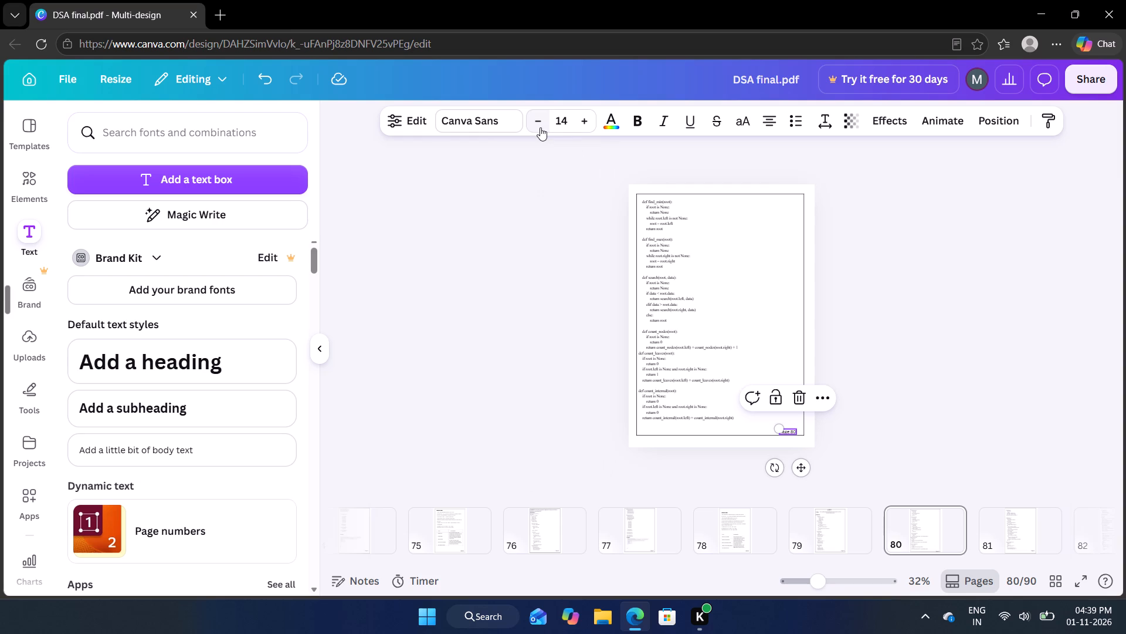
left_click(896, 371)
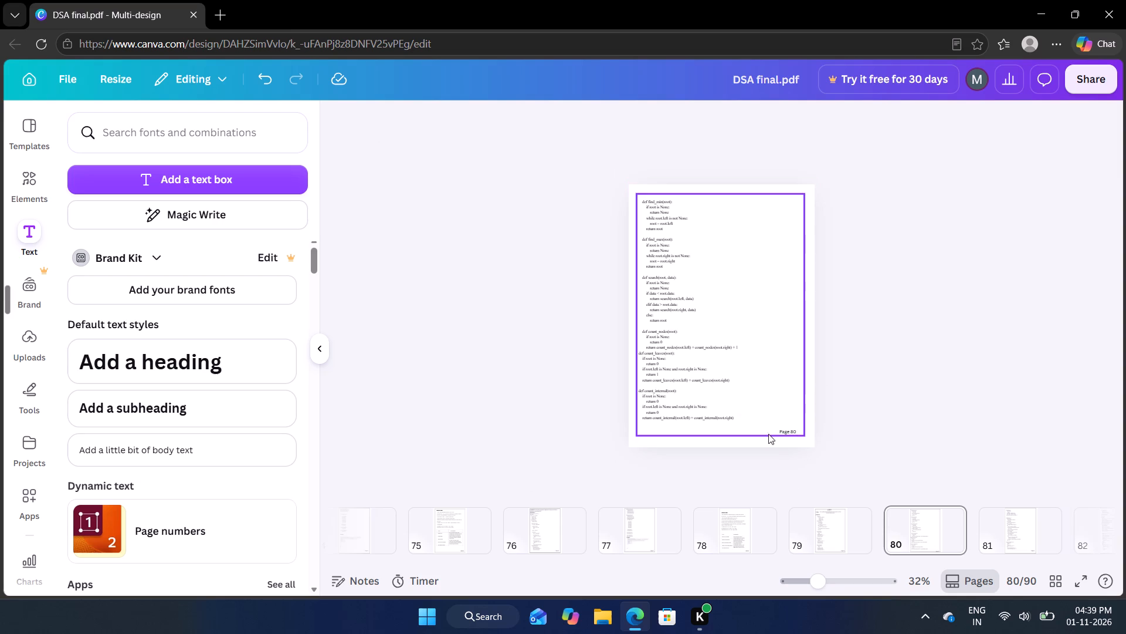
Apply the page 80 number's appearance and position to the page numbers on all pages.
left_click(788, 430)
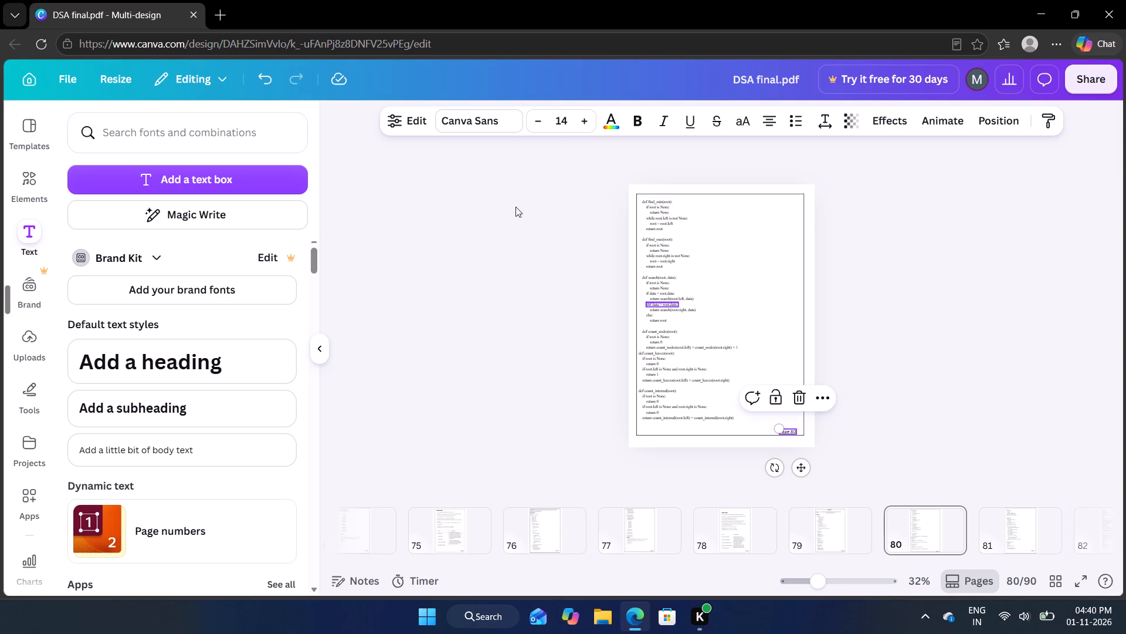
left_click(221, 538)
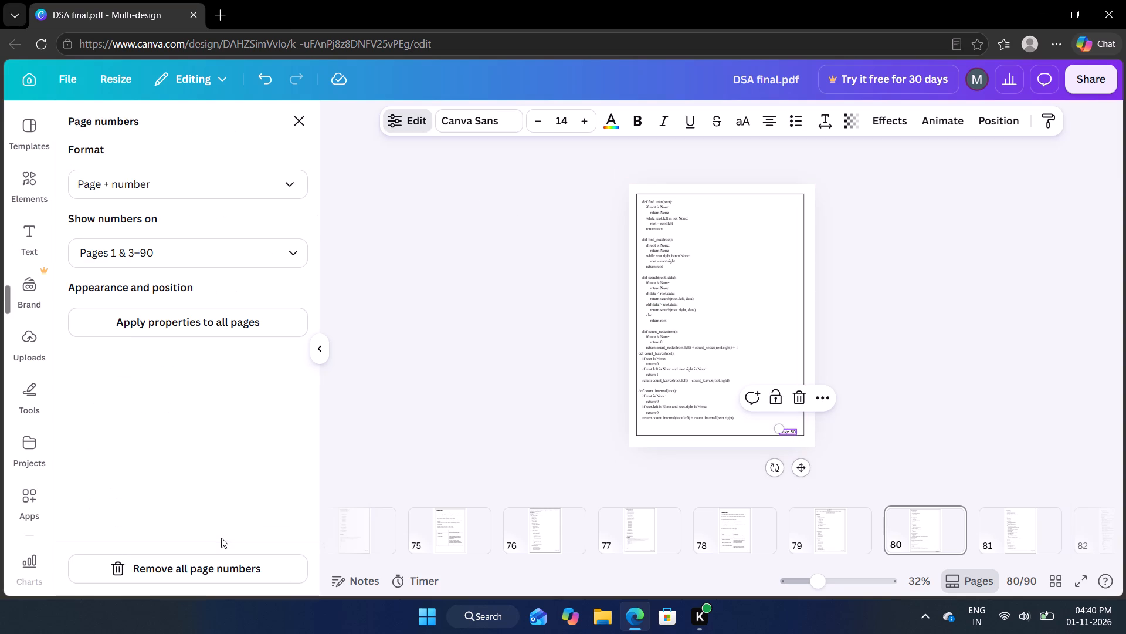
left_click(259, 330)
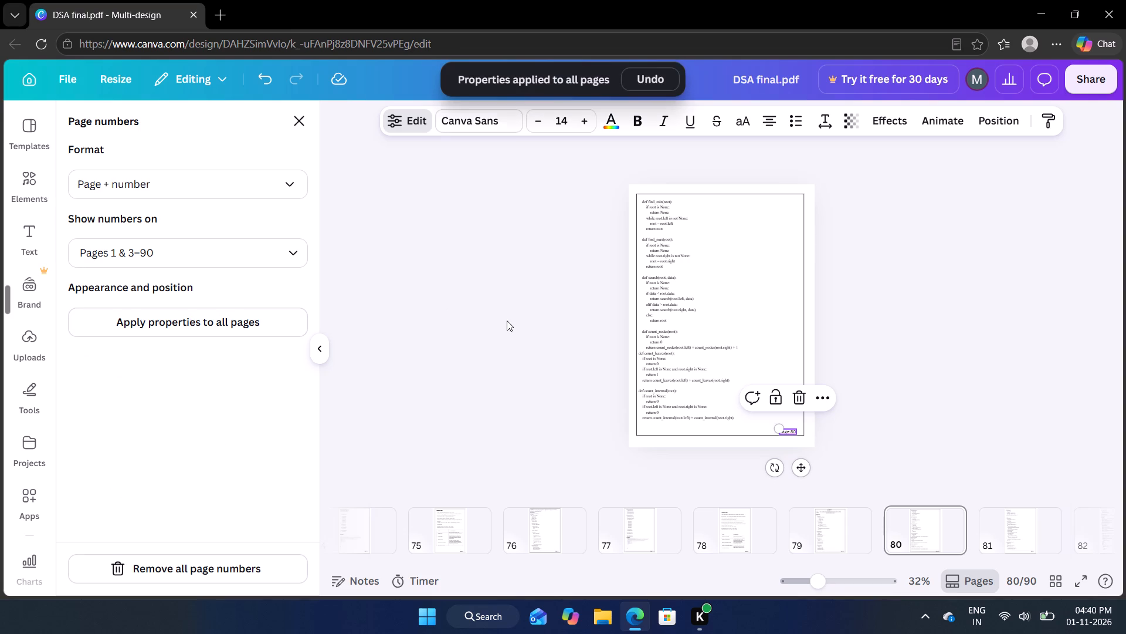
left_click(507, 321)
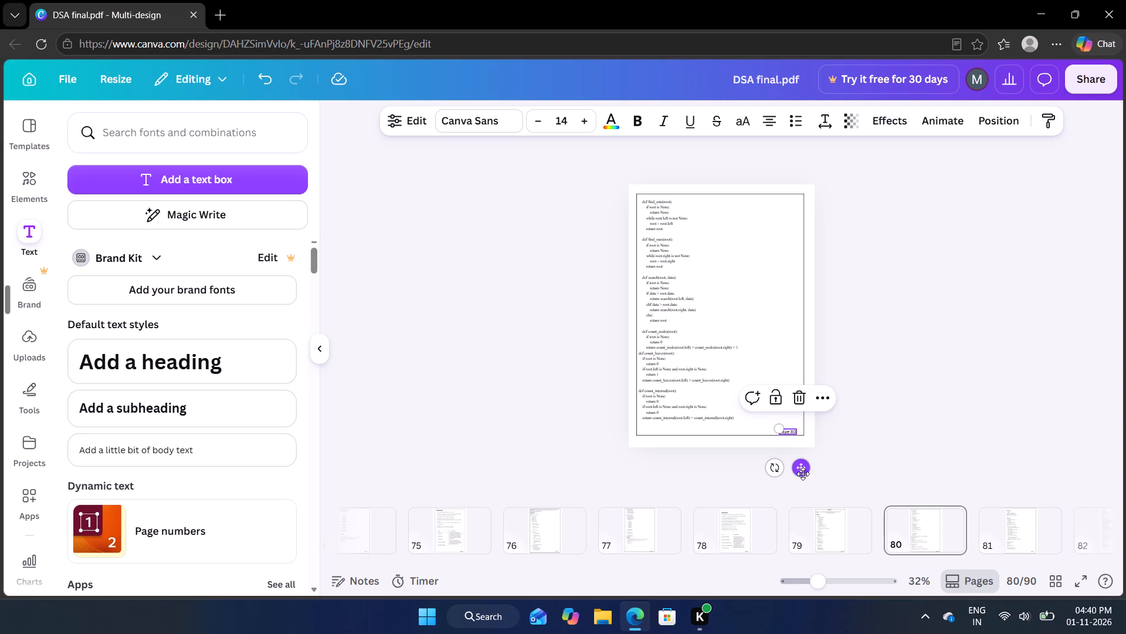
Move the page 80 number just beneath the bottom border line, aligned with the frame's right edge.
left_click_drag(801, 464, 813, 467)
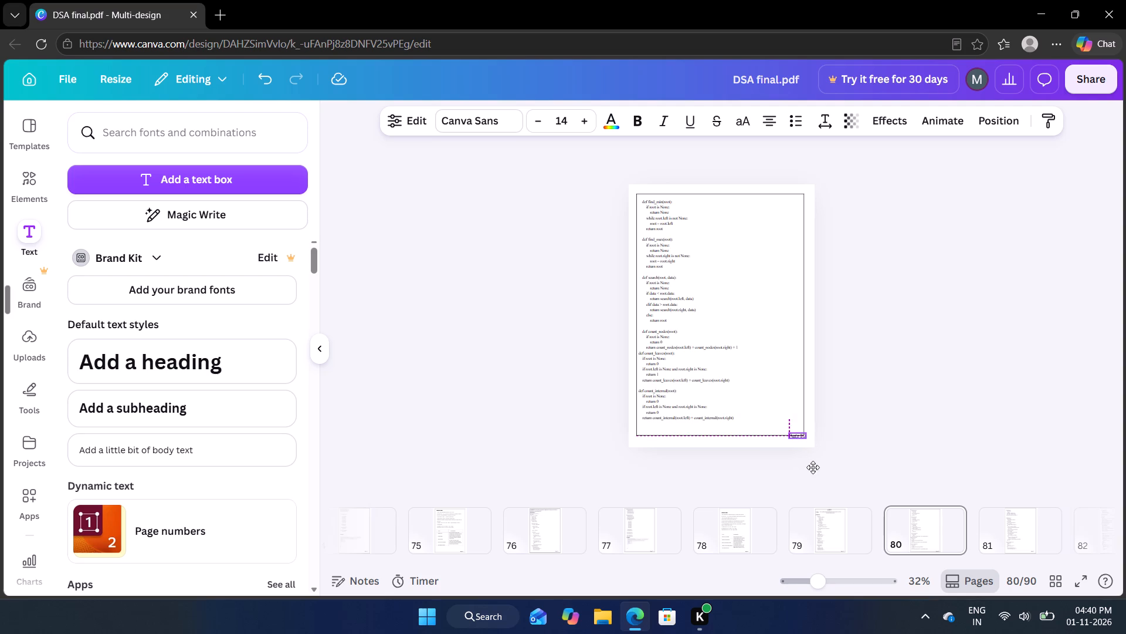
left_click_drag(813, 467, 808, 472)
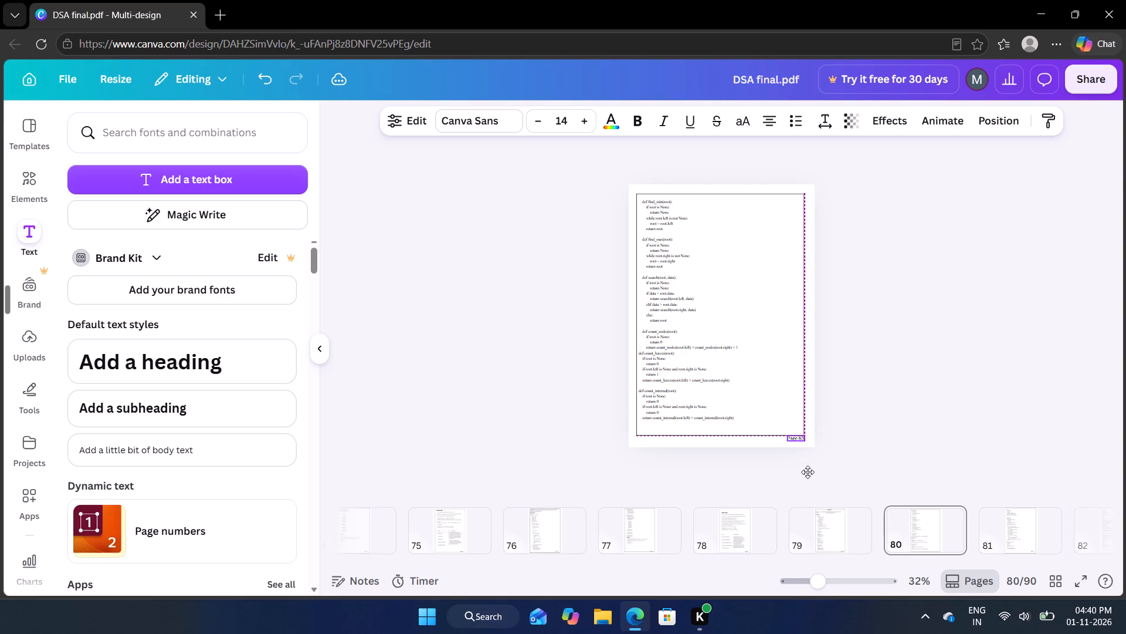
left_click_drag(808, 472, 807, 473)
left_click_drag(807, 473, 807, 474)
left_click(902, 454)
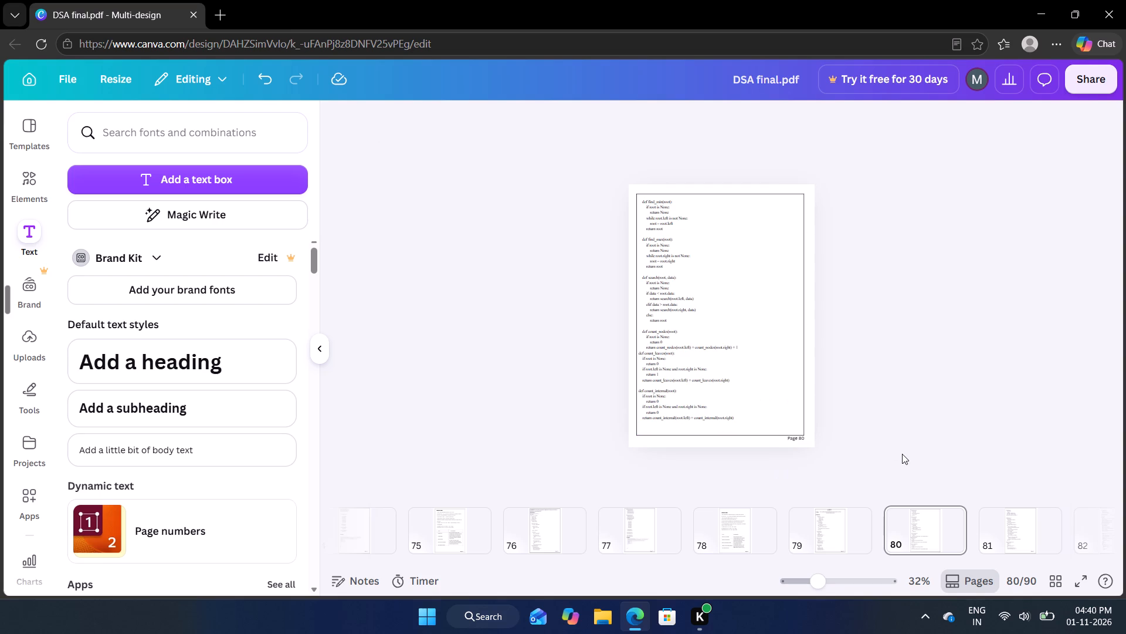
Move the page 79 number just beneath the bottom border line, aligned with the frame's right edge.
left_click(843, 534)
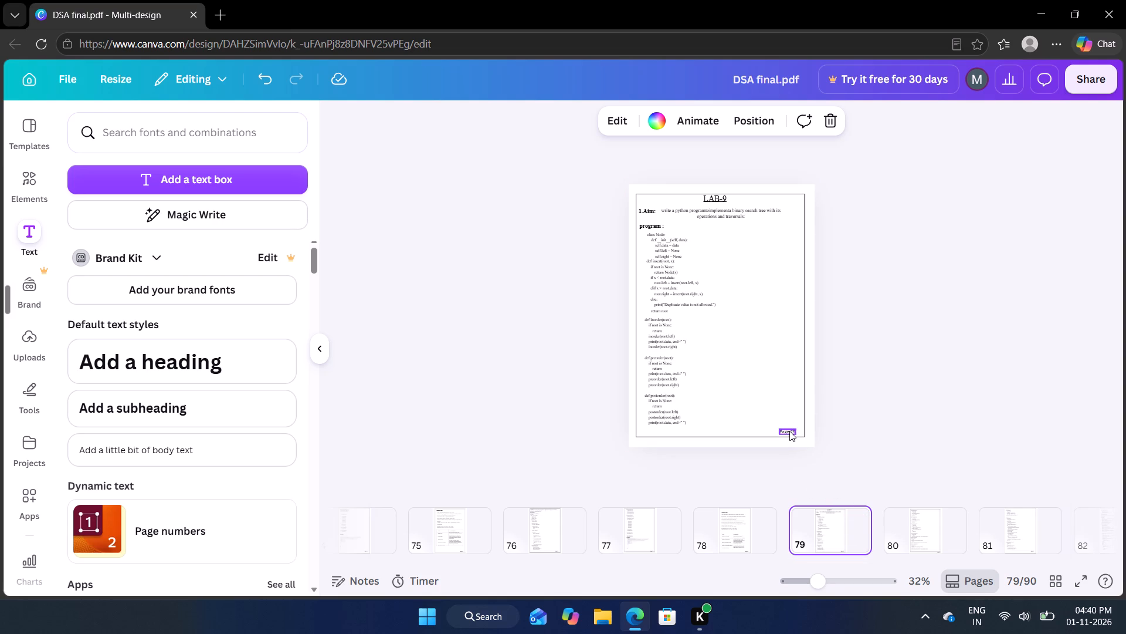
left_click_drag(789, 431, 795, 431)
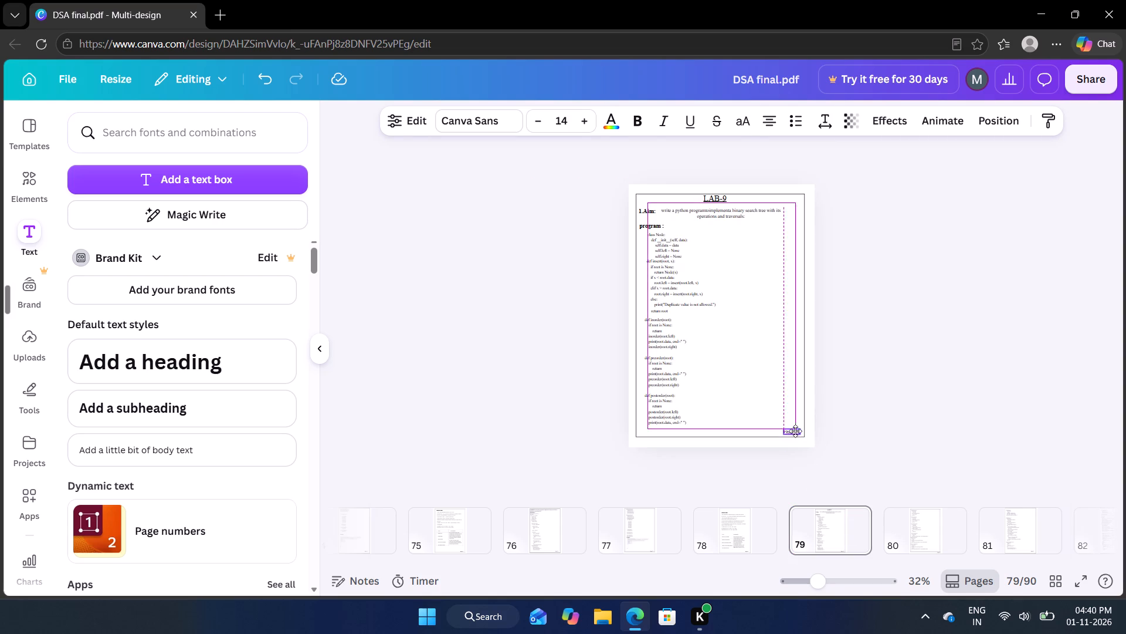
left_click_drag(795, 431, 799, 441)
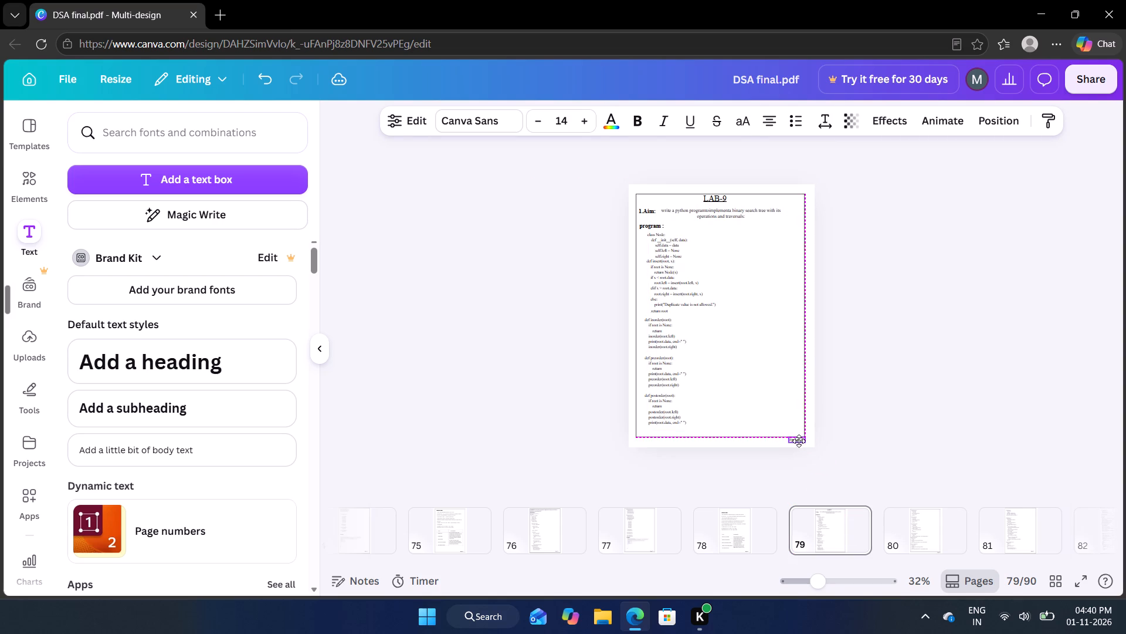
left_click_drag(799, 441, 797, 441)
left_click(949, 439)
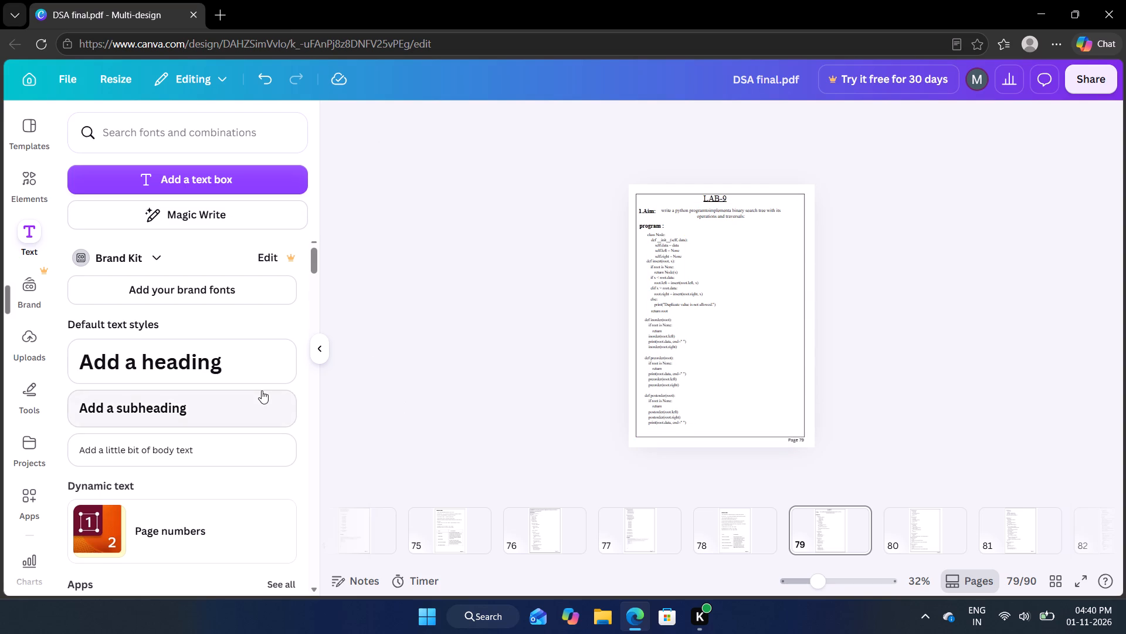
Remove the page numbers from all pages of the design.
scroll(262, 390, "down", 2)
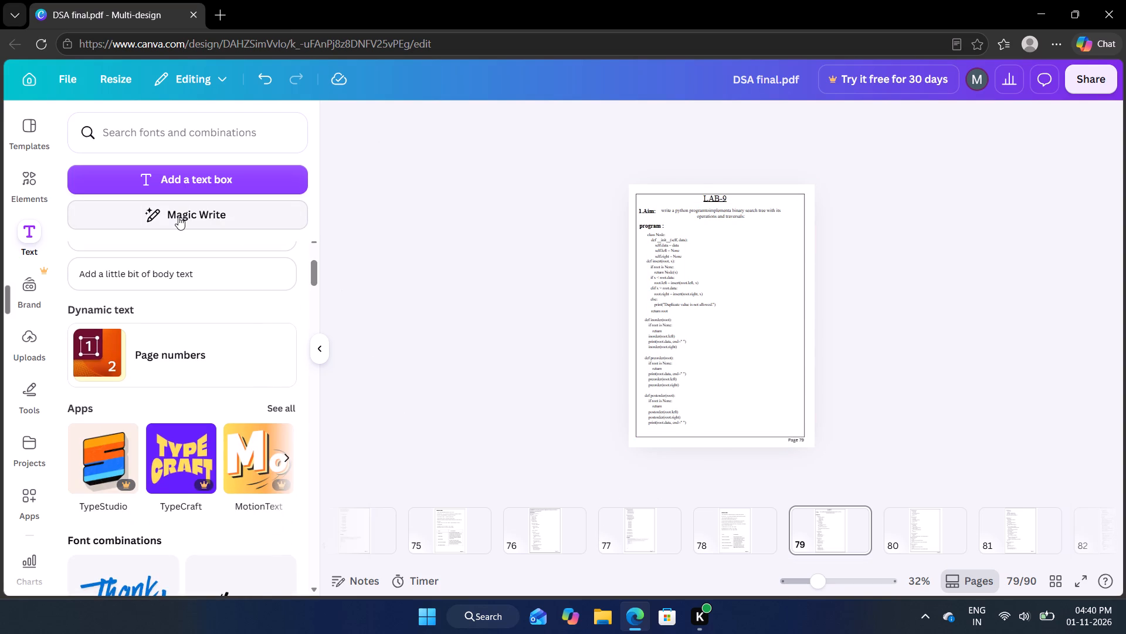
left_click(188, 328)
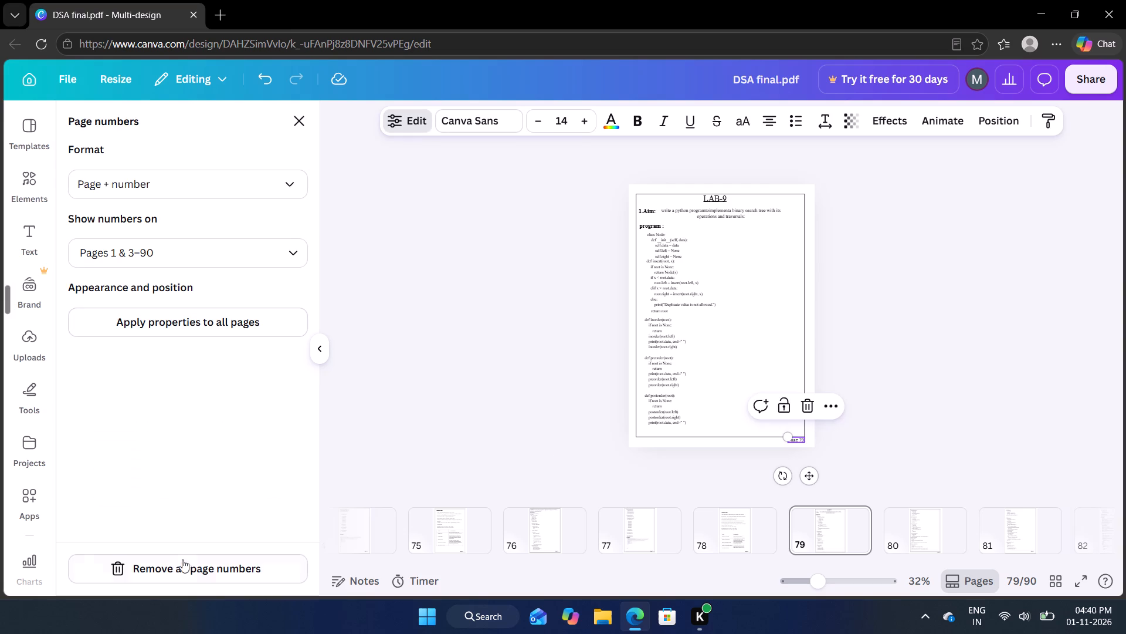
left_click(183, 561)
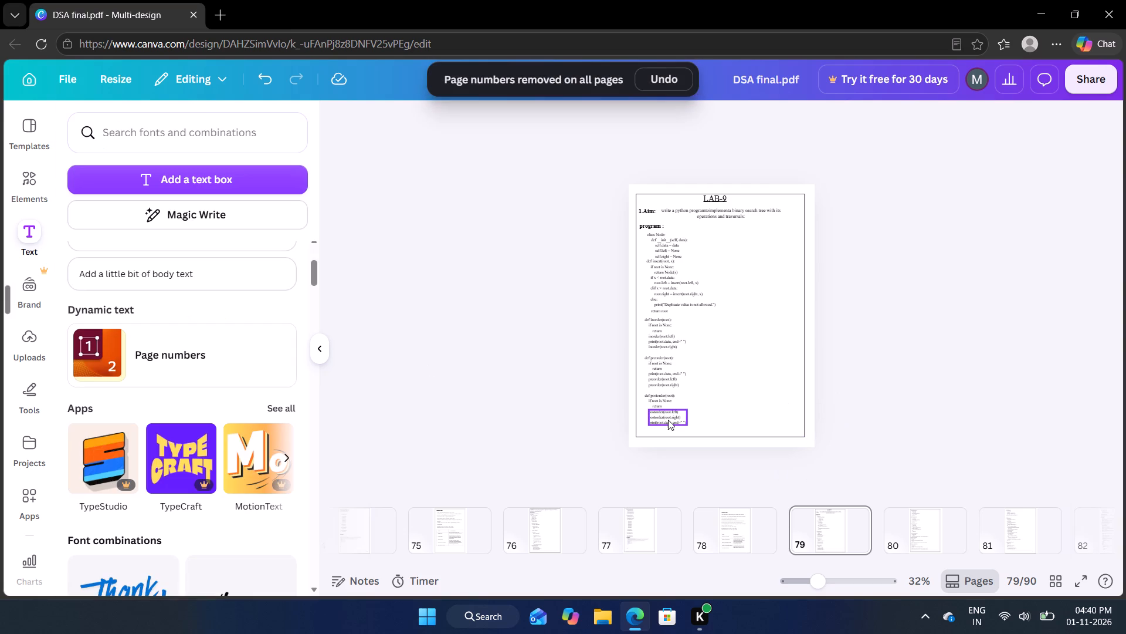
left_click(515, 371)
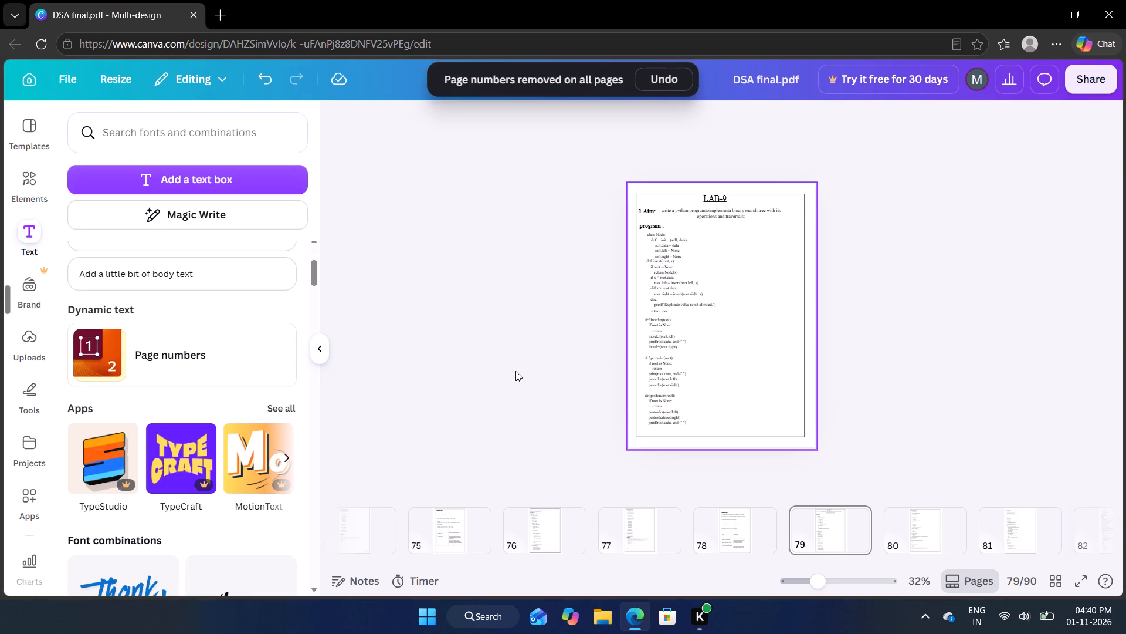
Go to page 2 and examine the lab manual's contents table, including its Page no column.
scroll(193, 504, "down", 8)
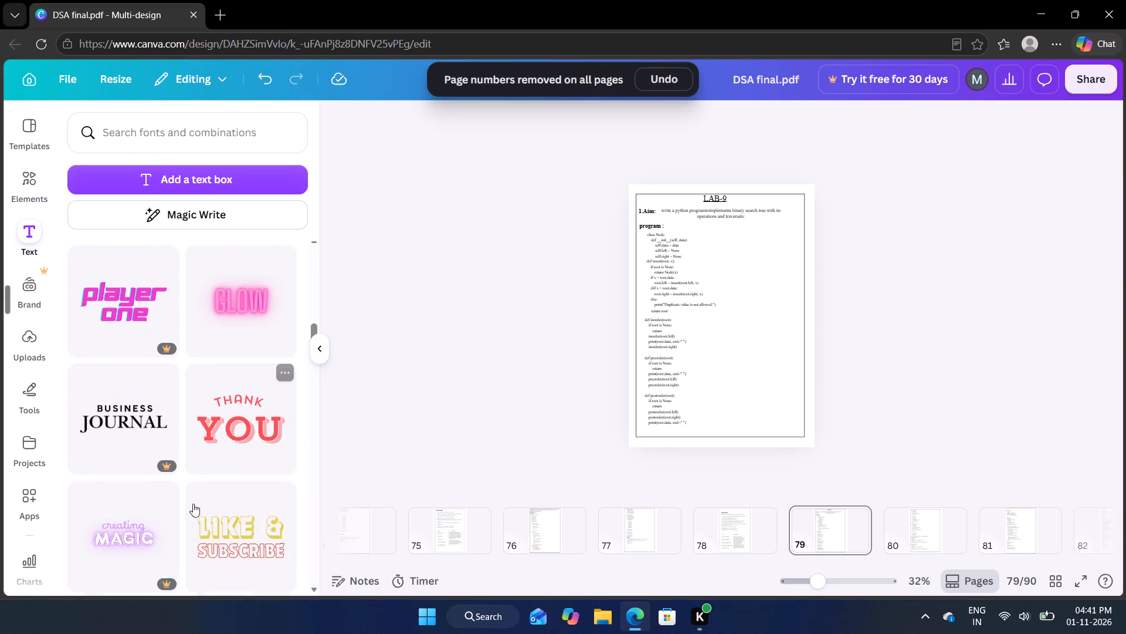
scroll(193, 504, "down", 3)
scroll(508, 528, "right", 4)
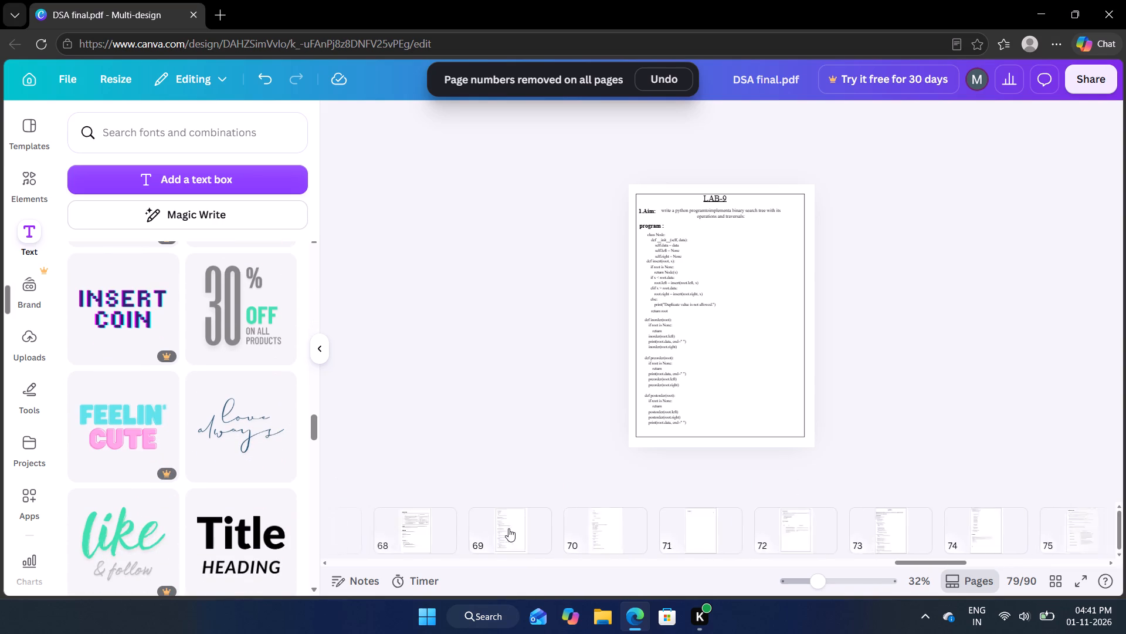
scroll(508, 528, "right", 15)
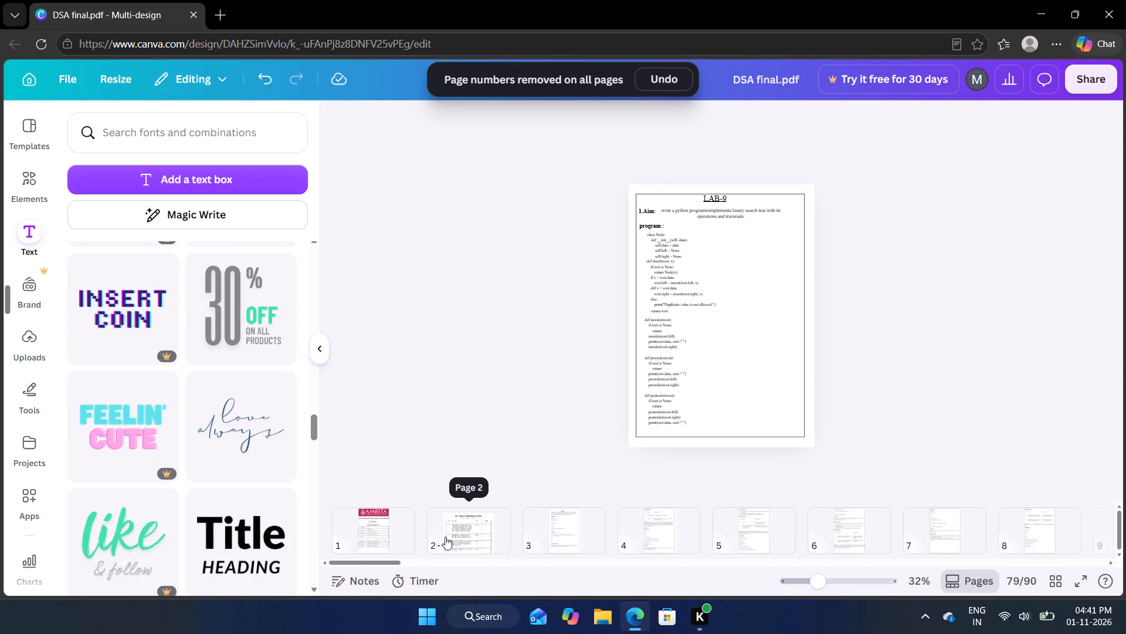
left_click(445, 537)
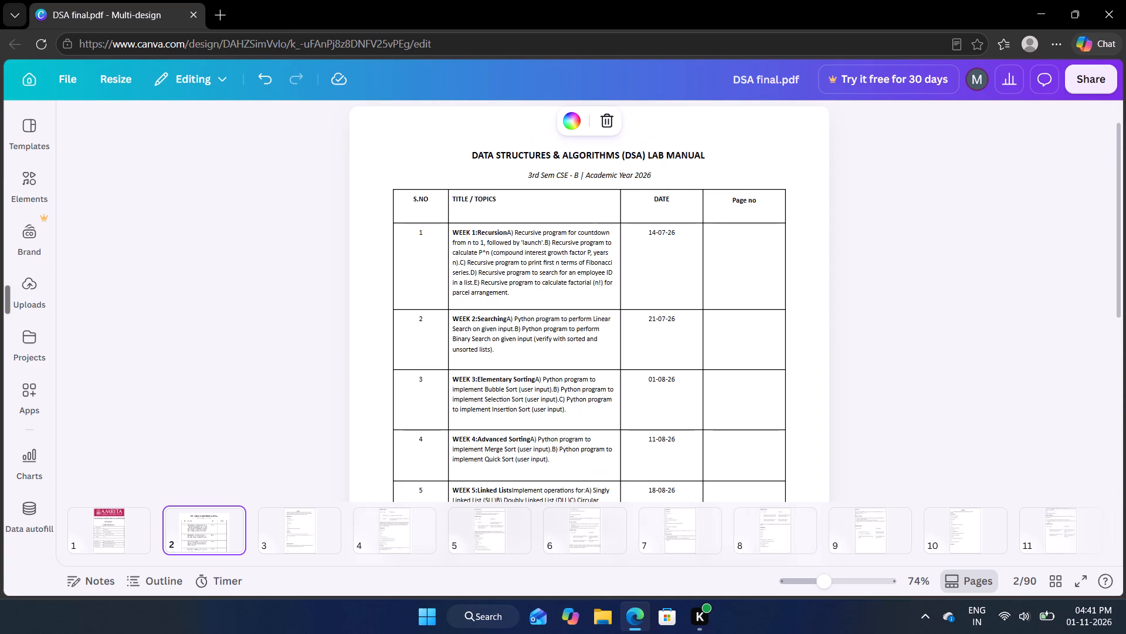
scroll(786, 334, "down", 2)
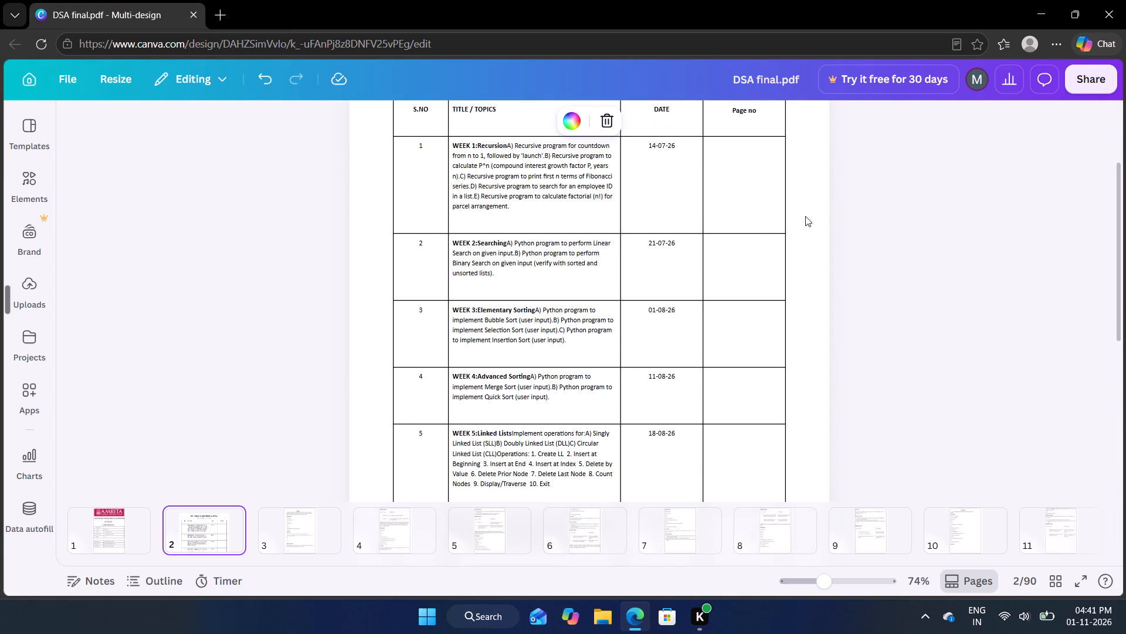
left_click(826, 217)
right_click(826, 217)
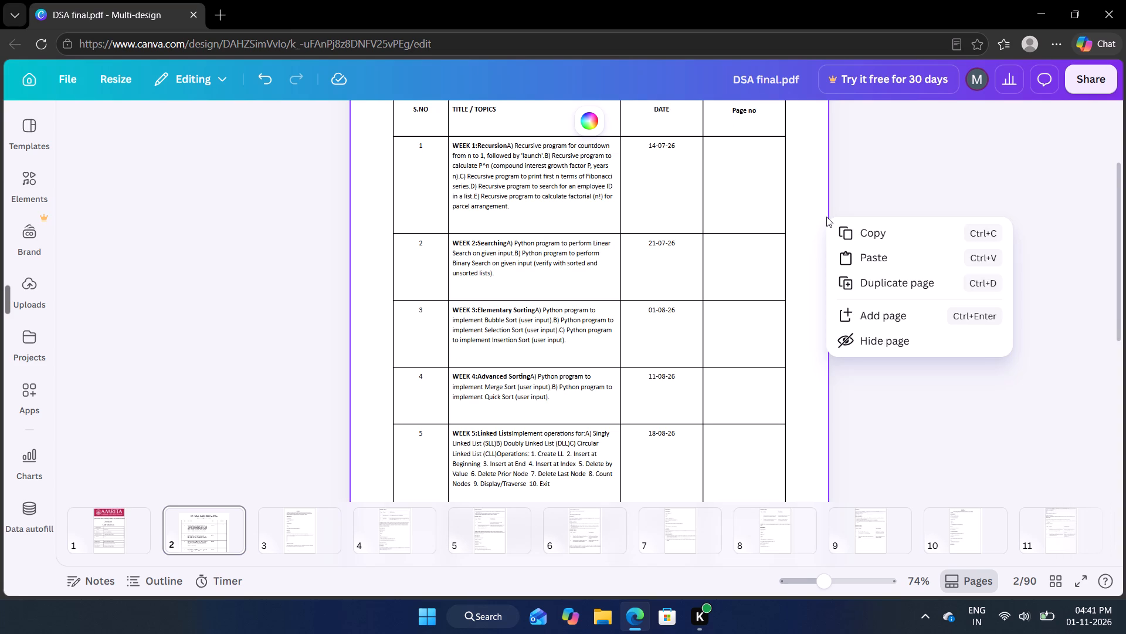
left_click(863, 158)
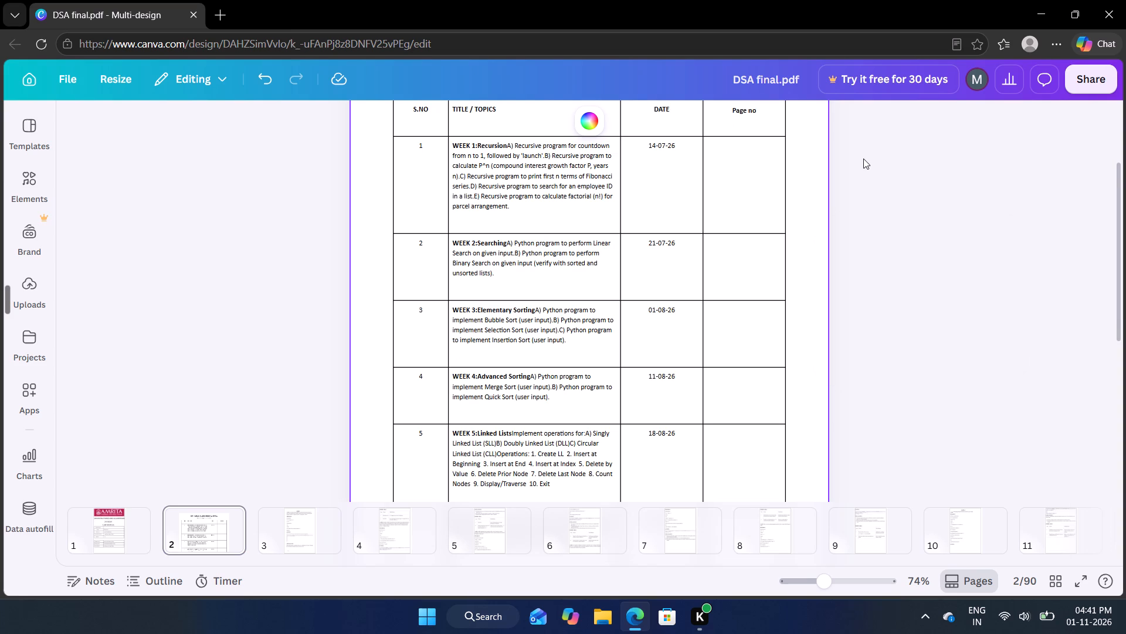
scroll(863, 158, "down", 6)
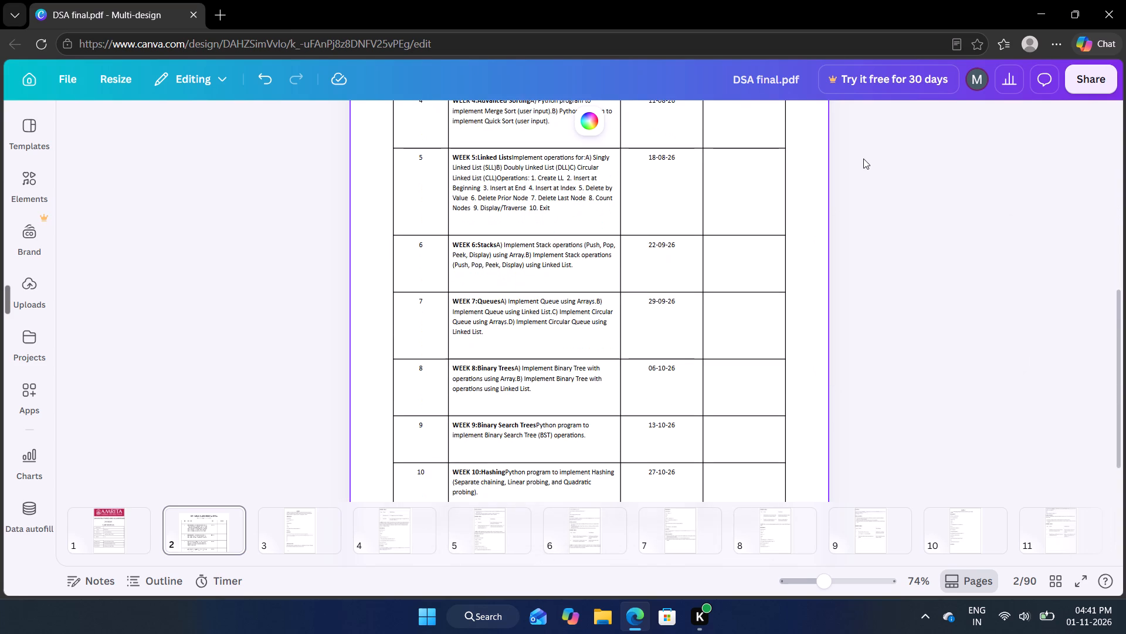
scroll(863, 158, "up", 4)
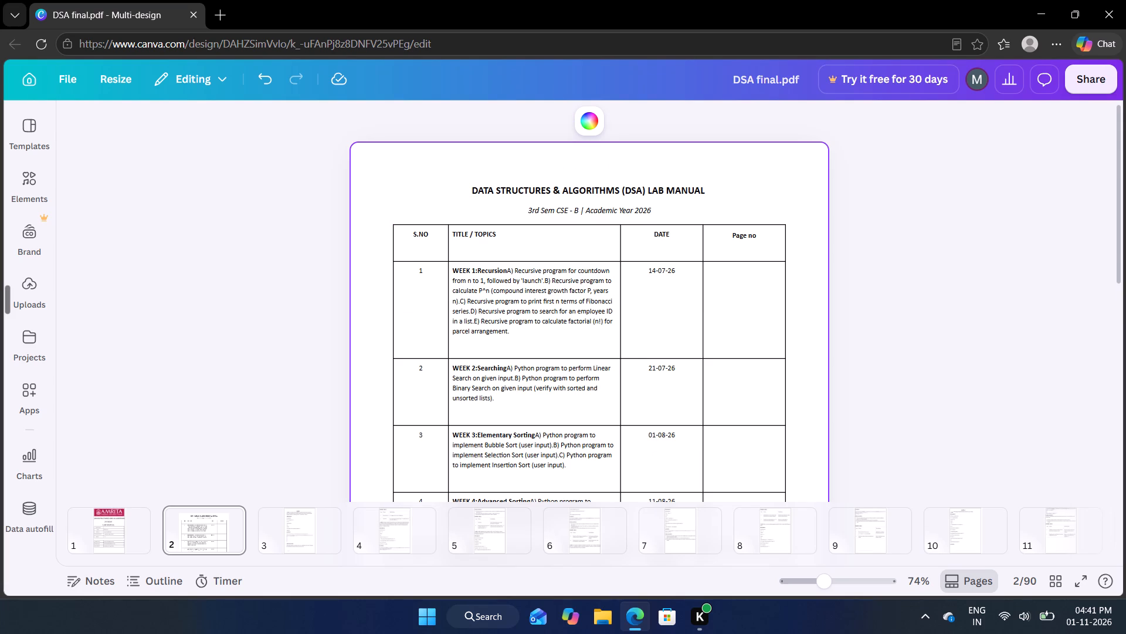
Insert a blank page between page 2 and page 3.
left_click(257, 520)
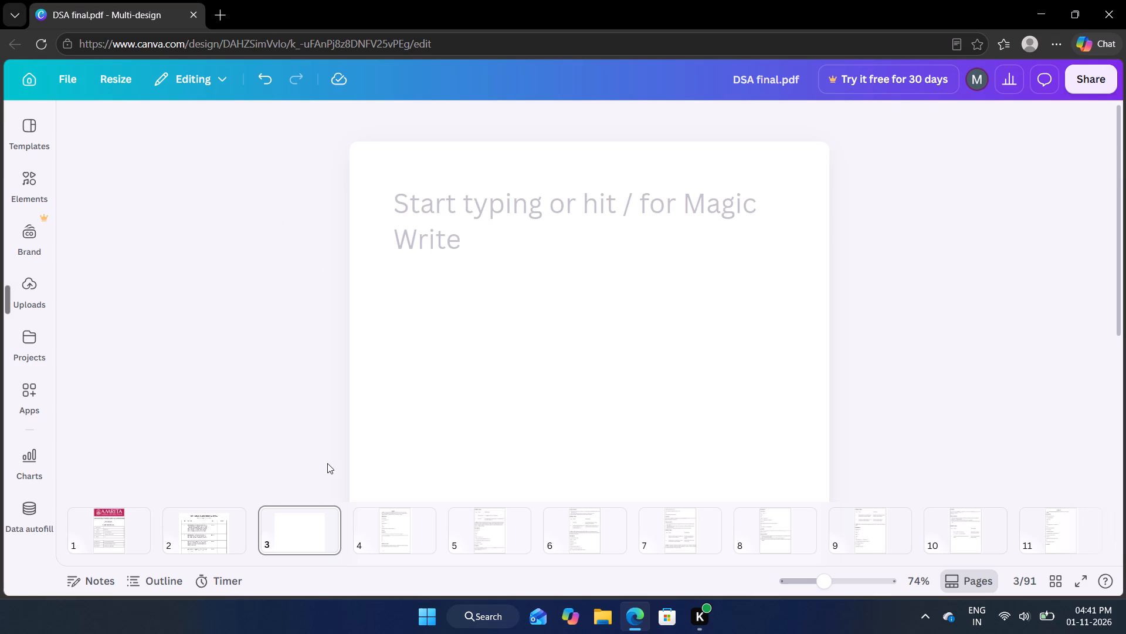
Delete the blank document page 3.
left_click(327, 517)
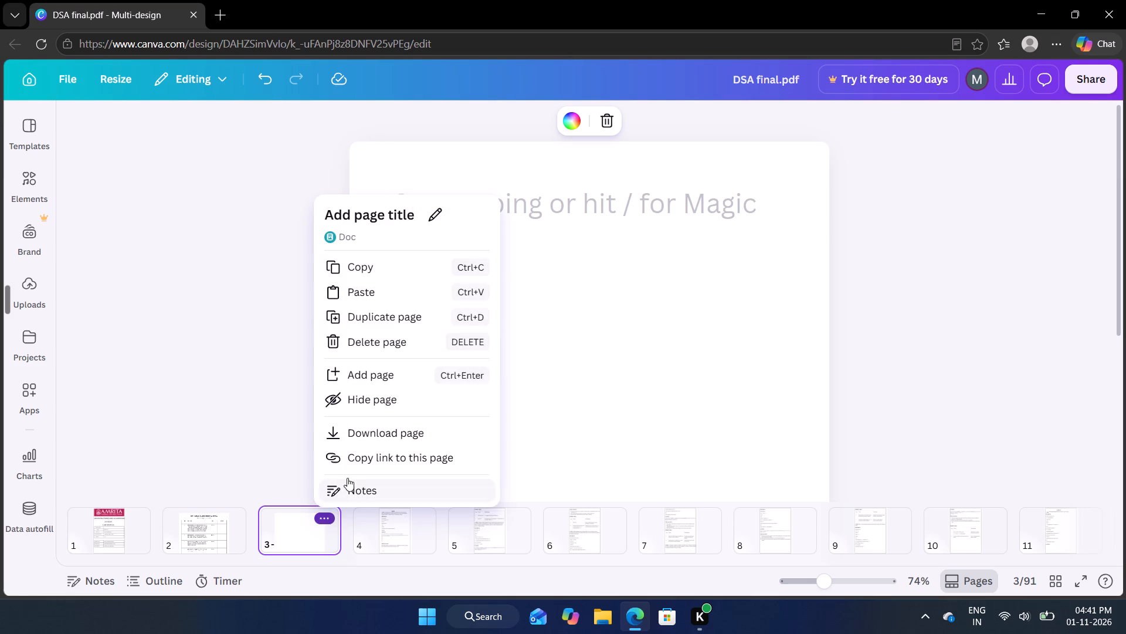
left_click(408, 345)
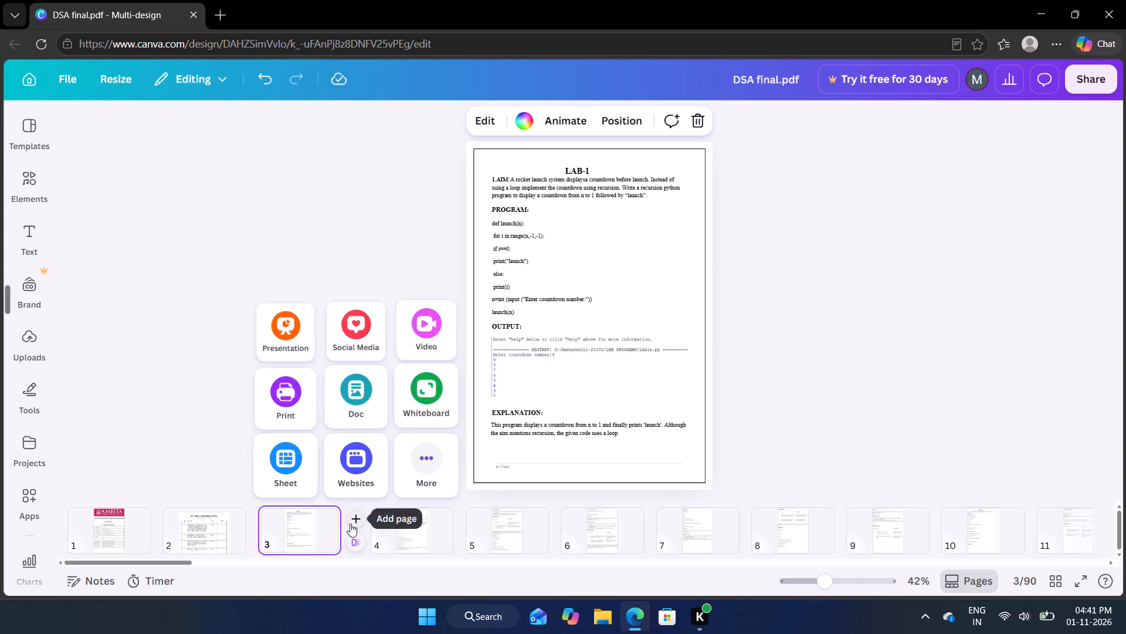
Add a blank page after the LAB-1 page and move it ahead of that page, directly after the contents table page.
left_click(350, 524)
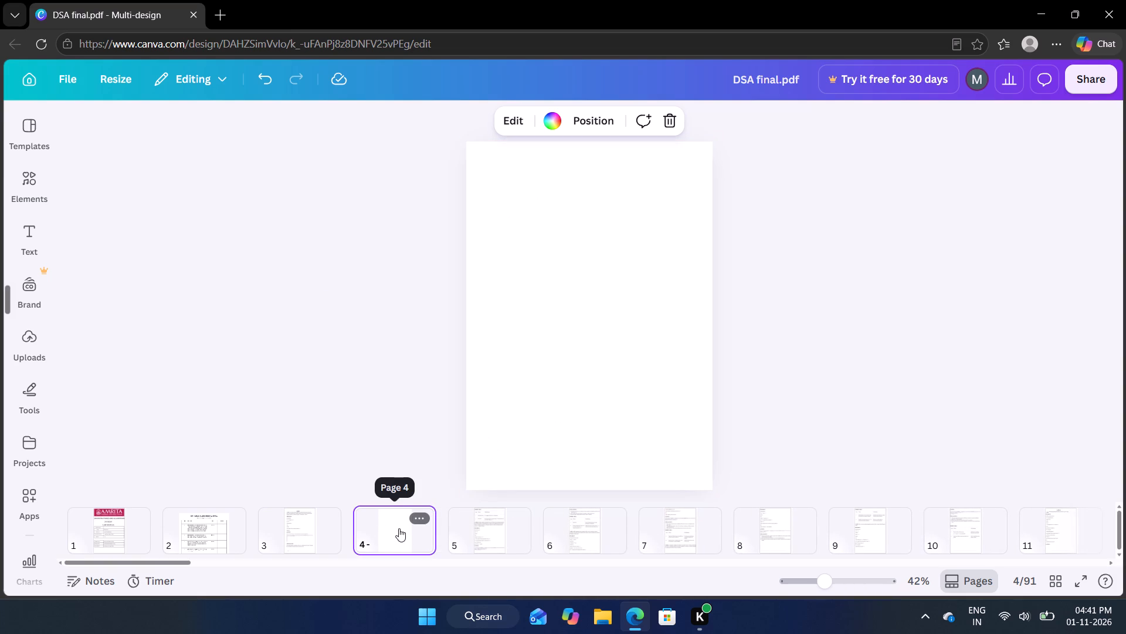
left_click_drag(393, 529, 306, 524)
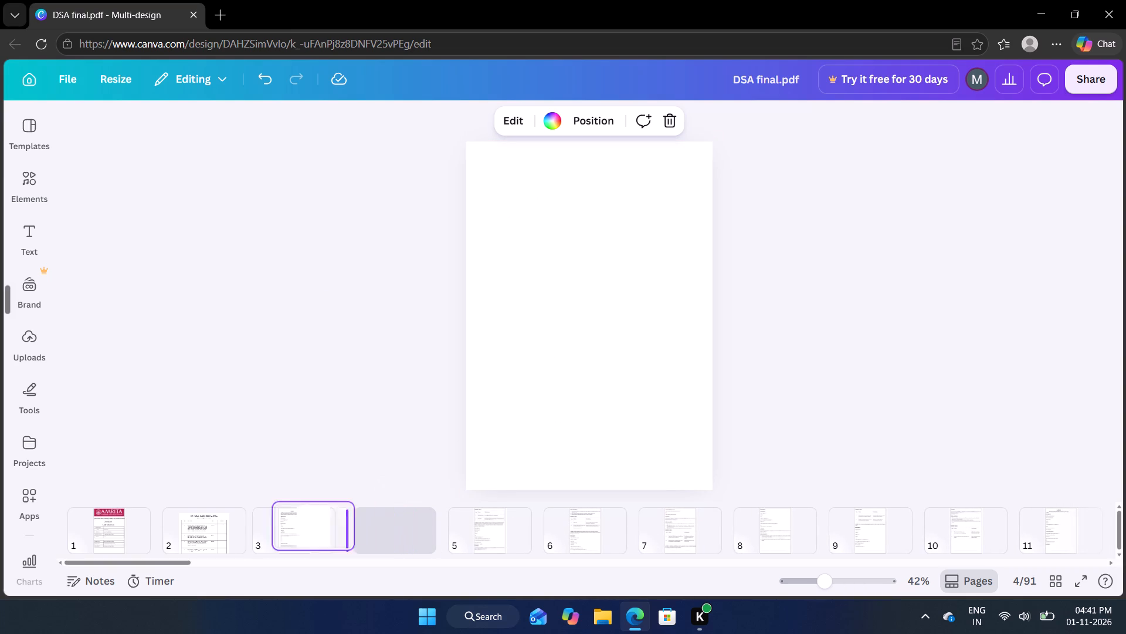
left_click_drag(306, 524, 250, 524)
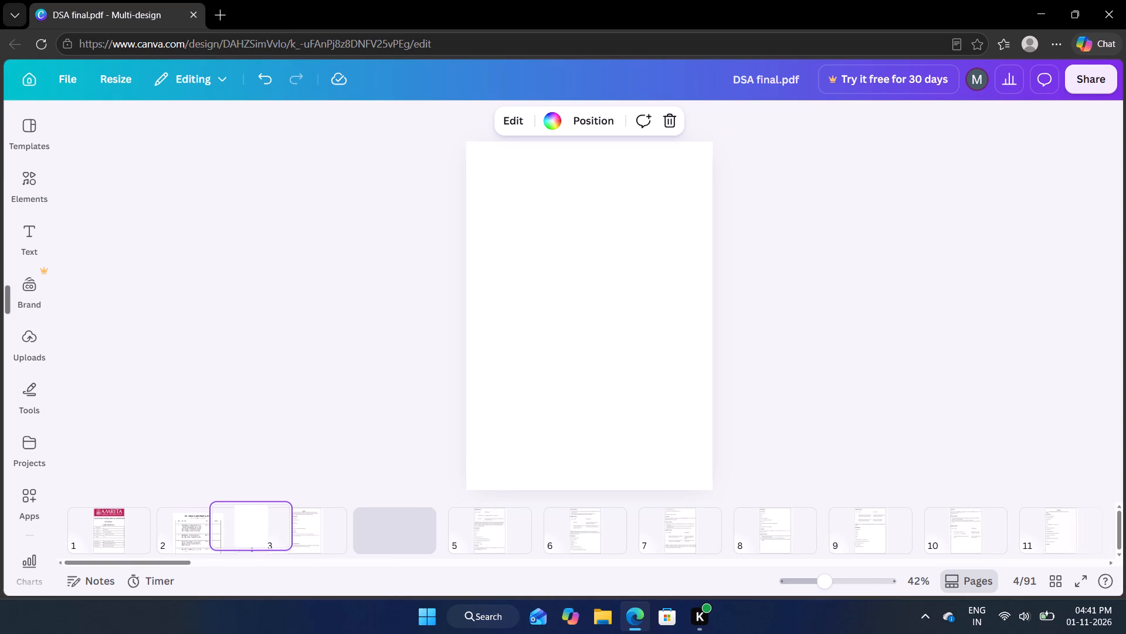
left_click_drag(250, 524, 253, 525)
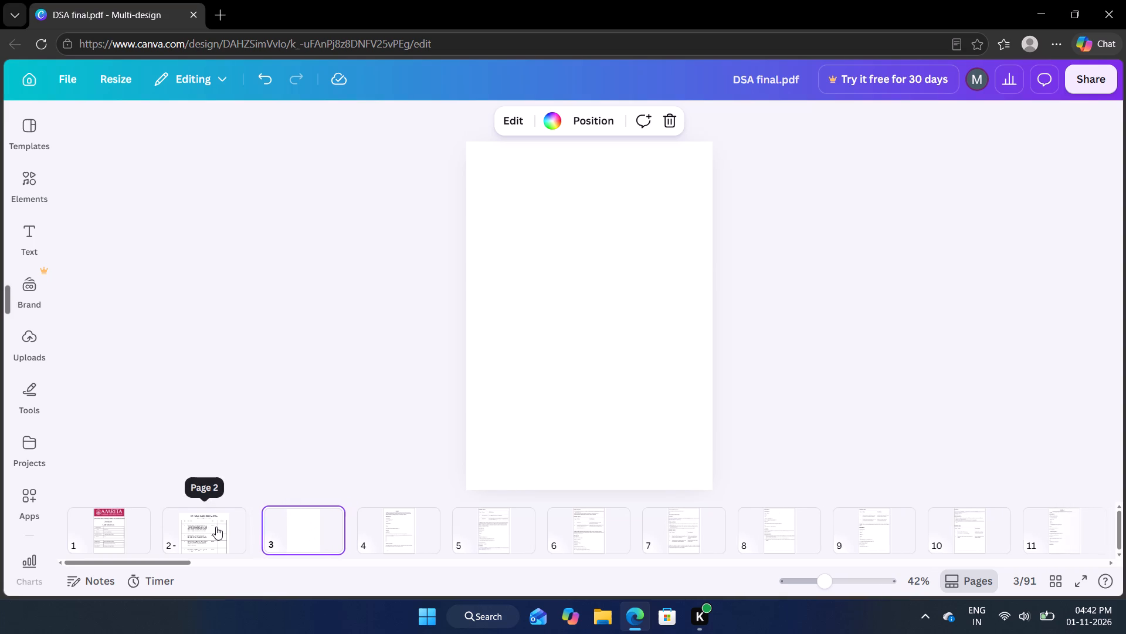
Copy the lab manual title and the "3rd Sem CSE - B | Academic Year 2026" subtitle from page 2 onto blank page 3.
left_click(216, 527)
left_click_drag(216, 527, 422, 327)
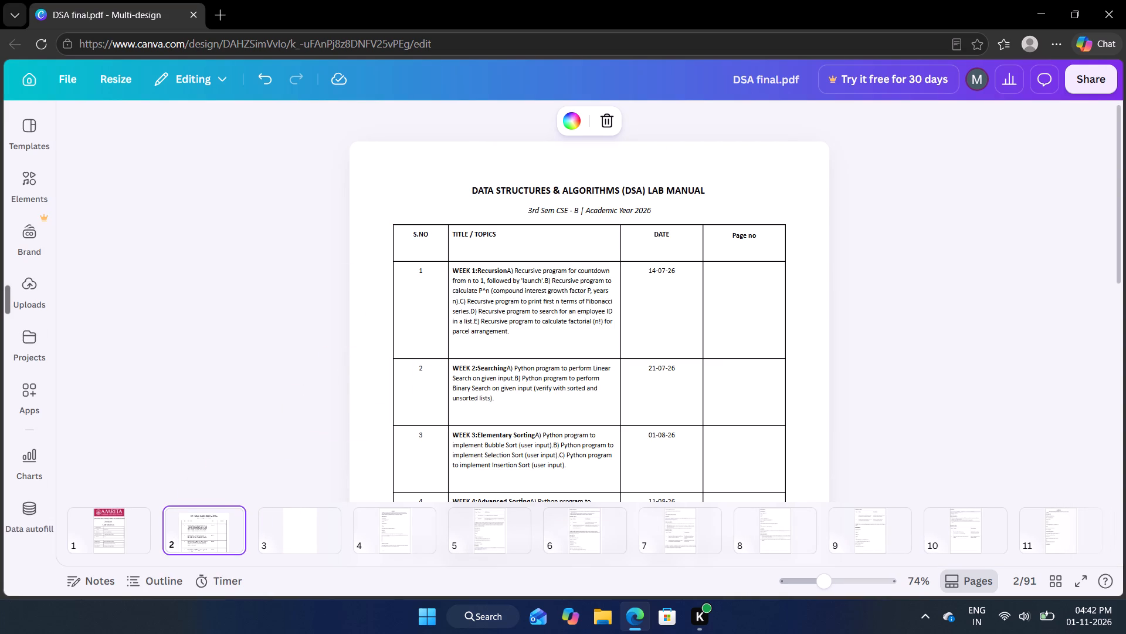
left_click_drag(420, 169, 440, 214)
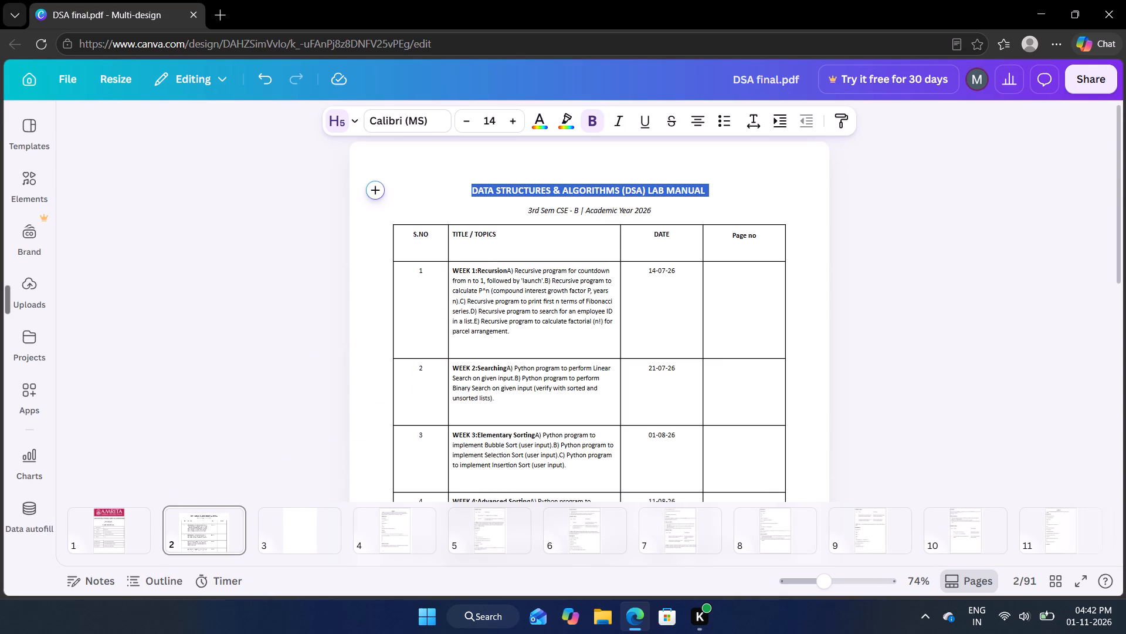
left_click_drag(440, 214, 522, 336)
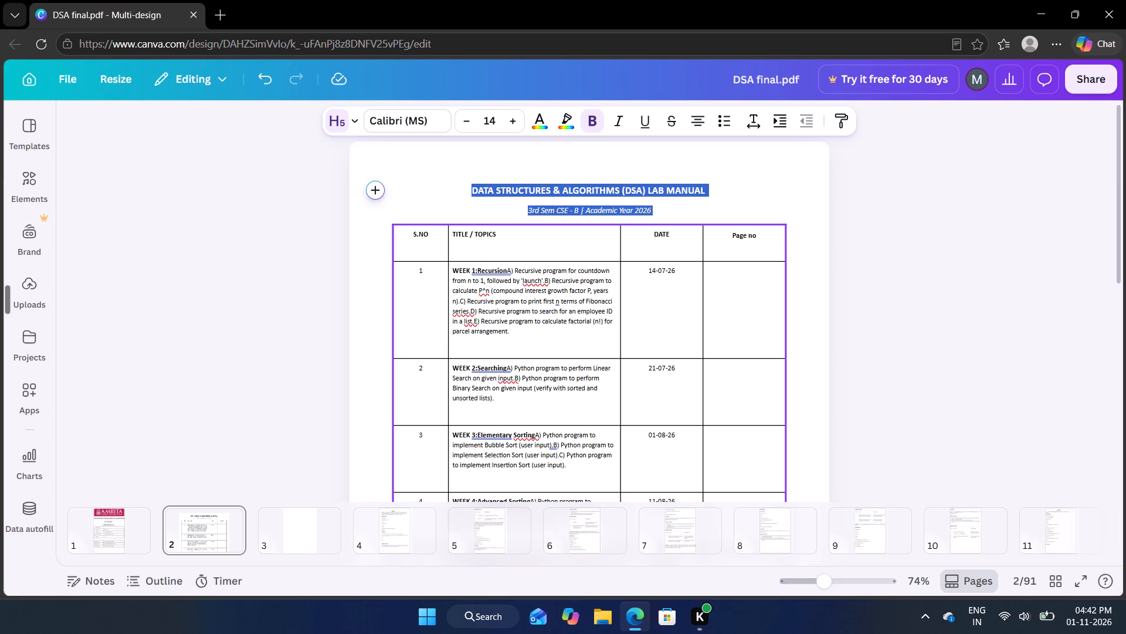
left_click_drag(522, 336, 589, 375)
left_click(872, 345)
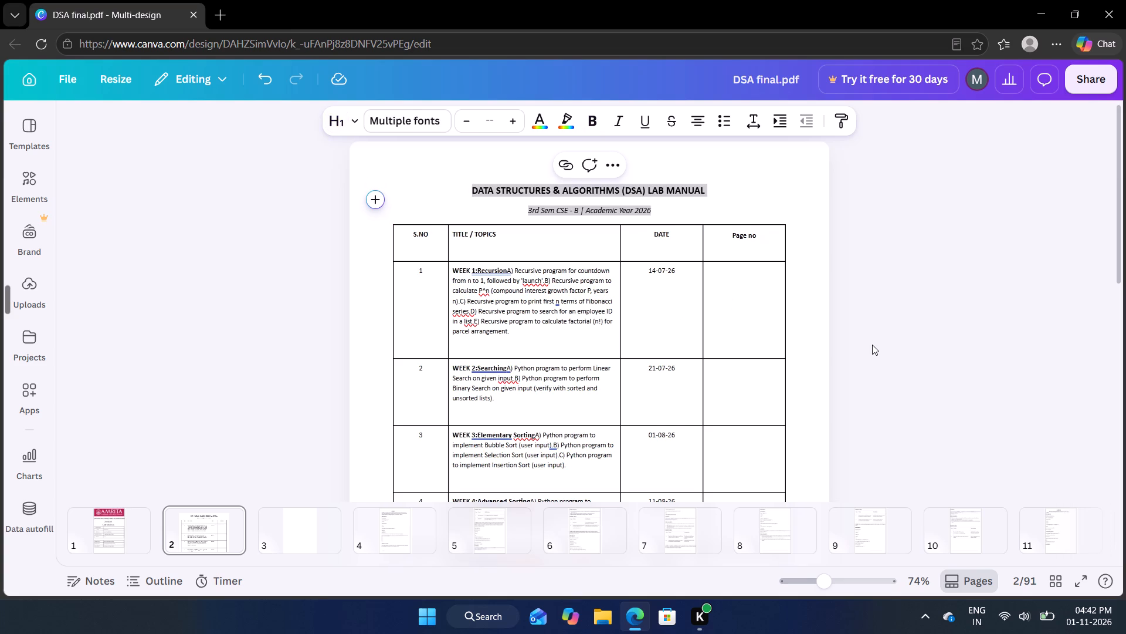
left_click_drag(457, 176, 635, 215)
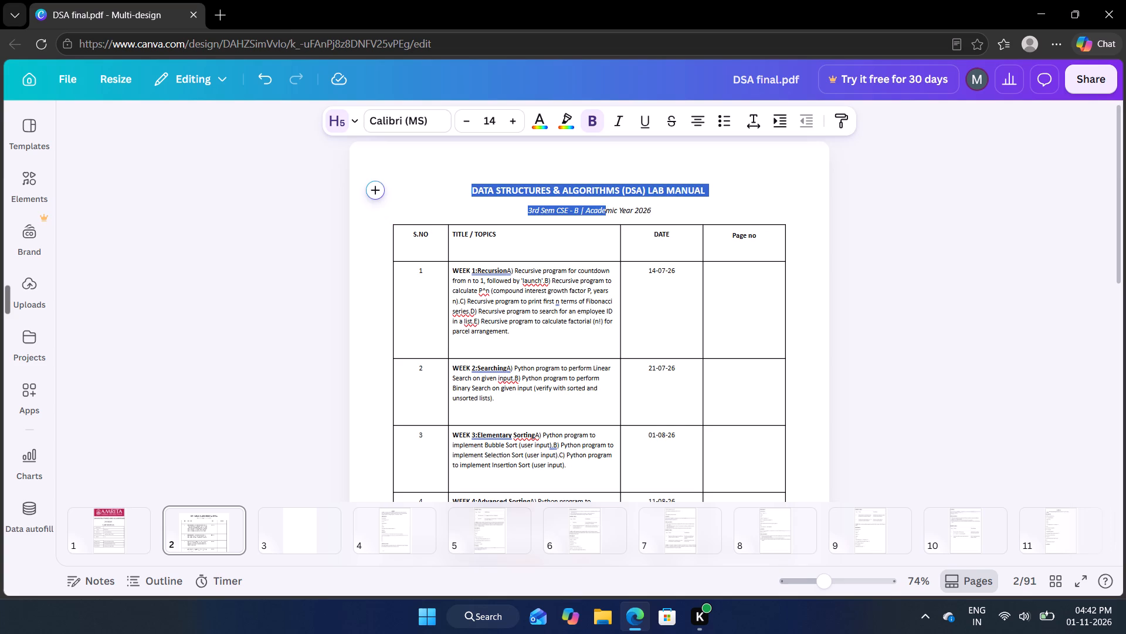
left_click_drag(635, 215, 680, 215)
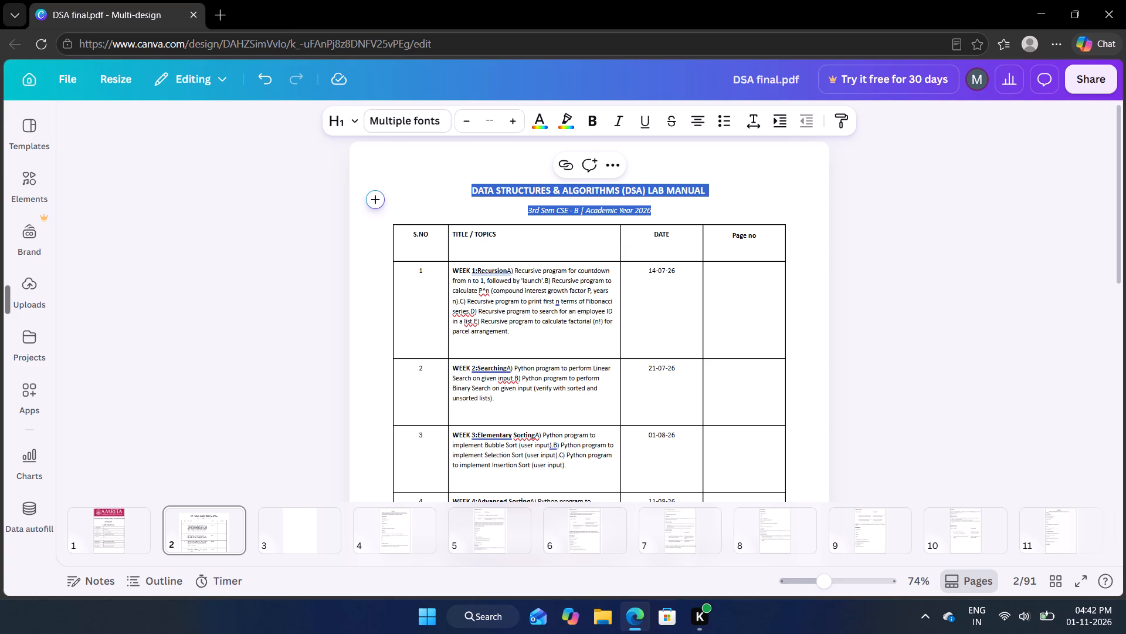
key("ctrl+c")
left_click(298, 545)
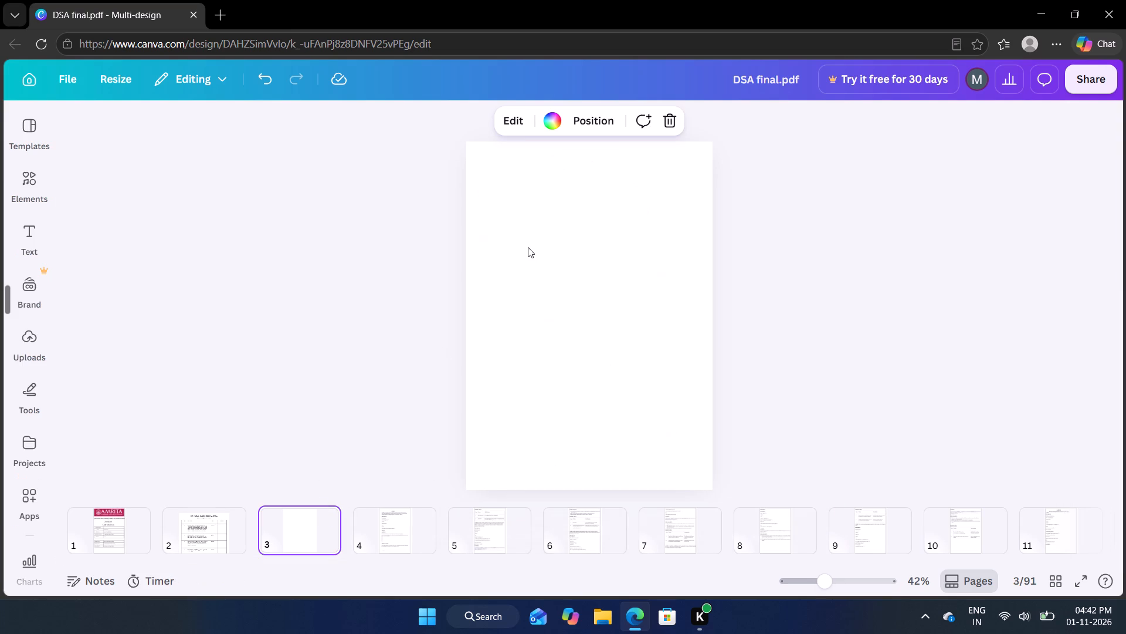
key("ctrl+v")
left_click(846, 258)
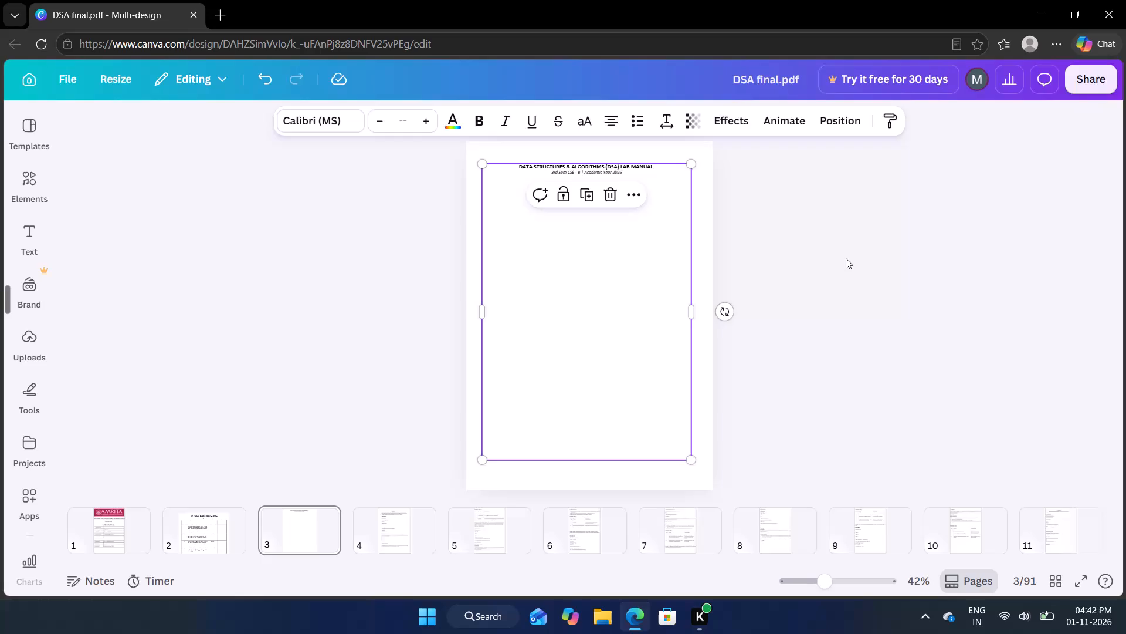
Insert an empty line between the title and the subtitle in the text box on page 3.
left_click(654, 170)
left_click(655, 167)
left_click(655, 167)
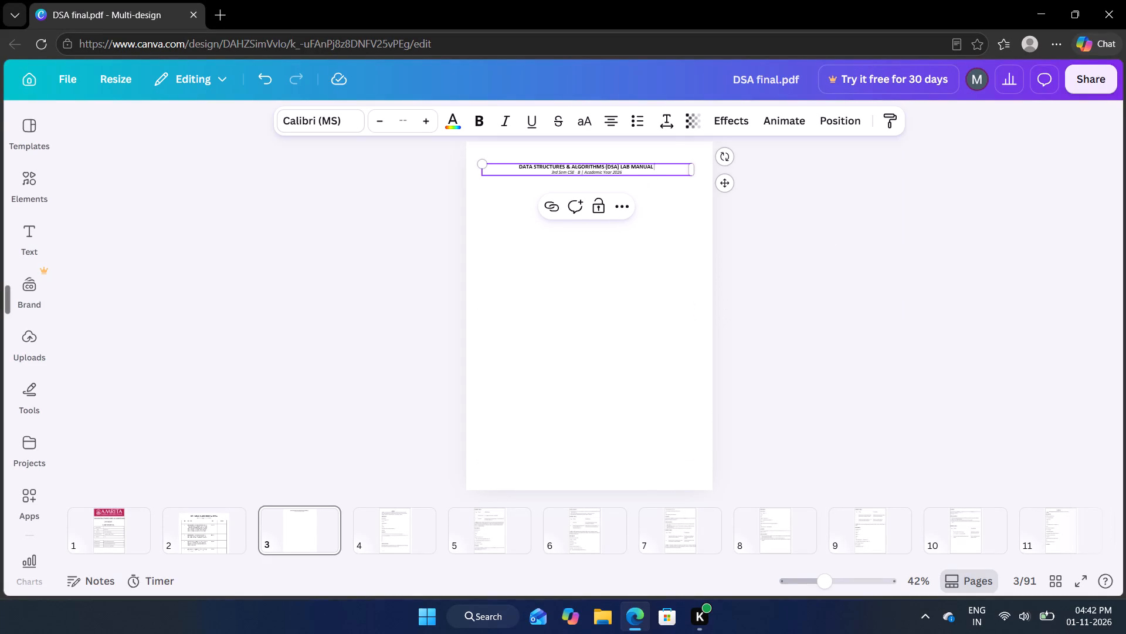
left_click(655, 167)
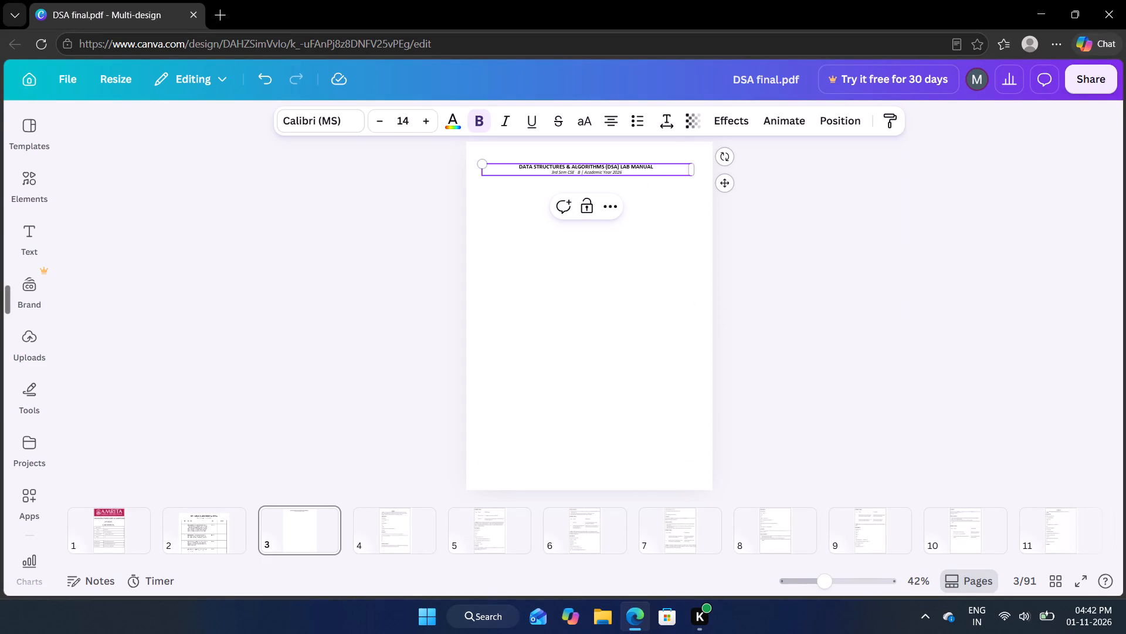
key("Return")
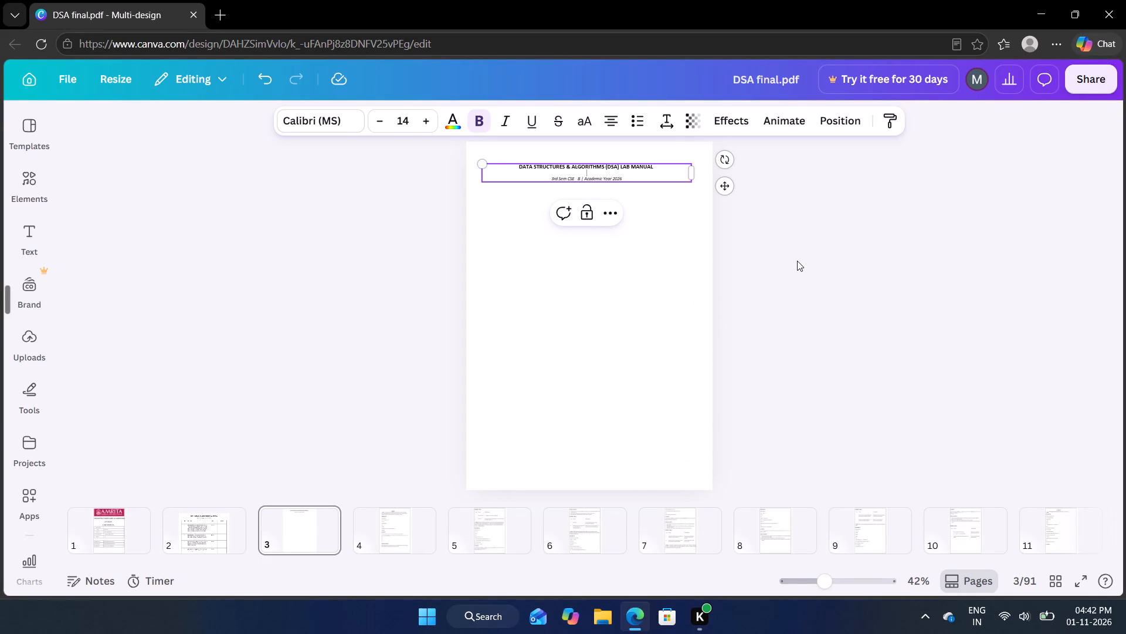
left_click(797, 261)
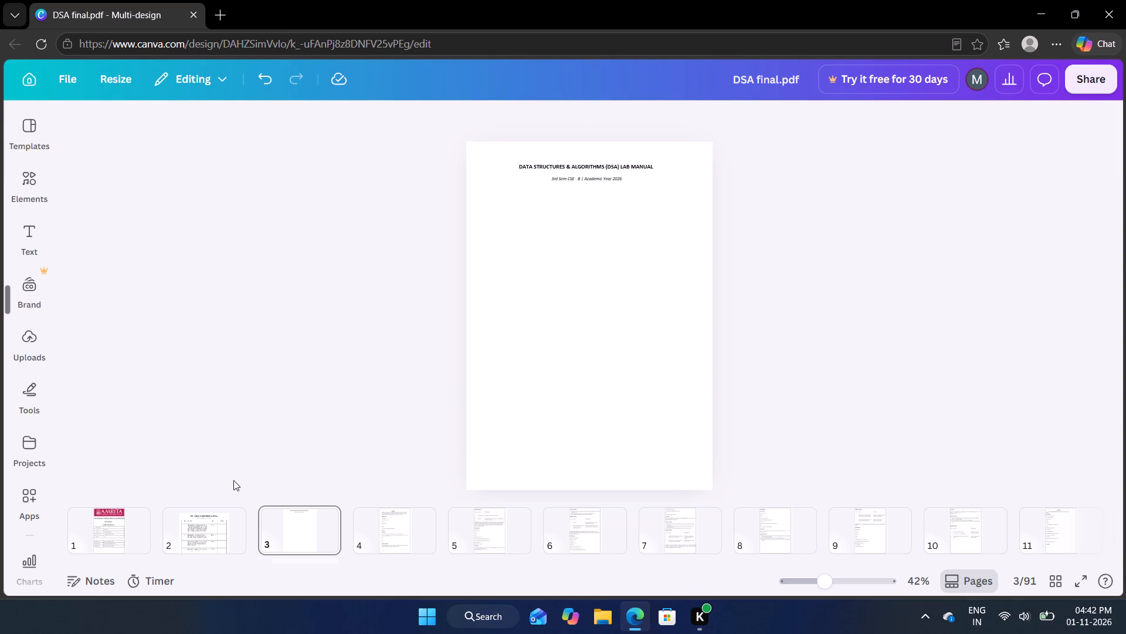
Return to page 2 and examine the contents table, from its header through the weekly topic rows and Page no column.
left_click(205, 512)
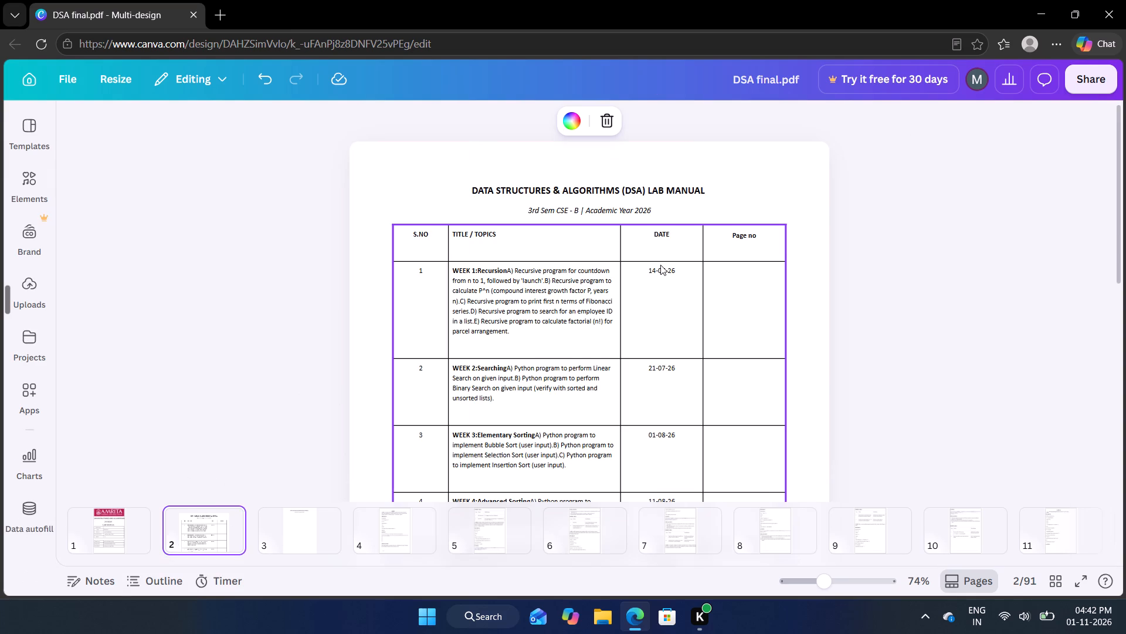
scroll(660, 265, "down", 1)
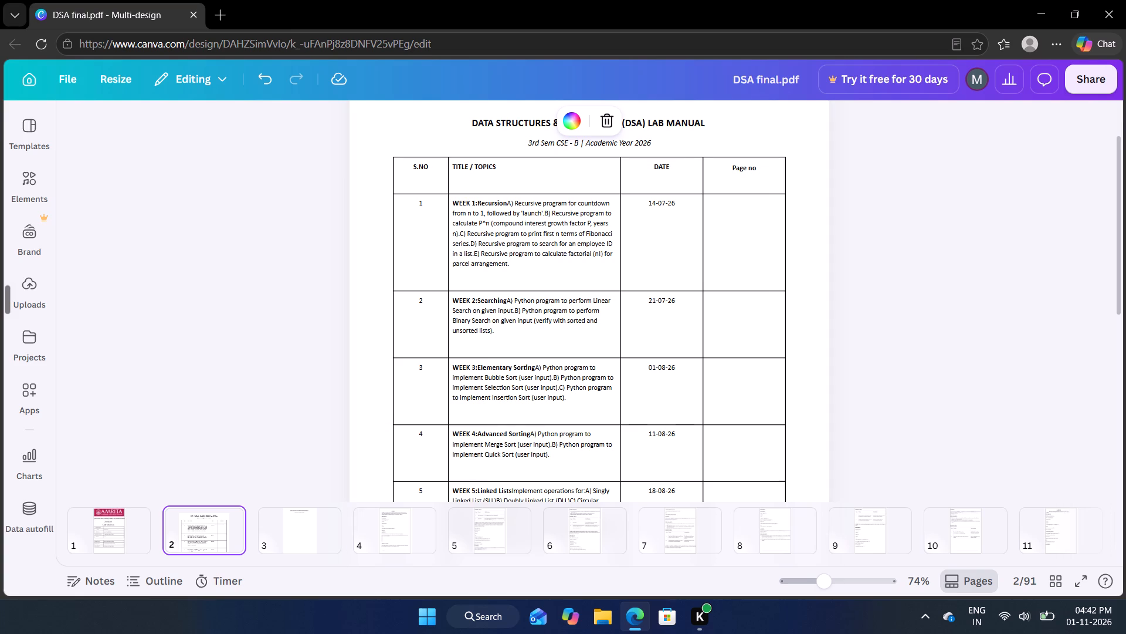
left_click_drag(422, 239, 426, 210)
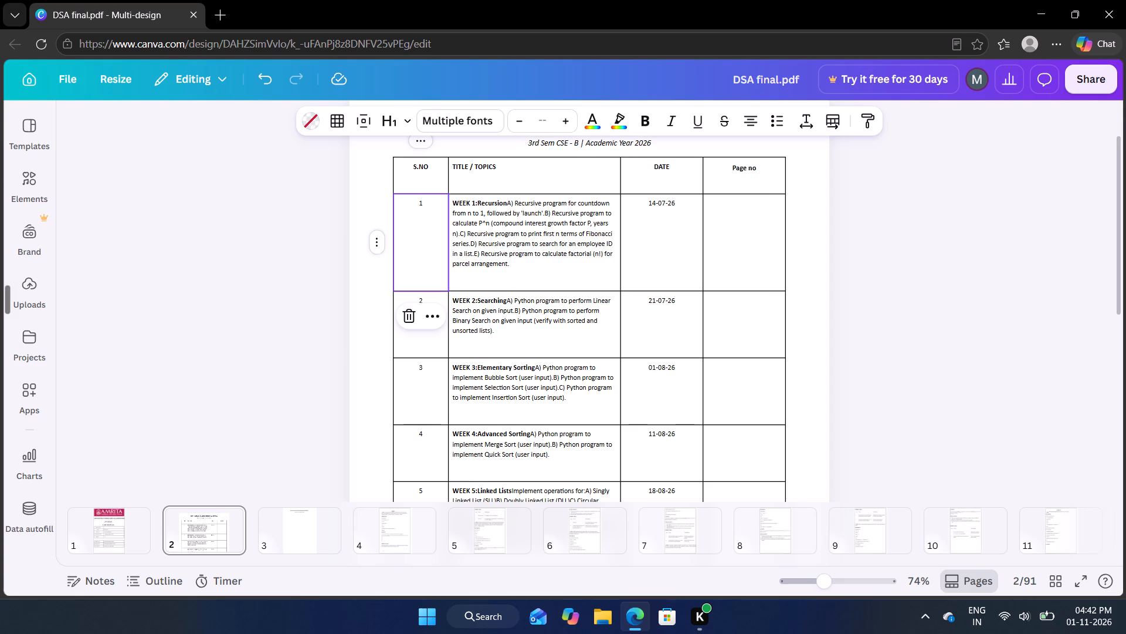
left_click_drag(426, 210, 426, 209)
left_click(927, 315)
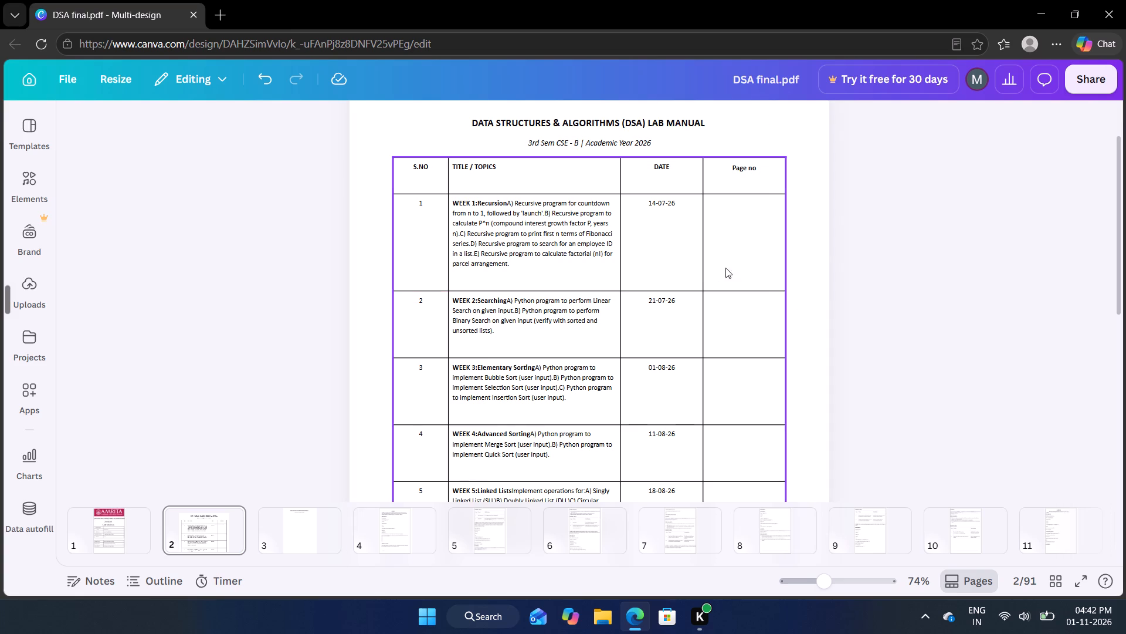
left_click_drag(768, 258, 773, 228)
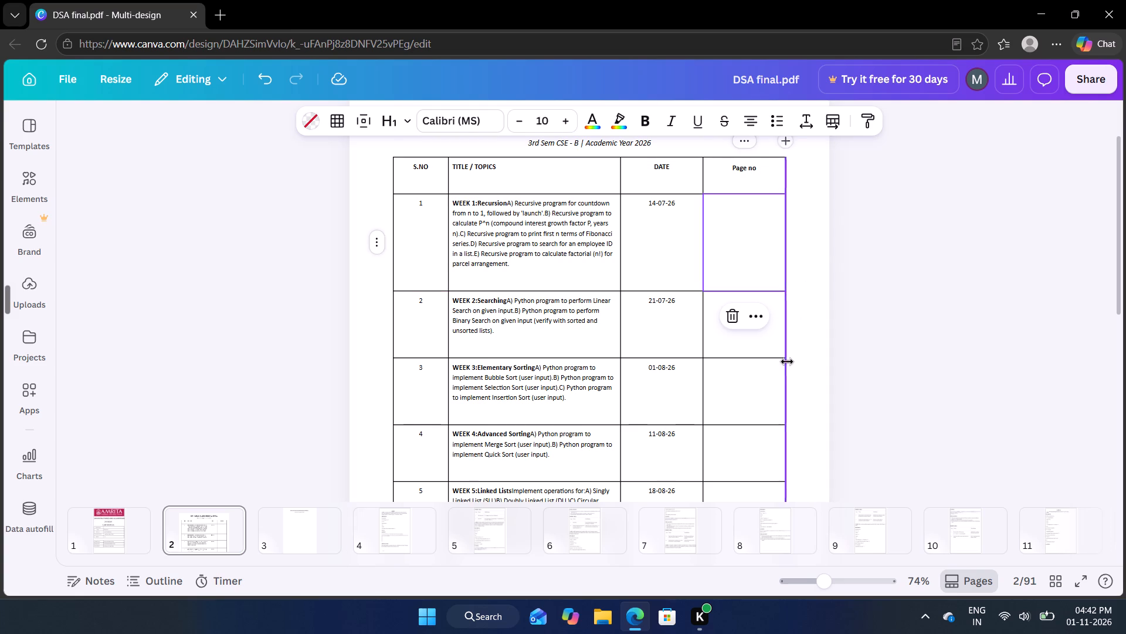
scroll(787, 362, "down", 2)
scroll(844, 292, "up", 3)
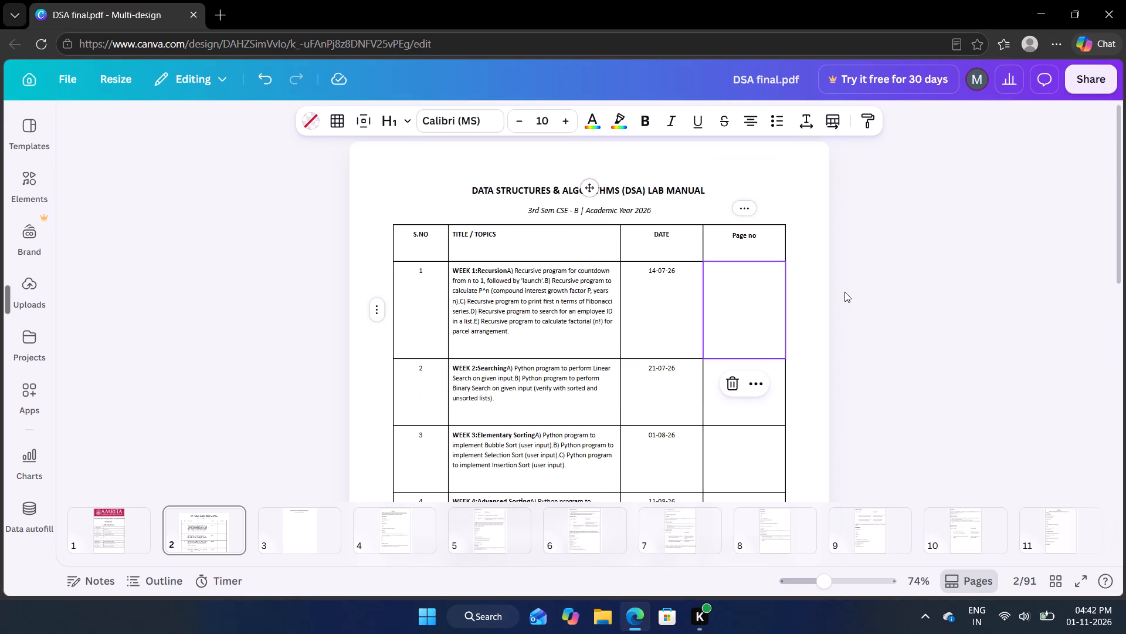
scroll(449, 241, "down", 3)
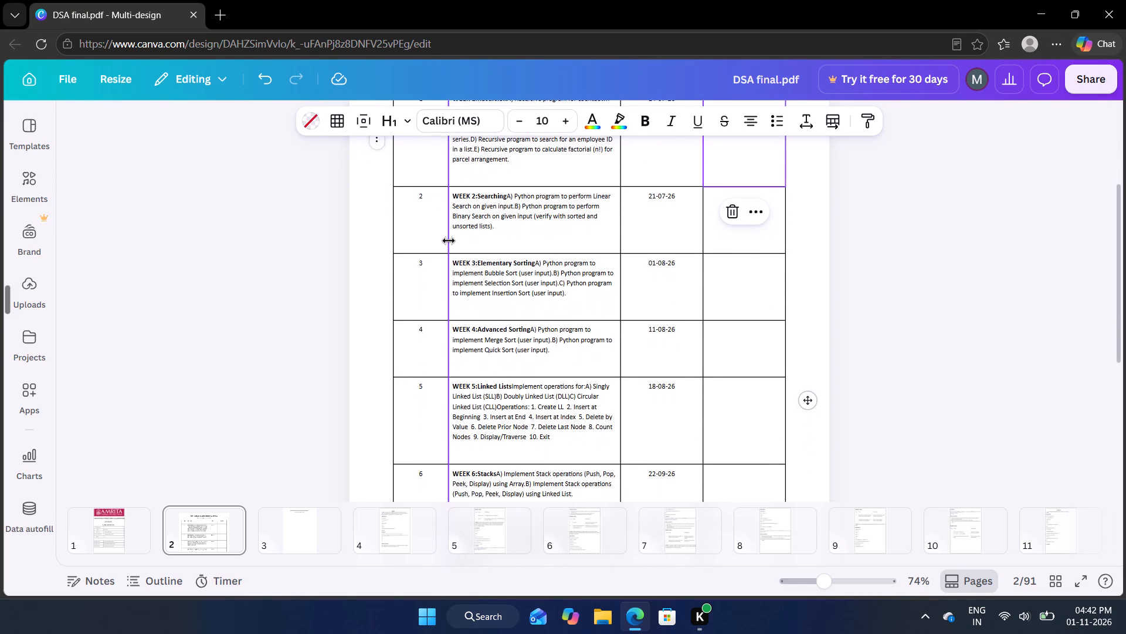
scroll(449, 241, "up", 5)
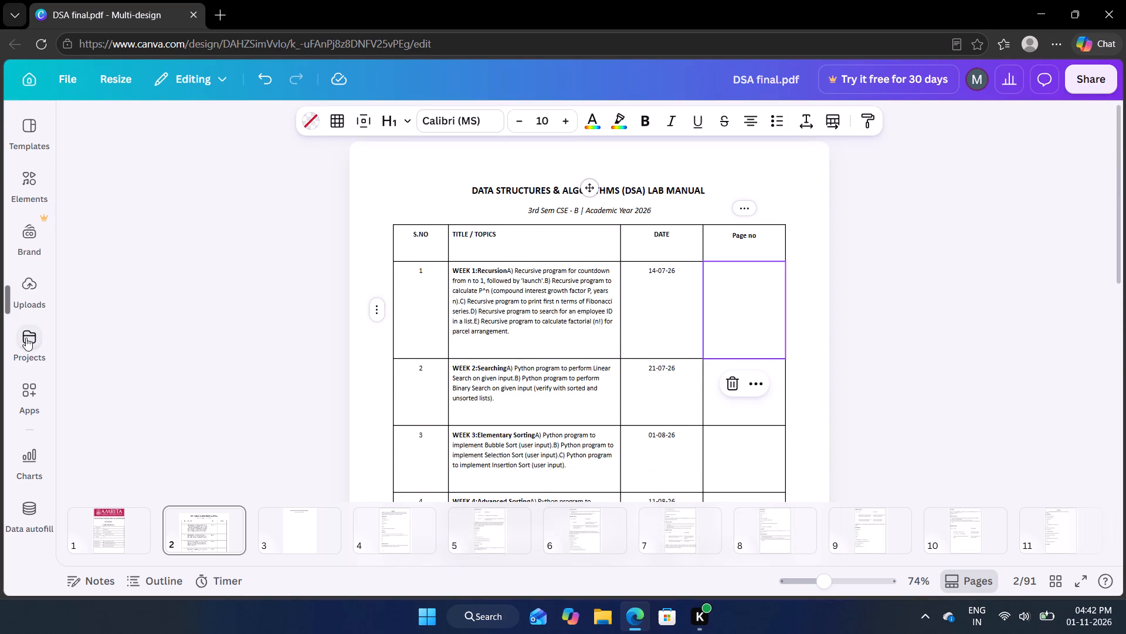
Browse the existing projects and the uploaded designs for the source lab manual document.
left_click(28, 338)
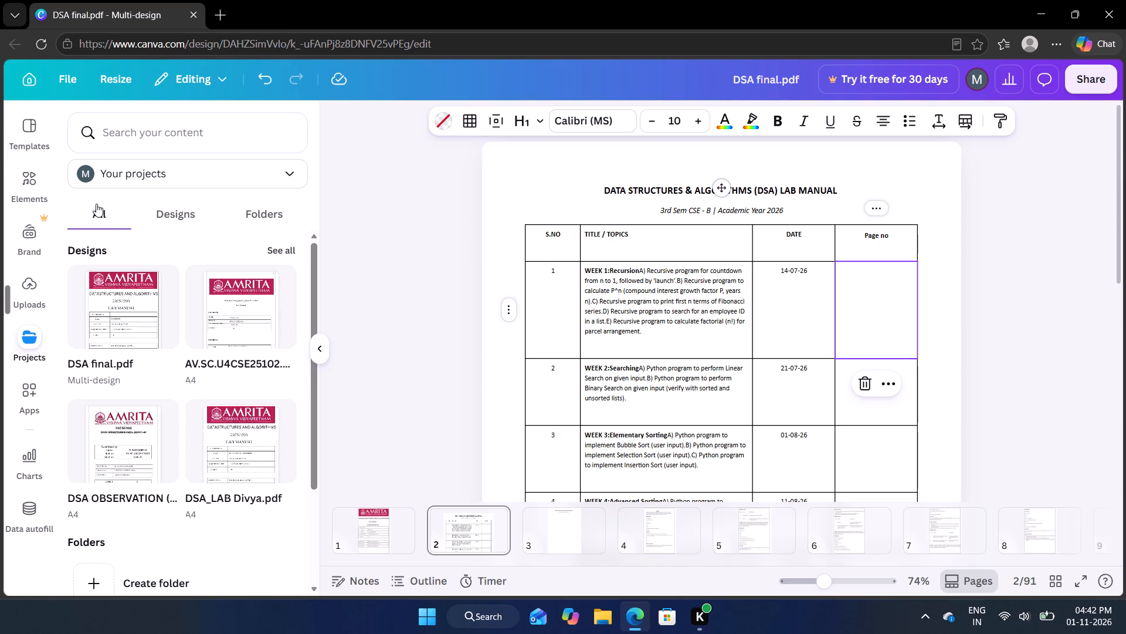
left_click(19, 292)
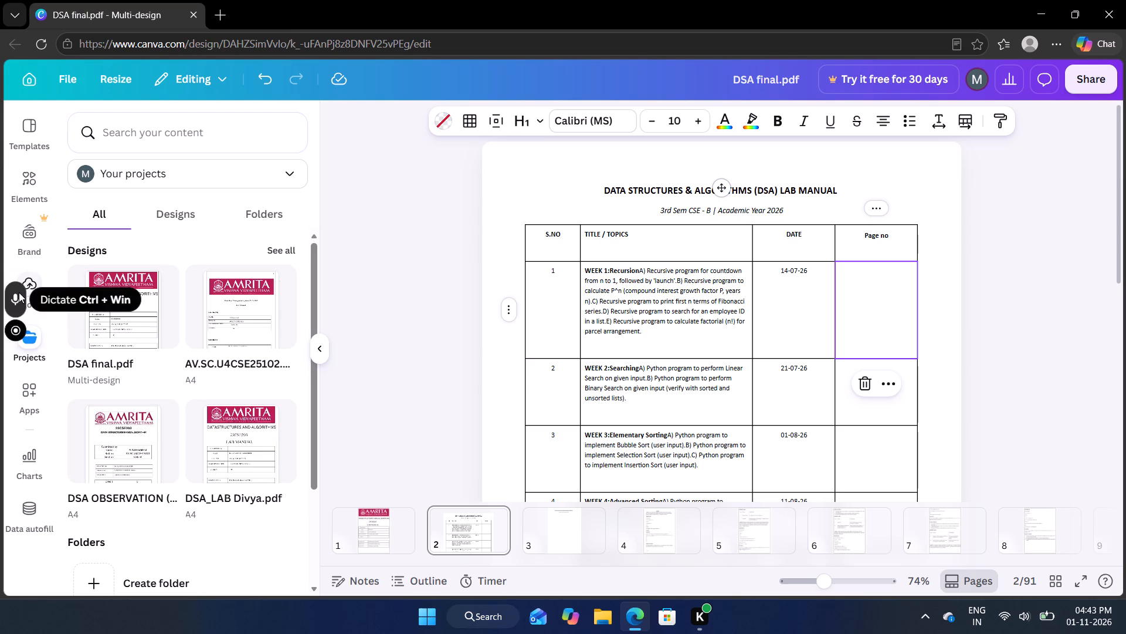
left_click(15, 272)
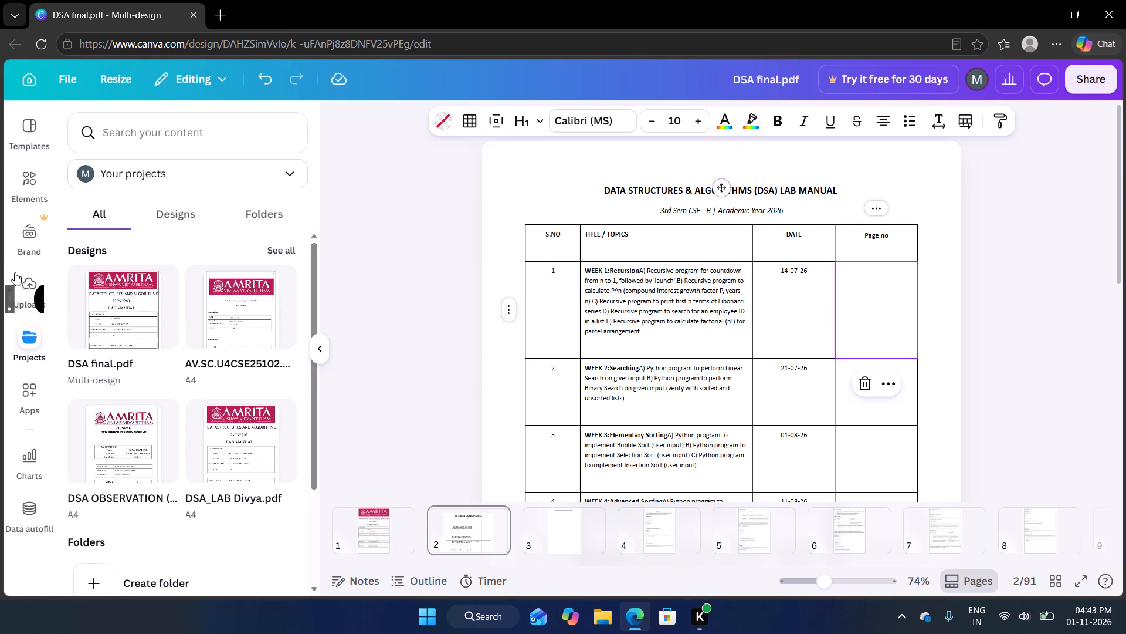
left_click(271, 266)
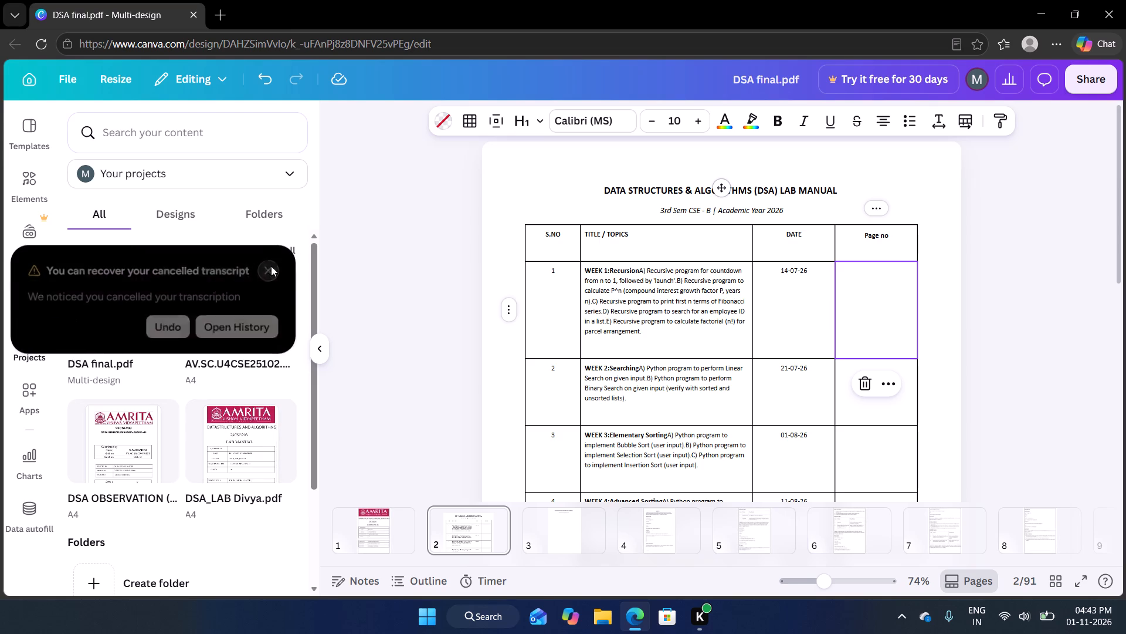
left_click(39, 290)
scroll(39, 290, "right", 2)
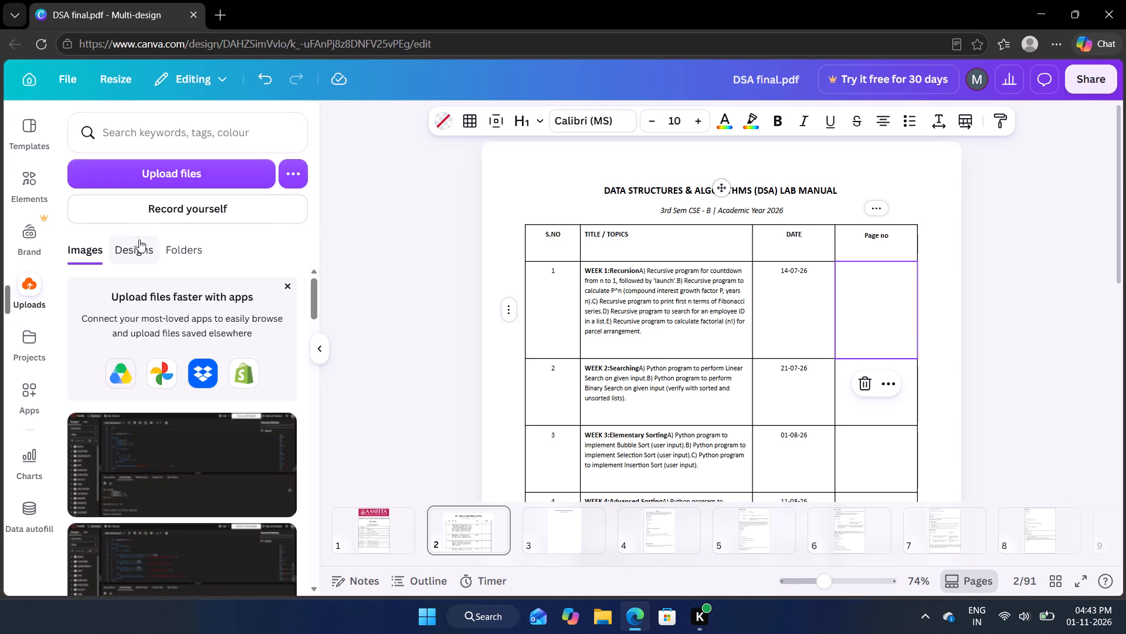
left_click(135, 248)
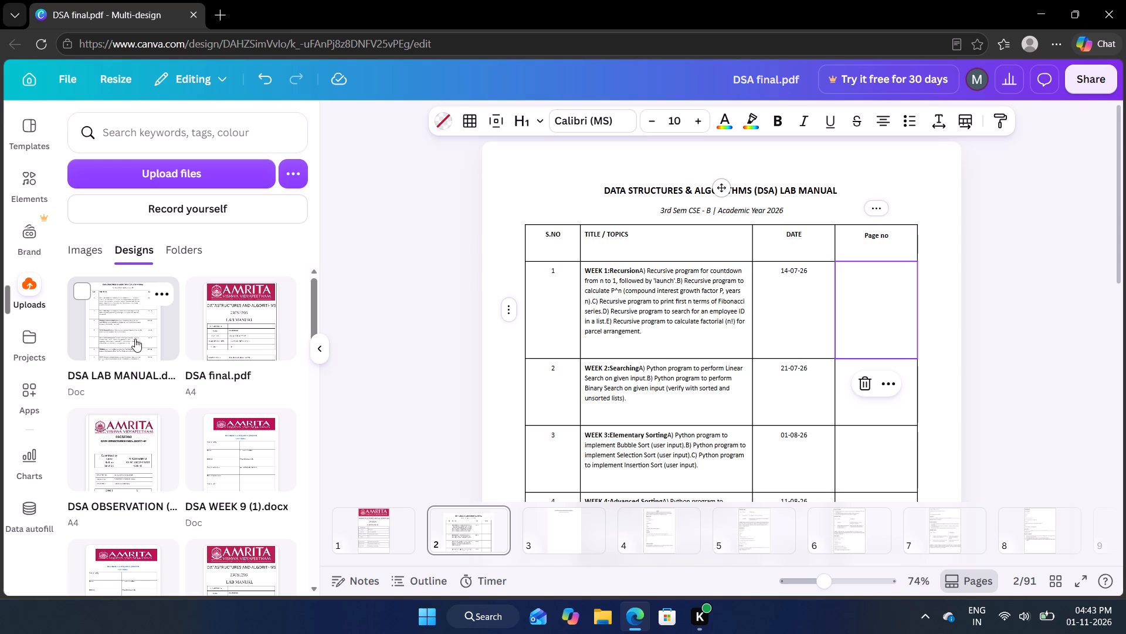
scroll(135, 339, "down", 1)
scroll(135, 339, "up", 1)
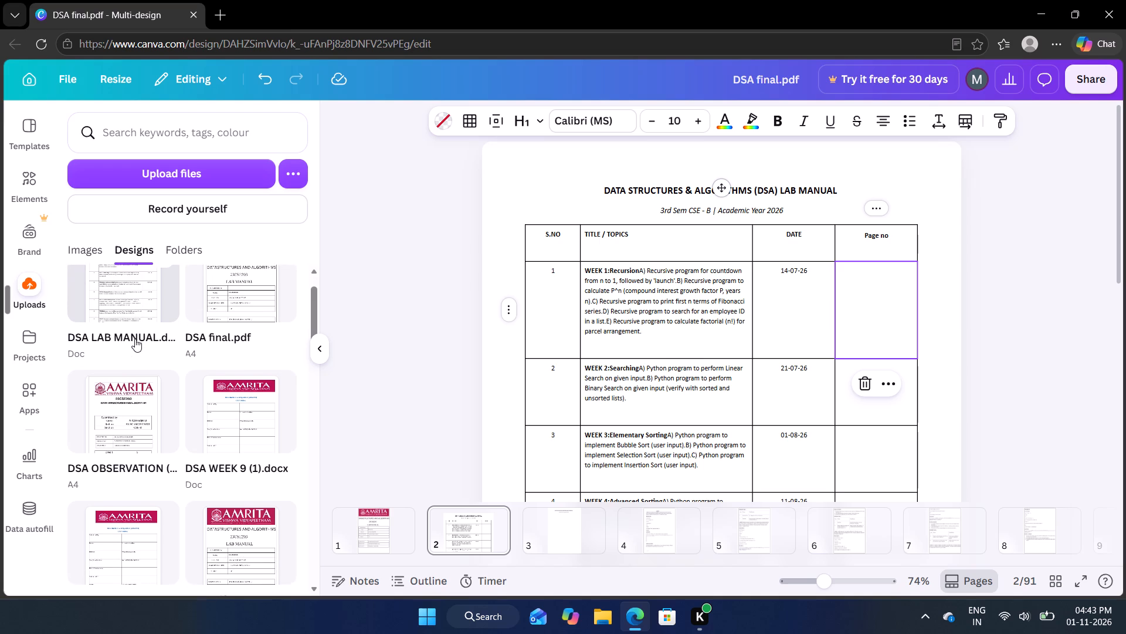
scroll(135, 339, "up", 1)
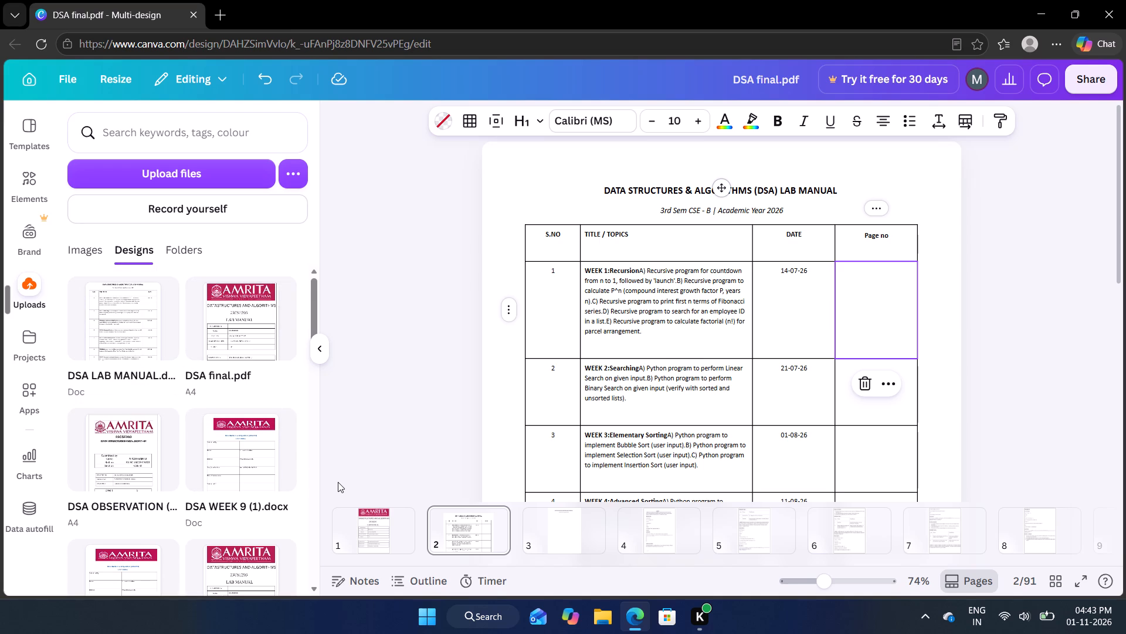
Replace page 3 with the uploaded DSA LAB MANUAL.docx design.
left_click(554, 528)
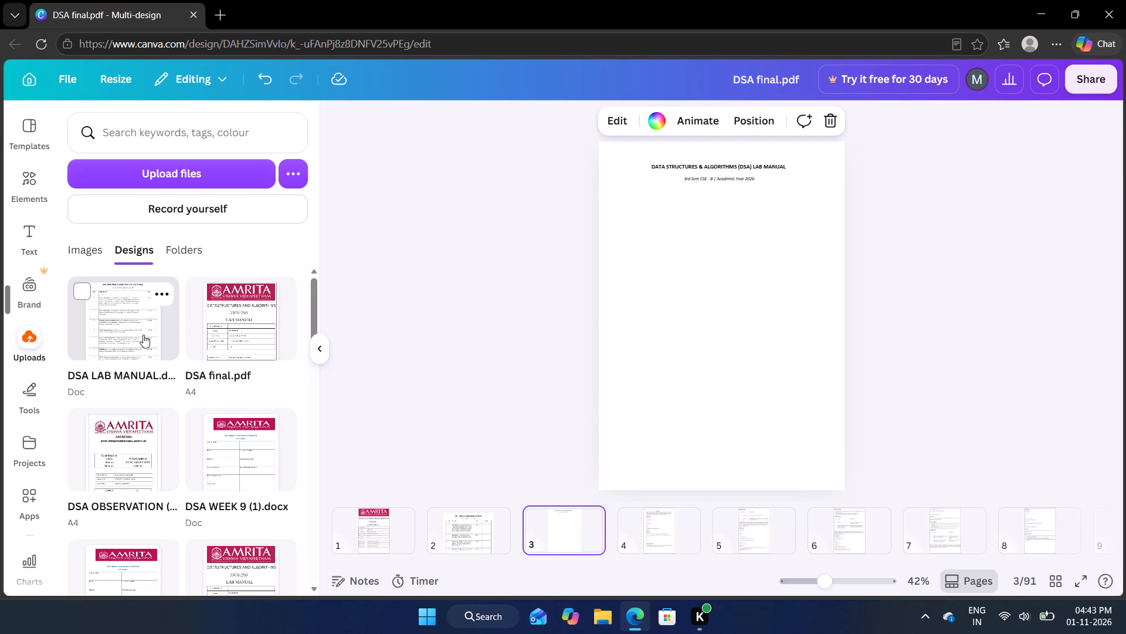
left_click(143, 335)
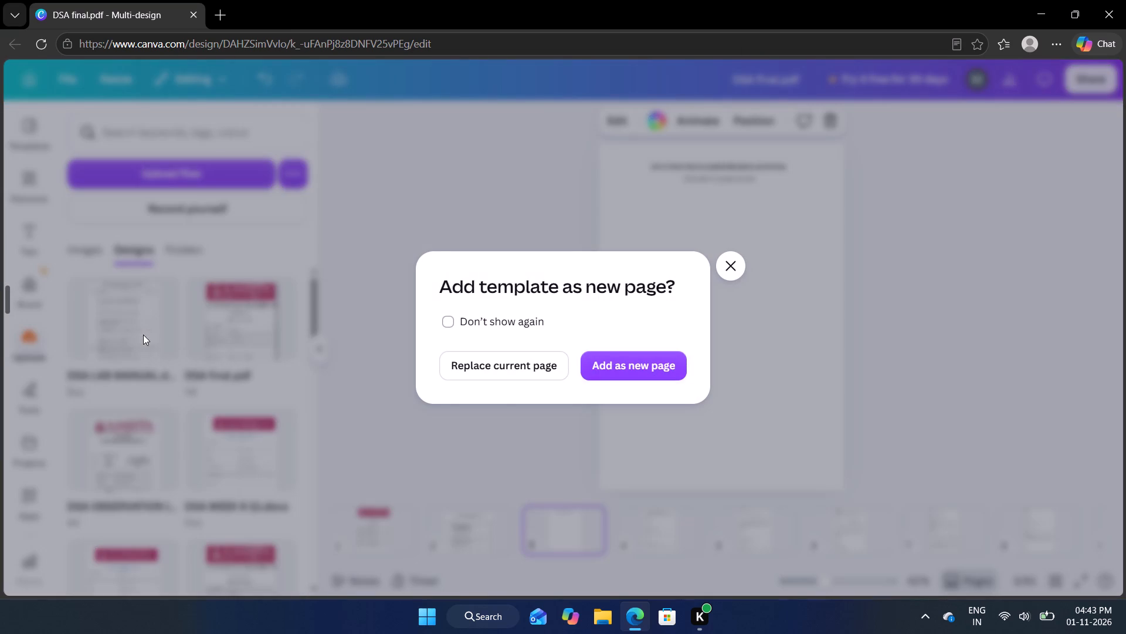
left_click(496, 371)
Examine the replaced page 3, from its title and contents table to the notes below the table.
scroll(737, 319, "down", 2)
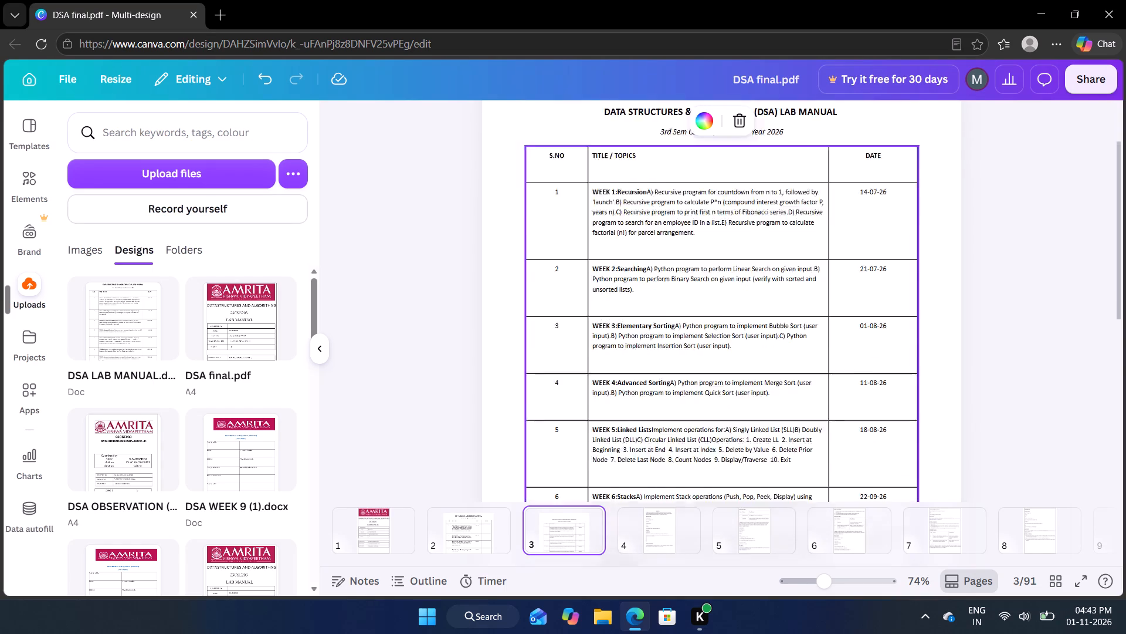
scroll(737, 319, "down", 6)
scroll(737, 319, "up", 2)
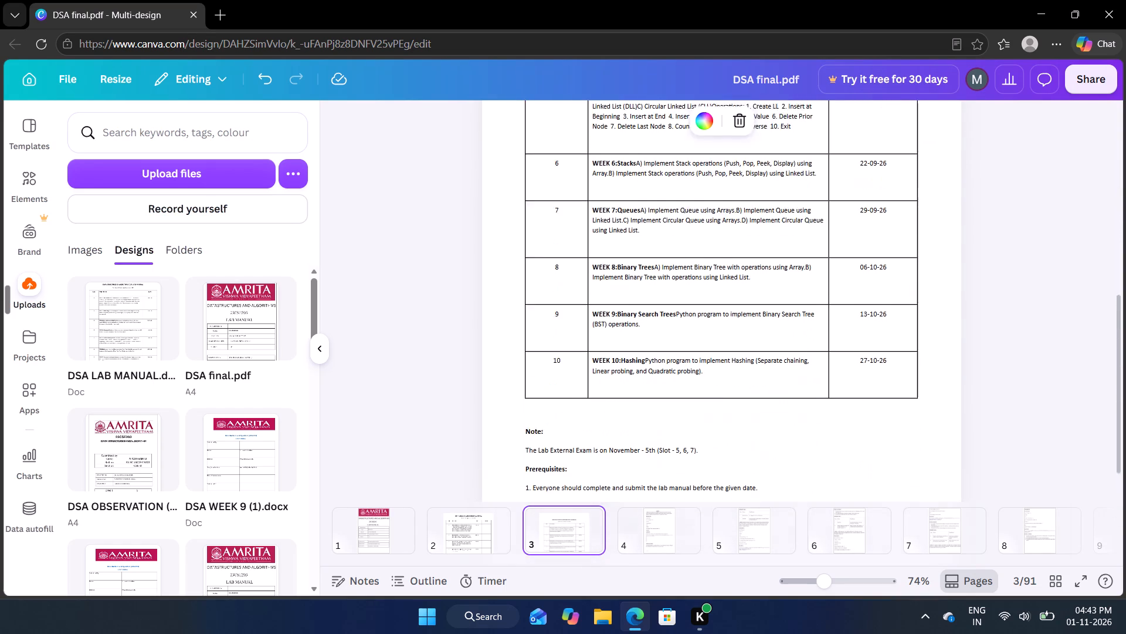
scroll(737, 319, "up", 4)
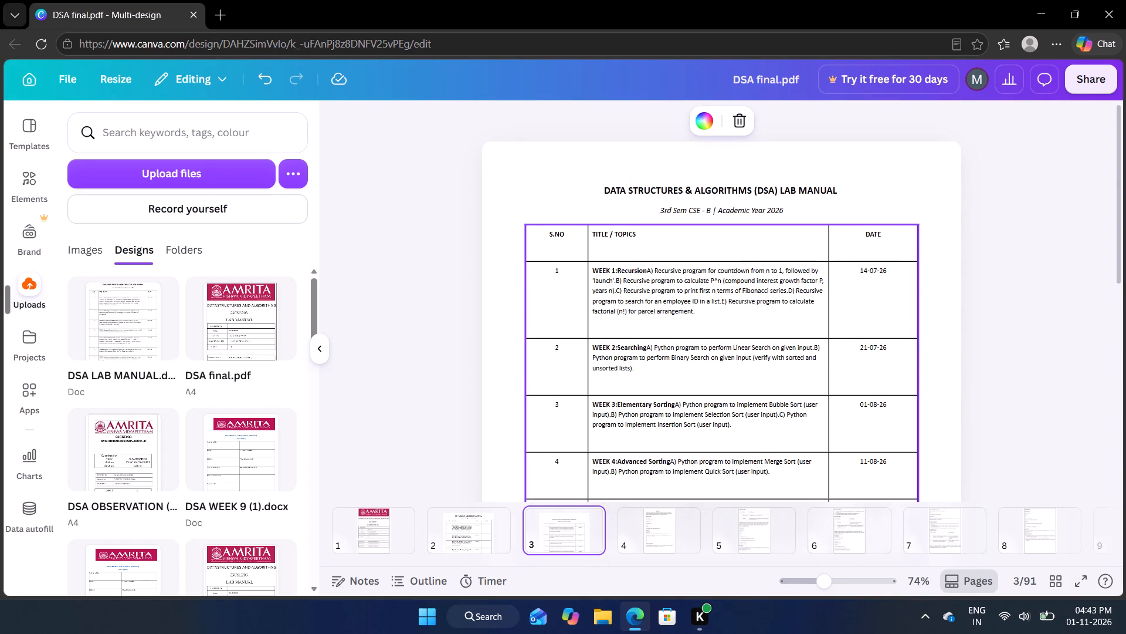
left_click(656, 165)
left_click(435, 297)
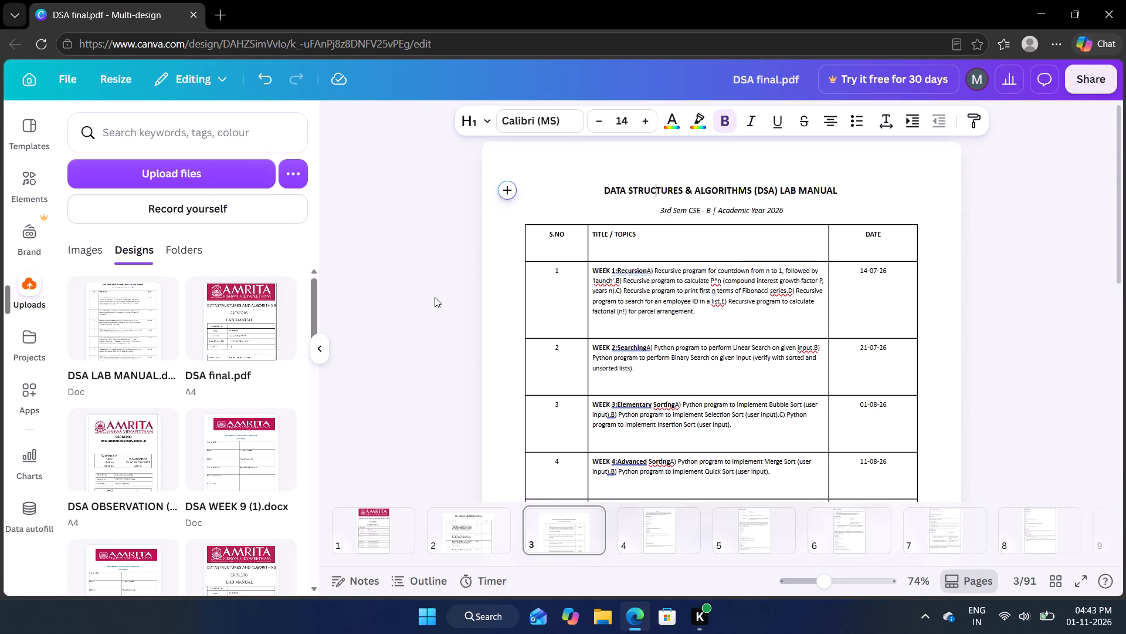
left_click(527, 141)
left_click(596, 140)
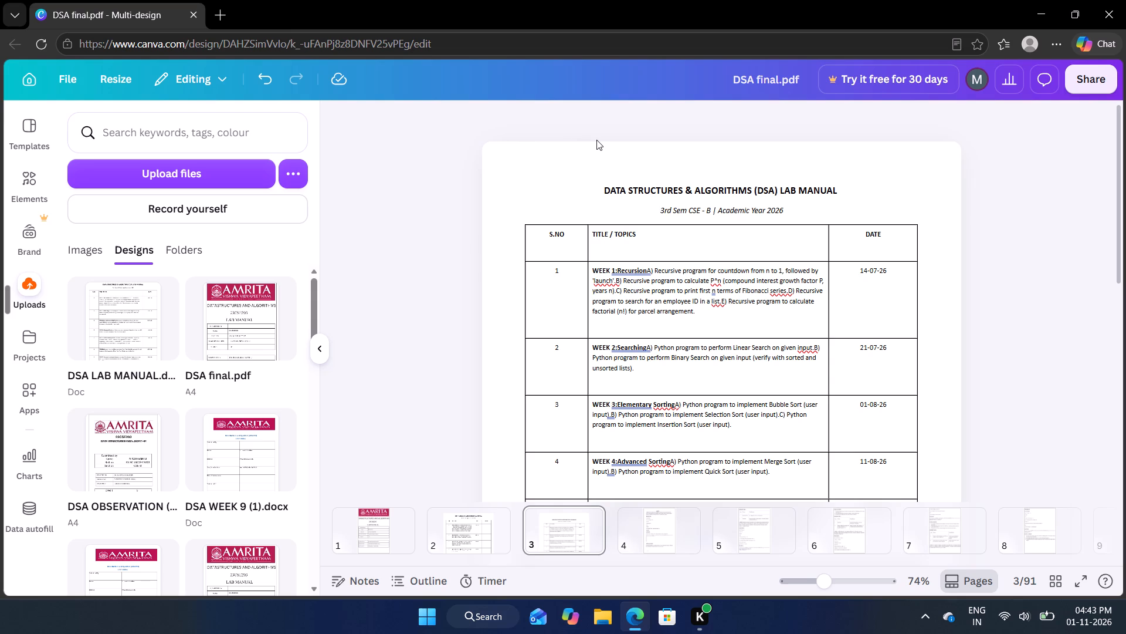
left_click(599, 154)
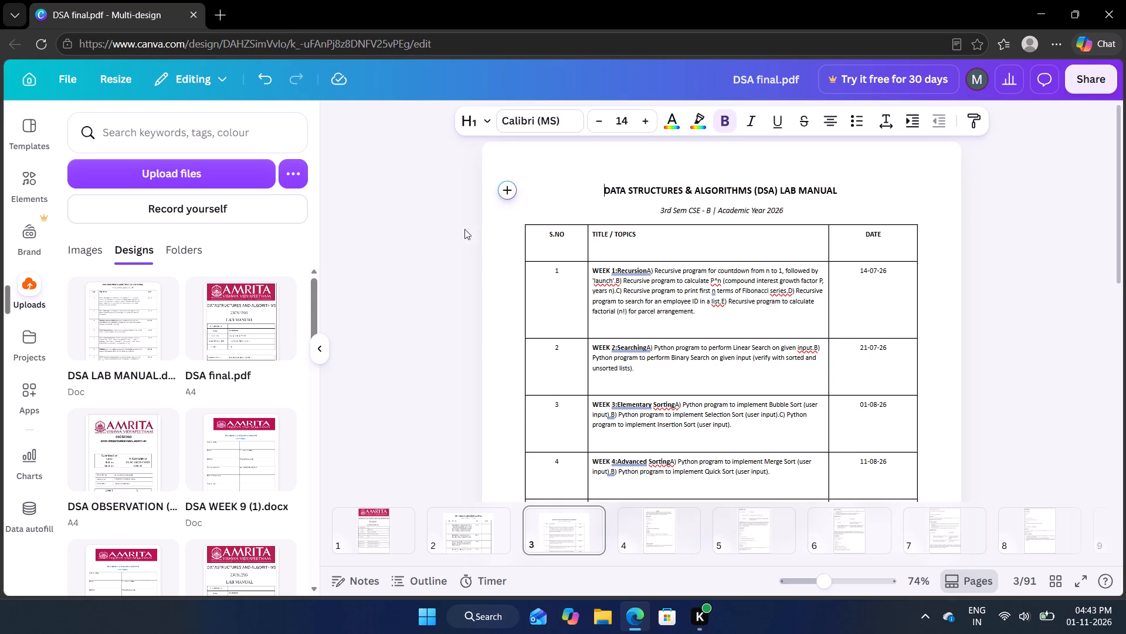
left_click(460, 230)
left_click(487, 179)
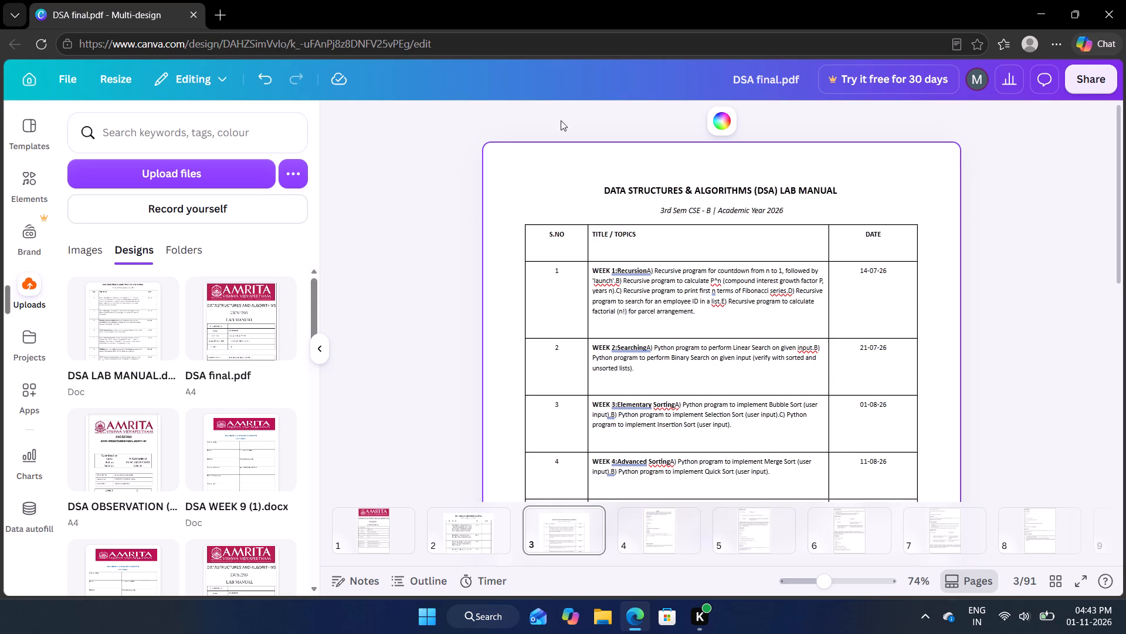
scroll(986, 203, "right", 1)
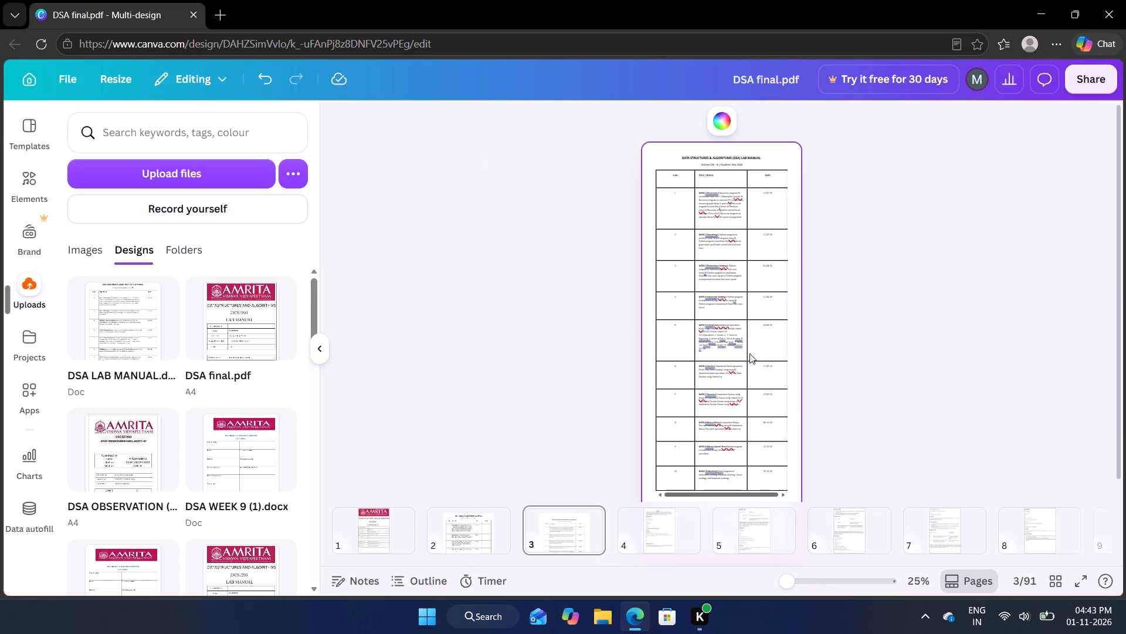
Delete page 3 from the lab manual.
left_click(591, 515)
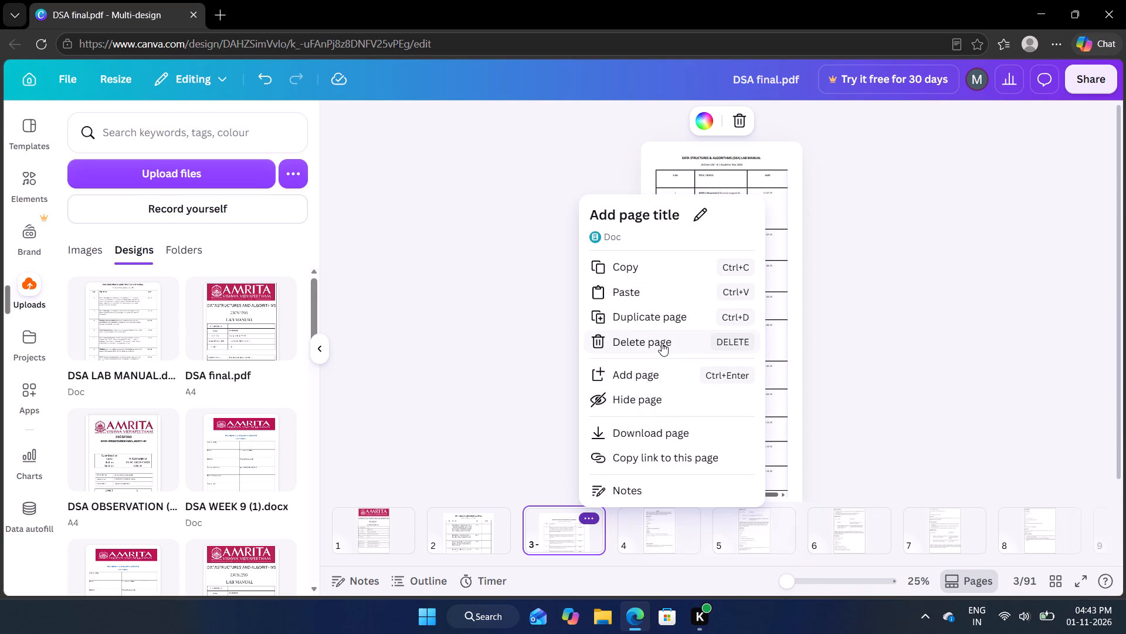
left_click(662, 343)
Examine the contents table on page 2, from its header row down to the Week 10 row and the space below.
left_click(464, 525)
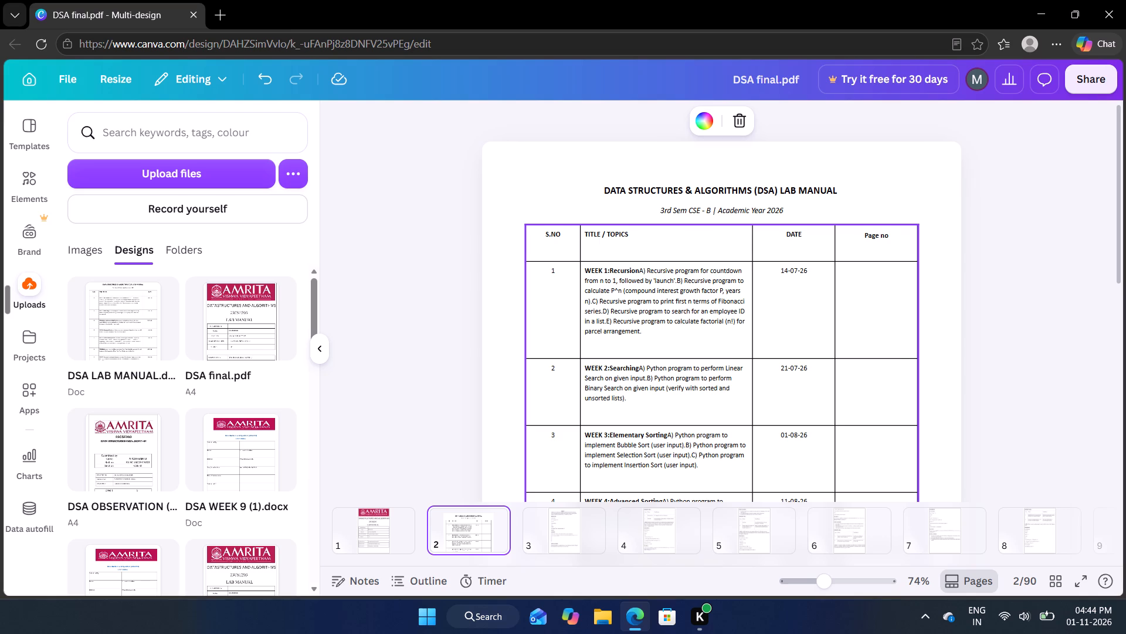
scroll(645, 278, "down", 4)
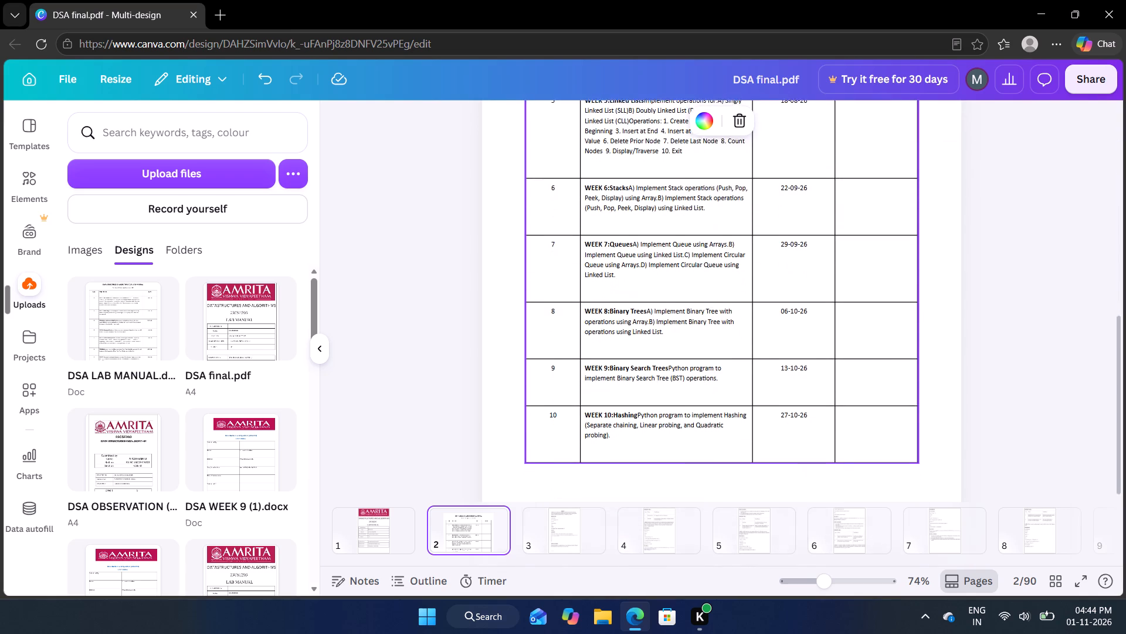
scroll(645, 278, "down", 1)
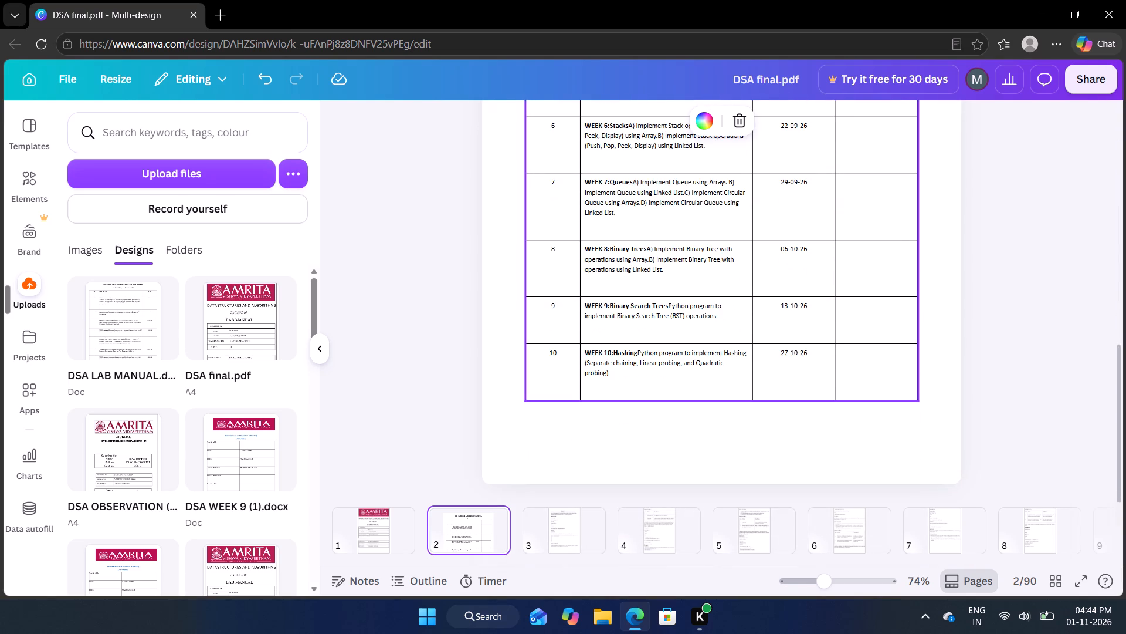
left_click(574, 398)
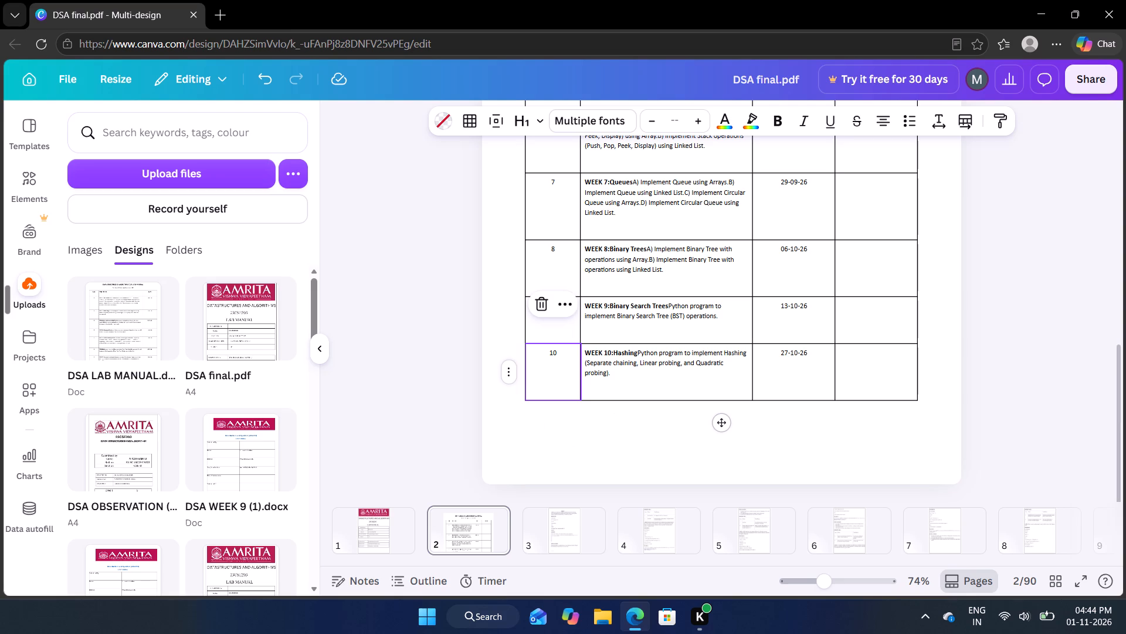
left_click(626, 397)
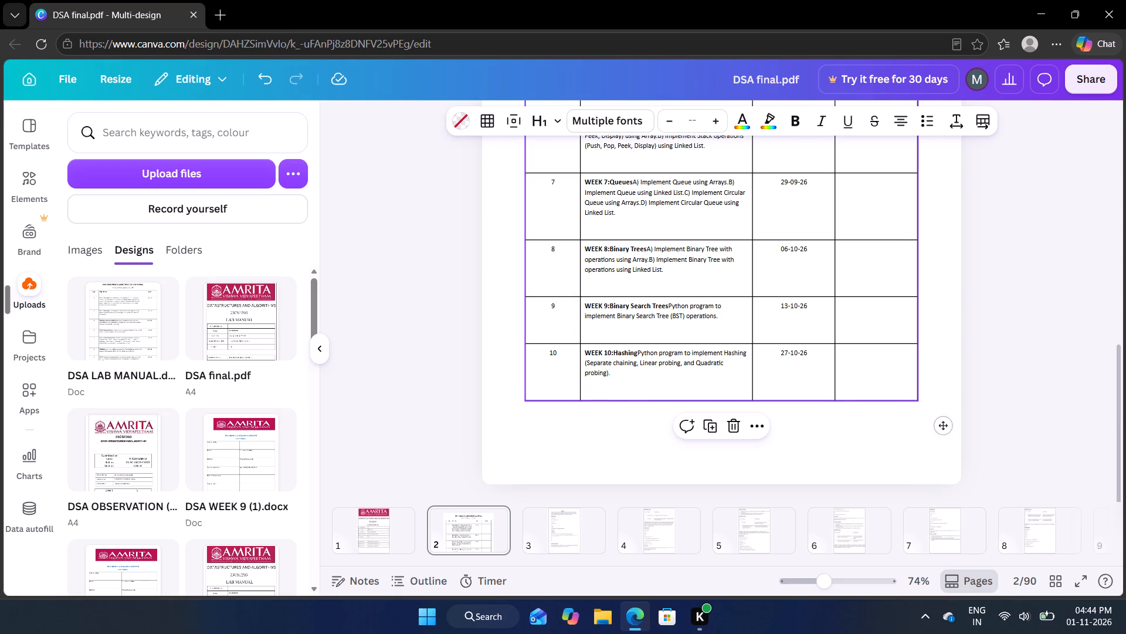
left_click(605, 443)
scroll(605, 443, "up", 5)
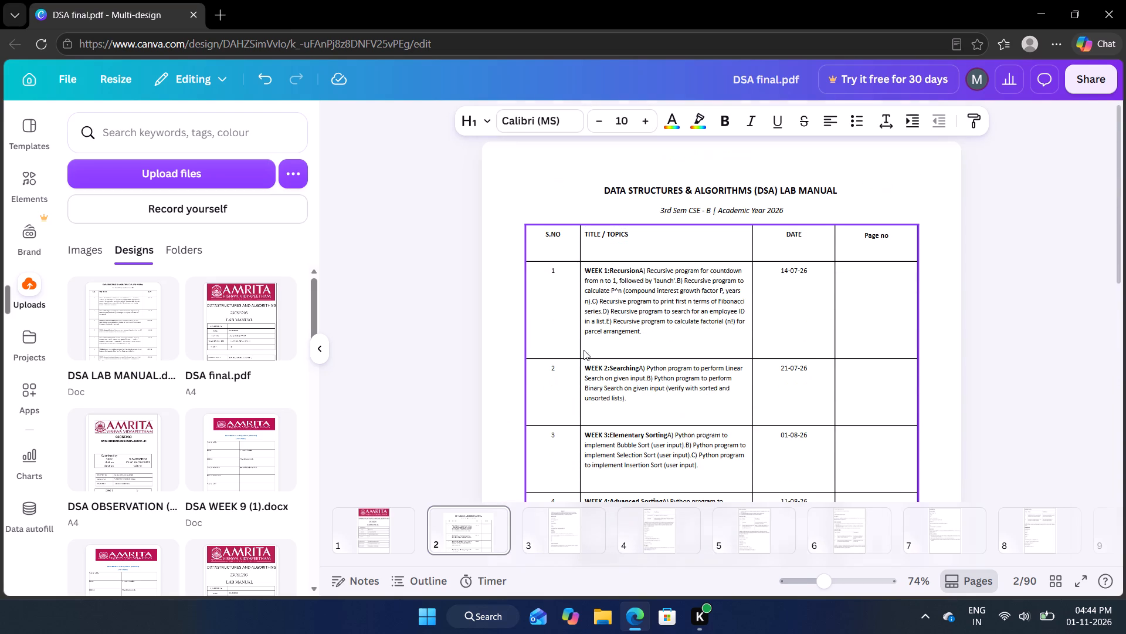
left_click(572, 228)
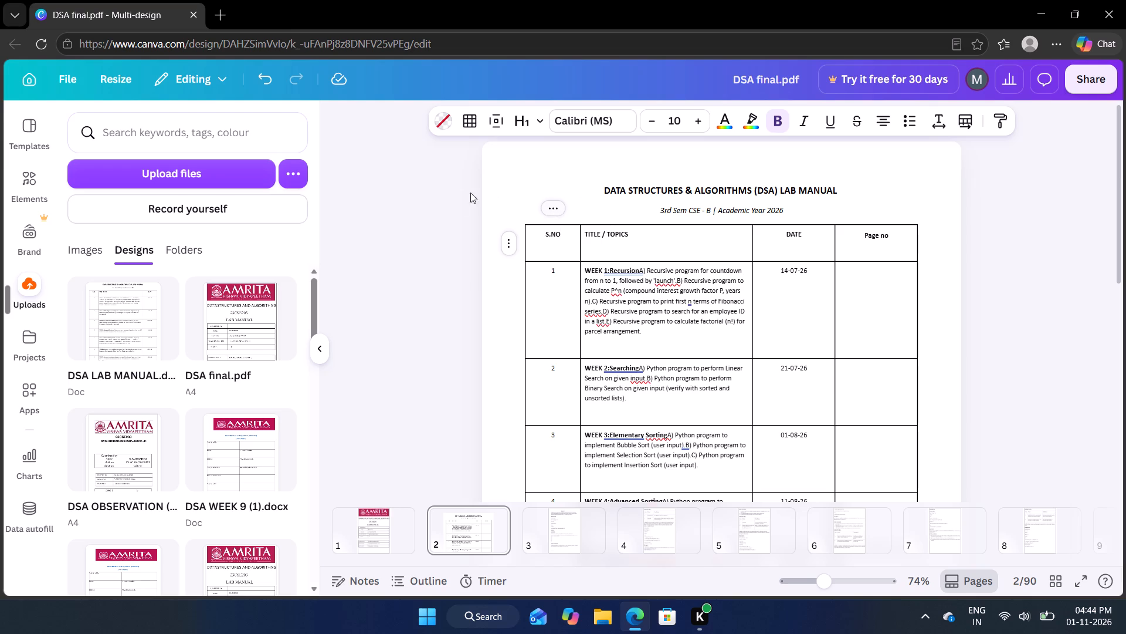
left_click(411, 213)
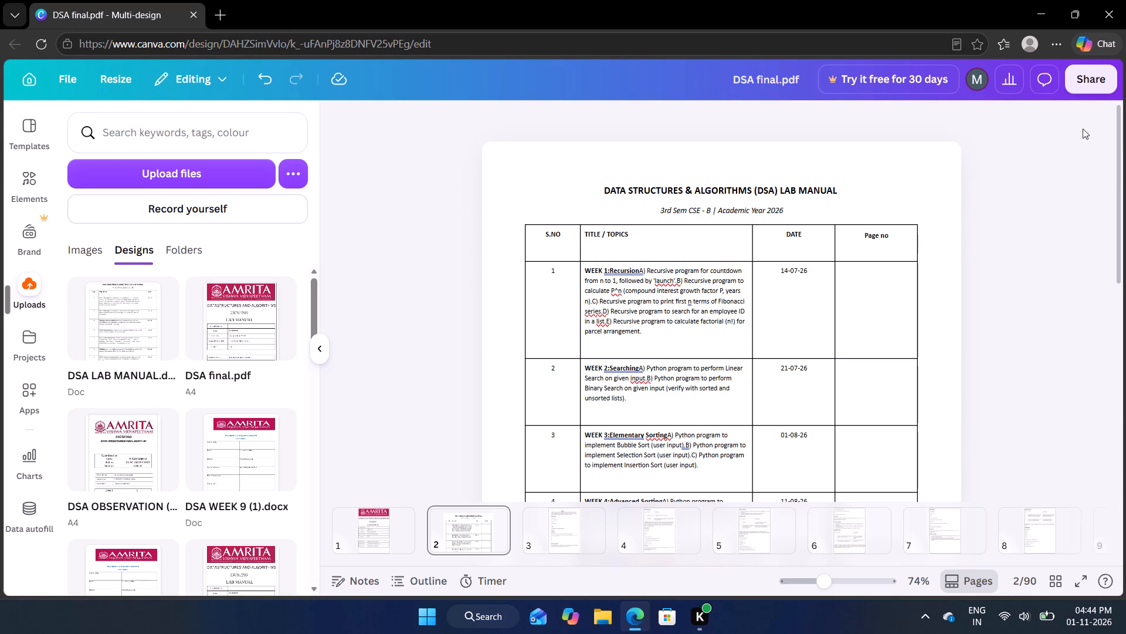
scroll(813, 249, "down", 3)
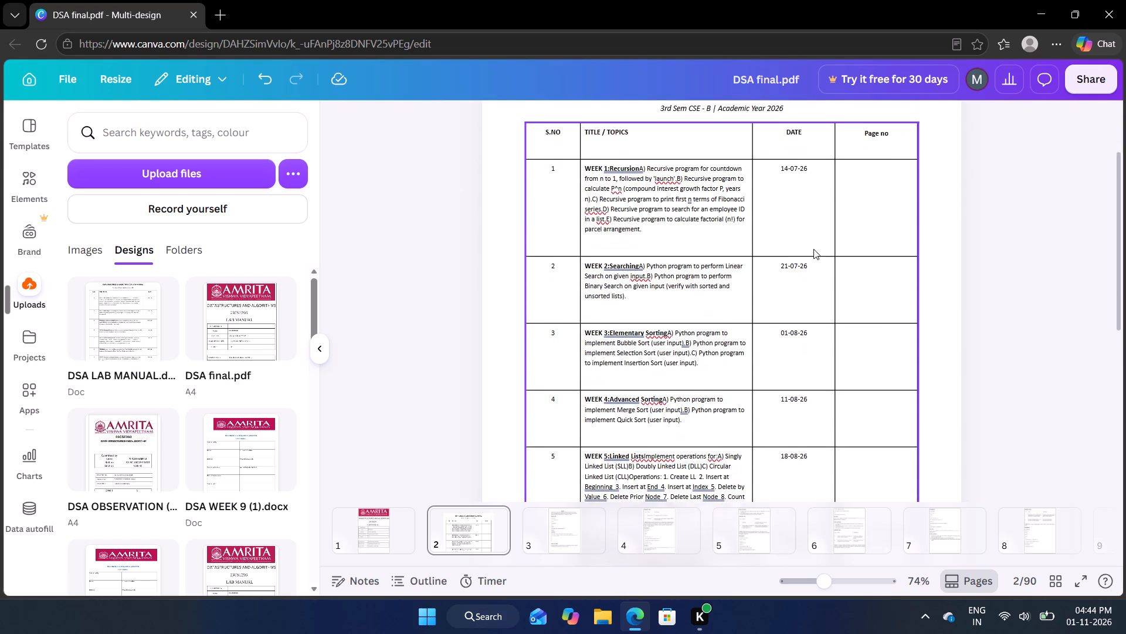
scroll(813, 249, "down", 1)
scroll(813, 249, "up", 3)
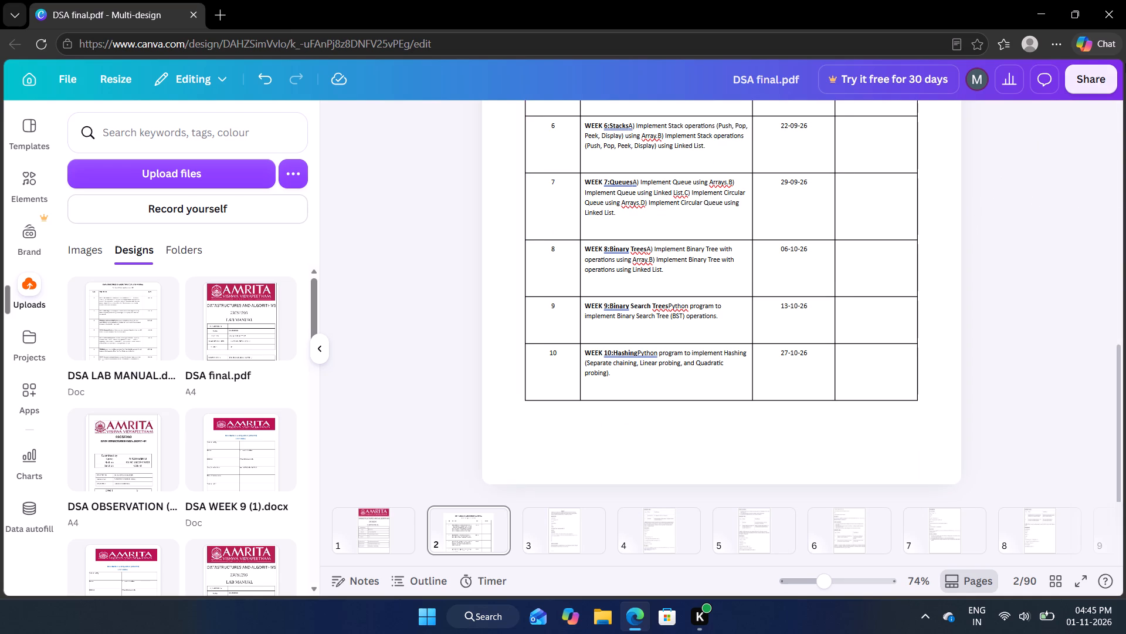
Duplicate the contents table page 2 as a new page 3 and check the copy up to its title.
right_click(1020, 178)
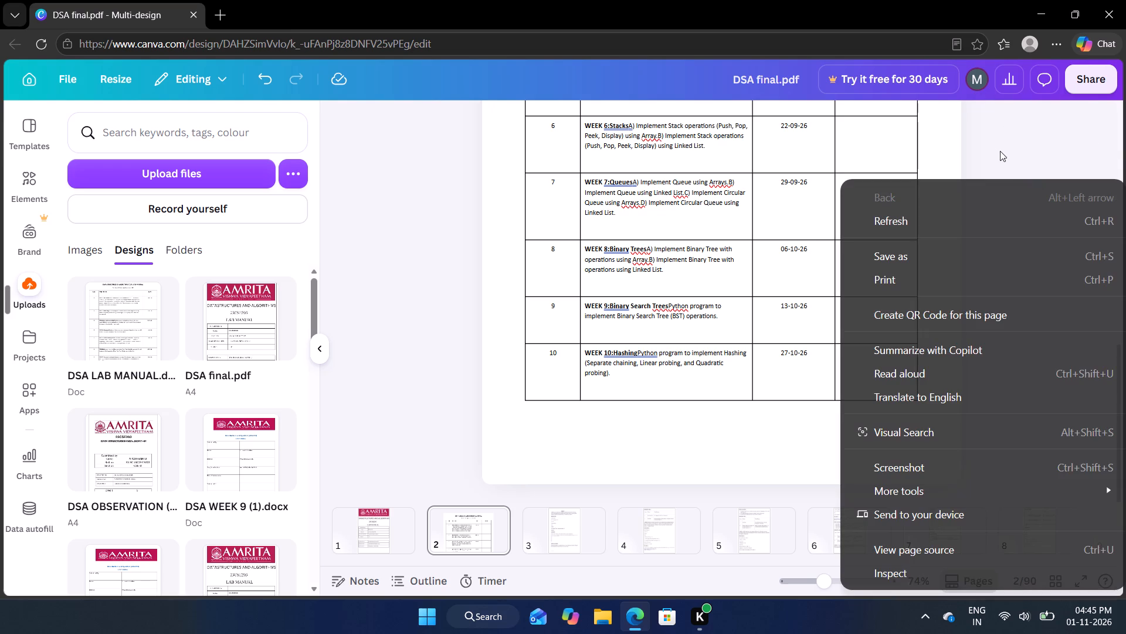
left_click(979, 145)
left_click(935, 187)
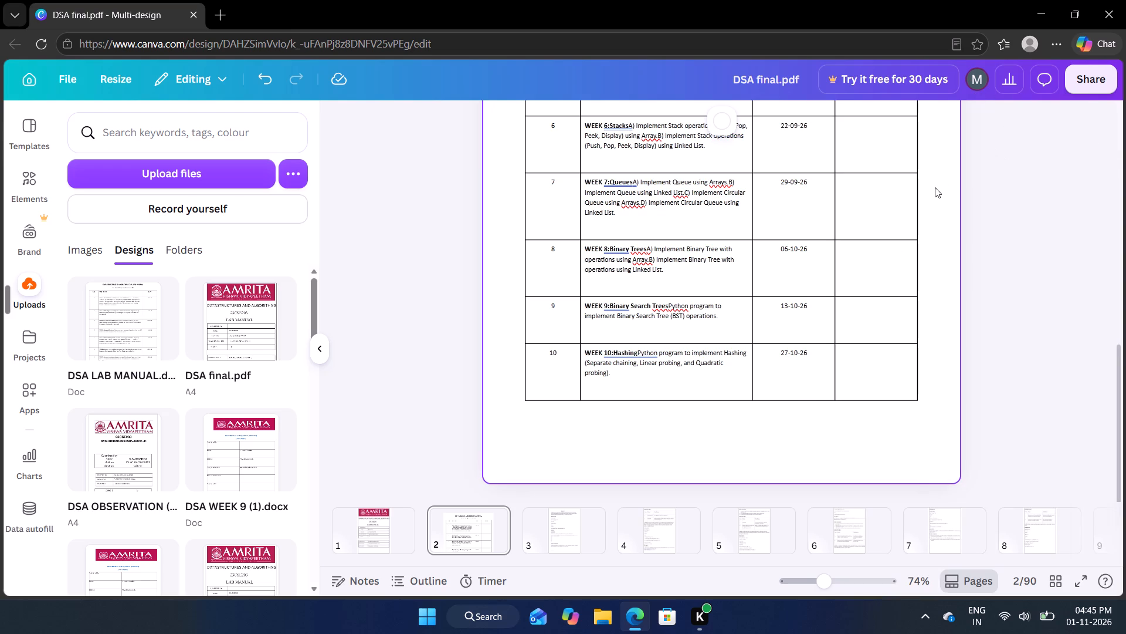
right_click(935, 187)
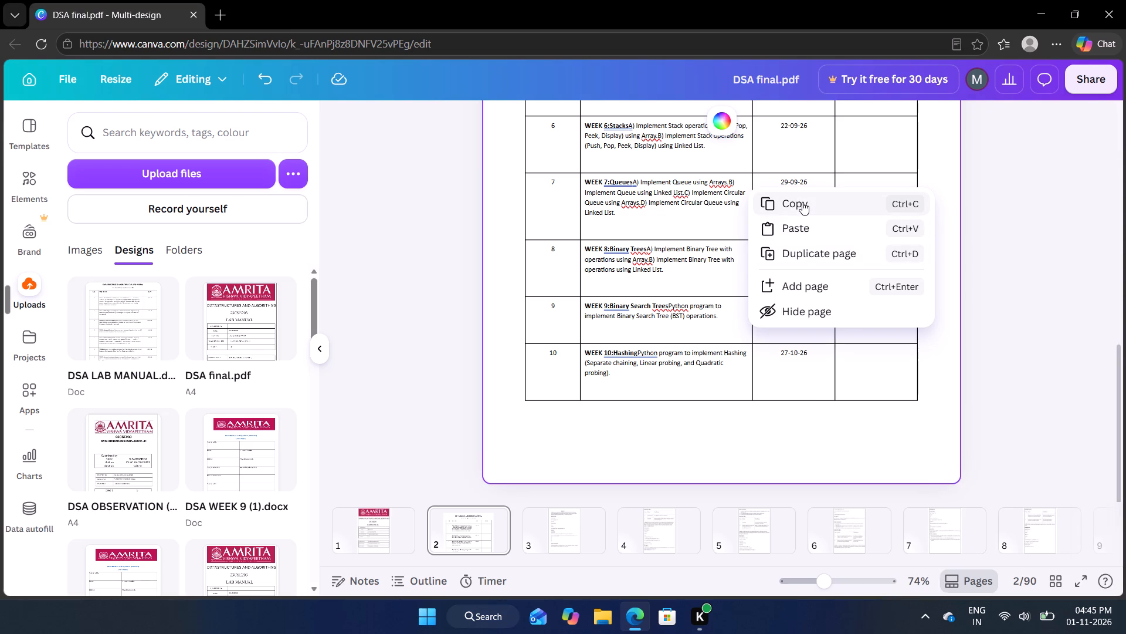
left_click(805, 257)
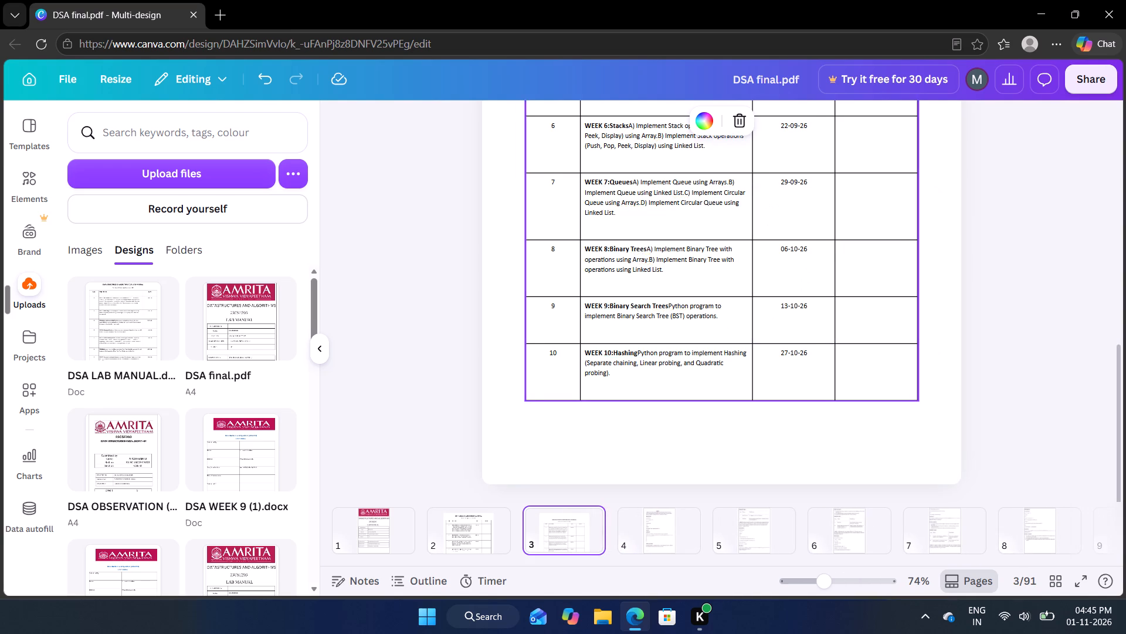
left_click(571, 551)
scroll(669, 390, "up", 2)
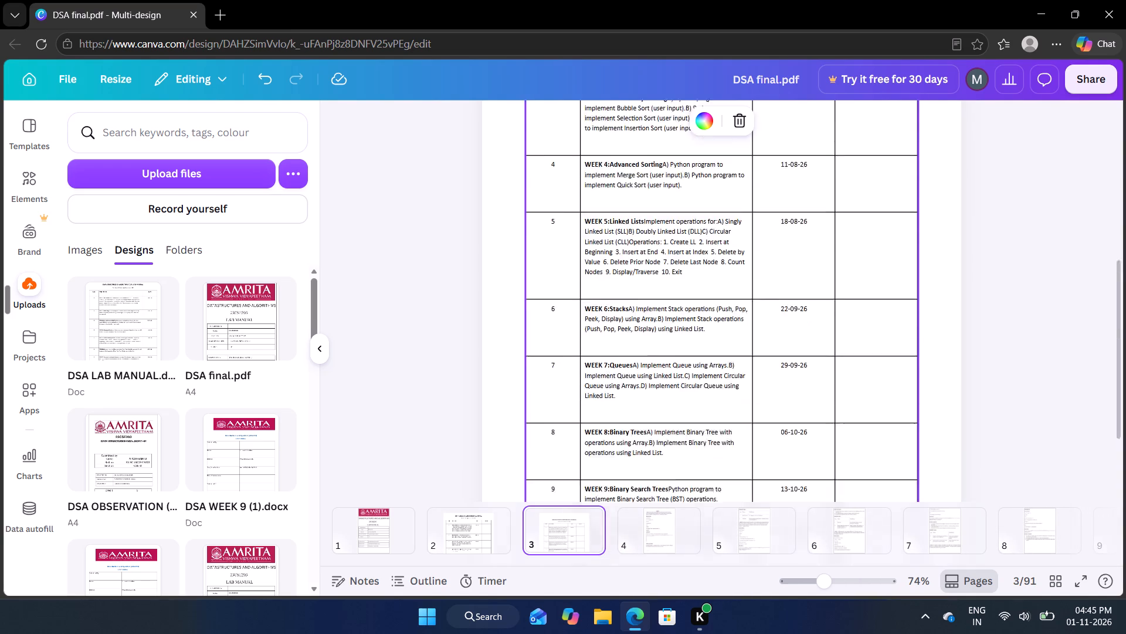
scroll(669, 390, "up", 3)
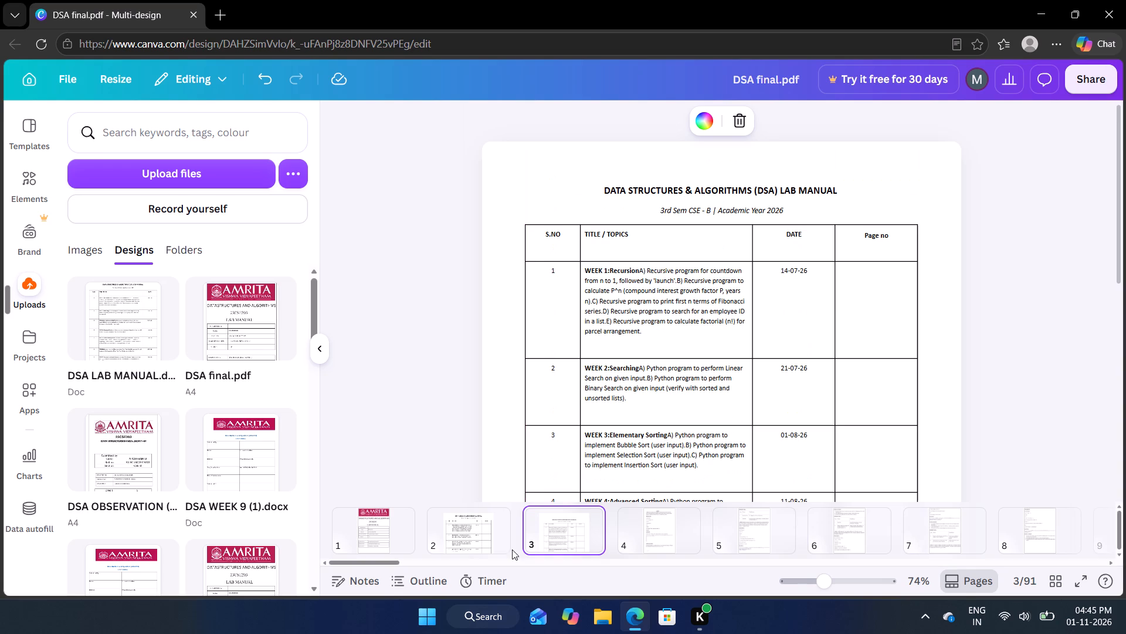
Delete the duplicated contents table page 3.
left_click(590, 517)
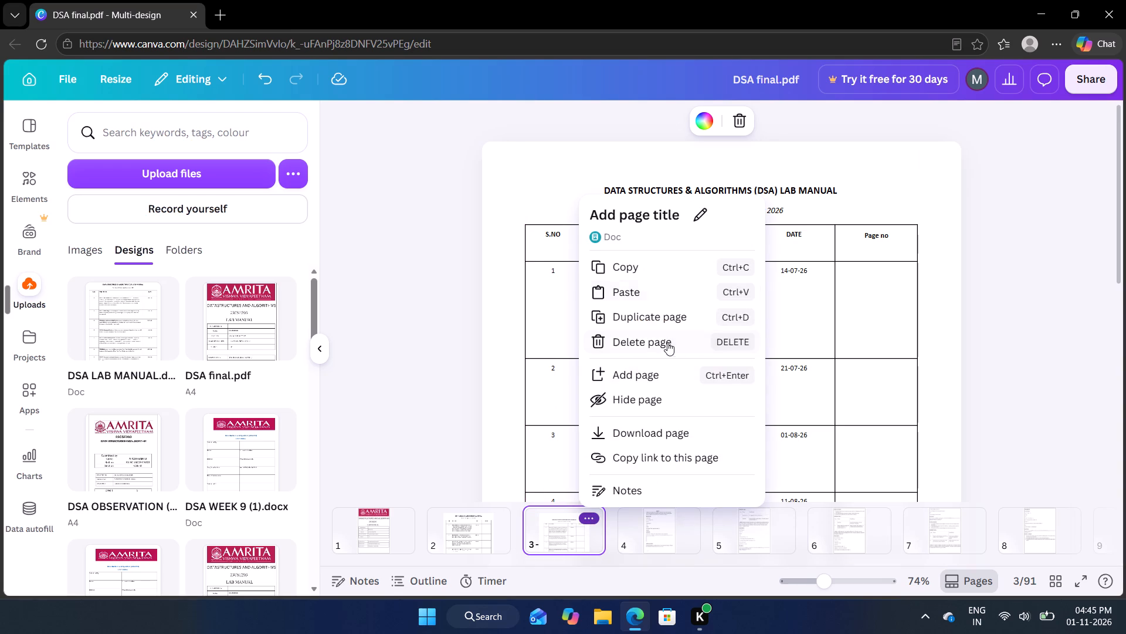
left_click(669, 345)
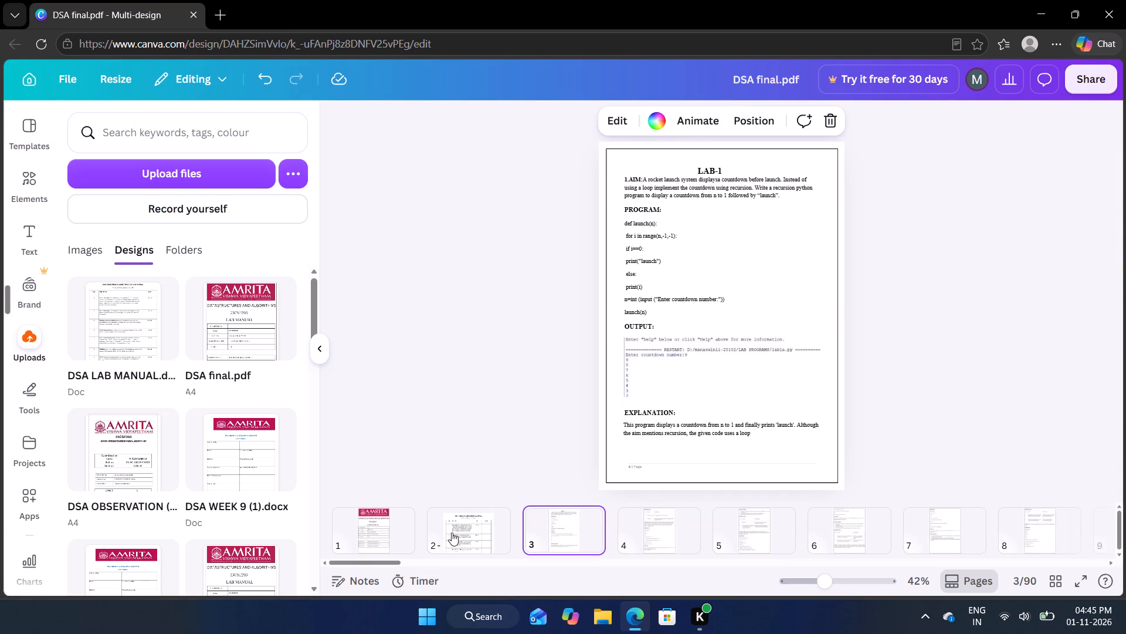
Review the contents table on page 2 and the available options for the uploaded DSA LAB MANUAL.docx design.
left_click(452, 532)
scroll(792, 332, "up", 5)
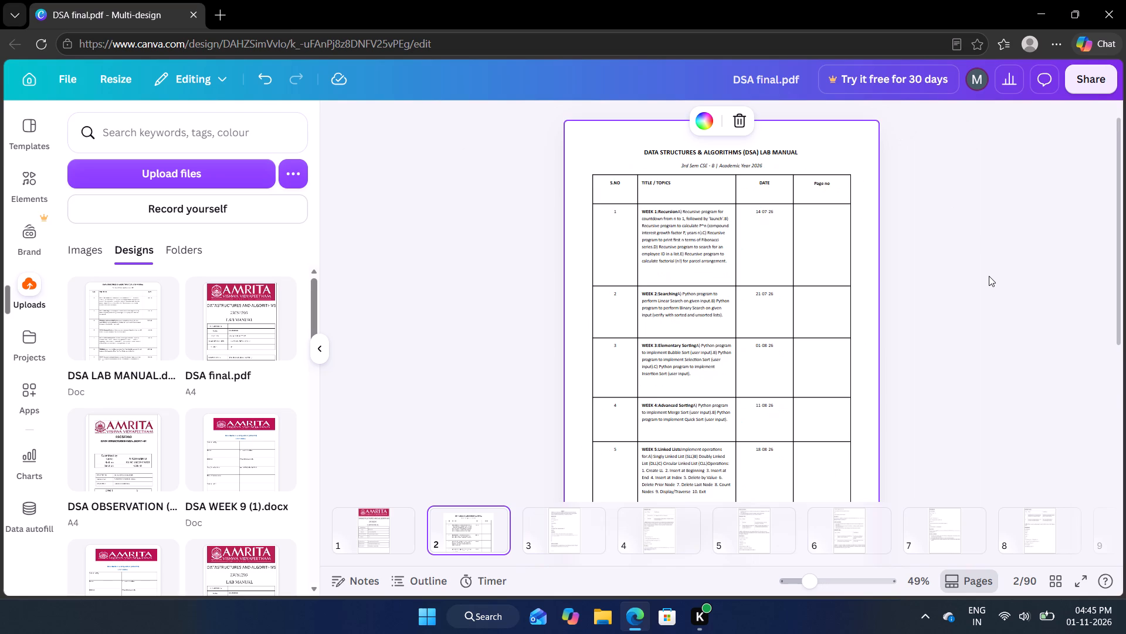
scroll(989, 276, "down", 1)
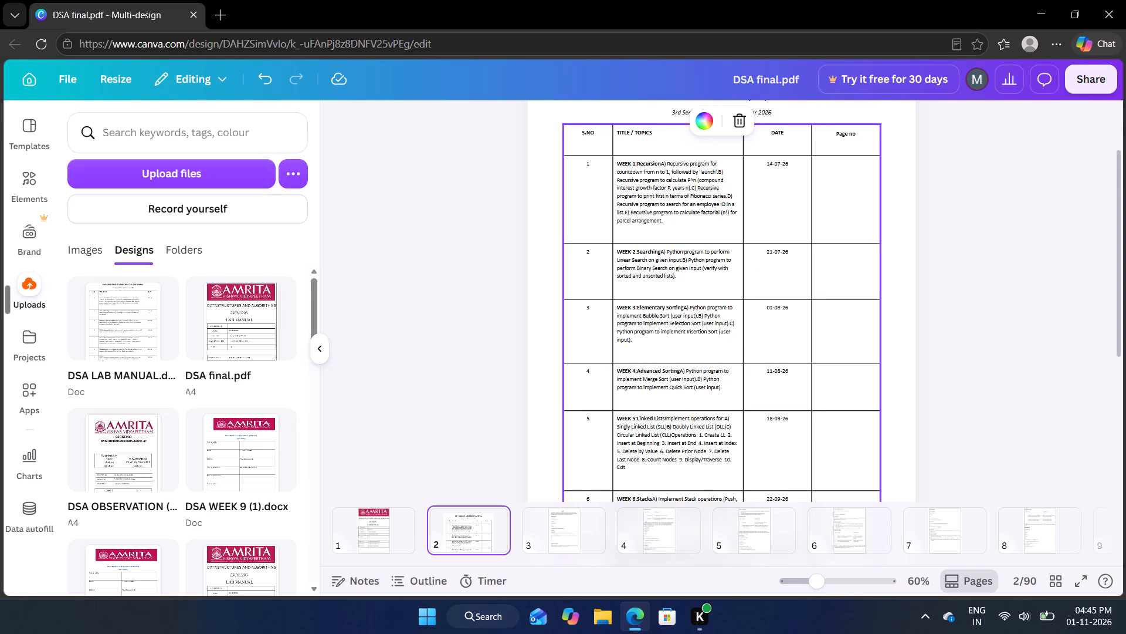
left_click(155, 299)
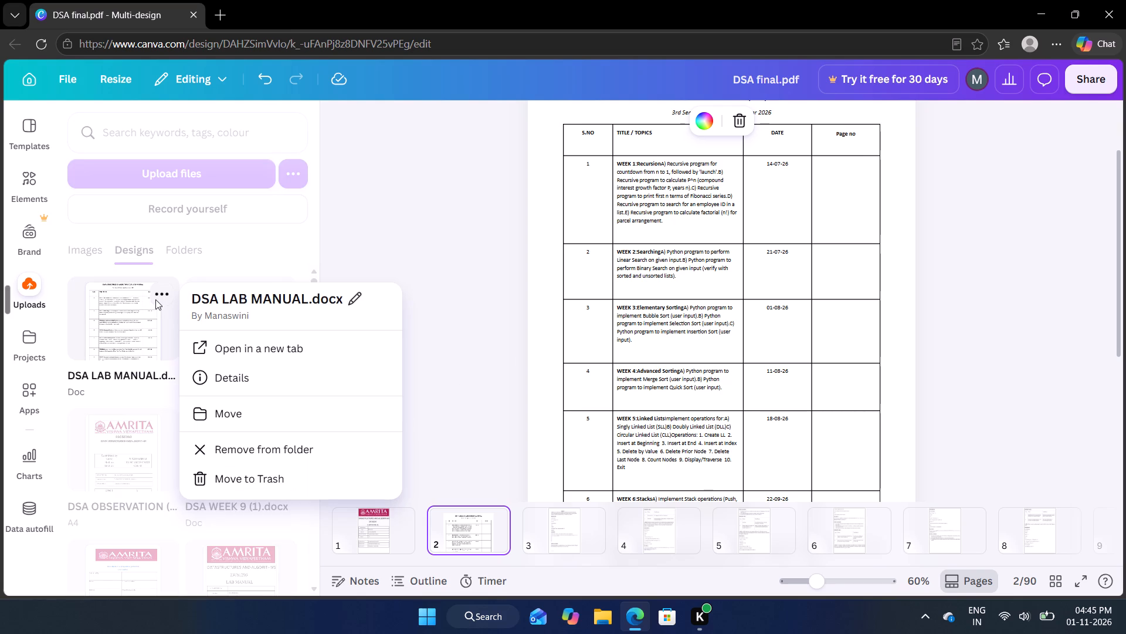
left_click(367, 244)
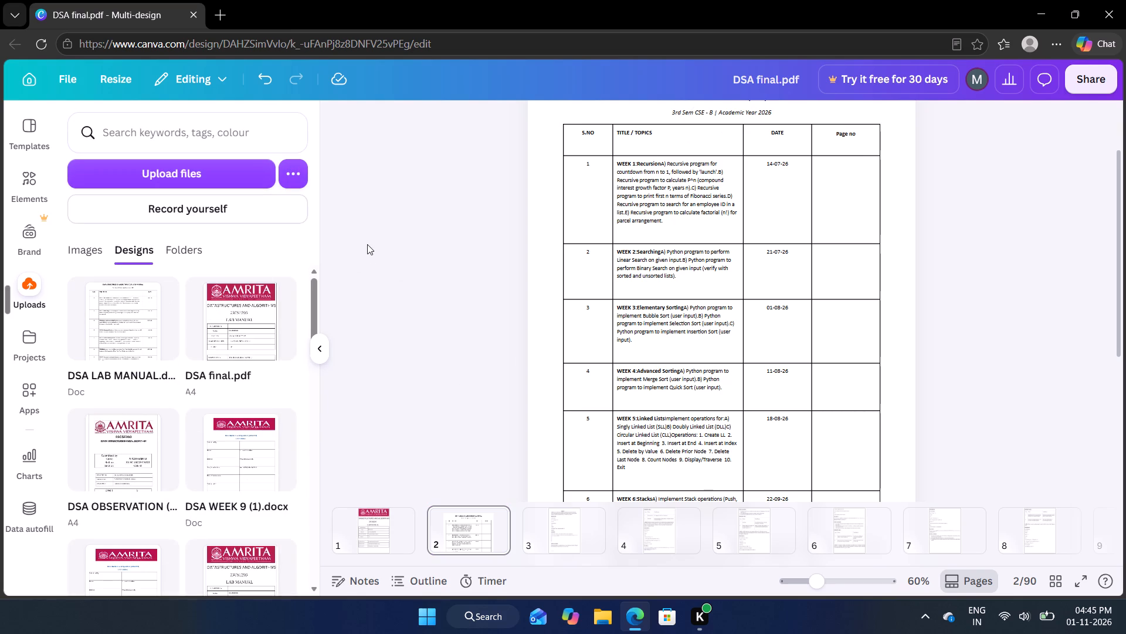
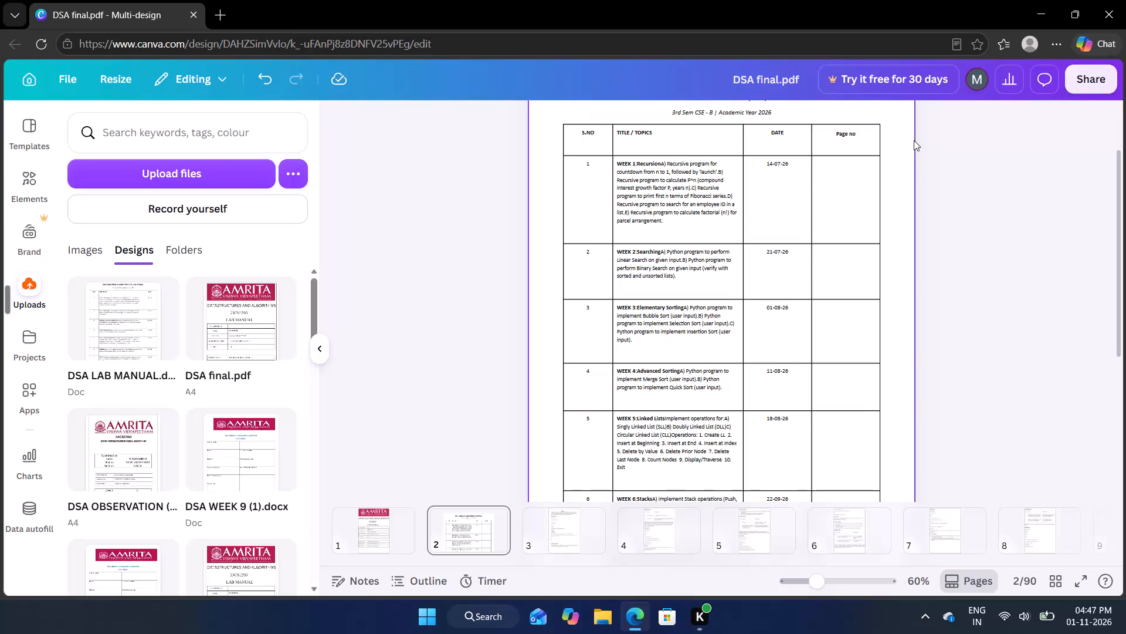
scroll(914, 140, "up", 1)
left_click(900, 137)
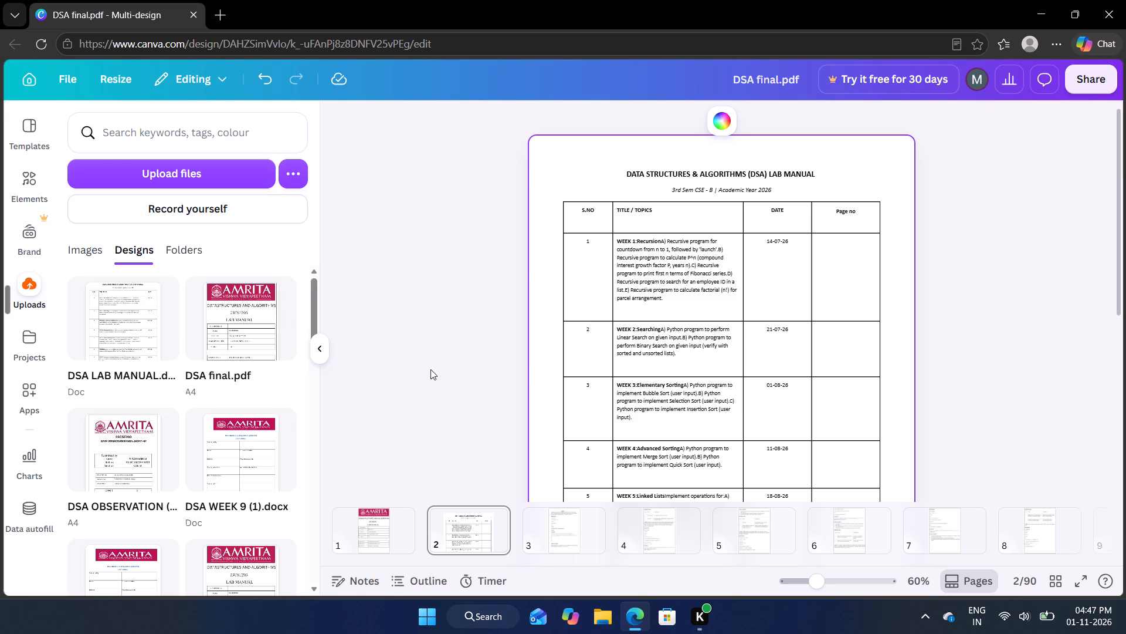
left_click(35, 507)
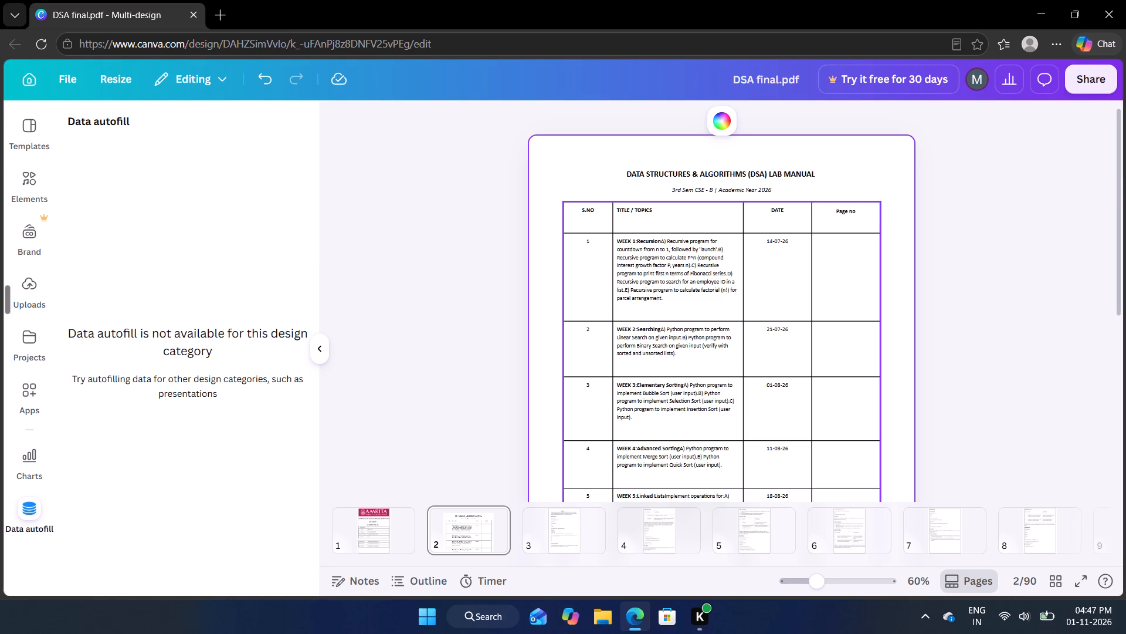
Add a blank page after the LAB-1 page and move it ahead of LAB-1 as page 3.
left_click(560, 525)
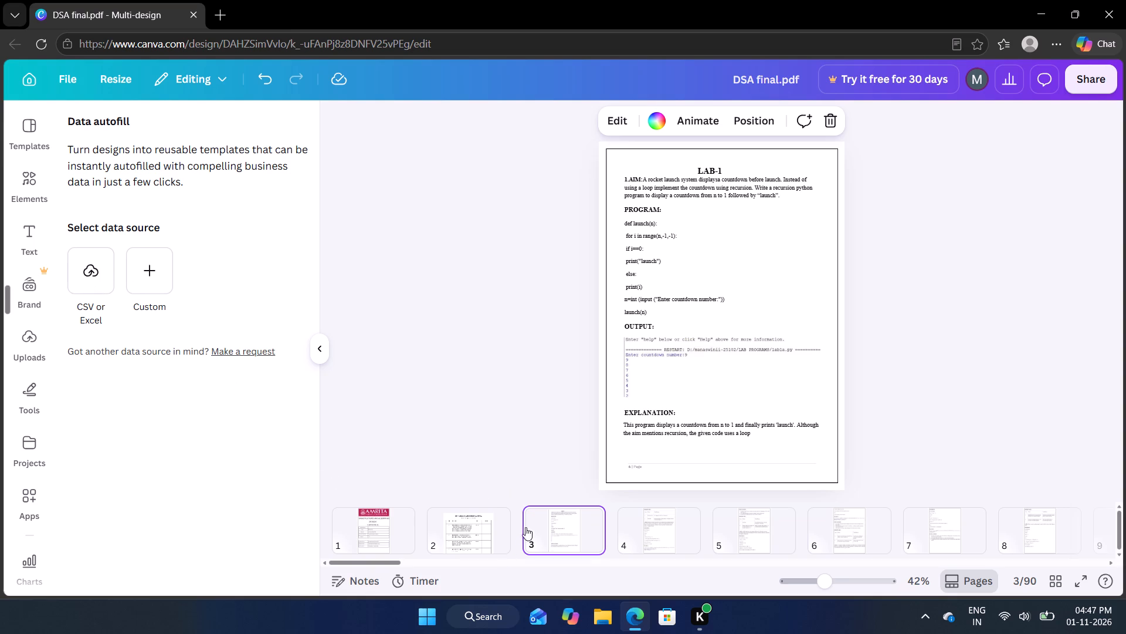
left_click(502, 525)
left_click(561, 526)
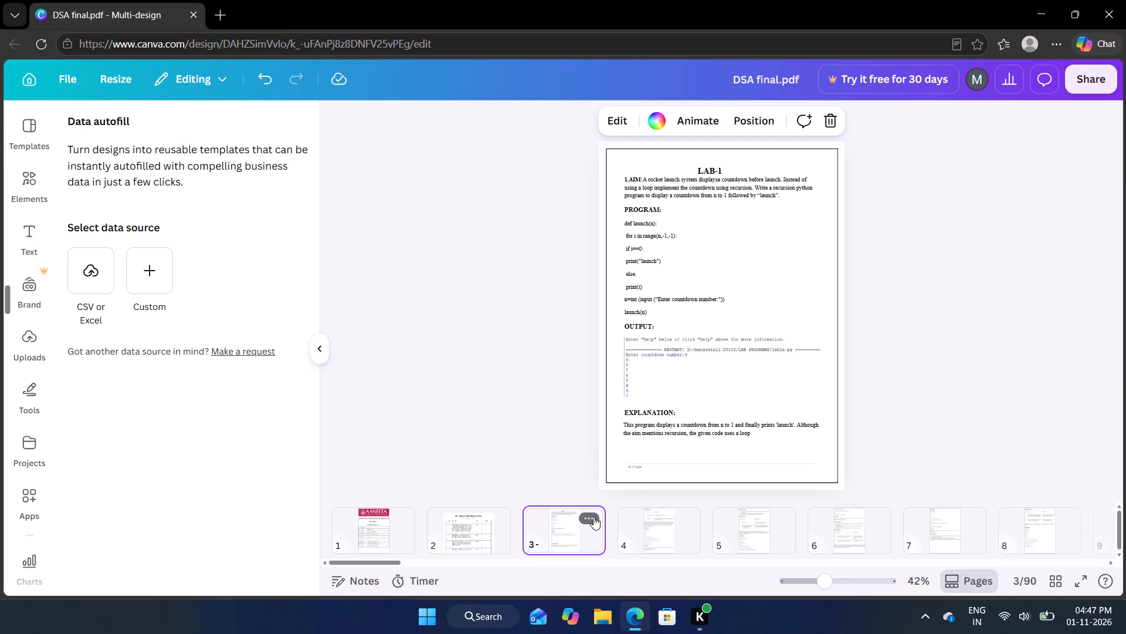
left_click(594, 514)
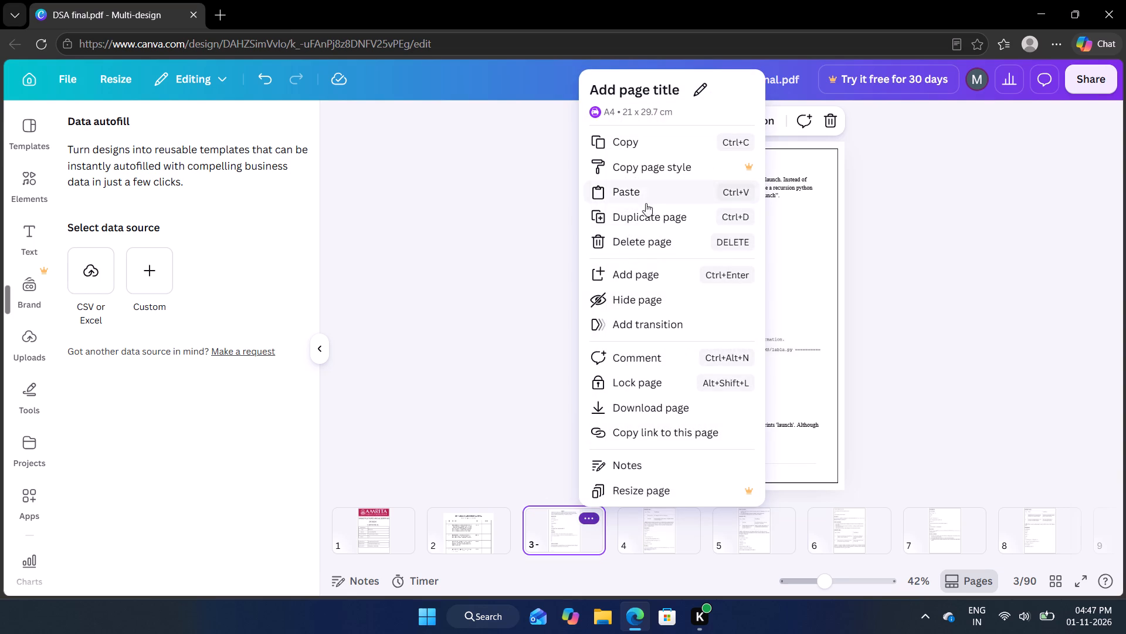
left_click(551, 427)
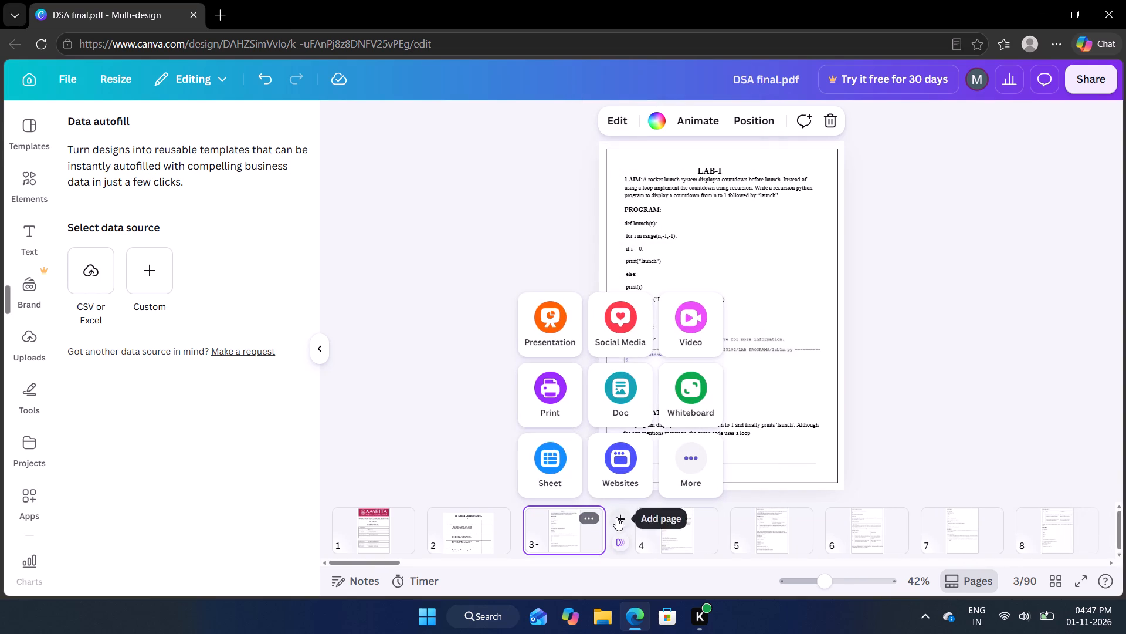
left_click(616, 517)
left_click_drag(664, 525, 533, 525)
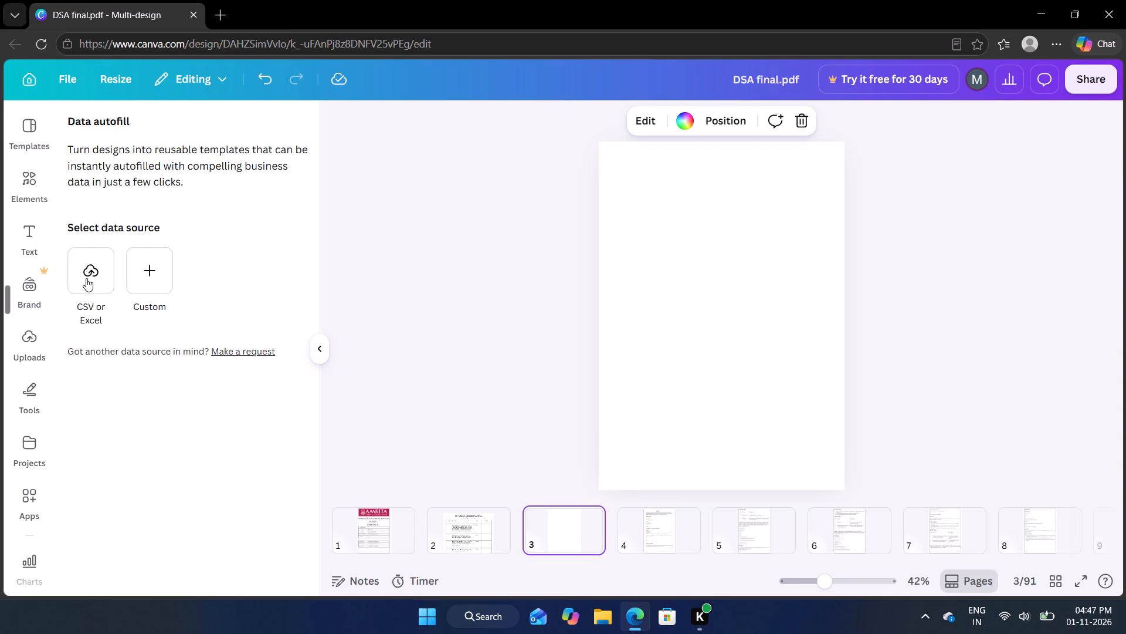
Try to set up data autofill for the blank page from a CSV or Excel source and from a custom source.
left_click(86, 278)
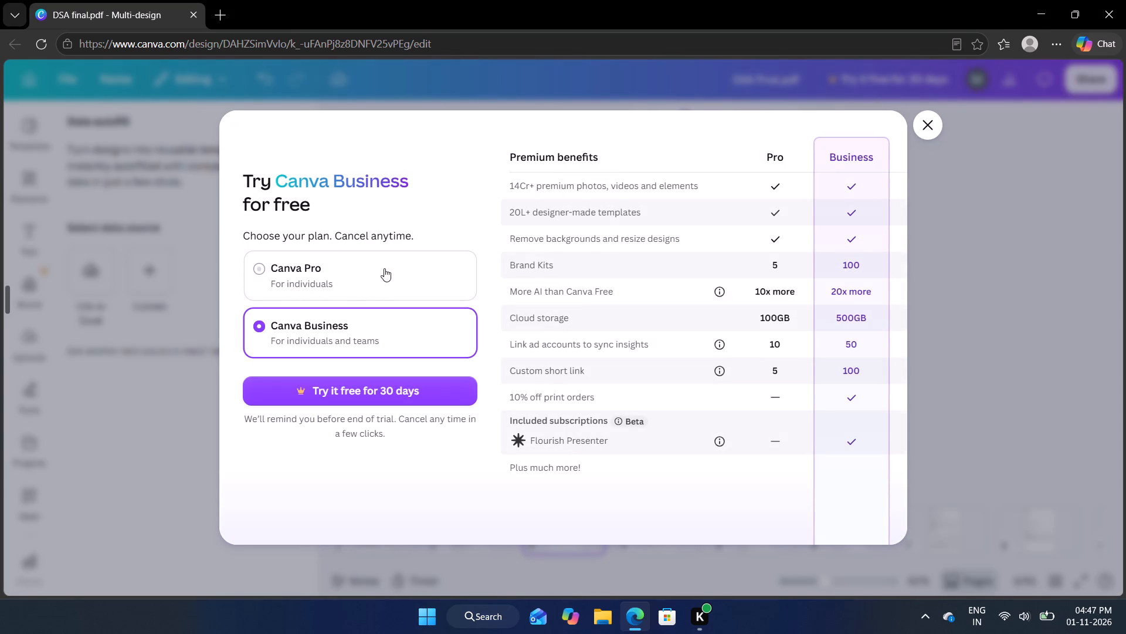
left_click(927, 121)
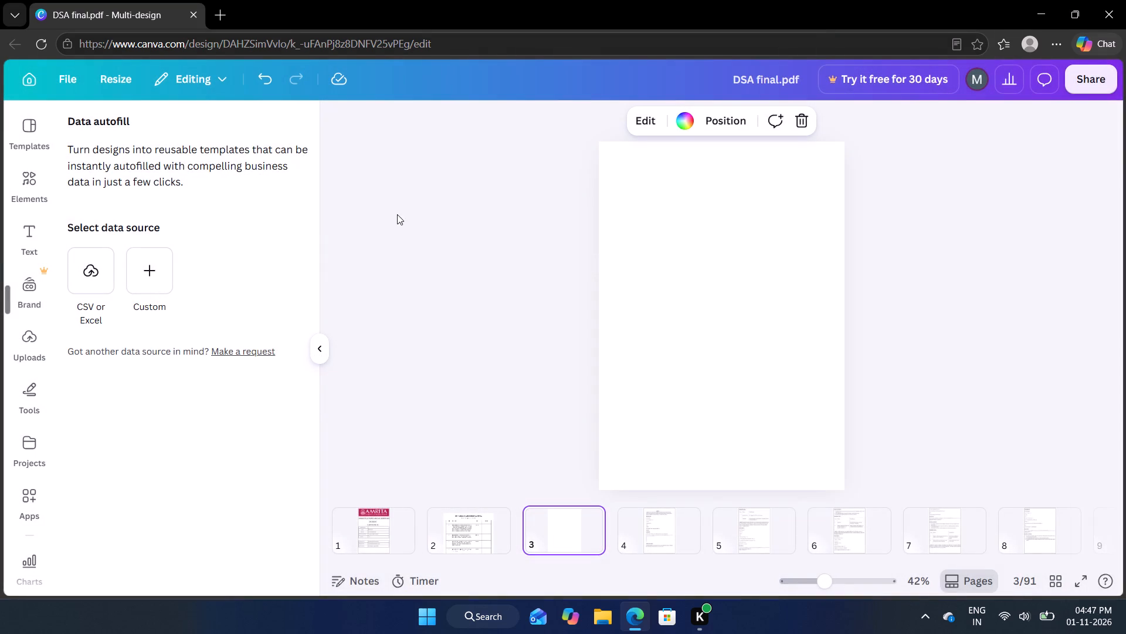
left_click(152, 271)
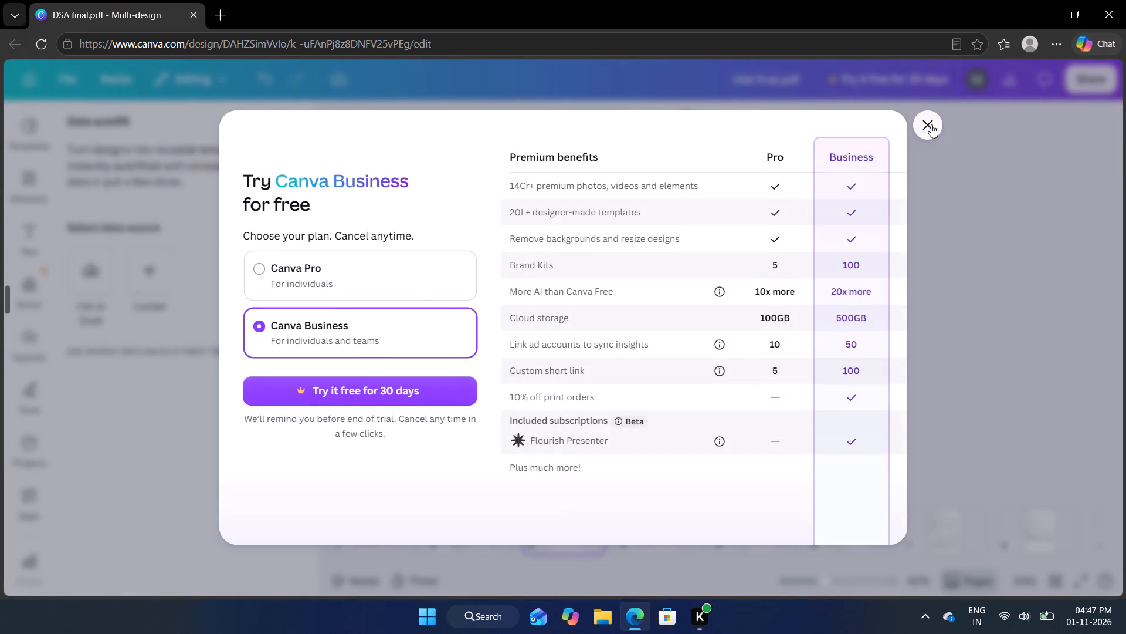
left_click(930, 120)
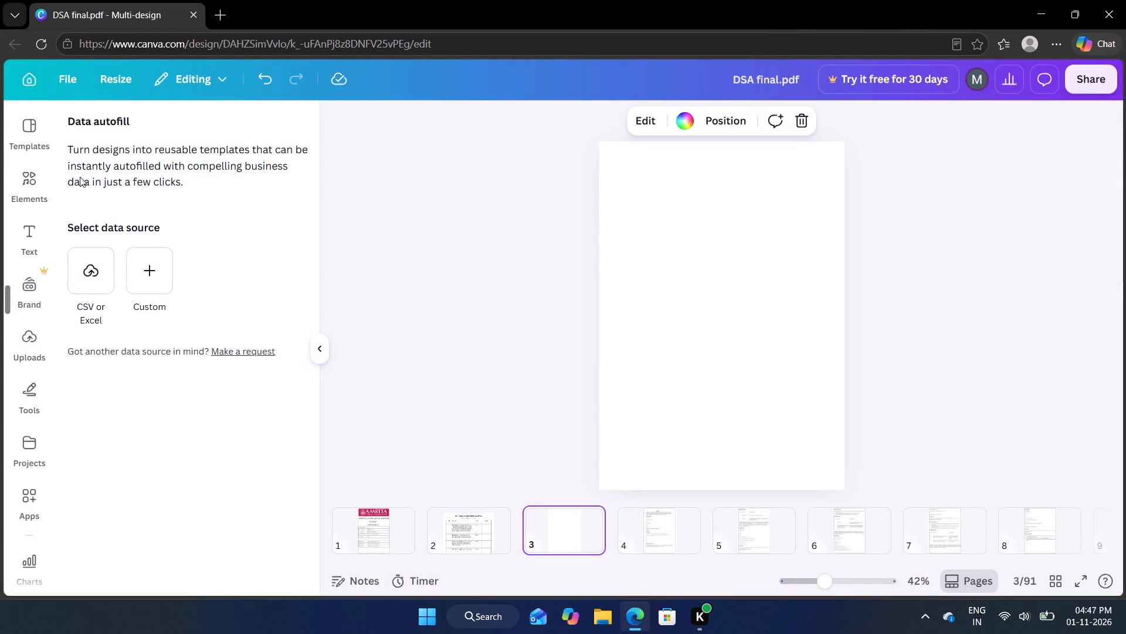
Close Data autofill and look through the available chart types and drawing tools.
scroll(26, 549, "down", 3)
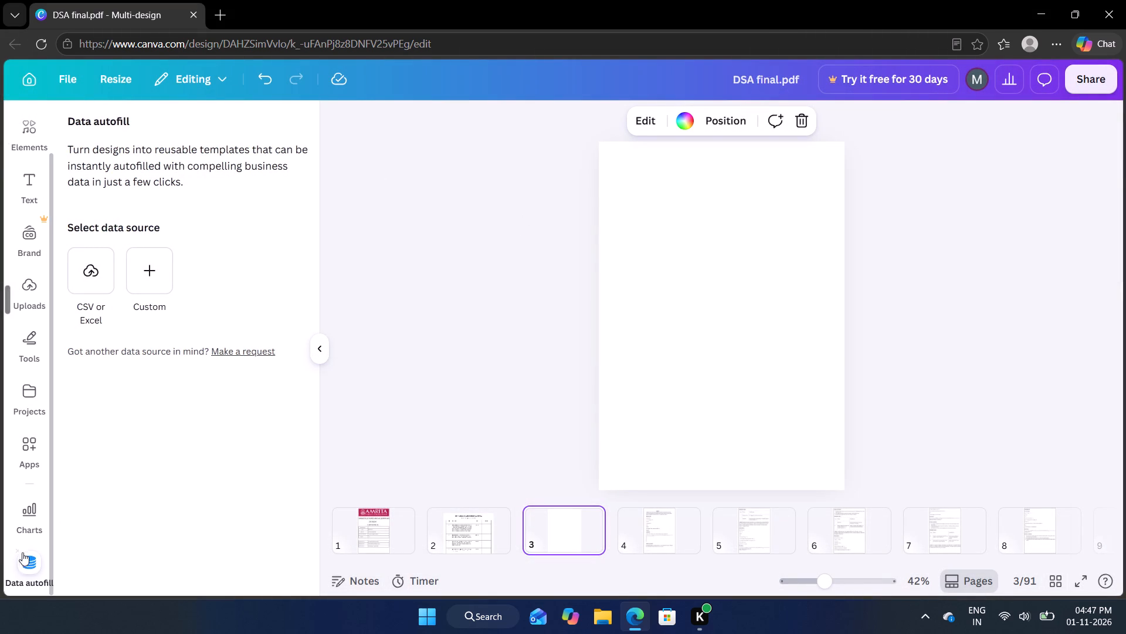
left_click(28, 562)
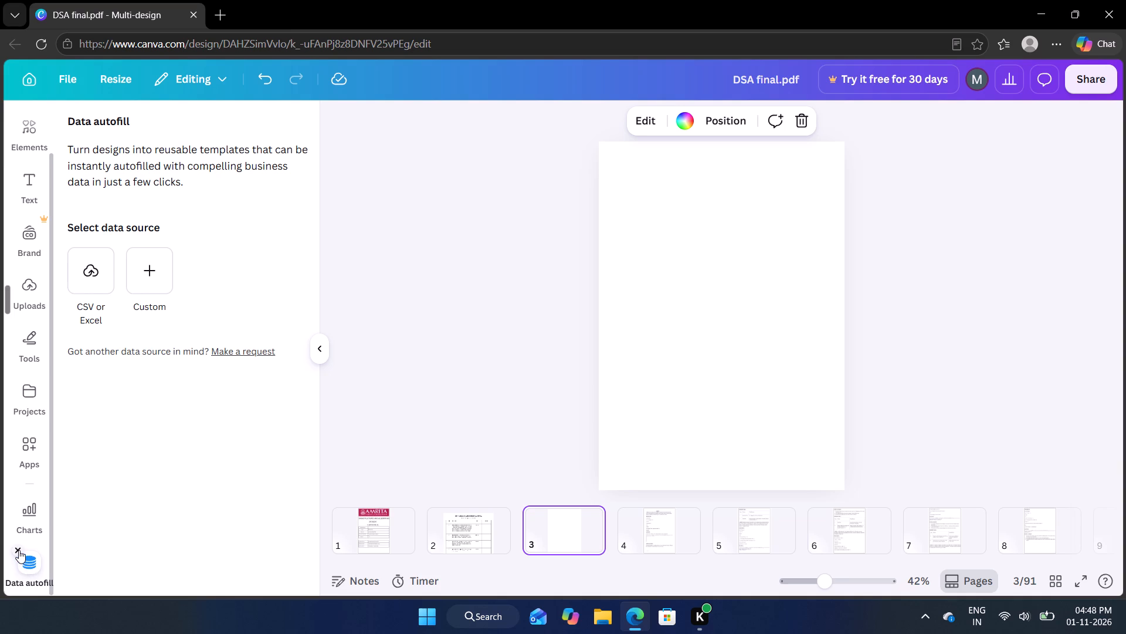
left_click(19, 549)
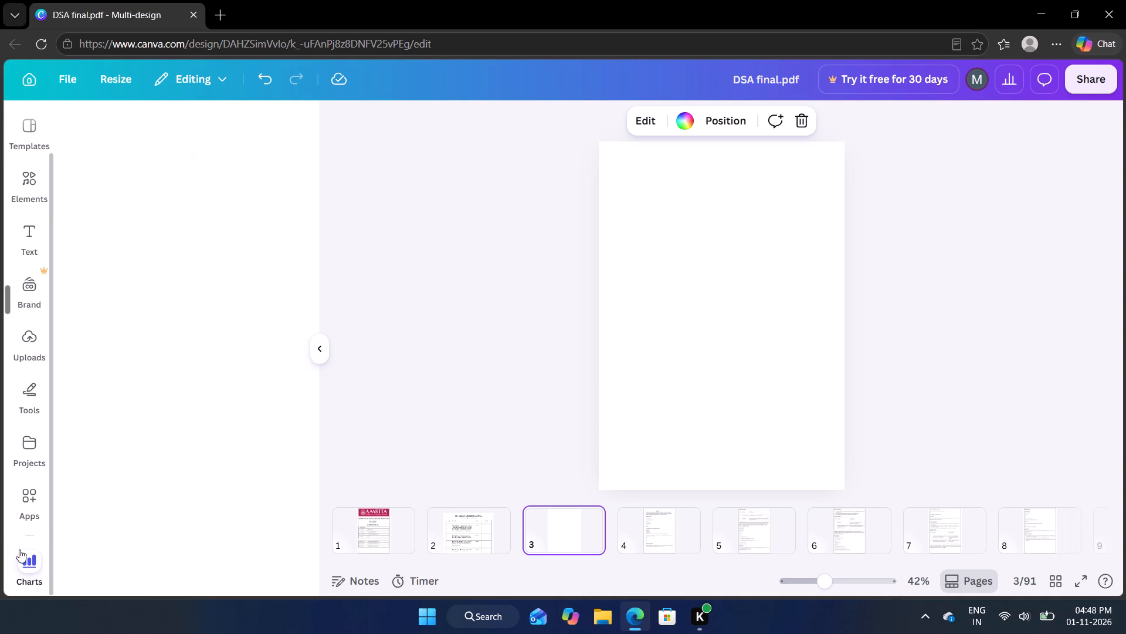
scroll(30, 554, "down", 2)
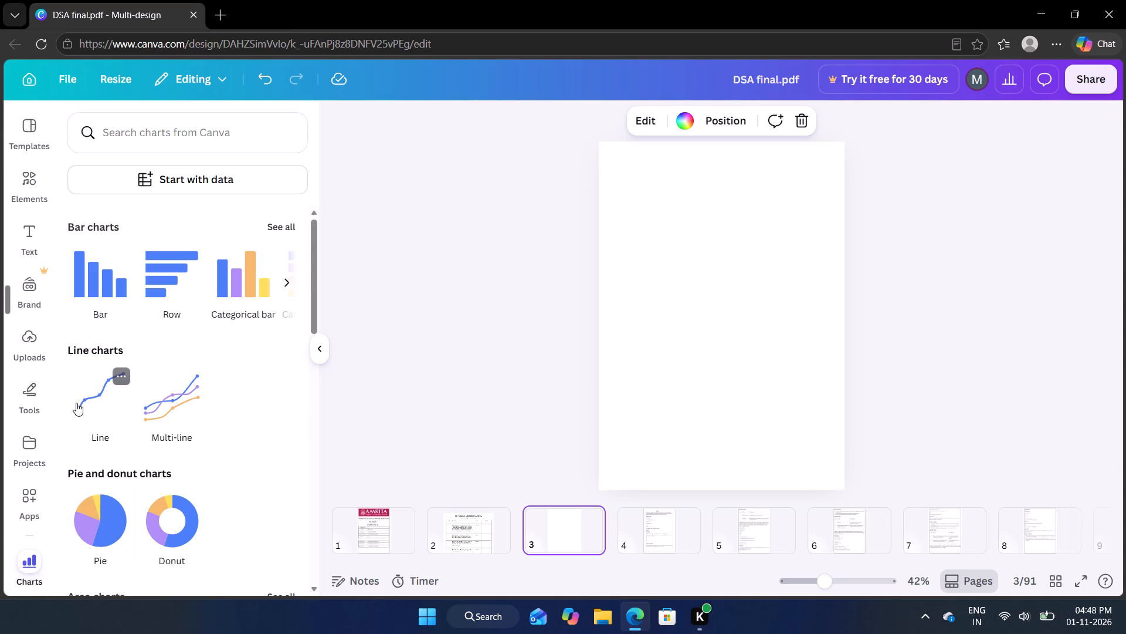
scroll(170, 414, "down", 1)
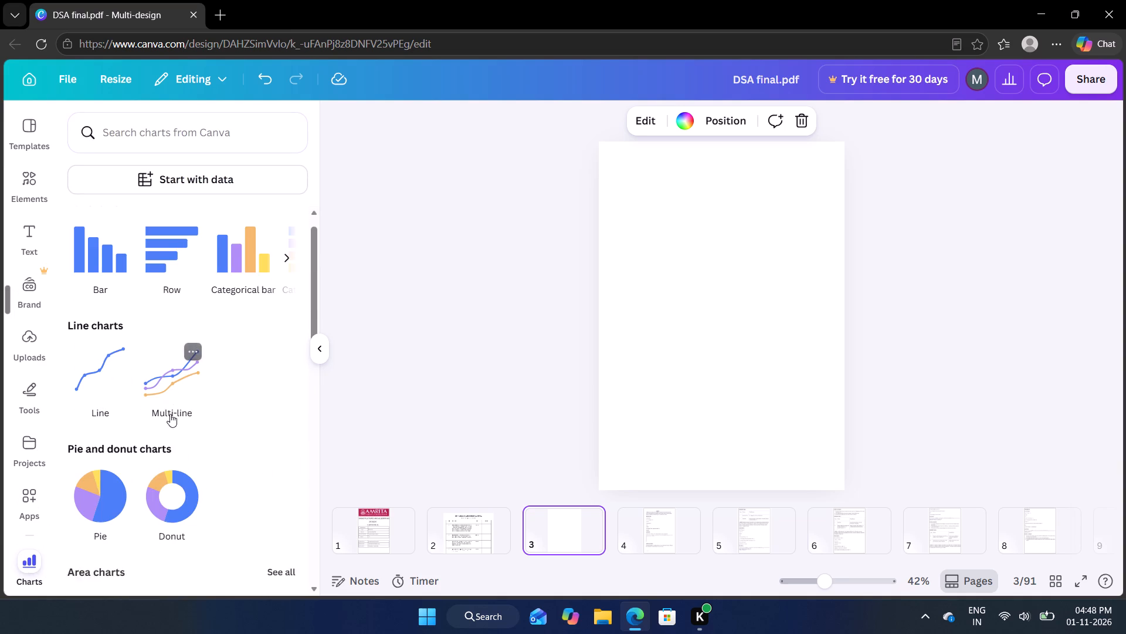
scroll(170, 414, "down", 8)
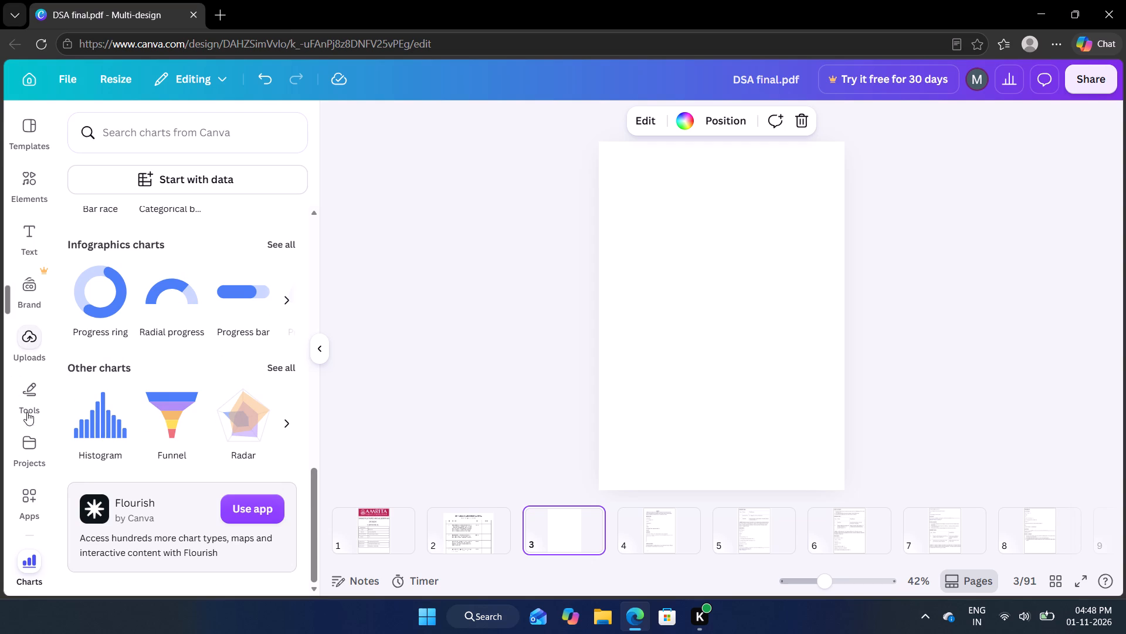
left_click(27, 404)
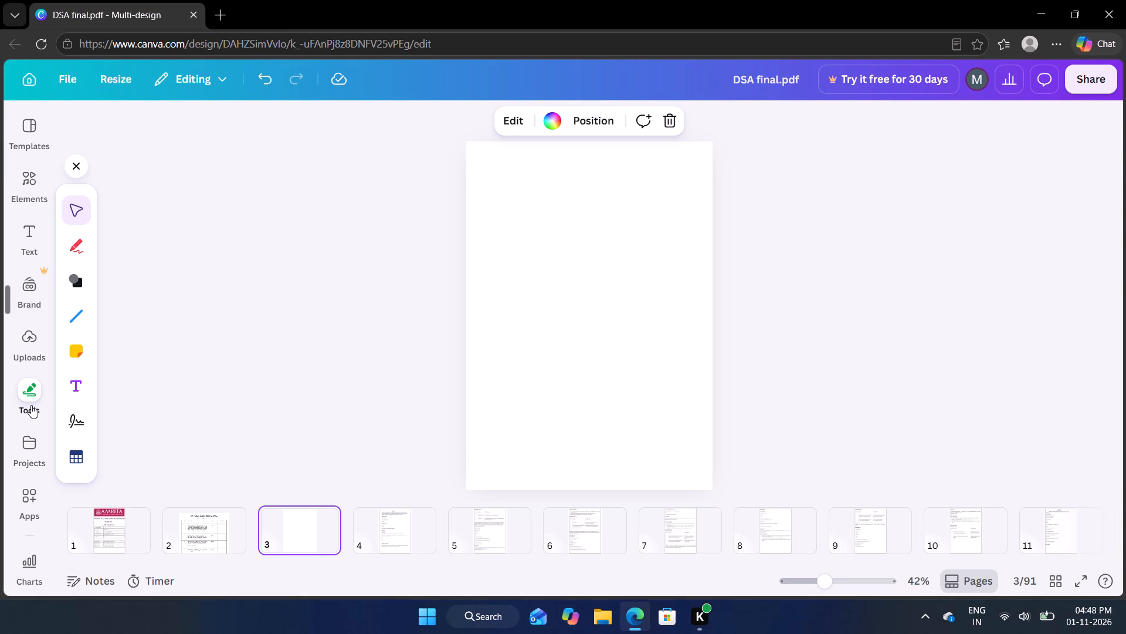
Browse the existing projects, checking all designs and folders for content to use on the blank page.
left_click(28, 445)
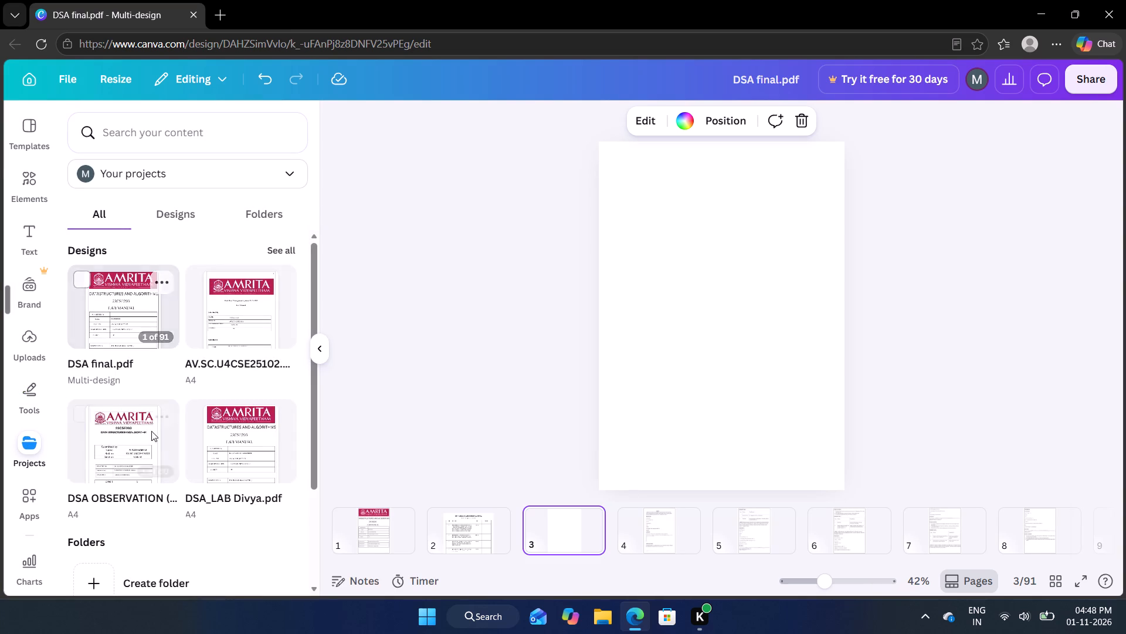
scroll(152, 437, "down", 2)
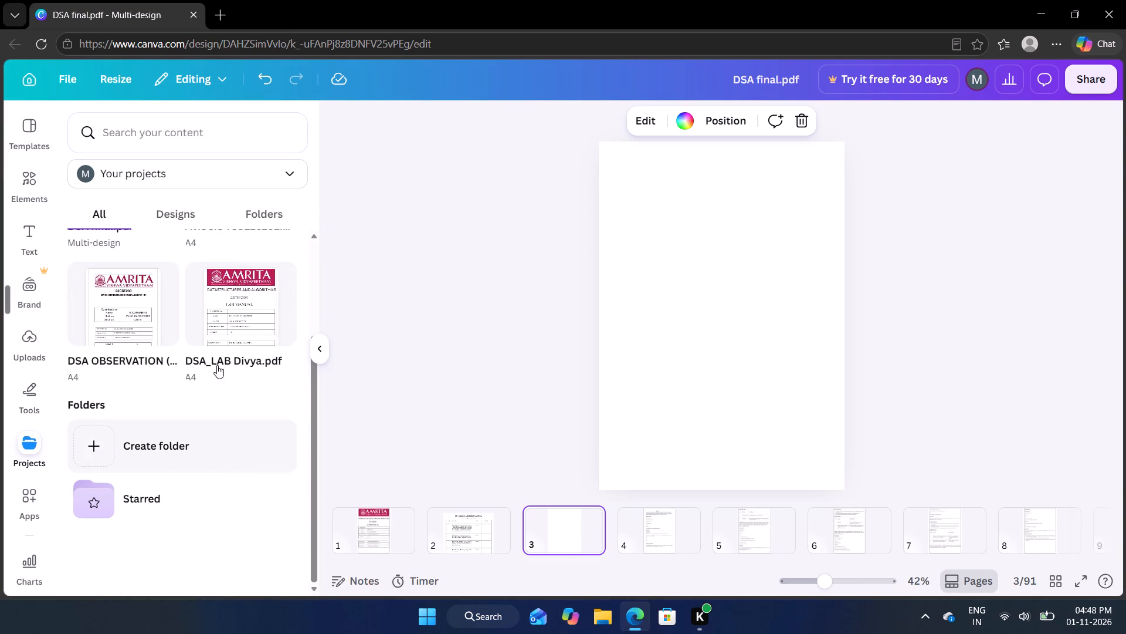
scroll(232, 332, "up", 5)
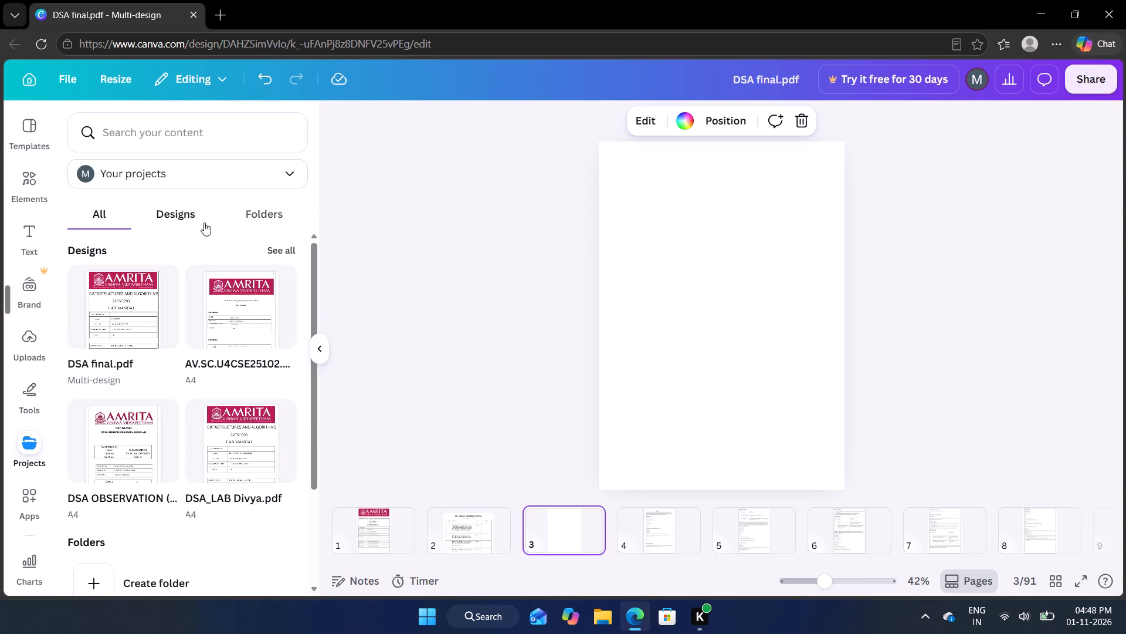
left_click(182, 209)
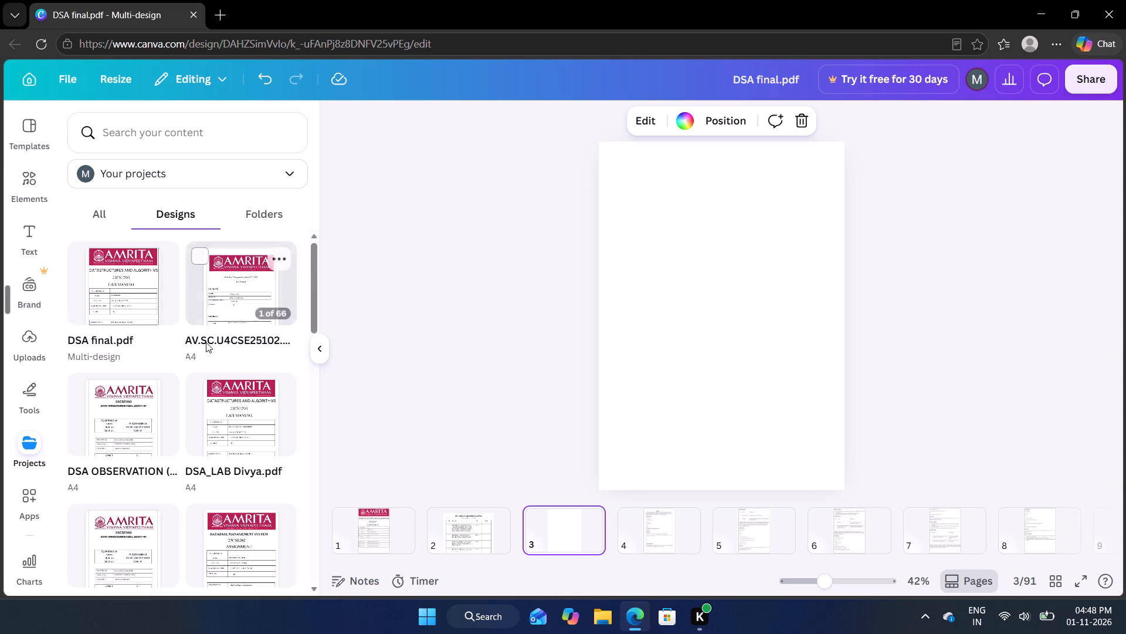
scroll(206, 342, "down", 4)
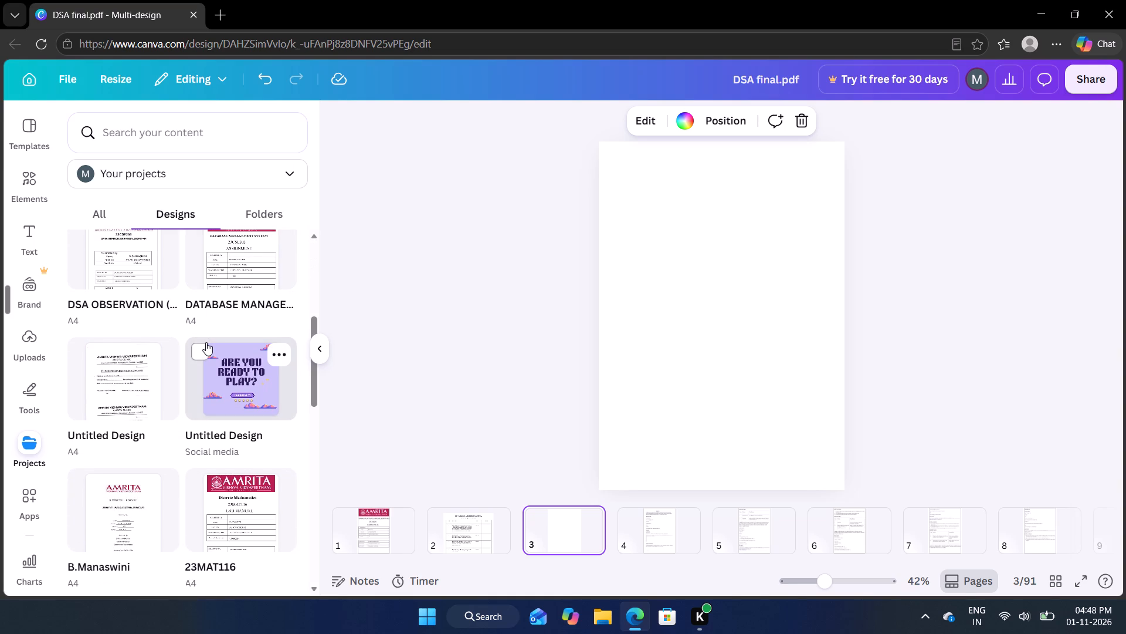
scroll(206, 342, "down", 1)
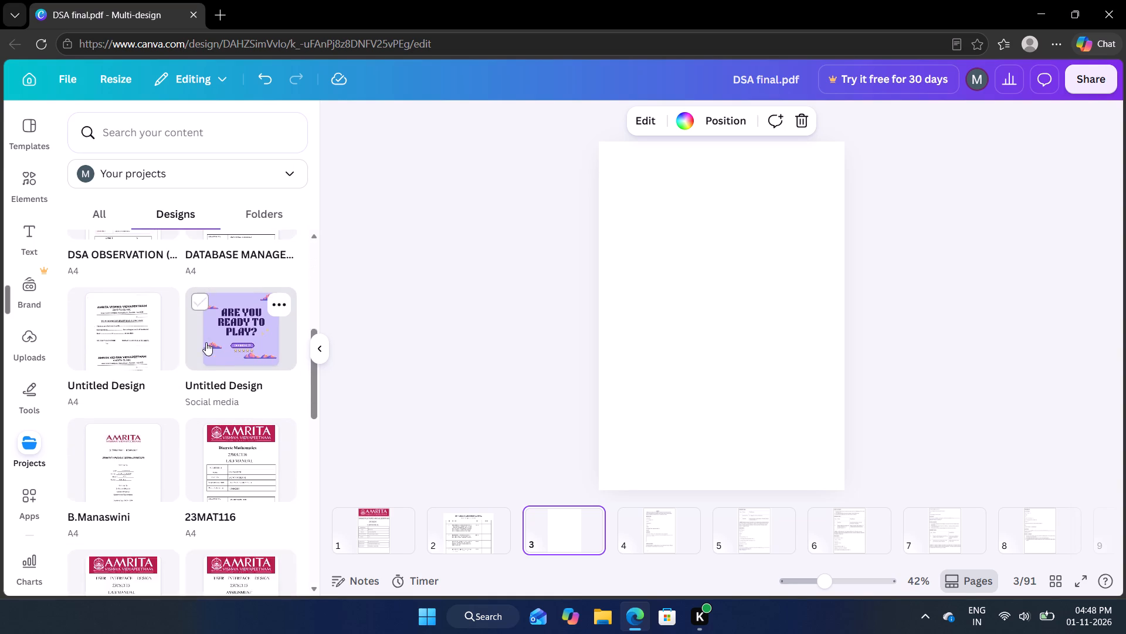
scroll(206, 342, "down", 4)
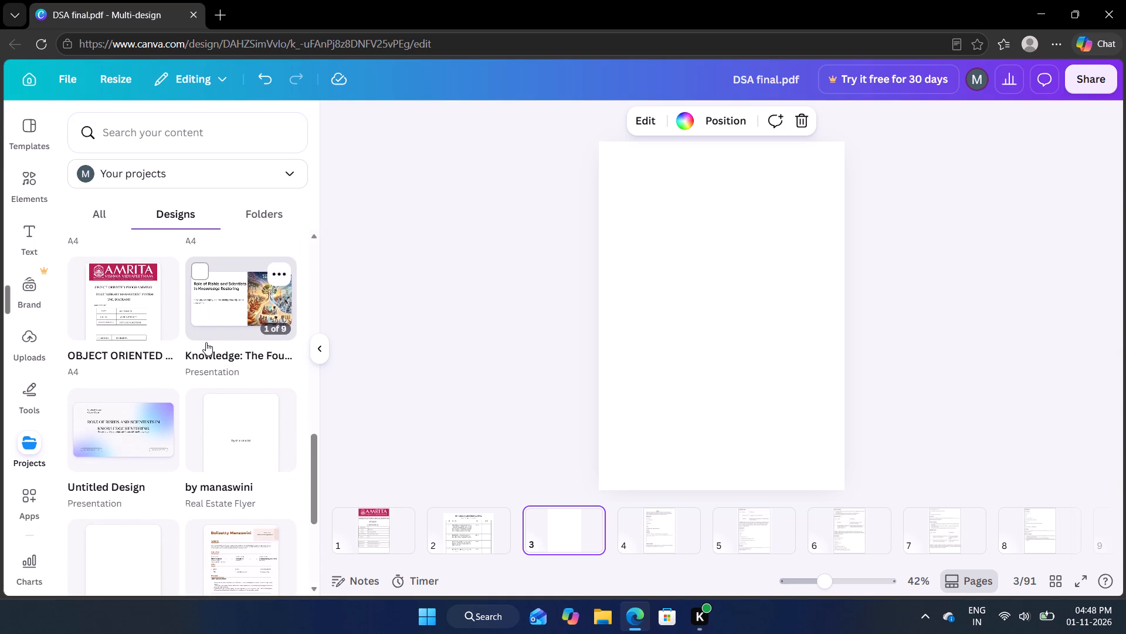
scroll(206, 342, "down", 3)
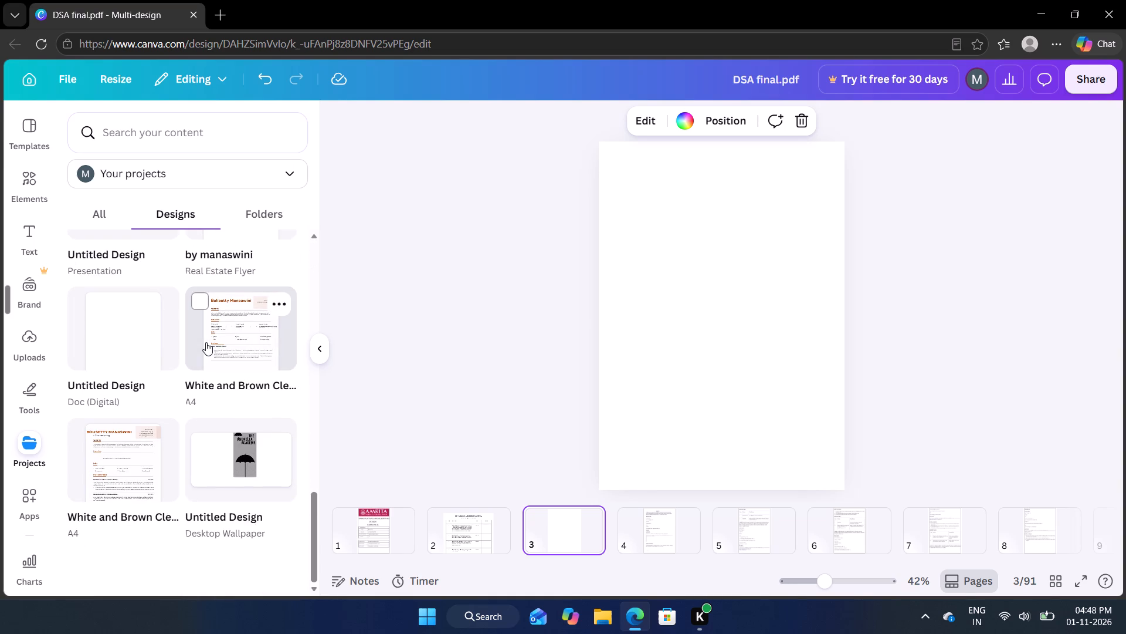
scroll(206, 342, "up", 5)
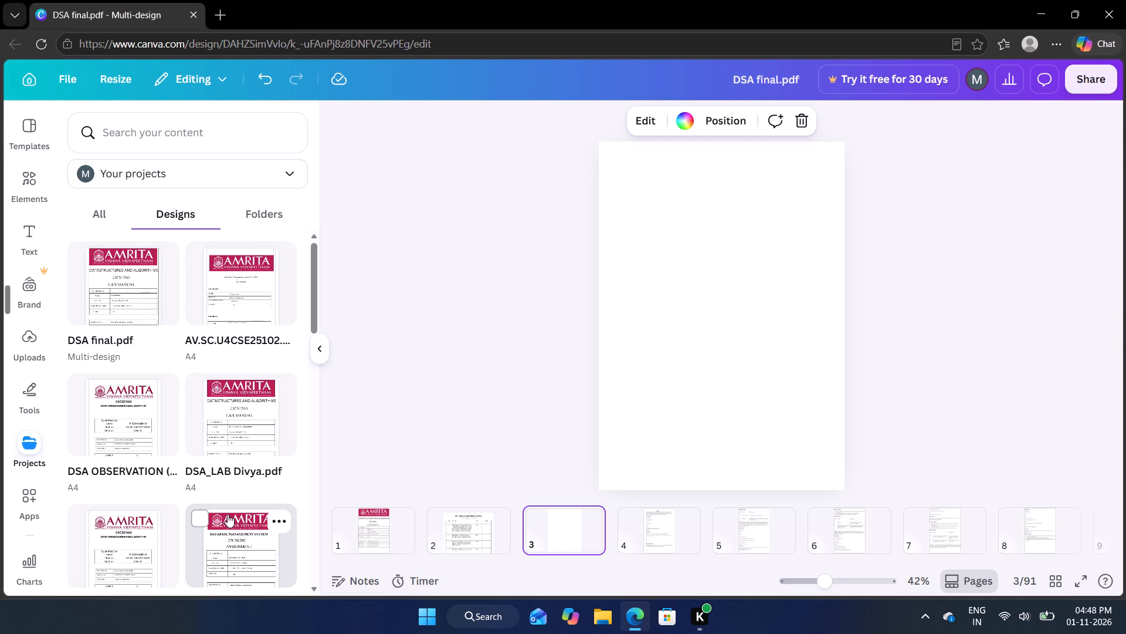
scroll(228, 514, "up", 4)
left_click(258, 223)
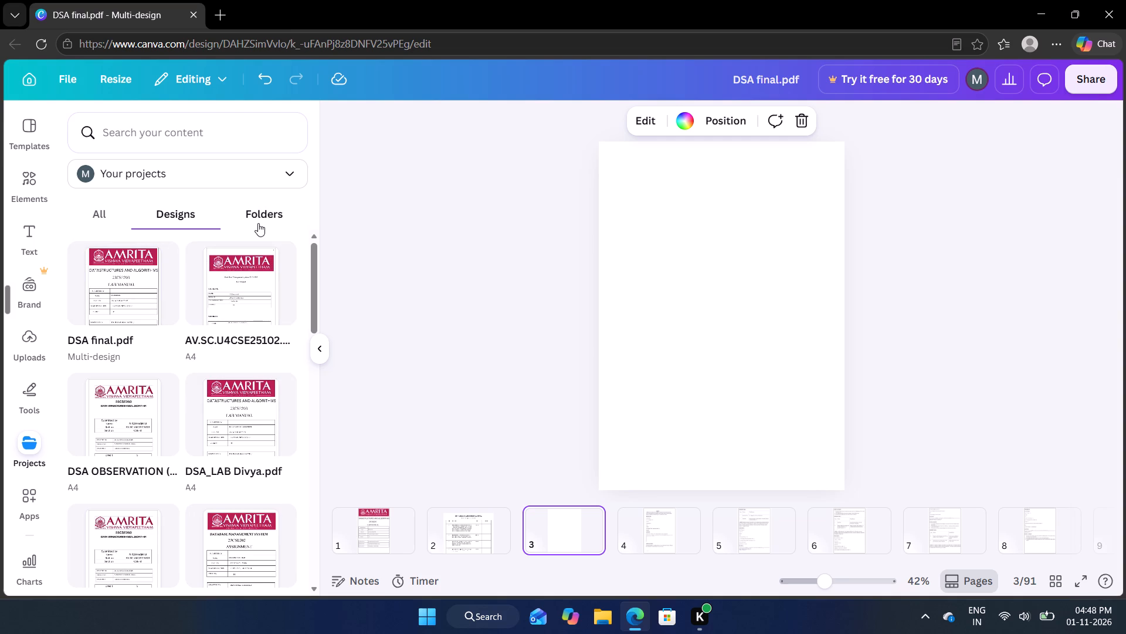
left_click(191, 213)
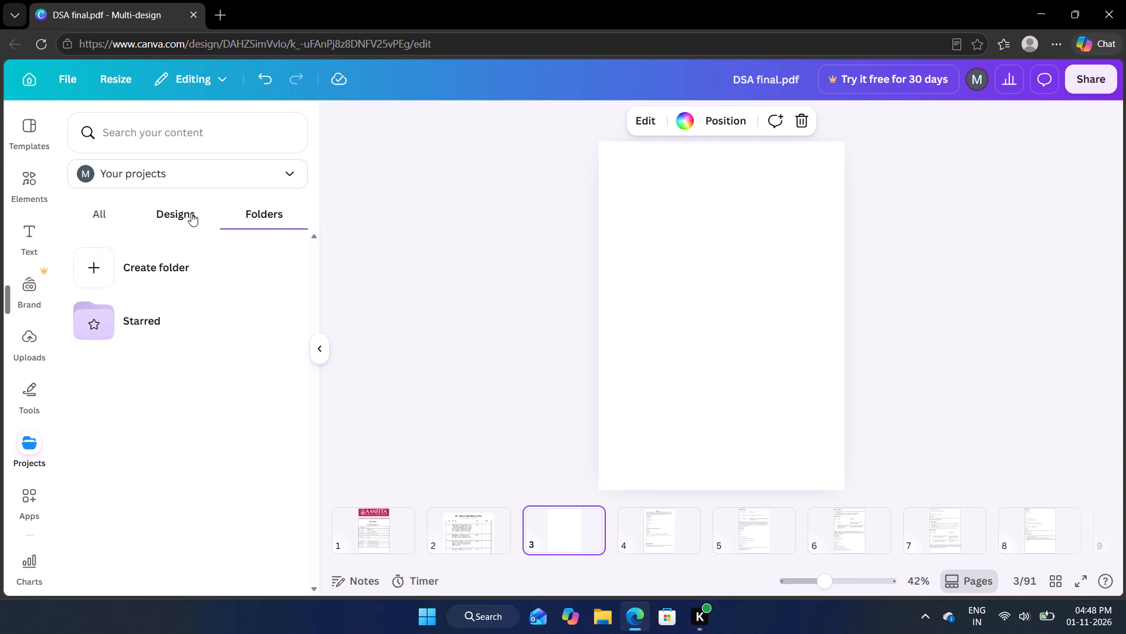
left_click(103, 207)
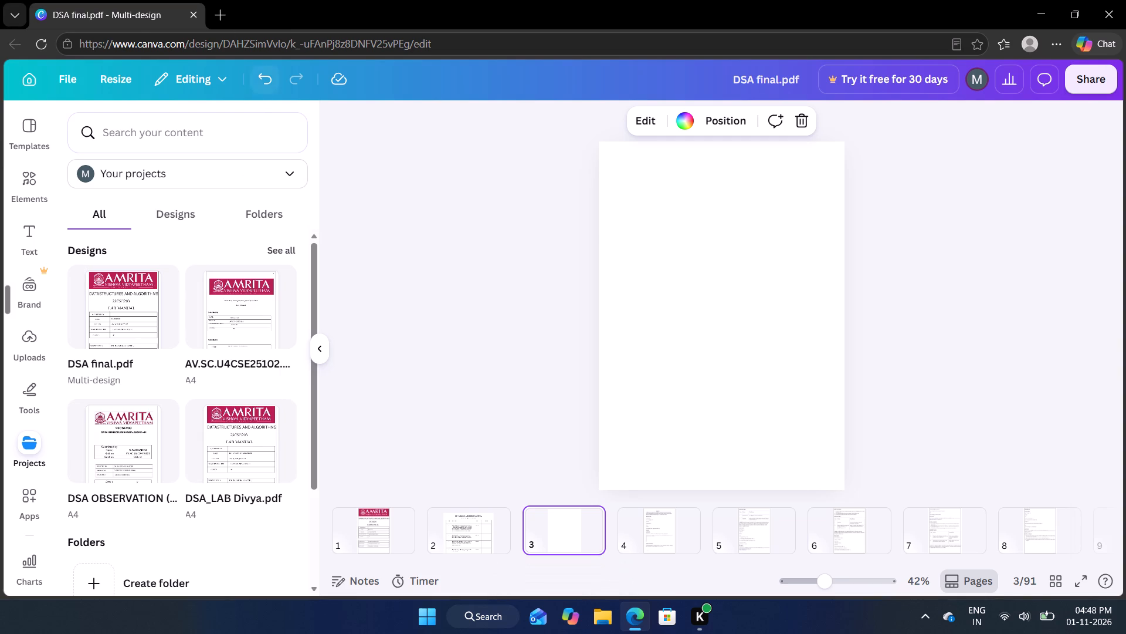
Upload the DSA LAB MANUAL Word document from New folder on the DATA (D:) drive.
left_click(66, 80)
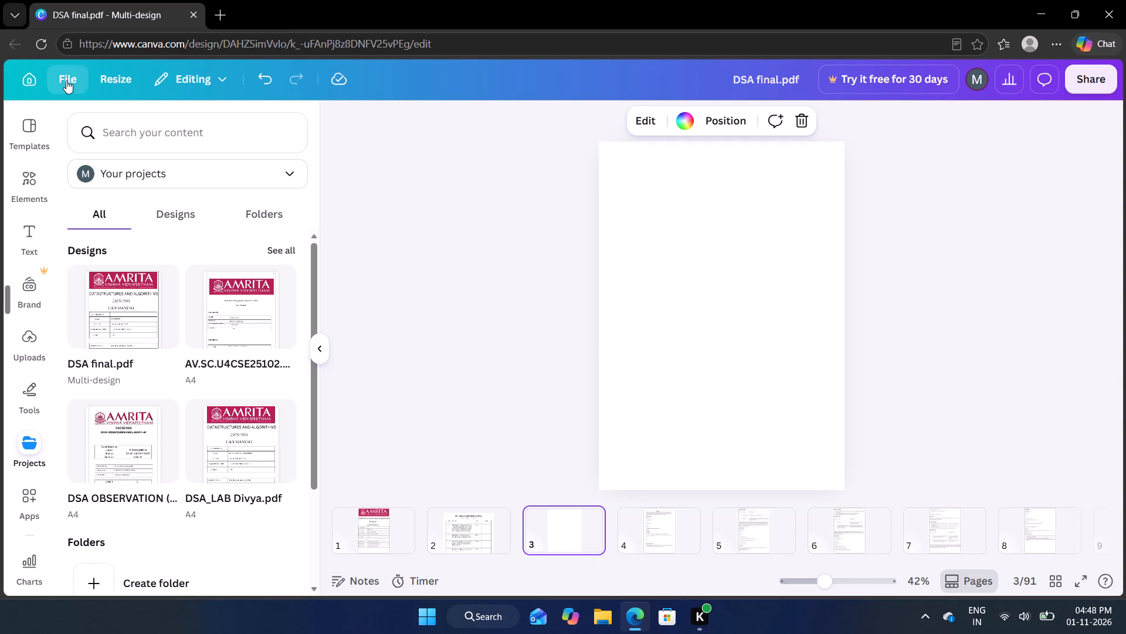
left_click(161, 199)
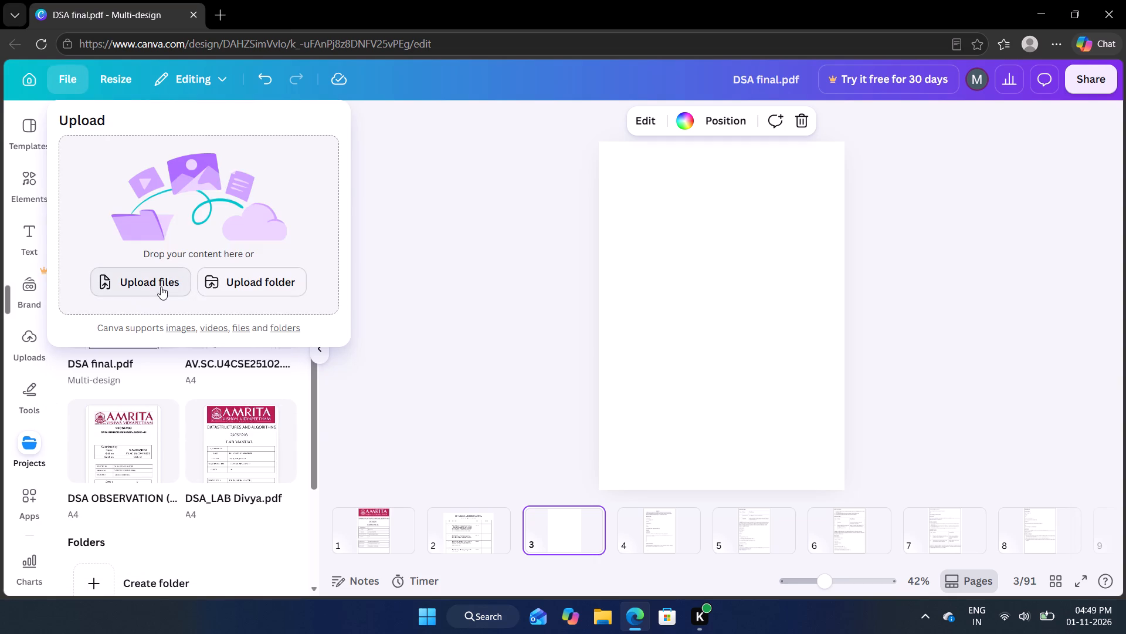
left_click(161, 286)
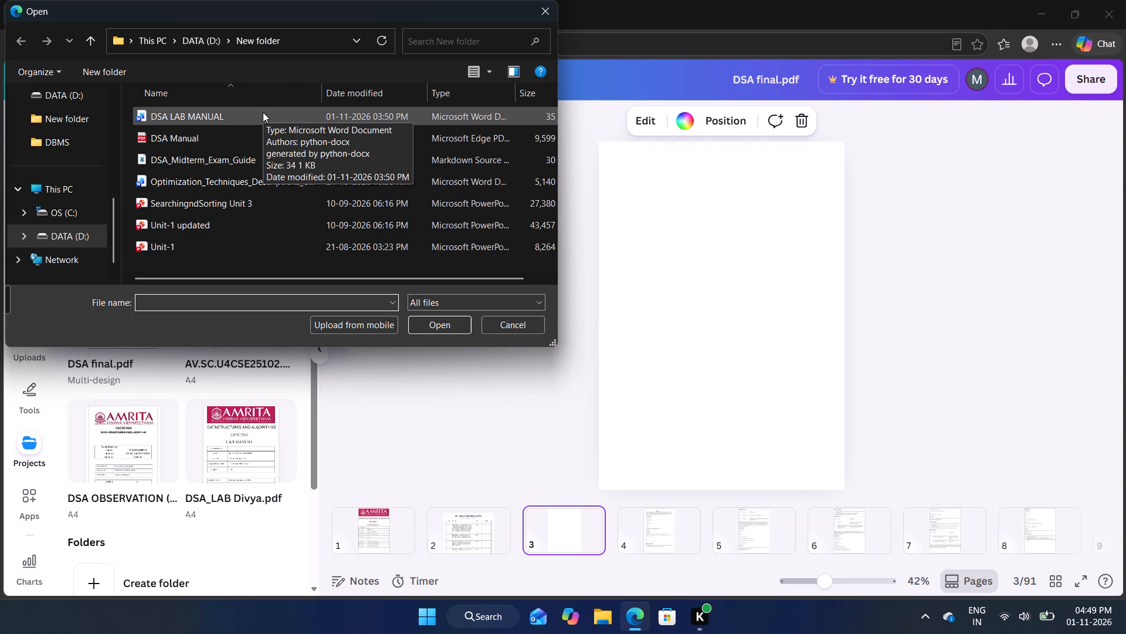
left_click(263, 112)
double_click(263, 112)
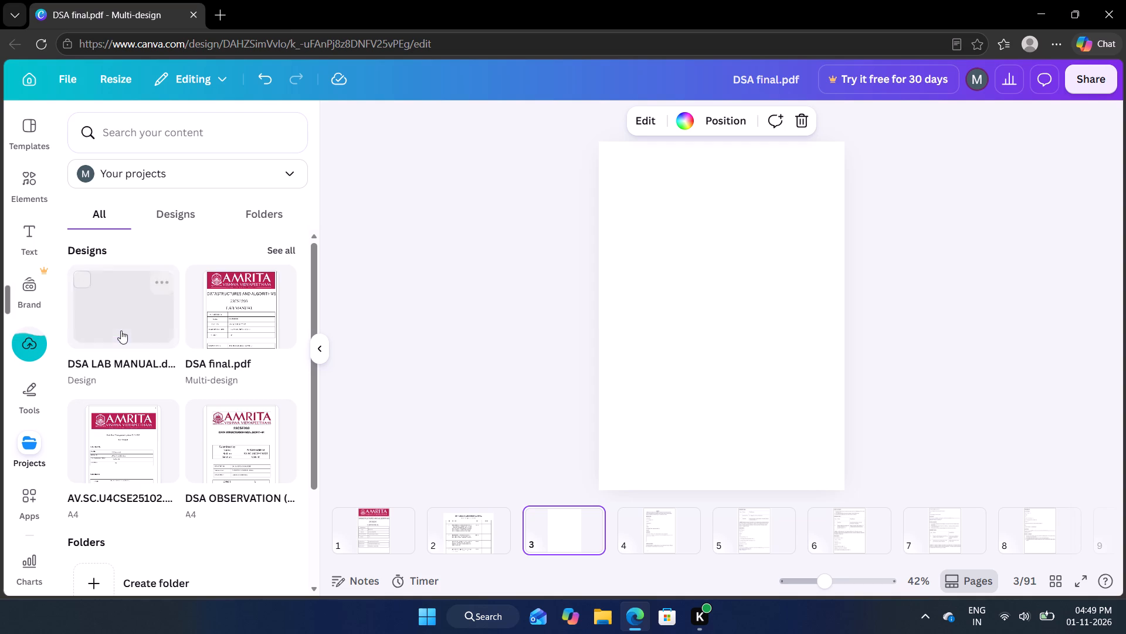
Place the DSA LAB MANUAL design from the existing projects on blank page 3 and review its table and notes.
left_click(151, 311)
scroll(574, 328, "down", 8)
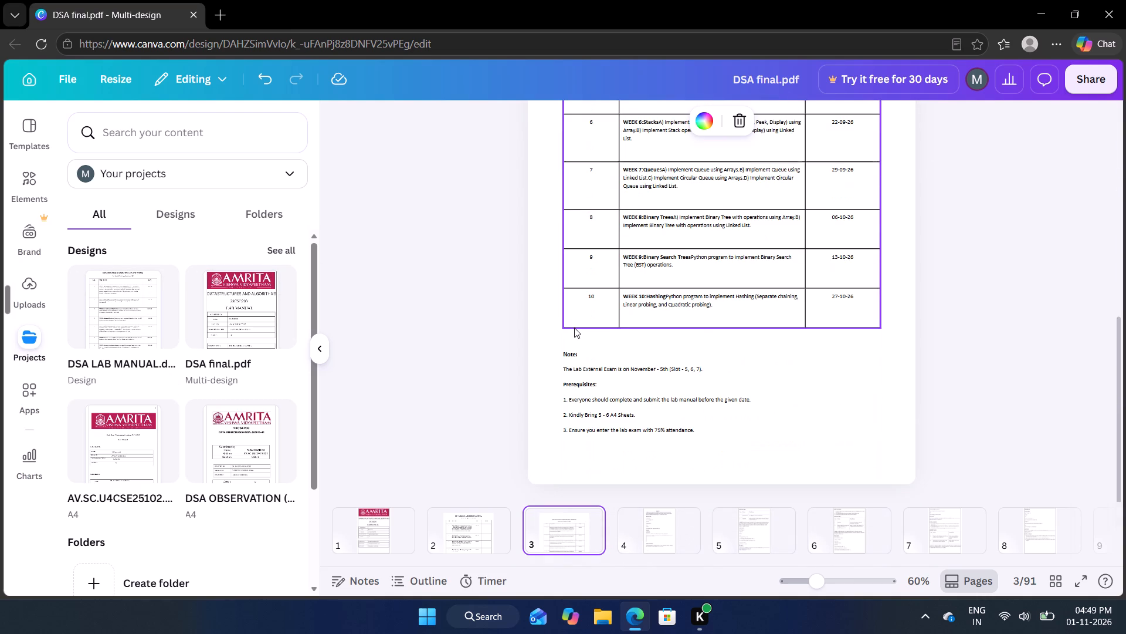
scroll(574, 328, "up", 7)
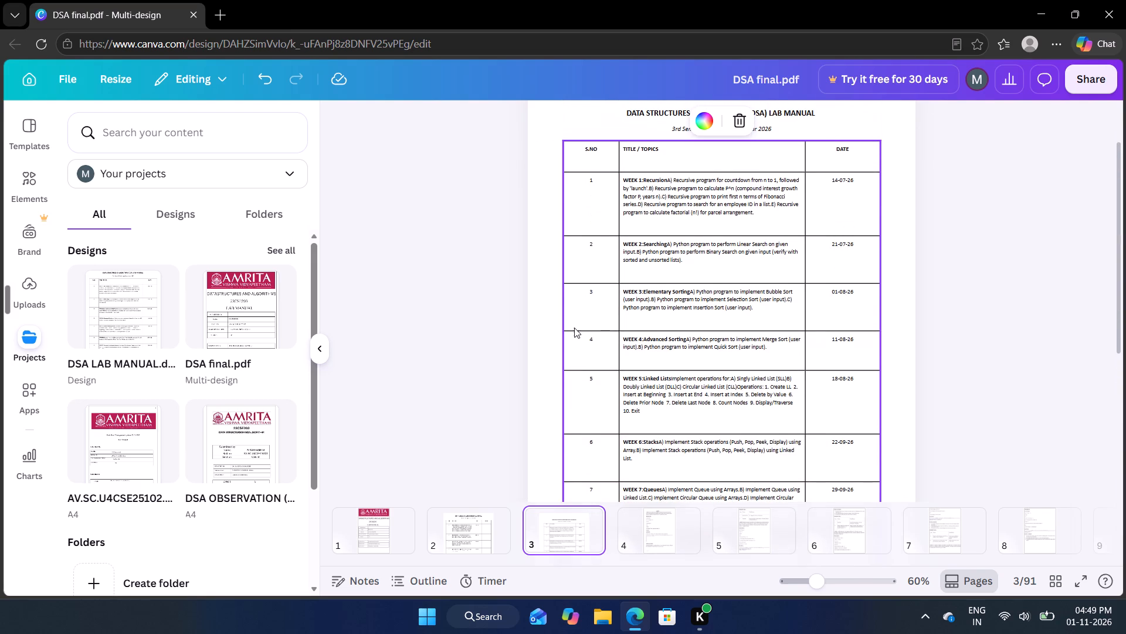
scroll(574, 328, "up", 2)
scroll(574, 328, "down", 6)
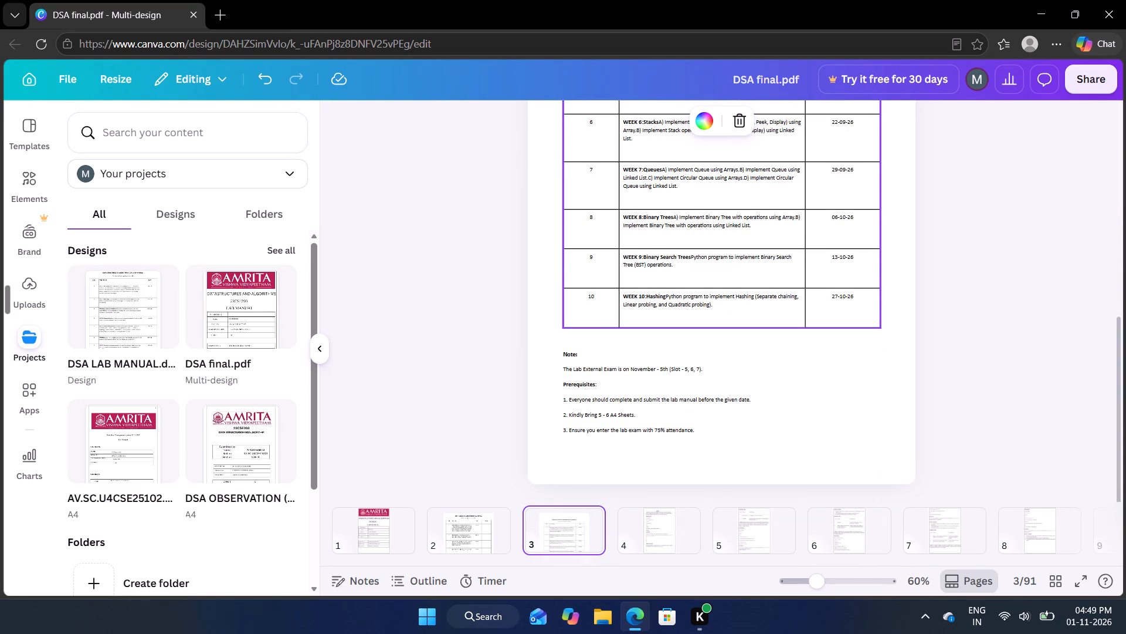
Compare the contents tables on pages 2 and 3, and delete page 3.
left_click(475, 522)
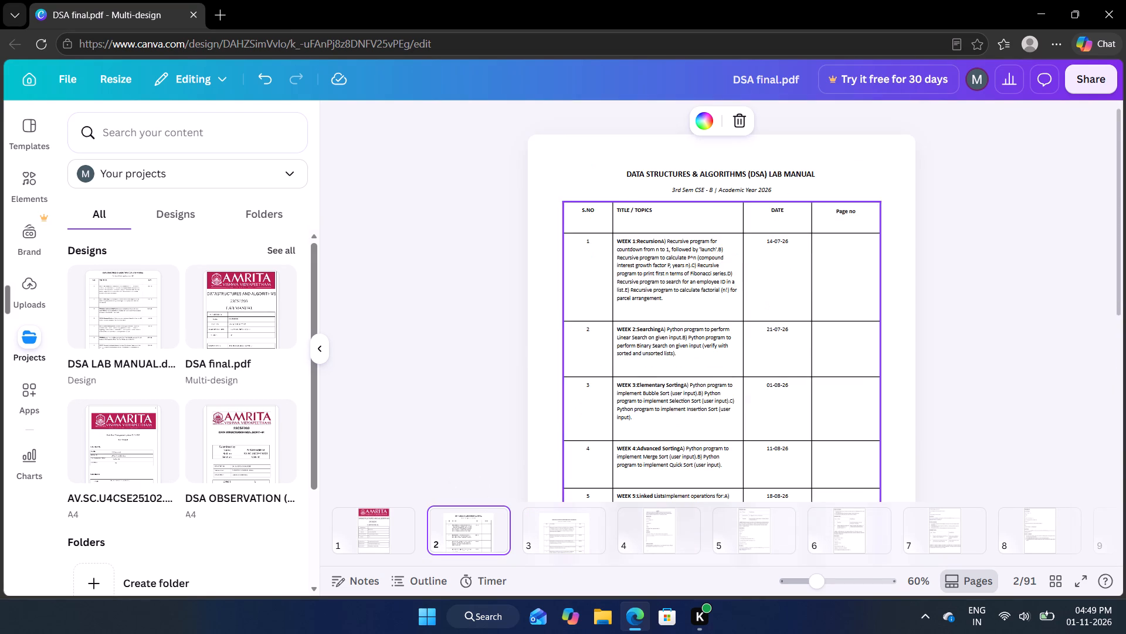
scroll(578, 329, "down", 7)
scroll(578, 329, "up", 5)
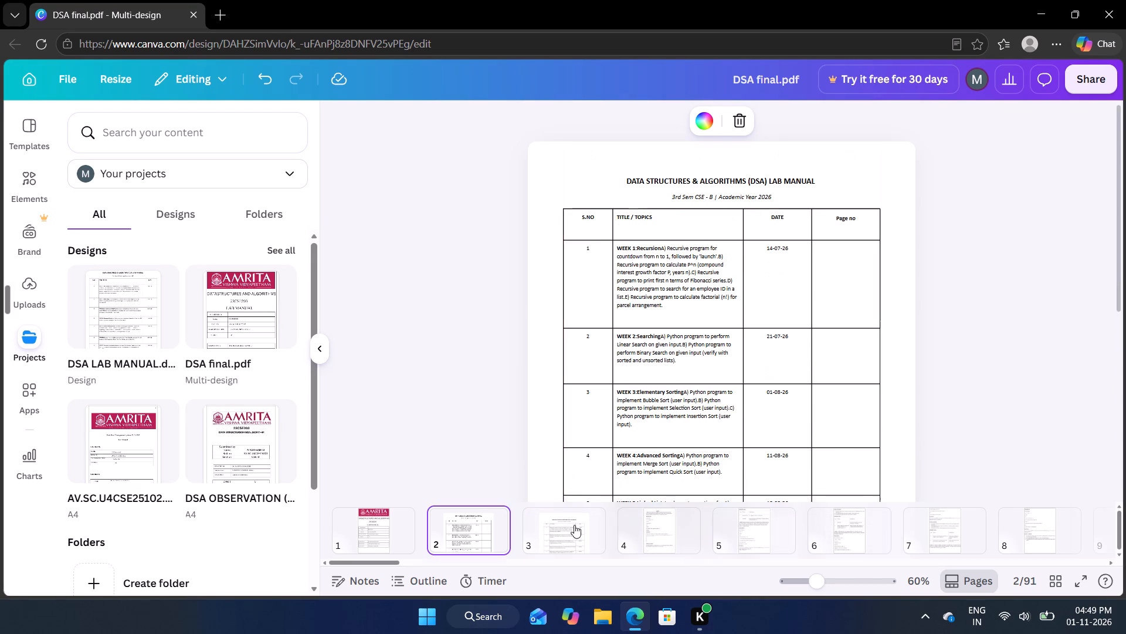
left_click(573, 527)
scroll(600, 291, "up", 6)
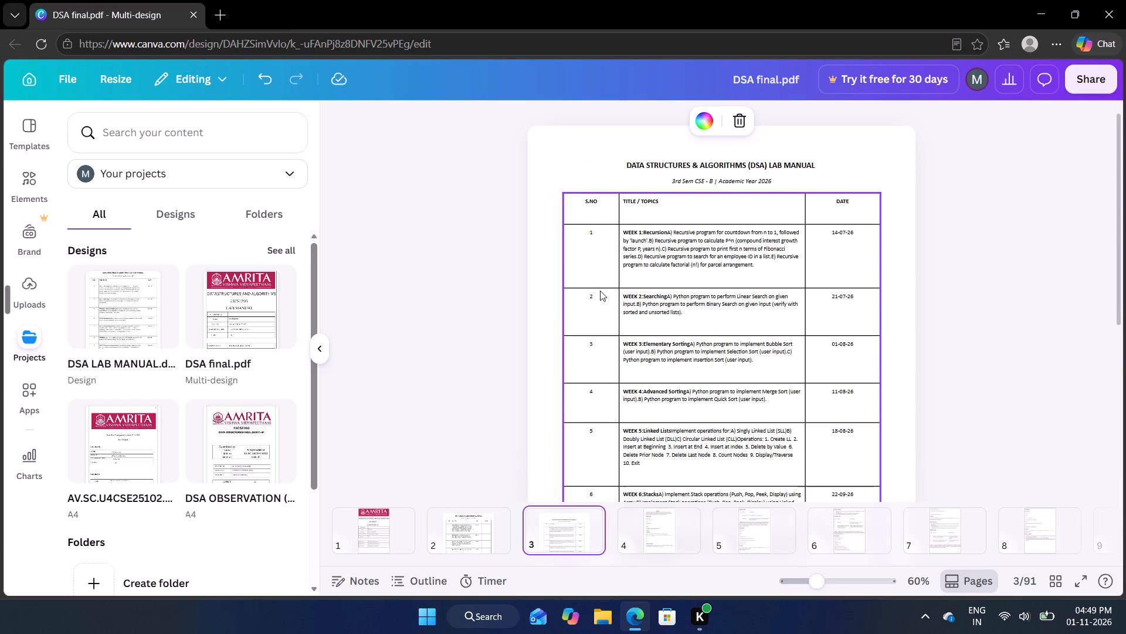
left_click(747, 125)
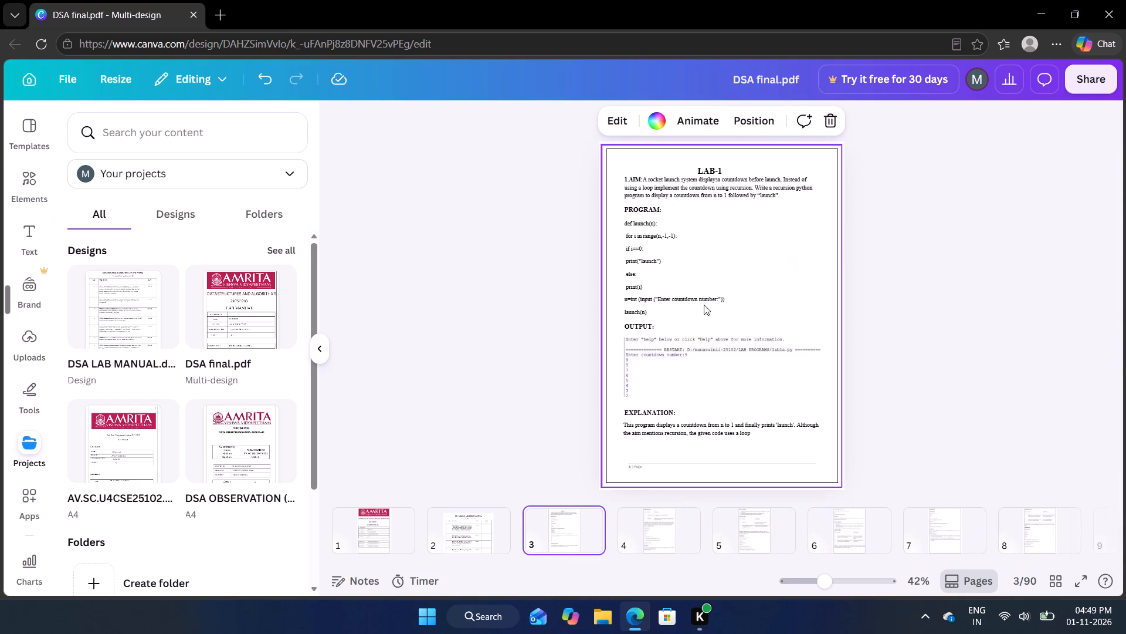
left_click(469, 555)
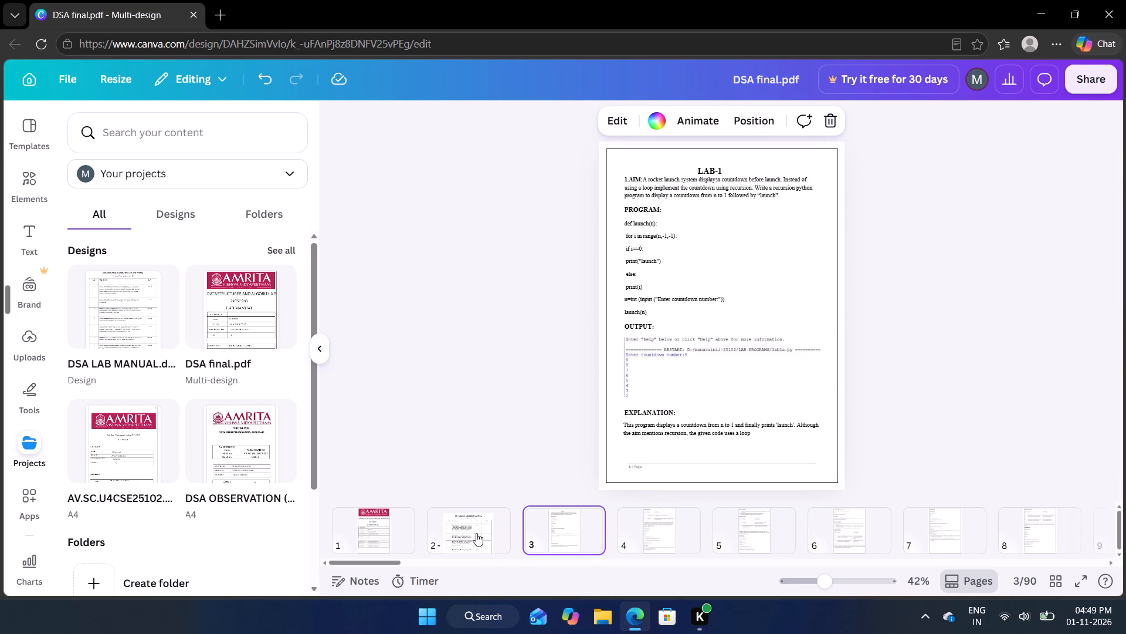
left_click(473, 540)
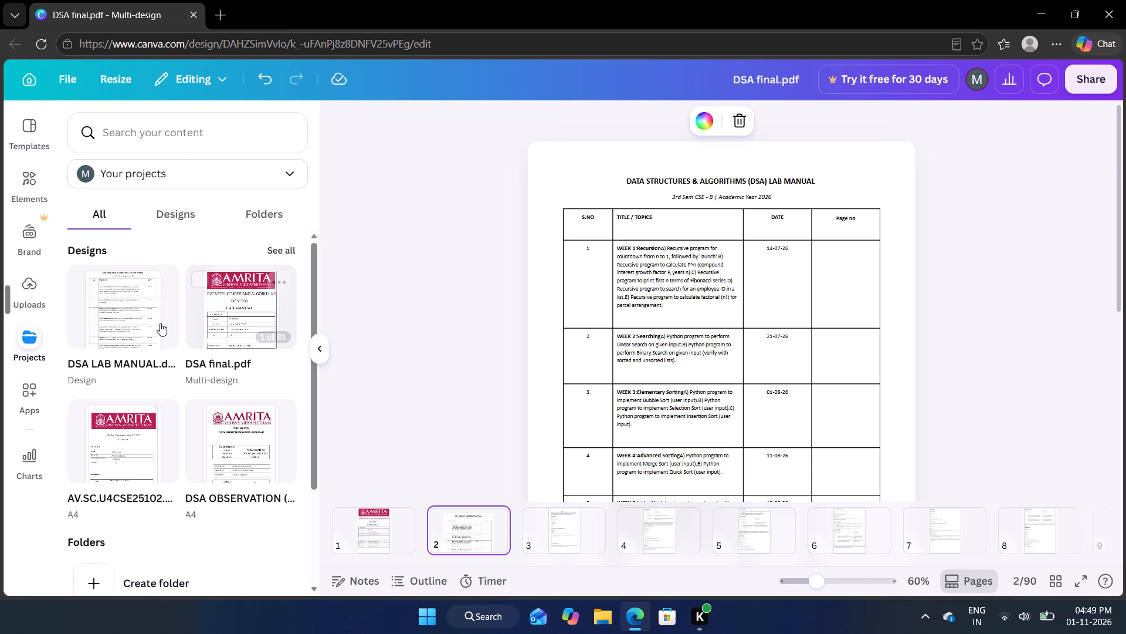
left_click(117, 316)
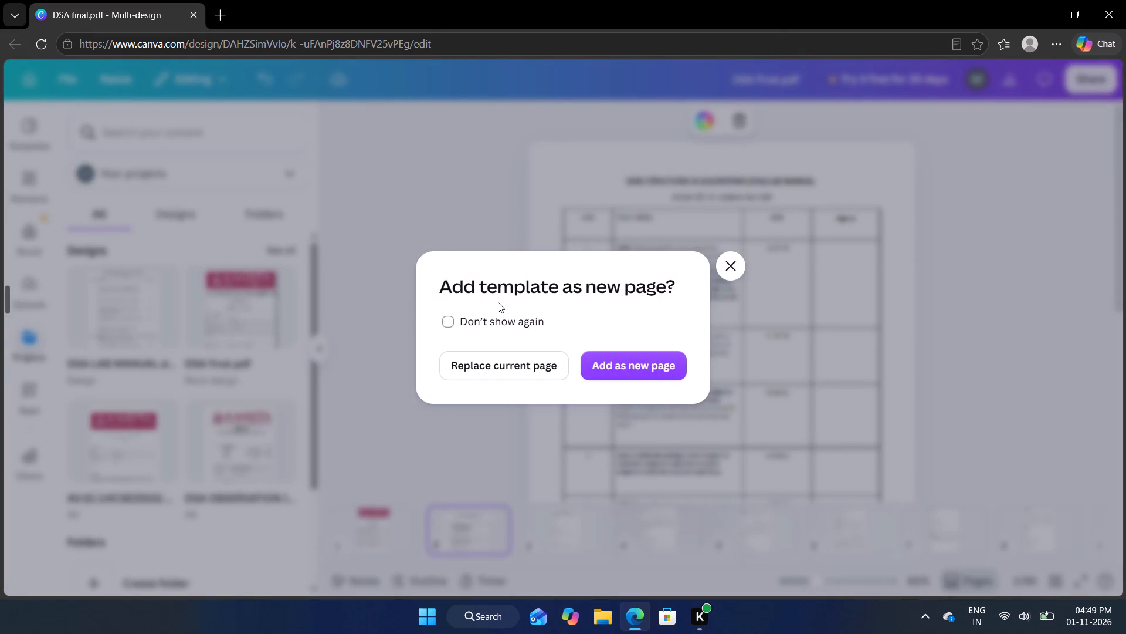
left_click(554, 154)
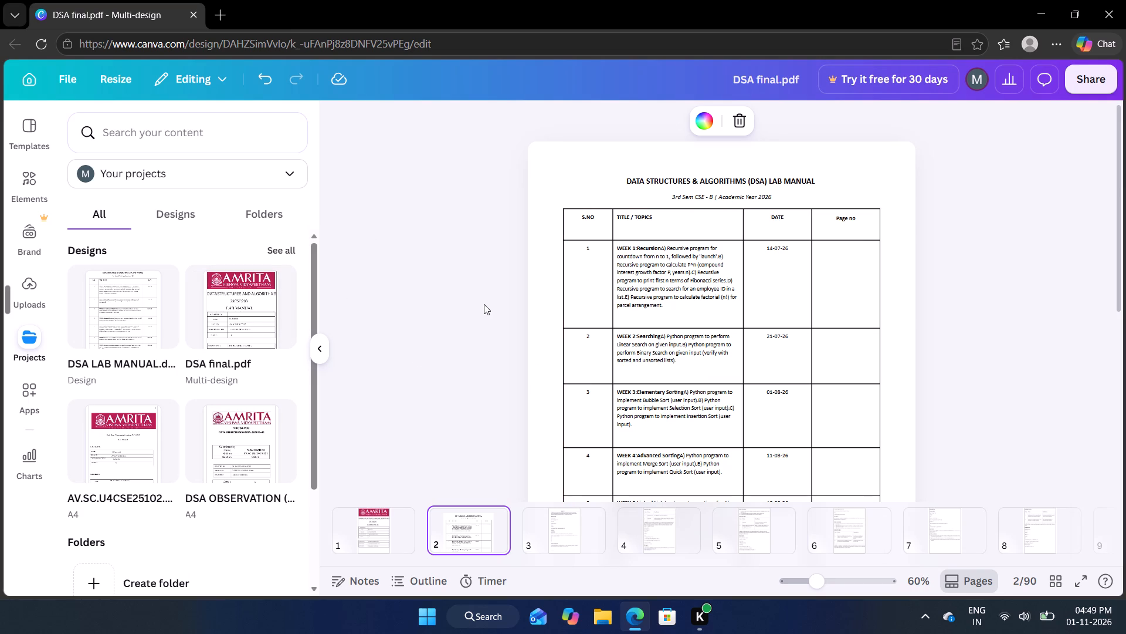
scroll(225, 469, "down", 1)
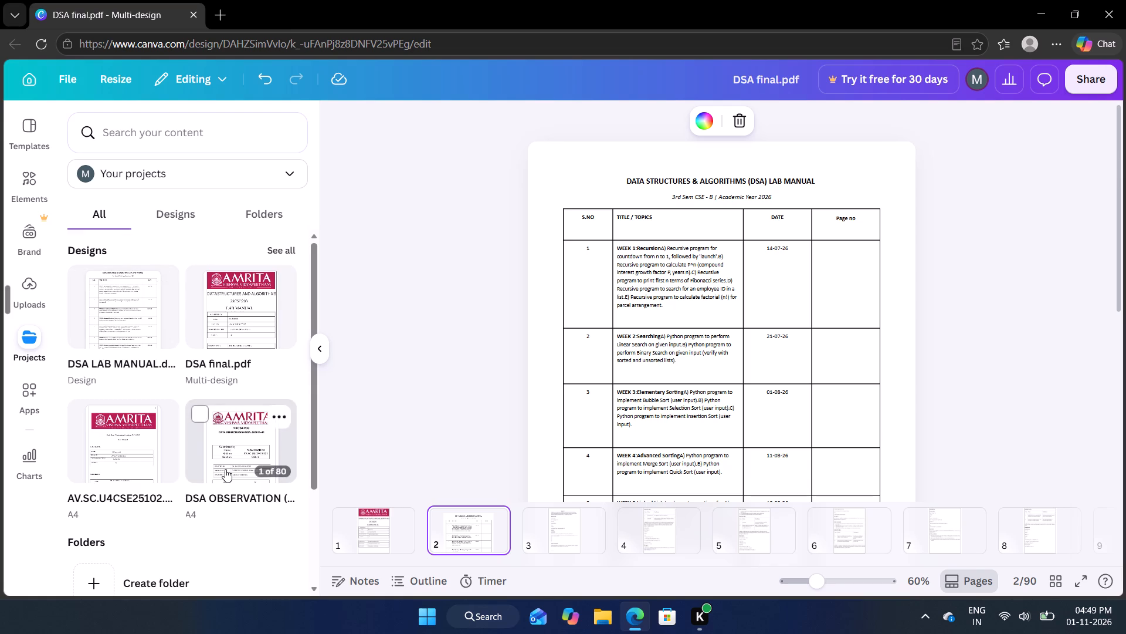
scroll(225, 469, "down", 3)
scroll(218, 440, "up", 8)
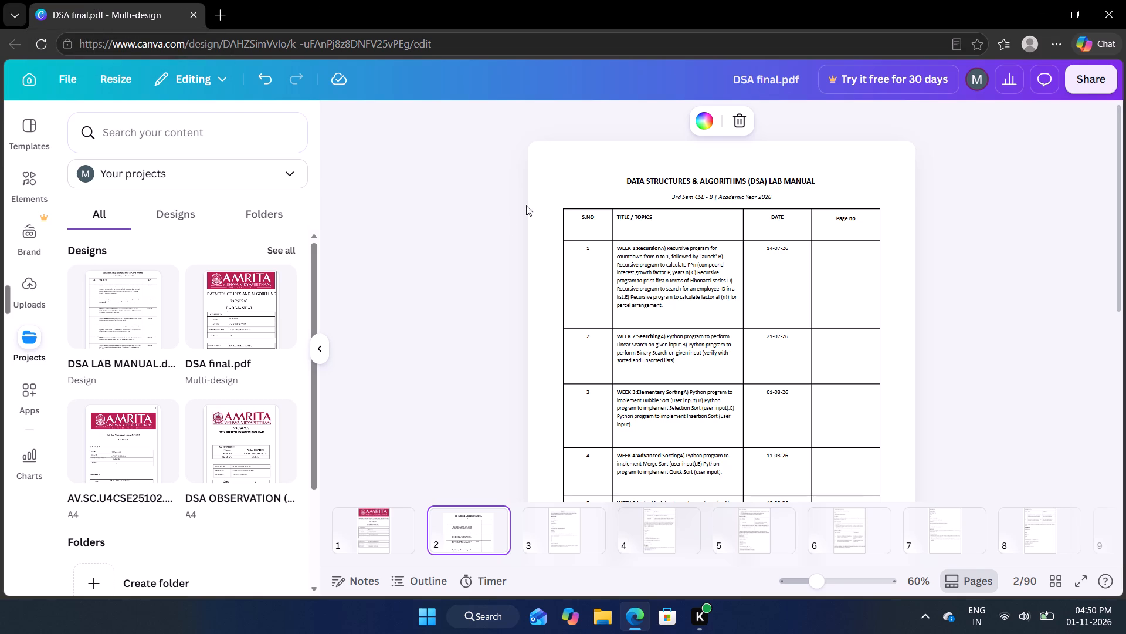
left_click(608, 163)
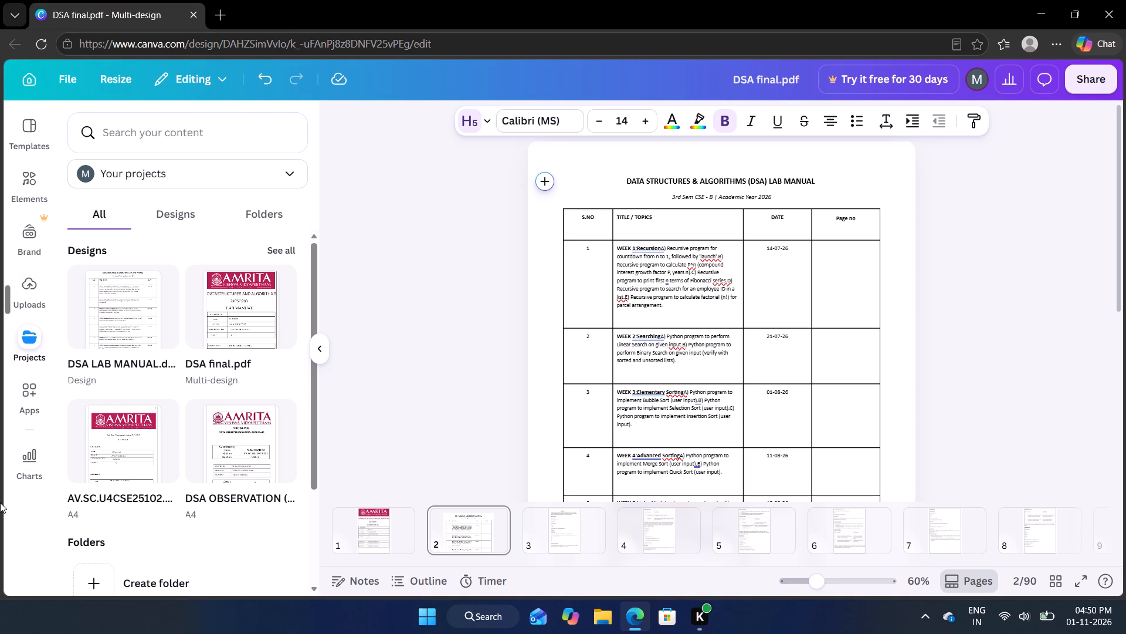
scroll(63, 440, "down", 2)
scroll(253, 297, "down", 6)
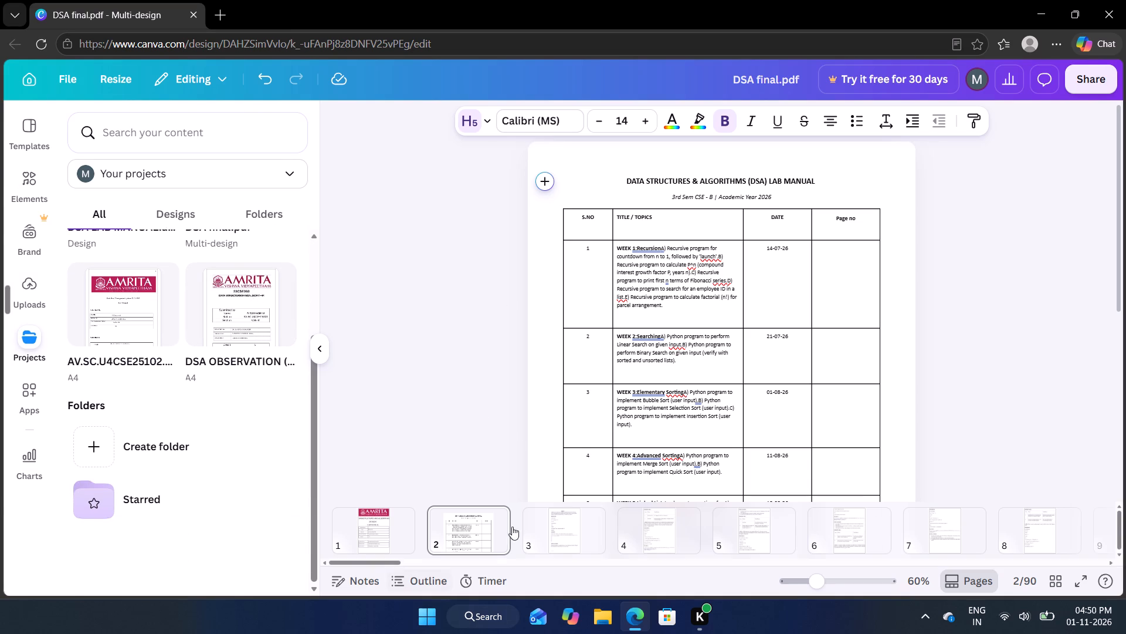
left_click(566, 524)
left_click(452, 519)
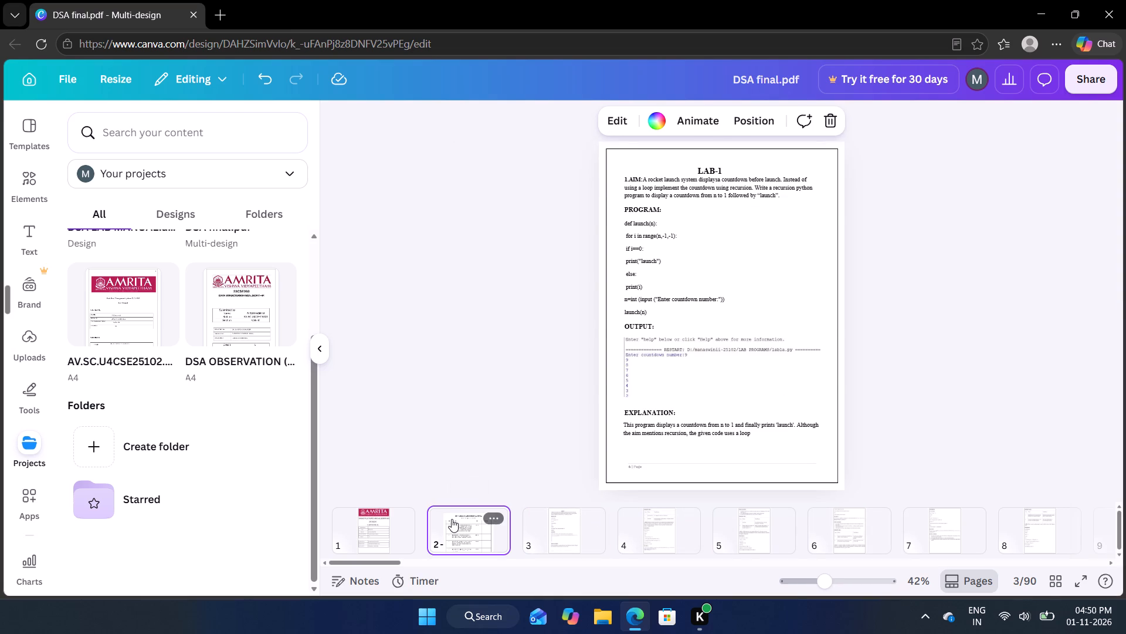